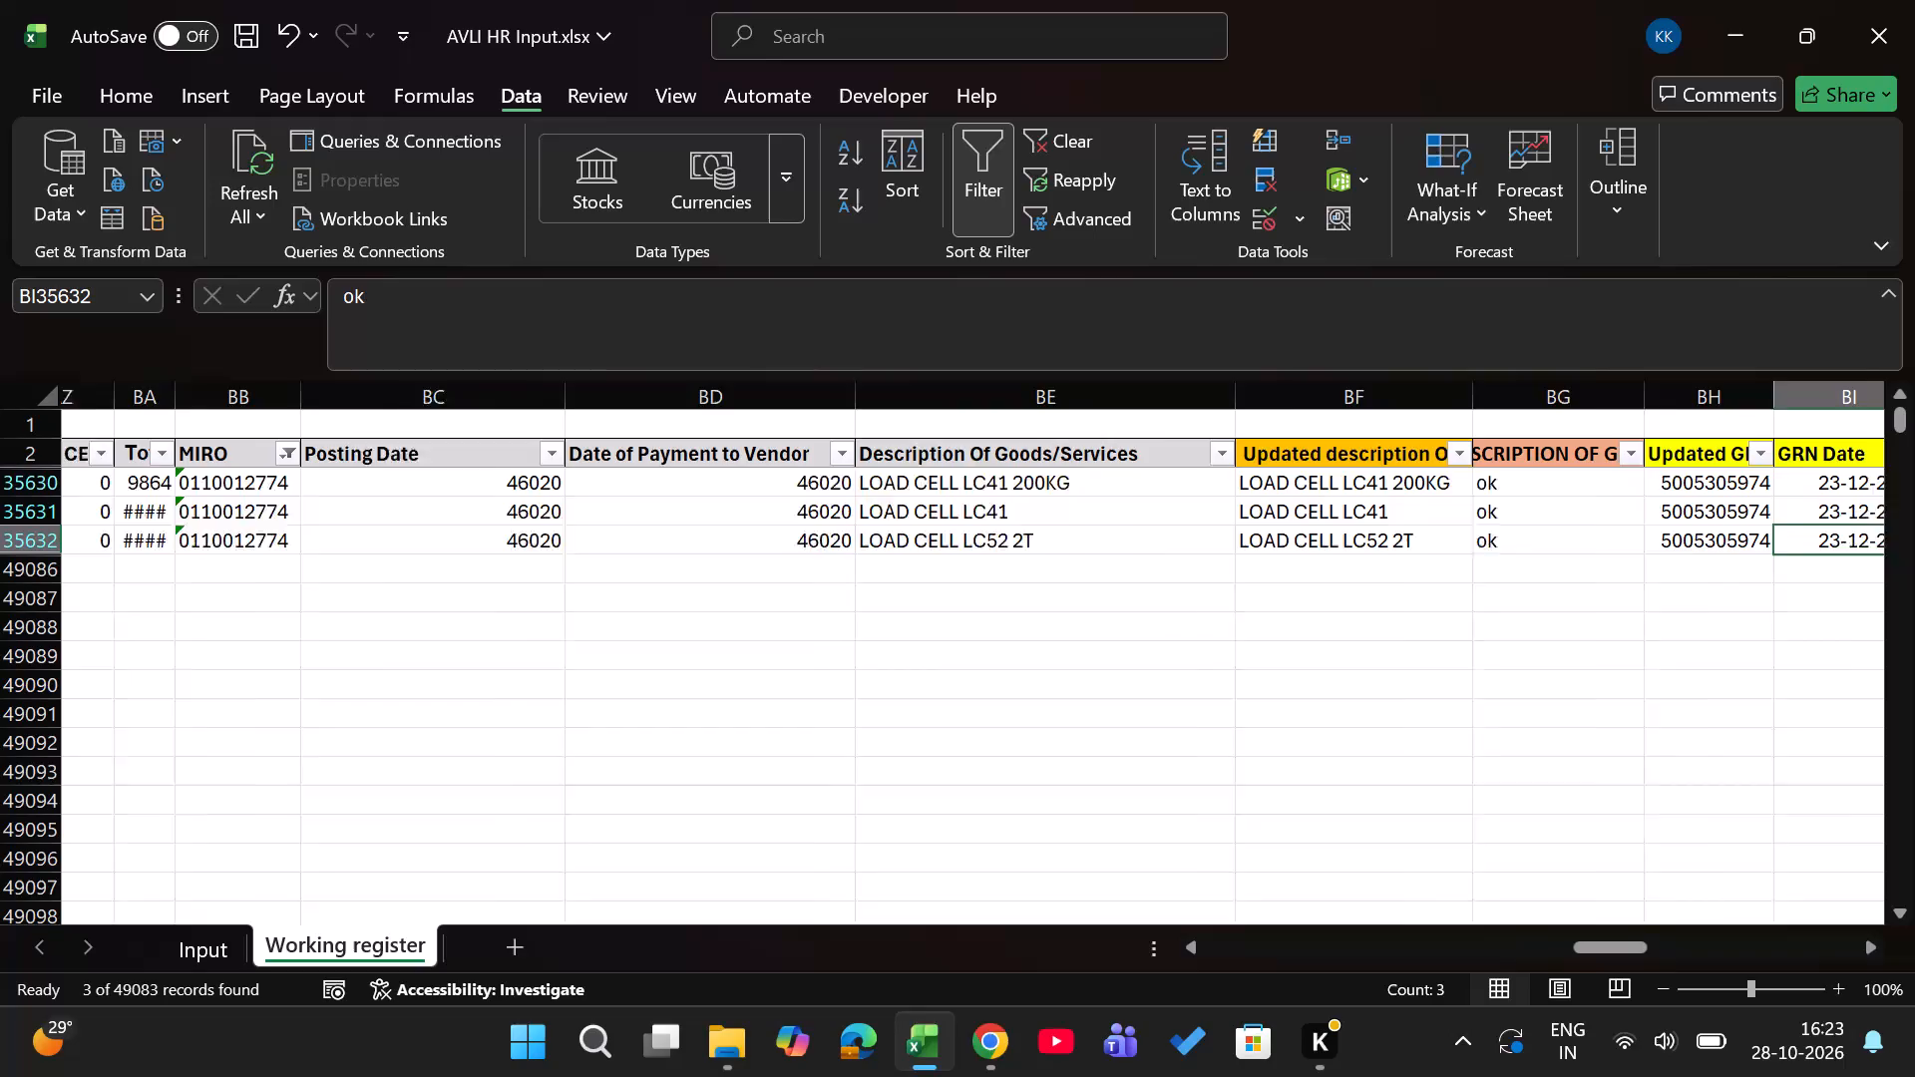
Review the GRN, quantity received and e-way bill columns of the filtered load cell rows in the Working register.
{"action": "key", "text": "Up"}
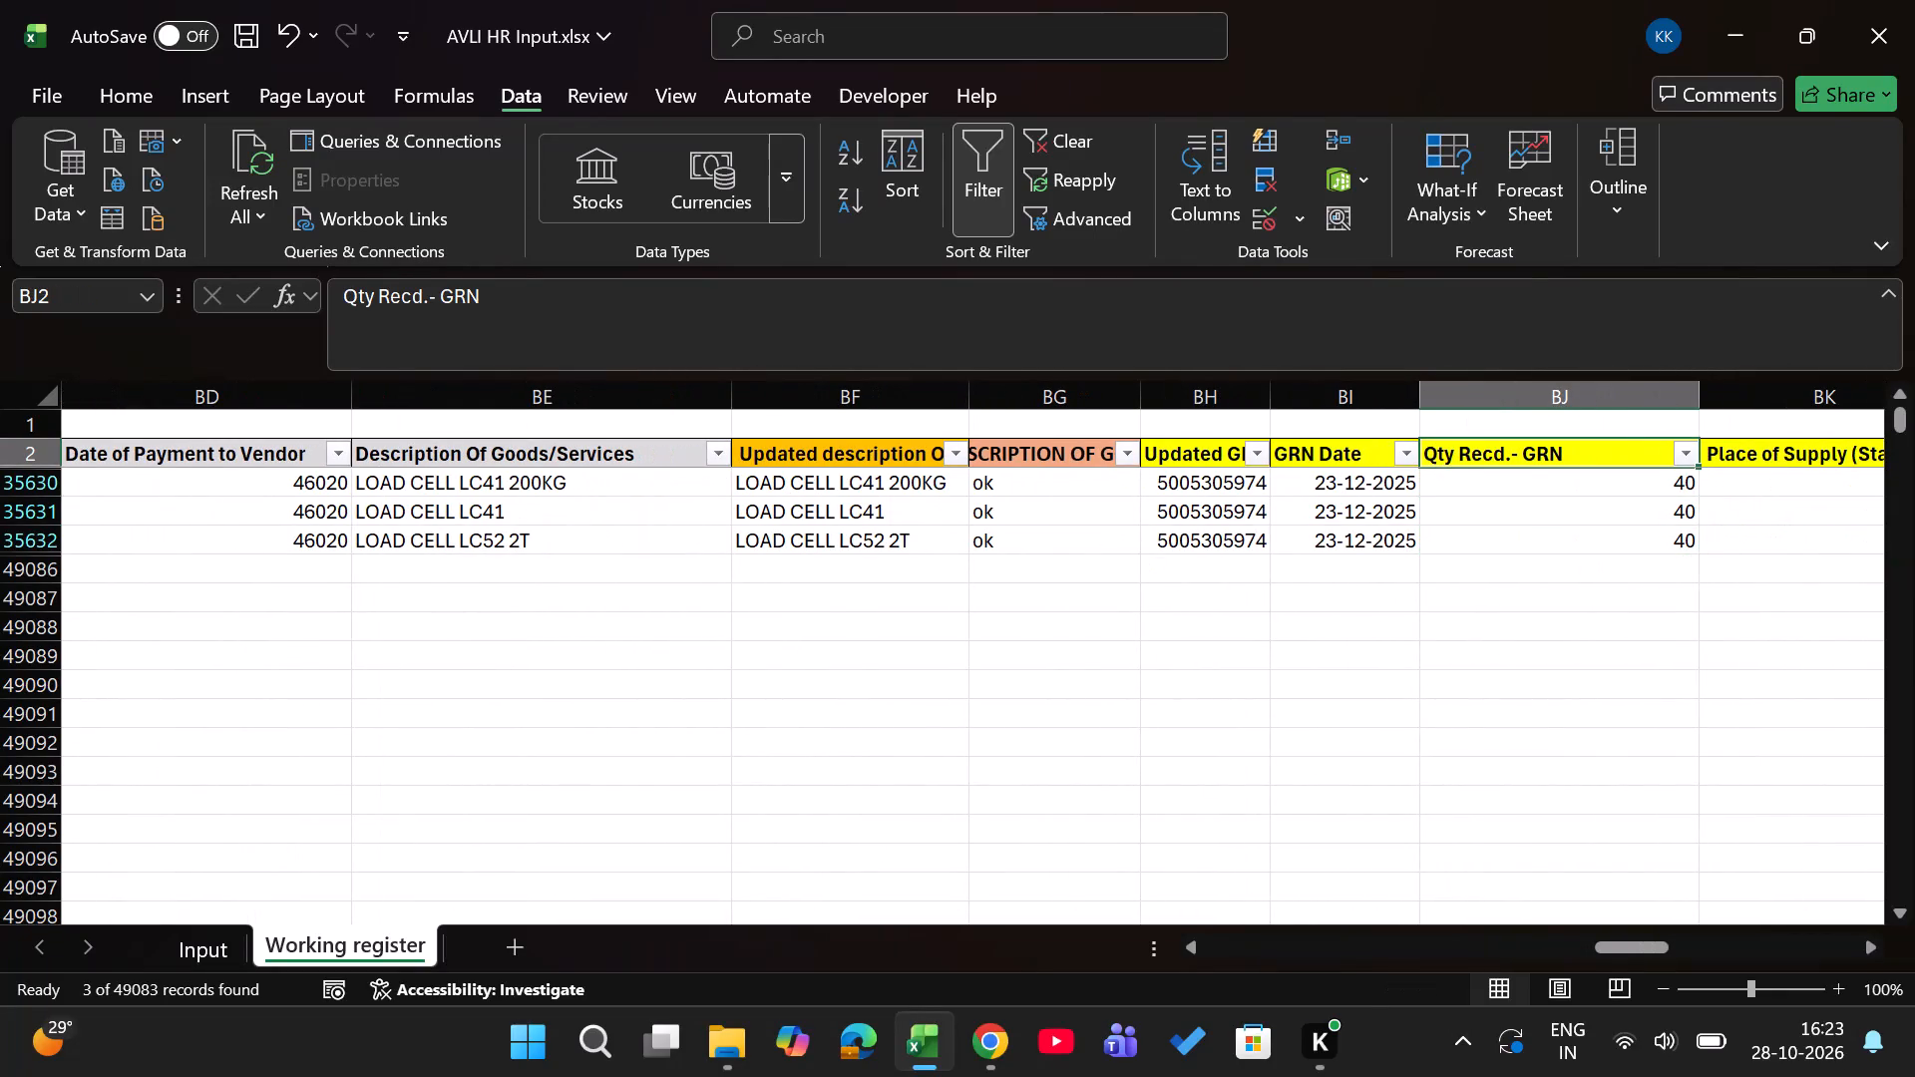
{"action": "key", "text": "Right"}
{"action": "key", "text": "Right"}
{"action": "key", "text": "Right"}
{"action": "key", "text": "Right"}
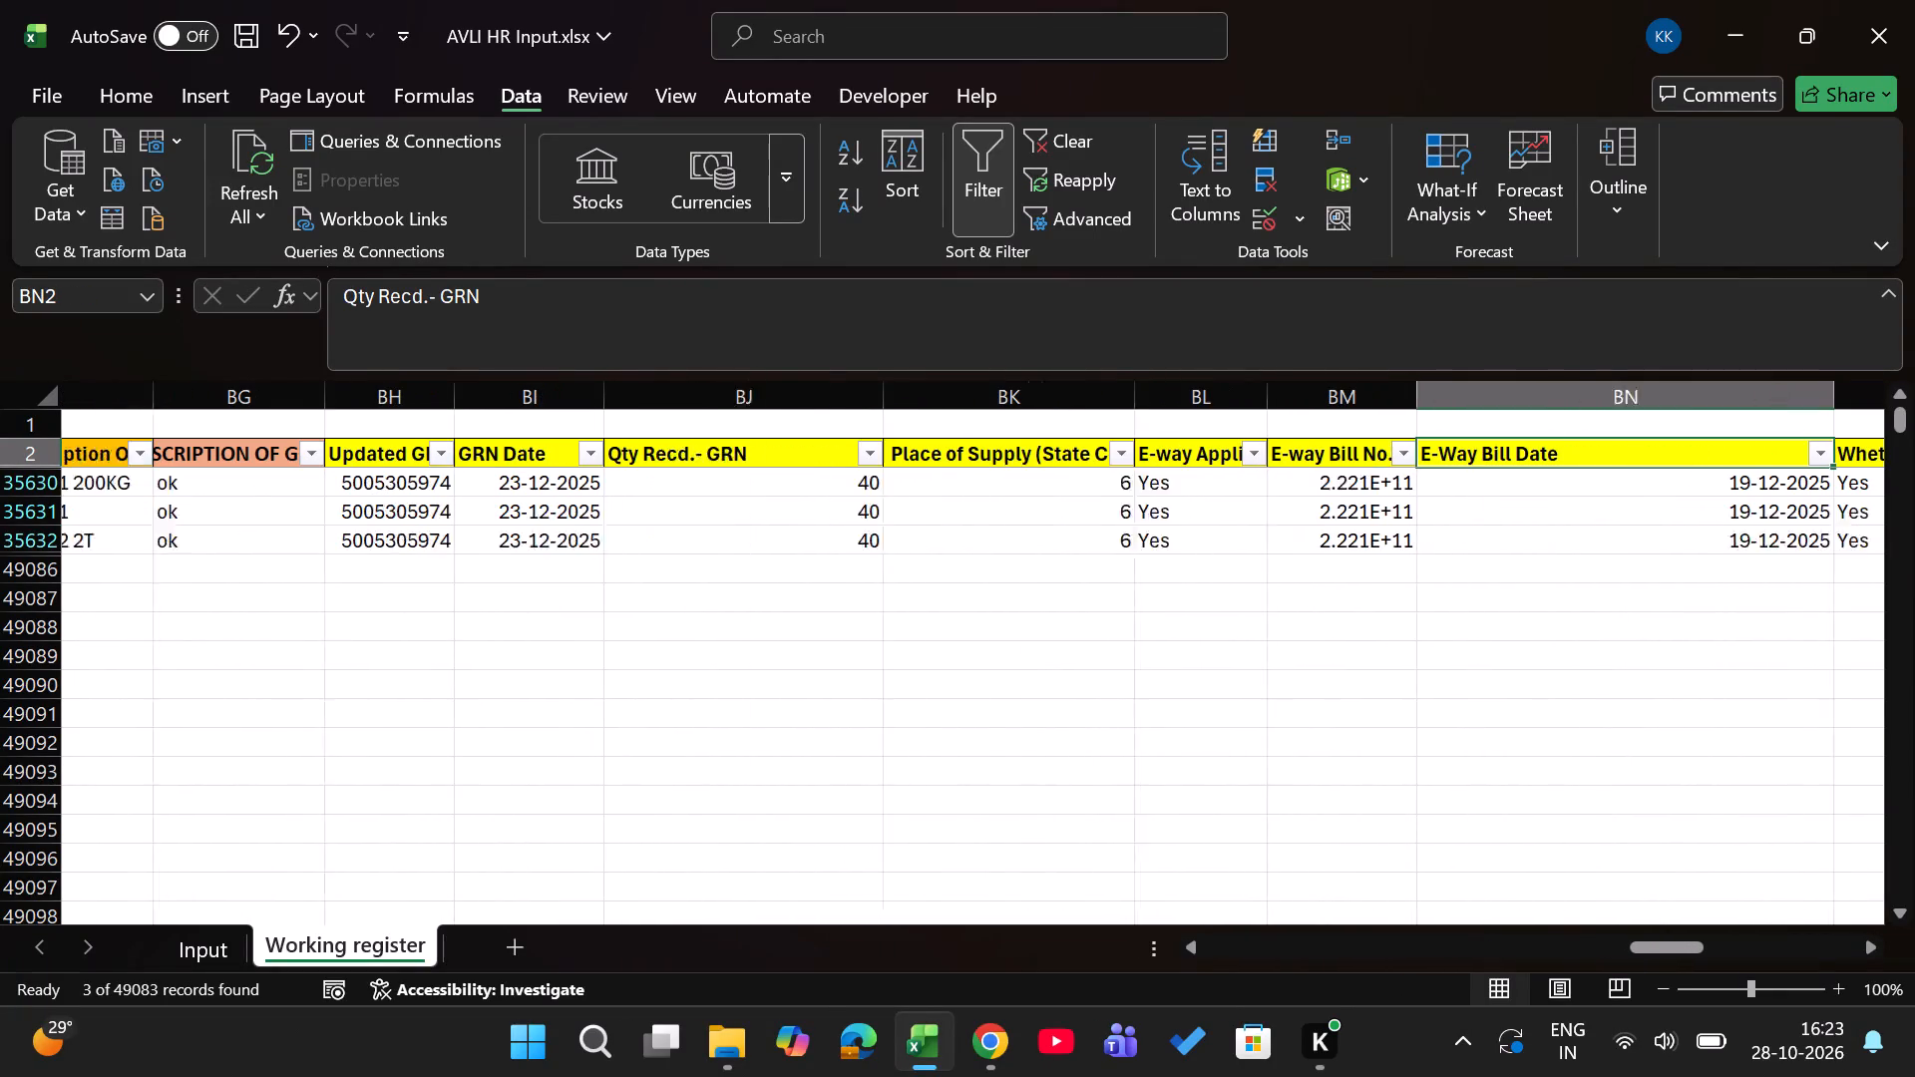
{"action": "left_click", "coordinate": [1601, 1038]}
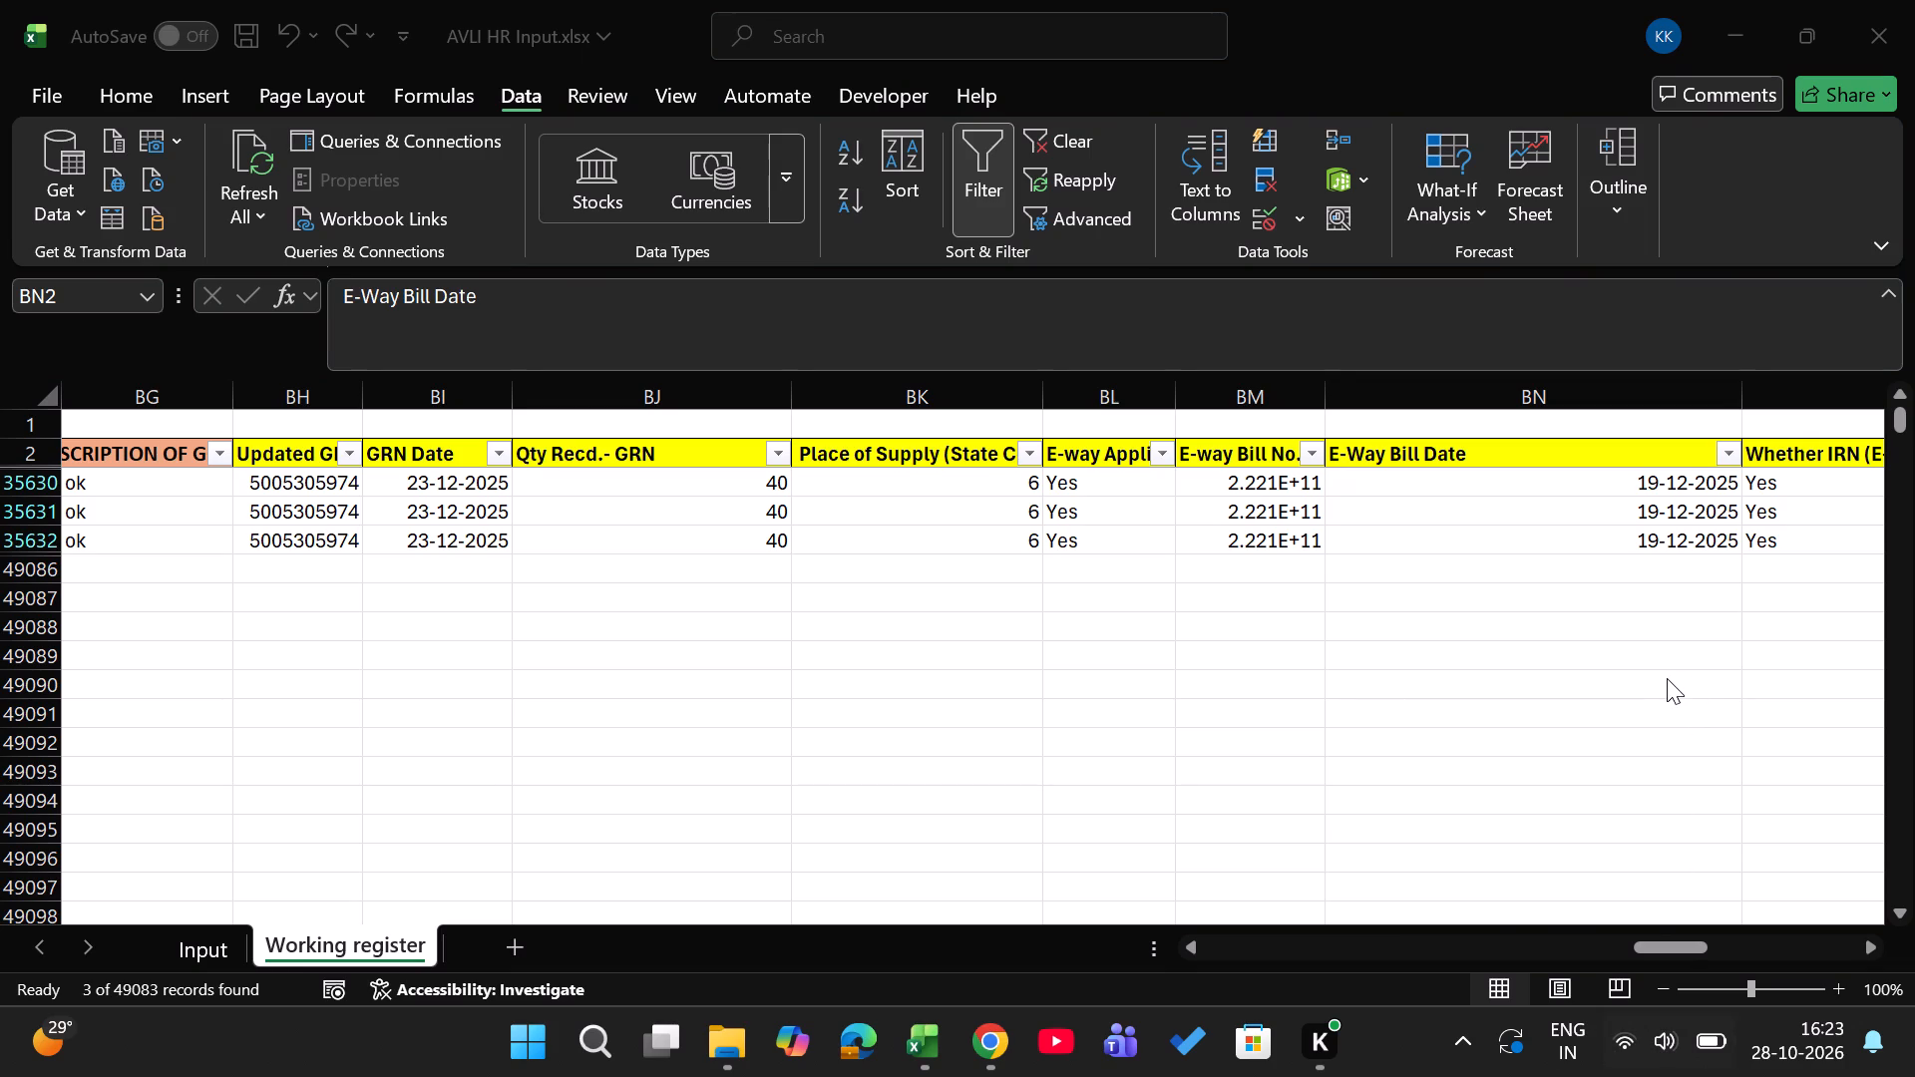
{"action": "scroll", "coordinate": [1667, 678], "scroll_direction": "left", "scroll_amount": 4}
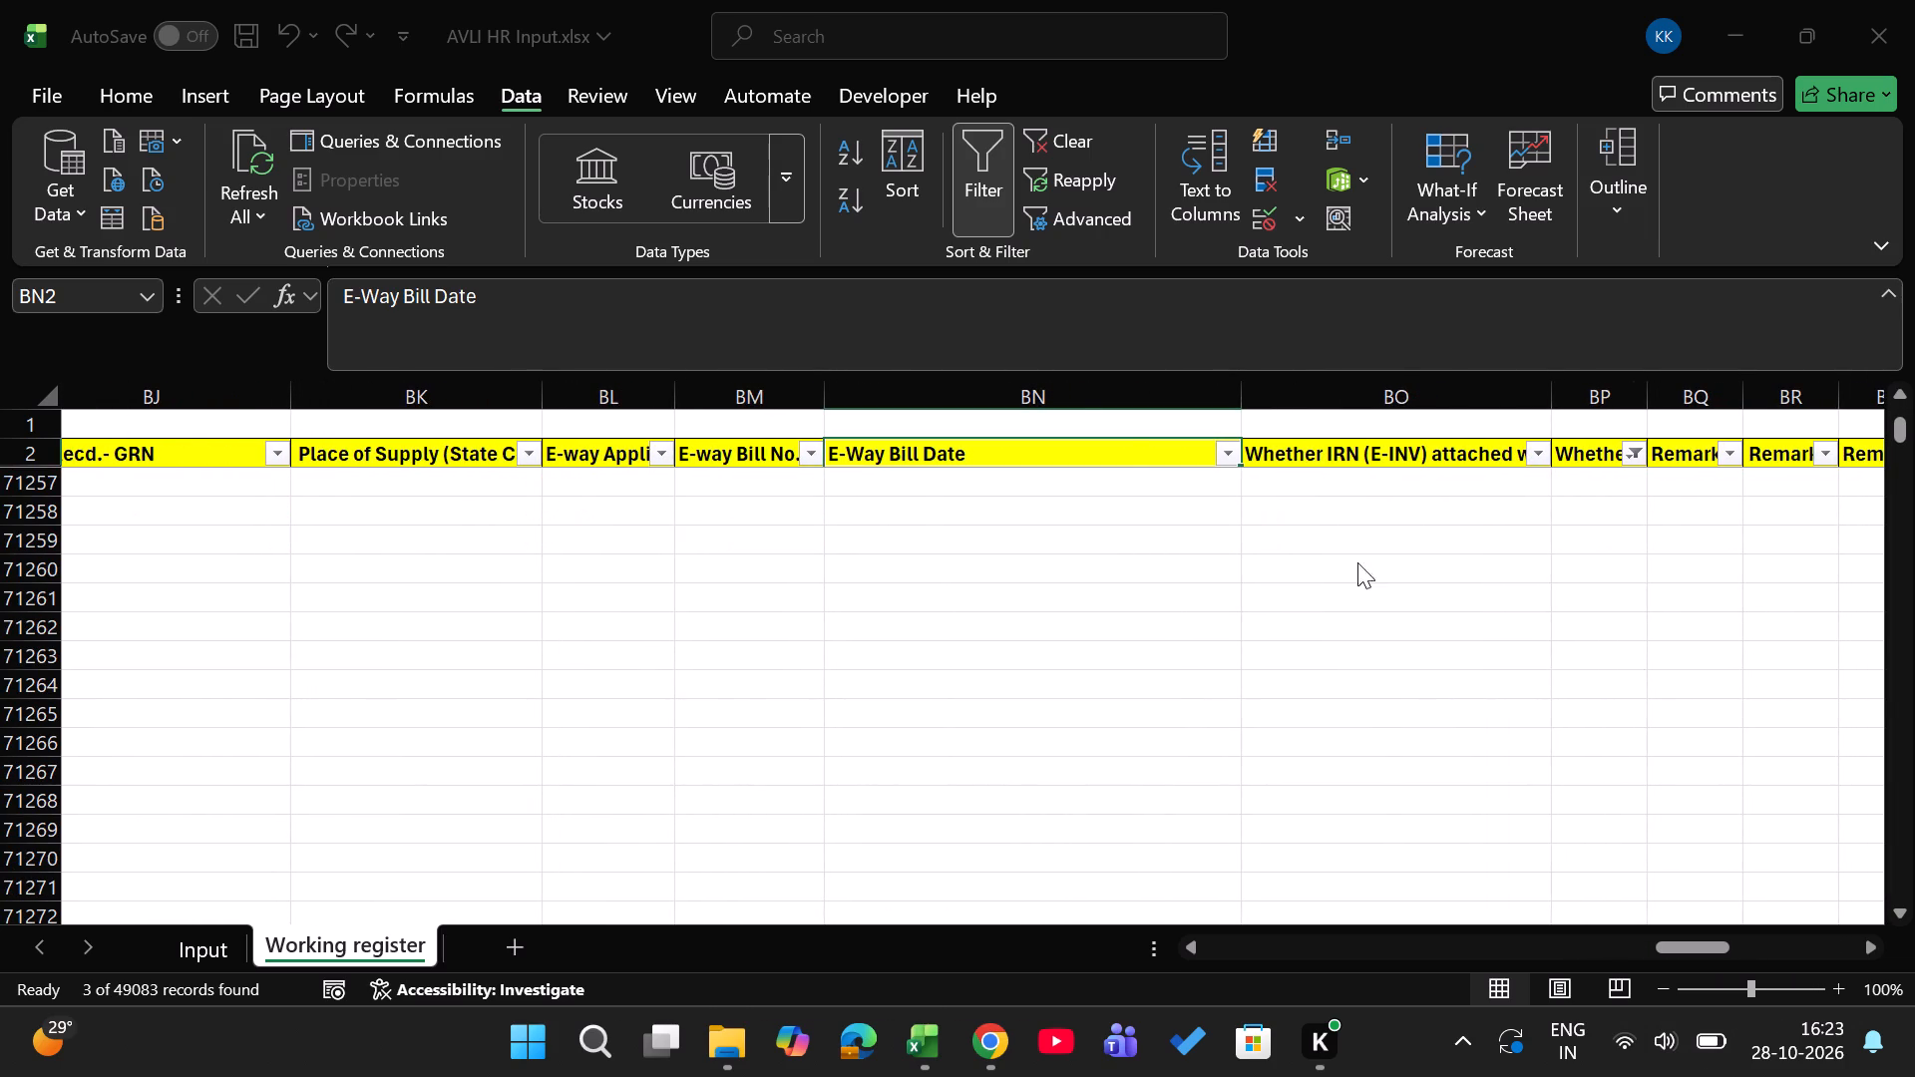
{"action": "scroll", "coordinate": [1323, 667], "scroll_direction": "right", "scroll_amount": 3}
{"action": "key", "text": "Left"}
{"action": "key", "text": "Left"}
{"action": "key", "text": "Left"}
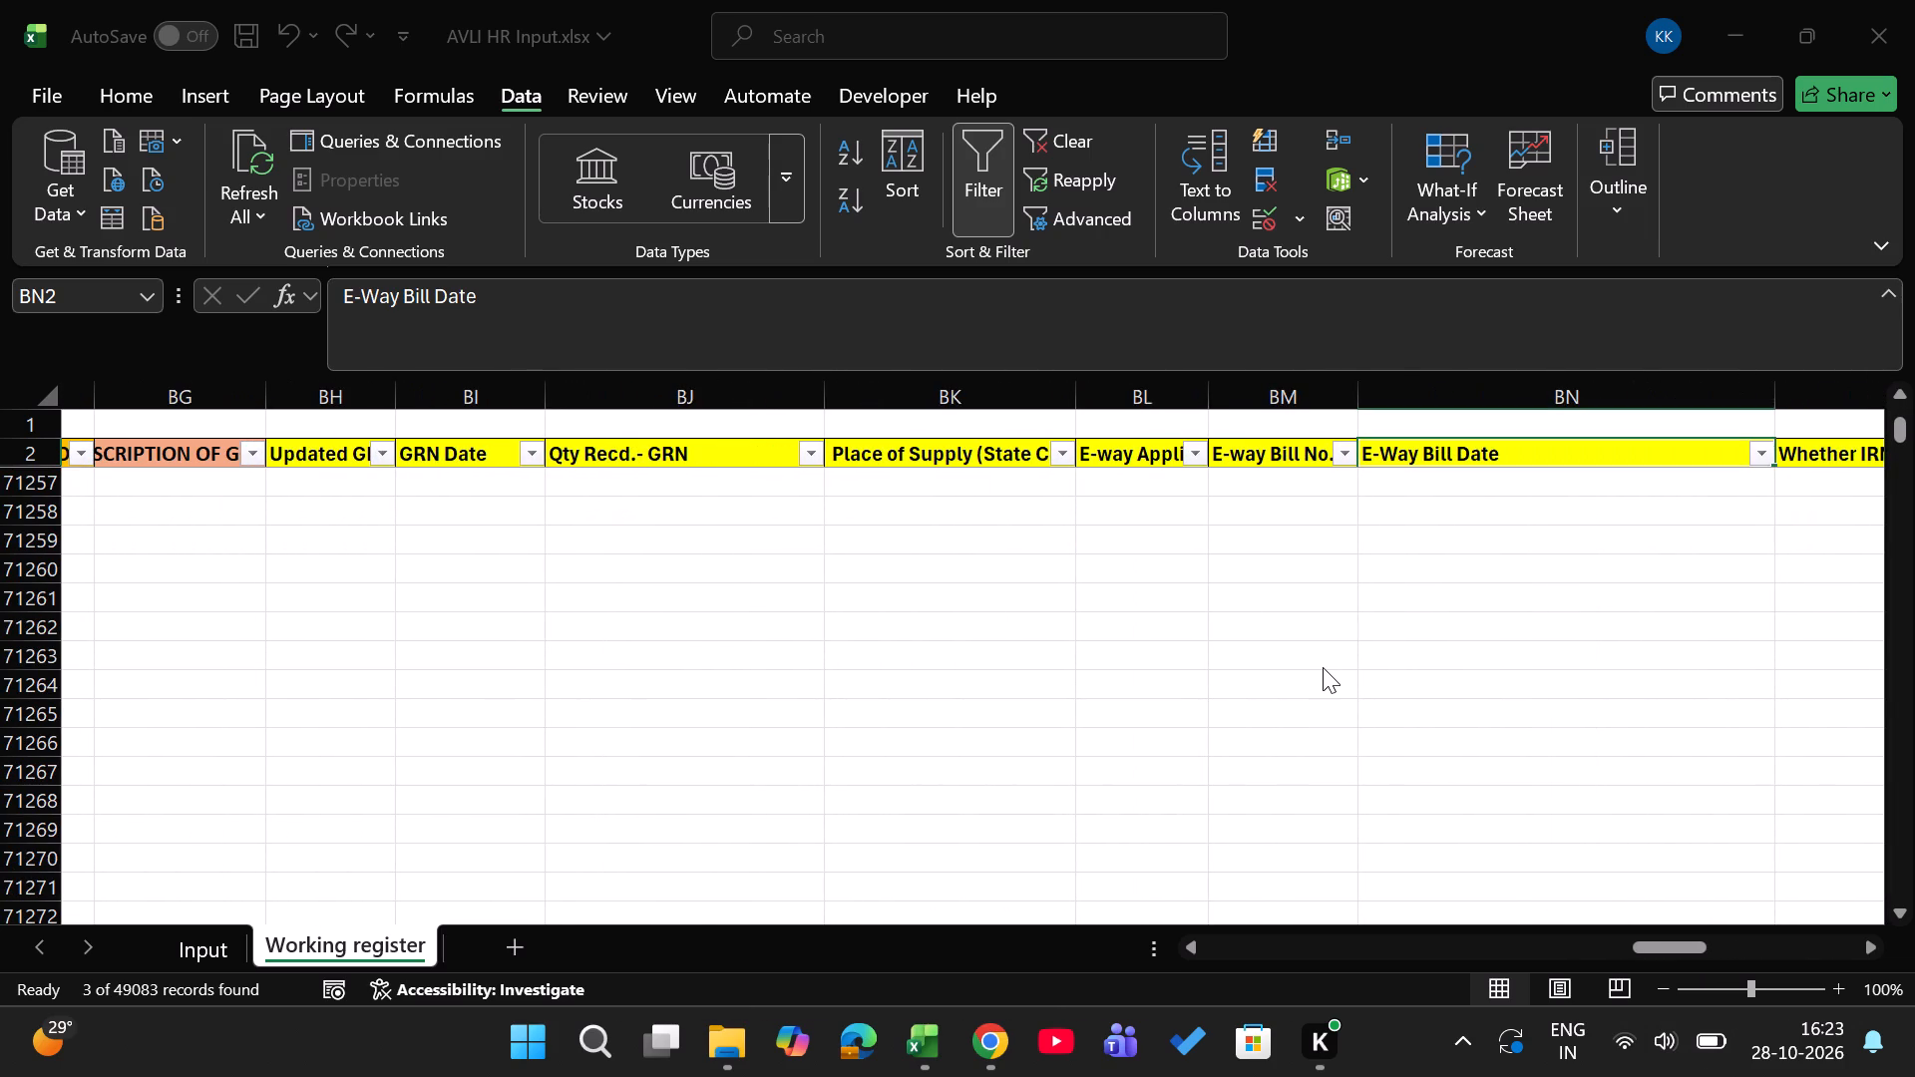
{"action": "key", "text": "Left"}
{"action": "key", "text": "Left"}
{"action": "key", "text": "Left"}
{"action": "scroll", "coordinate": [452, 485], "scroll_direction": "right", "scroll_amount": 1}
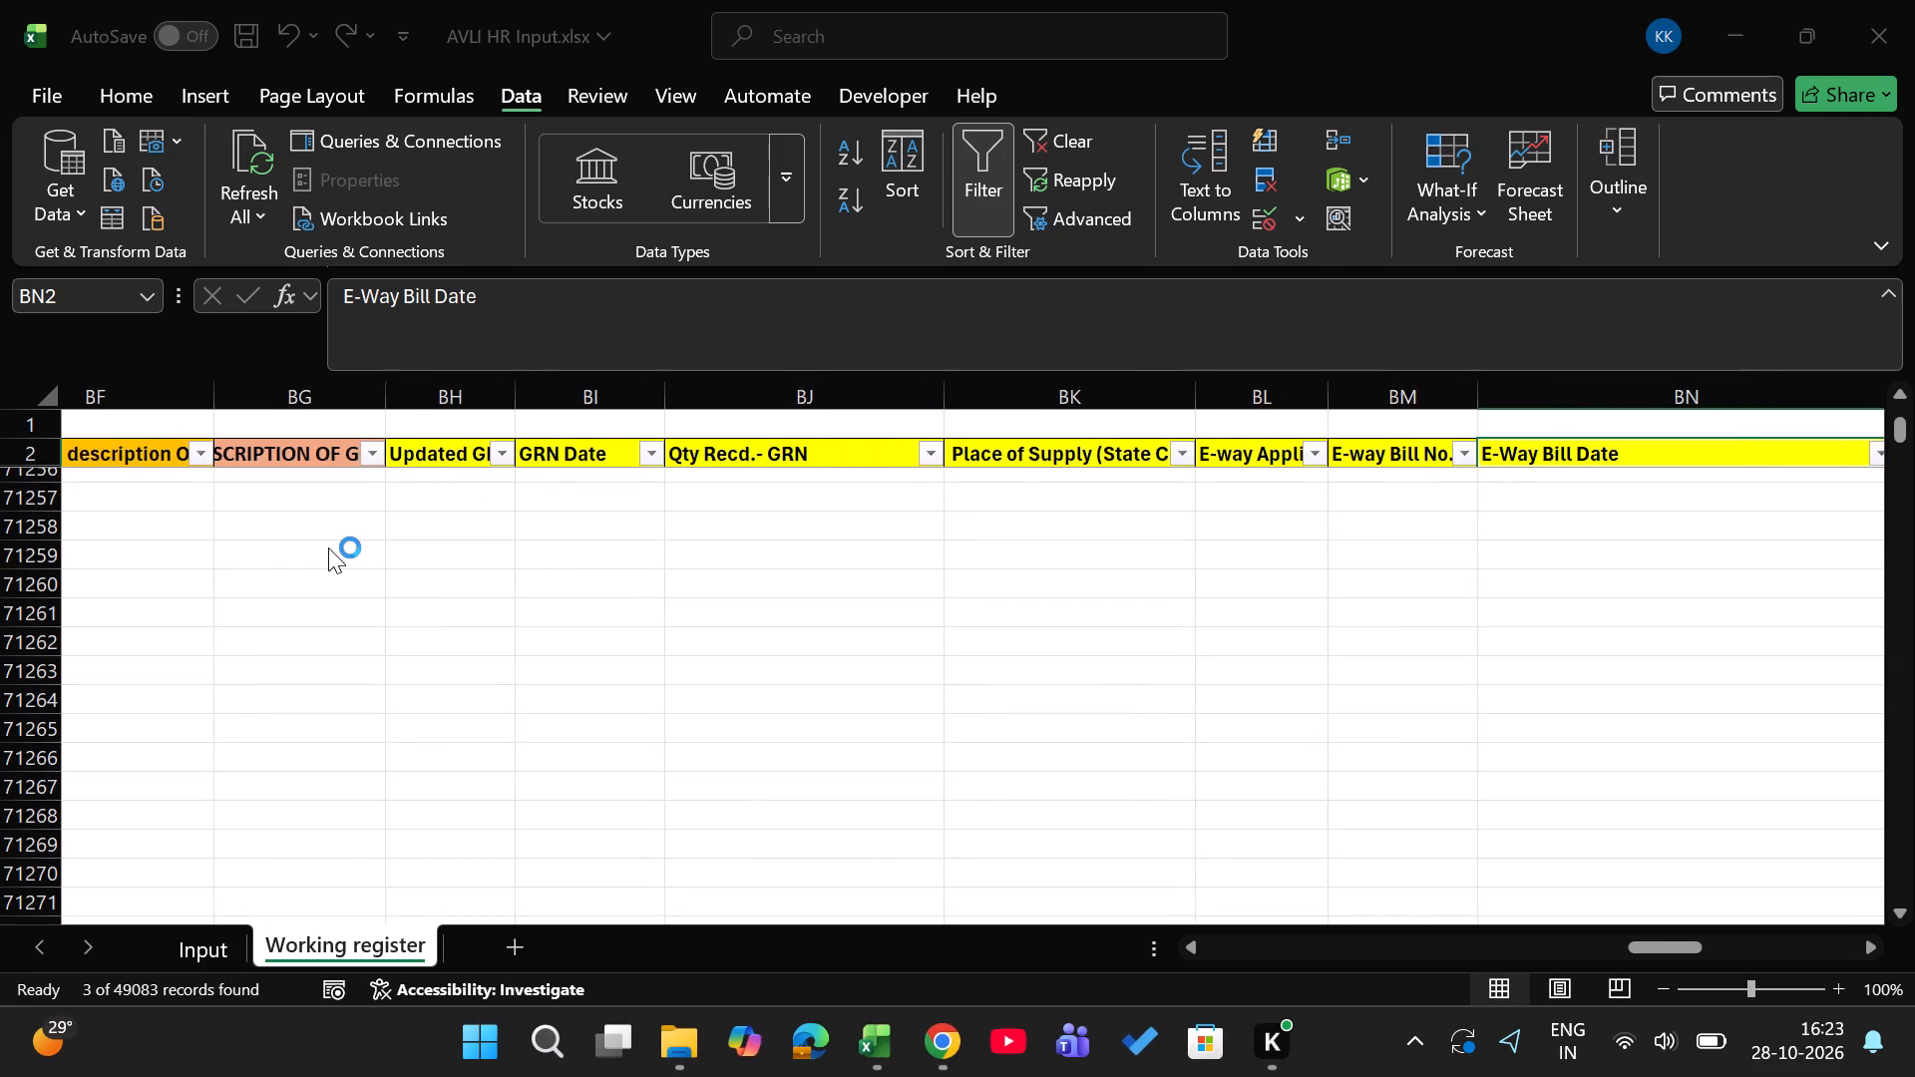
{"action": "scroll", "coordinate": [328, 547], "scroll_direction": "right", "scroll_amount": 5}
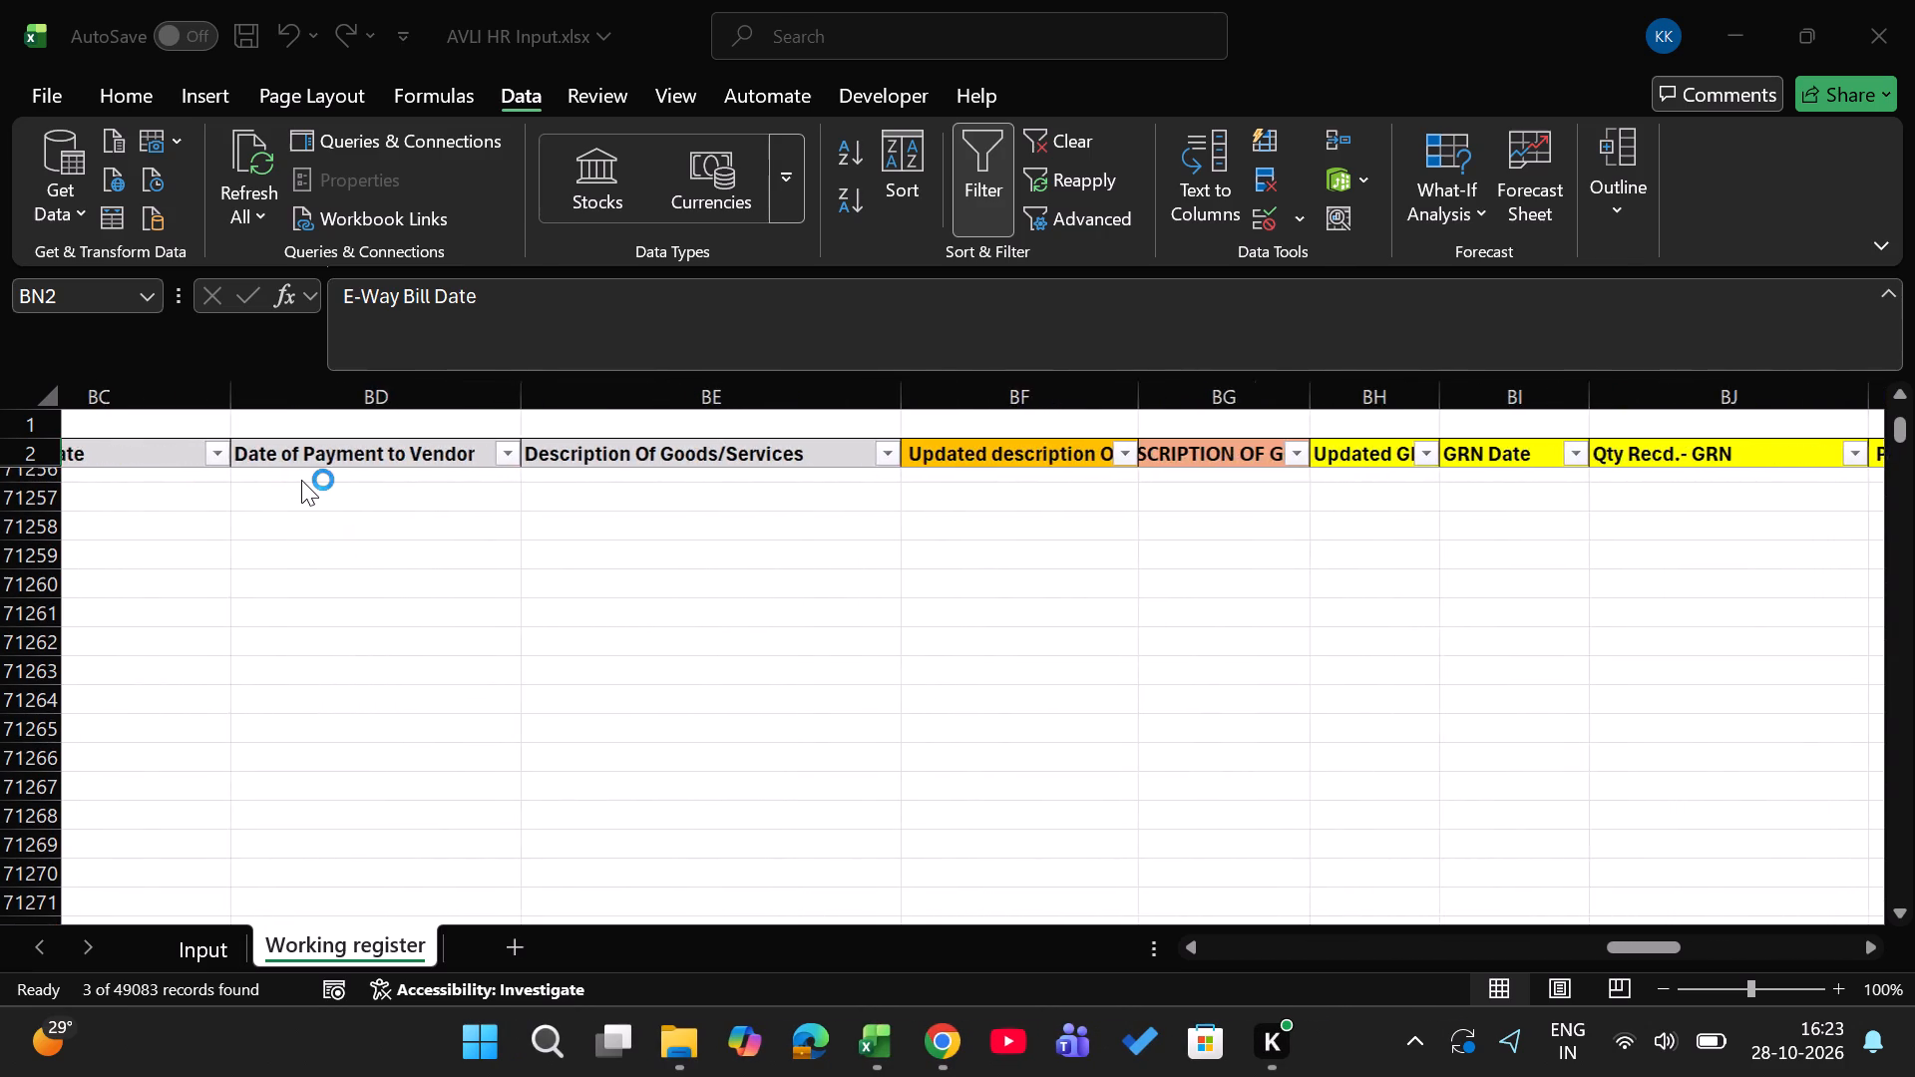
{"action": "scroll", "coordinate": [301, 480], "scroll_direction": "right", "scroll_amount": 2}
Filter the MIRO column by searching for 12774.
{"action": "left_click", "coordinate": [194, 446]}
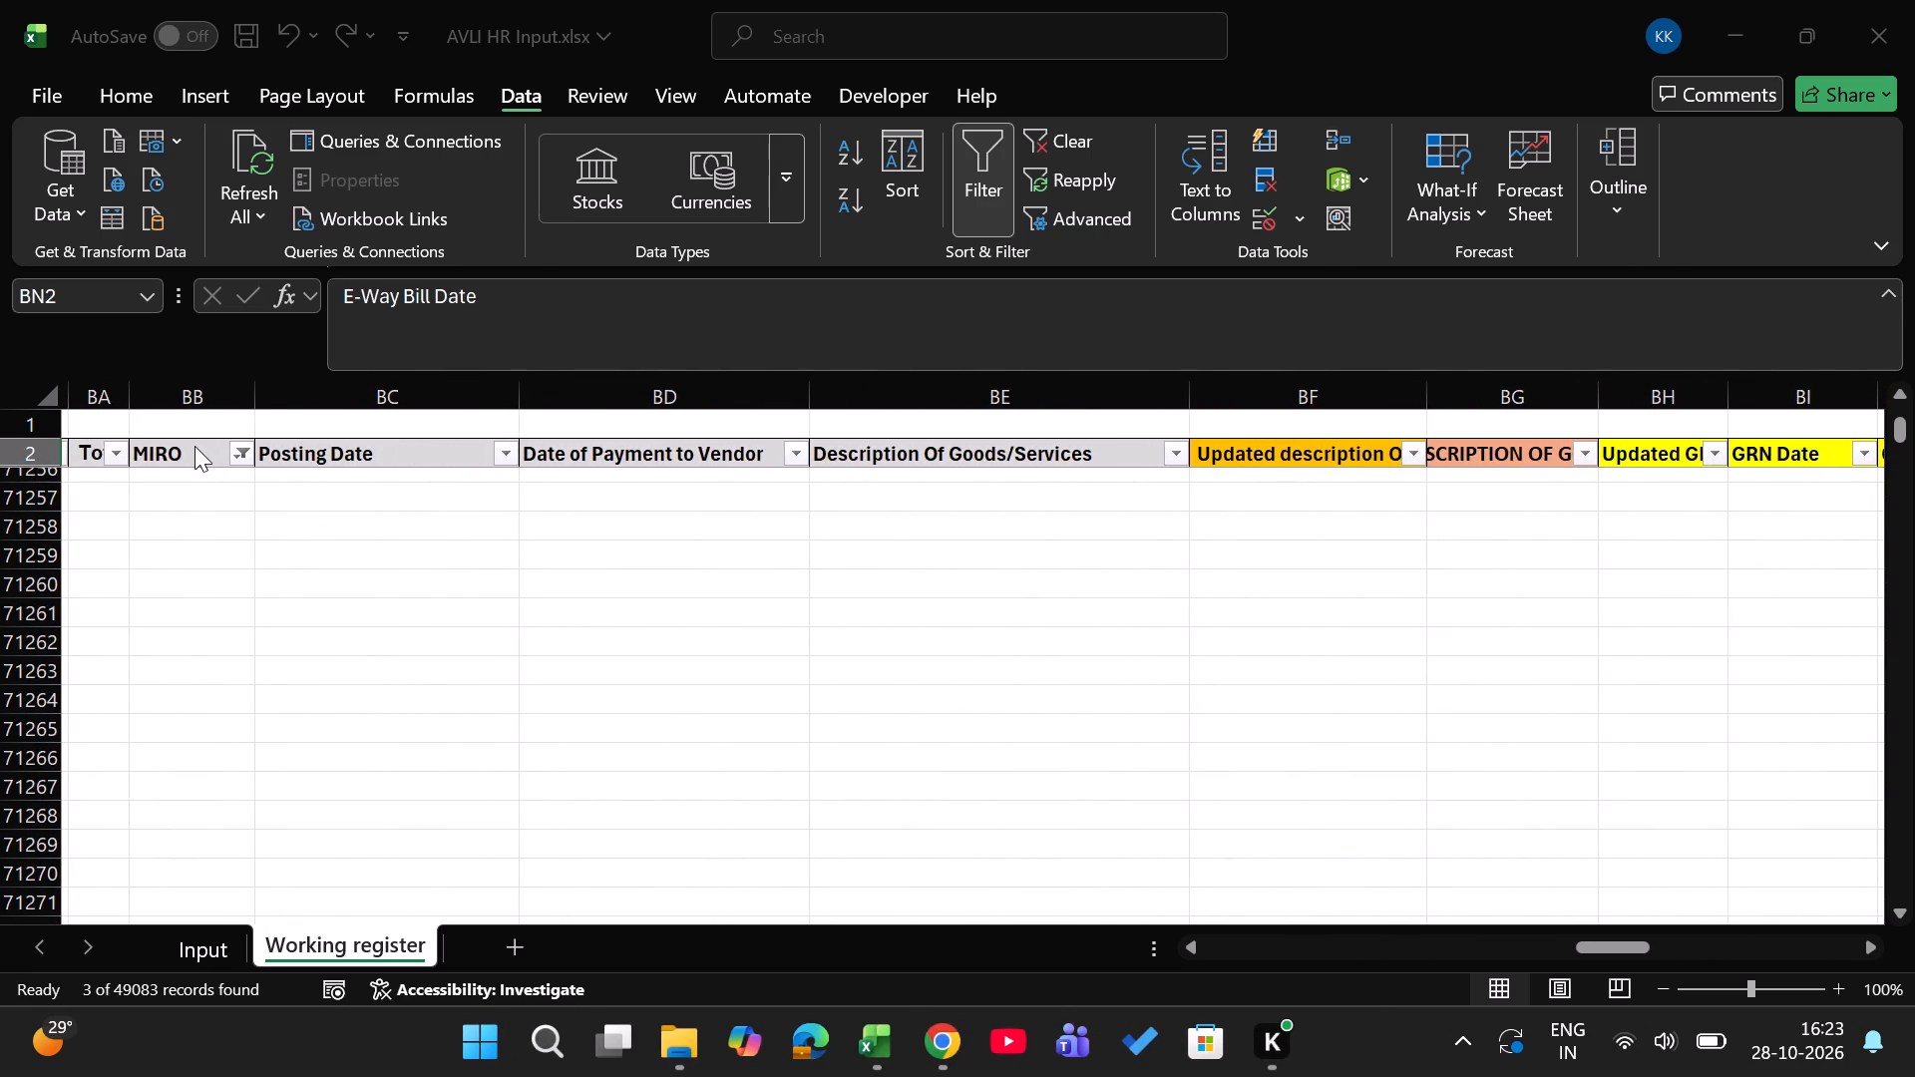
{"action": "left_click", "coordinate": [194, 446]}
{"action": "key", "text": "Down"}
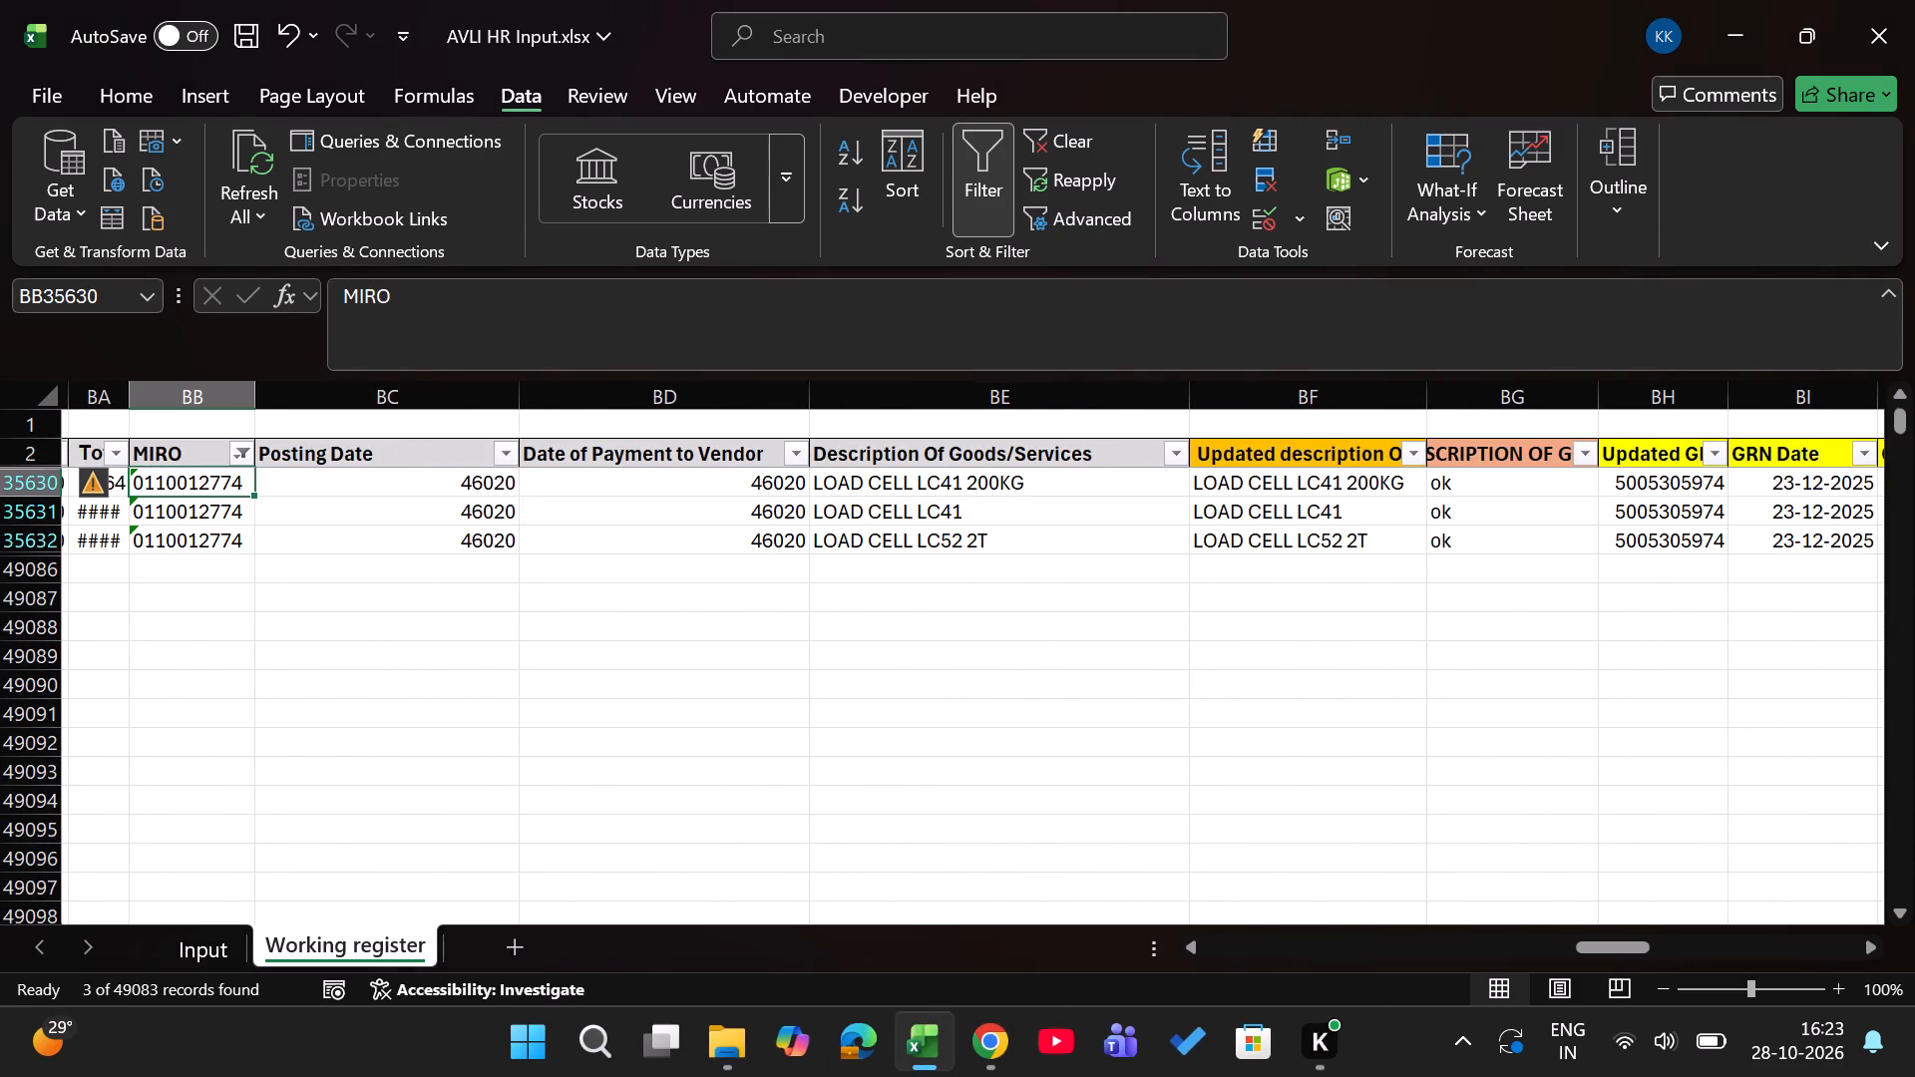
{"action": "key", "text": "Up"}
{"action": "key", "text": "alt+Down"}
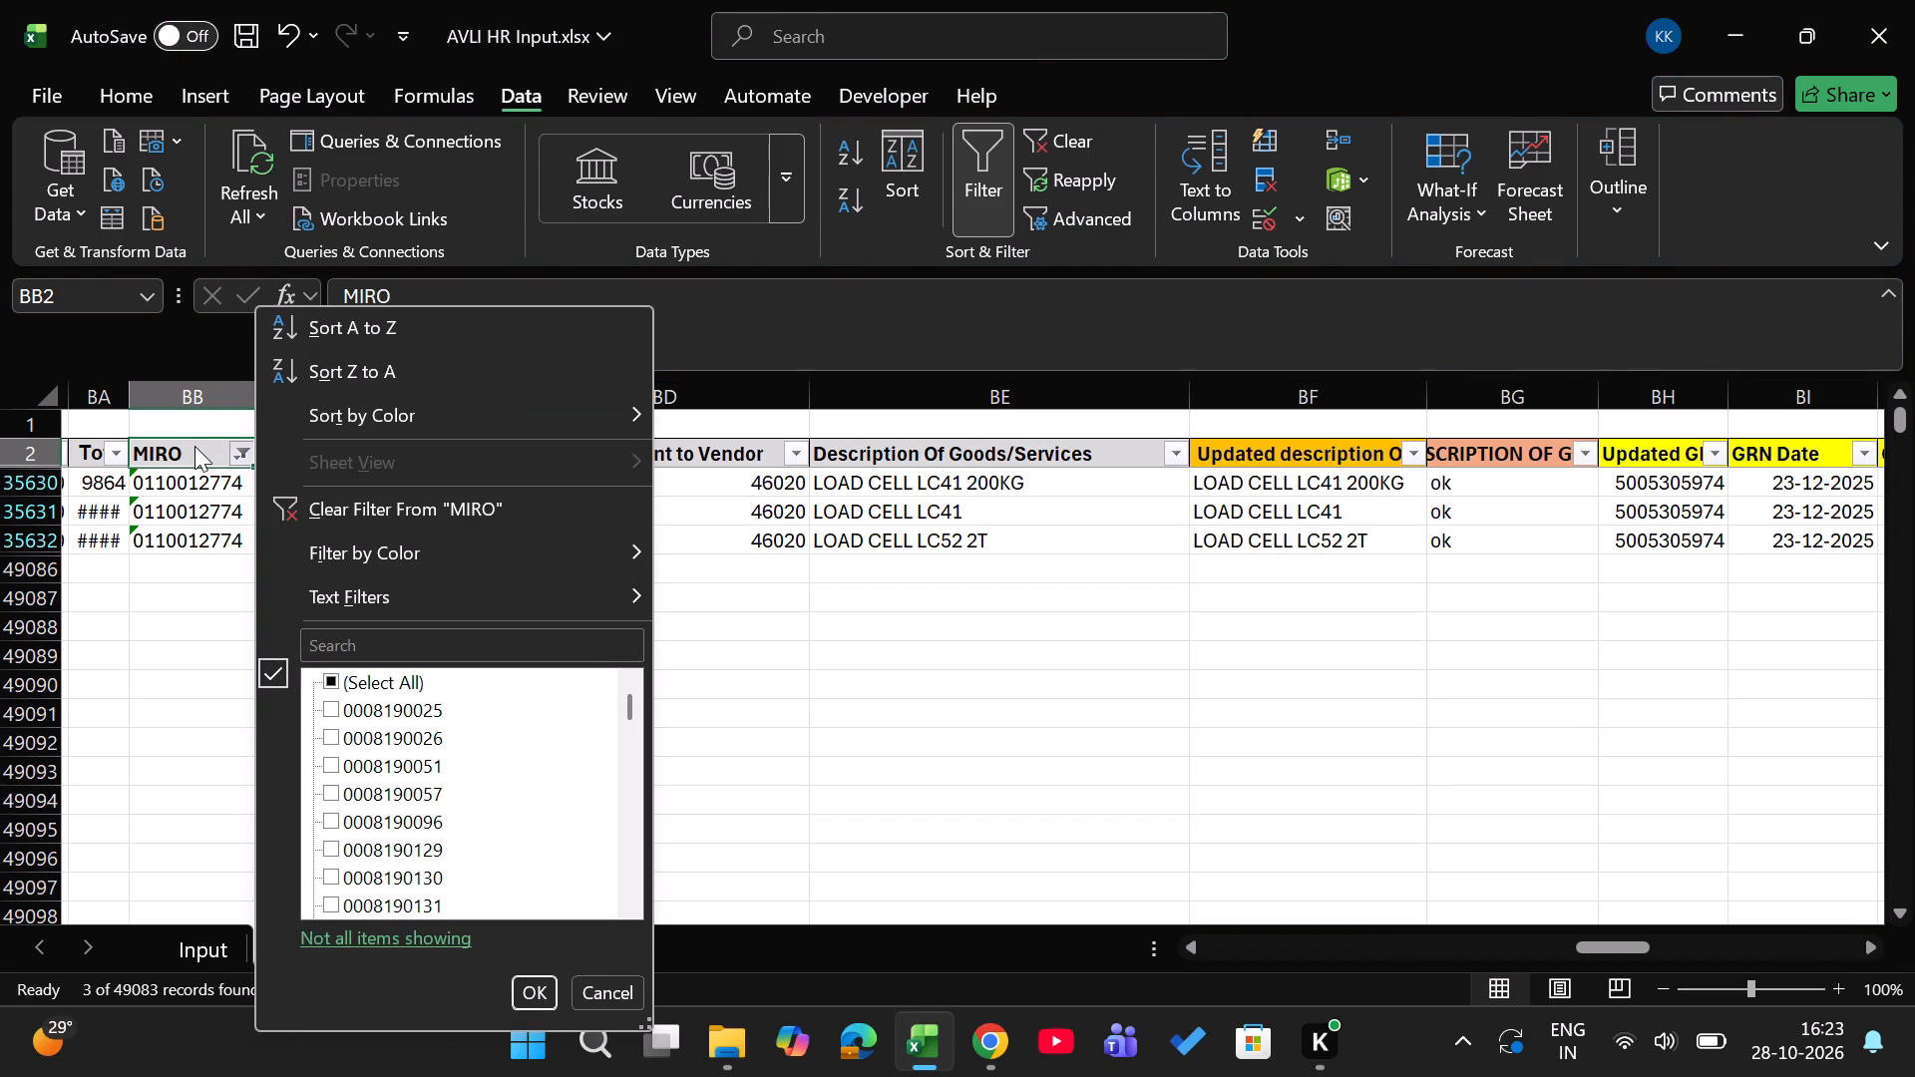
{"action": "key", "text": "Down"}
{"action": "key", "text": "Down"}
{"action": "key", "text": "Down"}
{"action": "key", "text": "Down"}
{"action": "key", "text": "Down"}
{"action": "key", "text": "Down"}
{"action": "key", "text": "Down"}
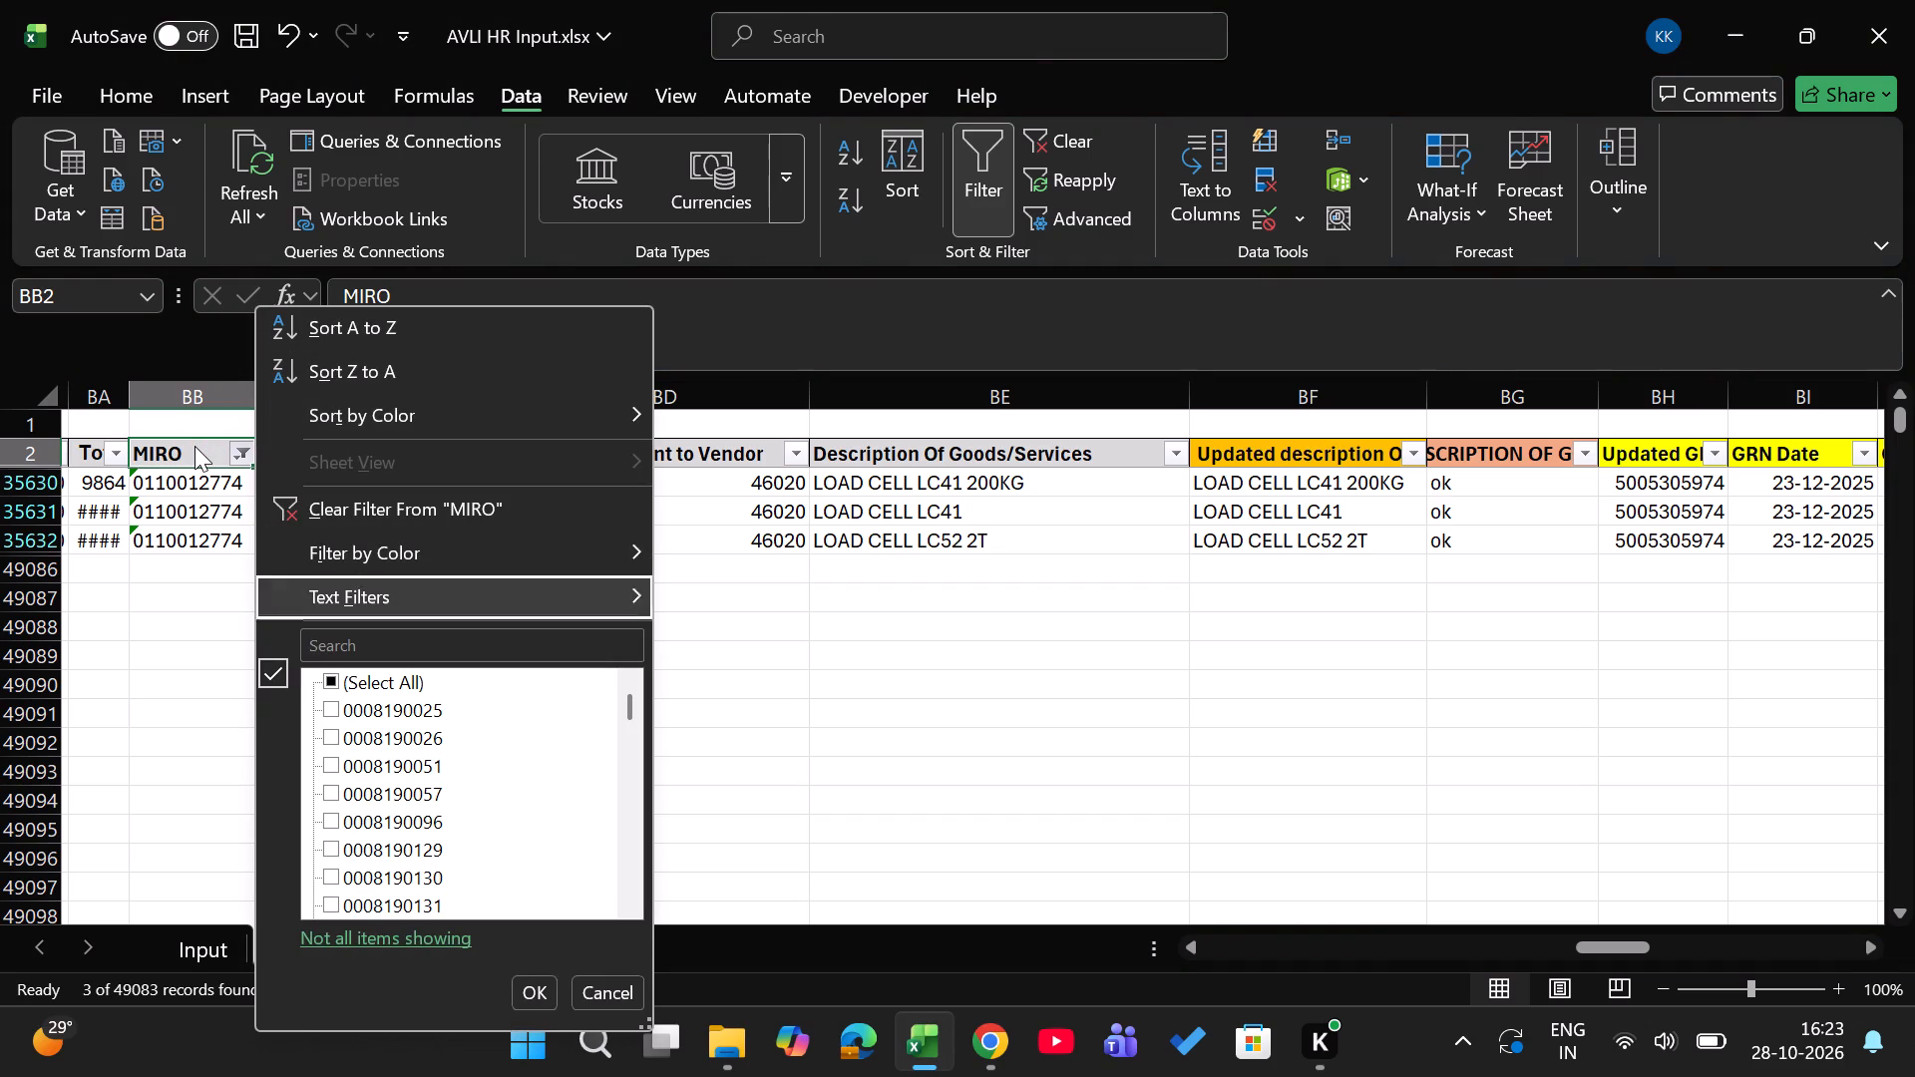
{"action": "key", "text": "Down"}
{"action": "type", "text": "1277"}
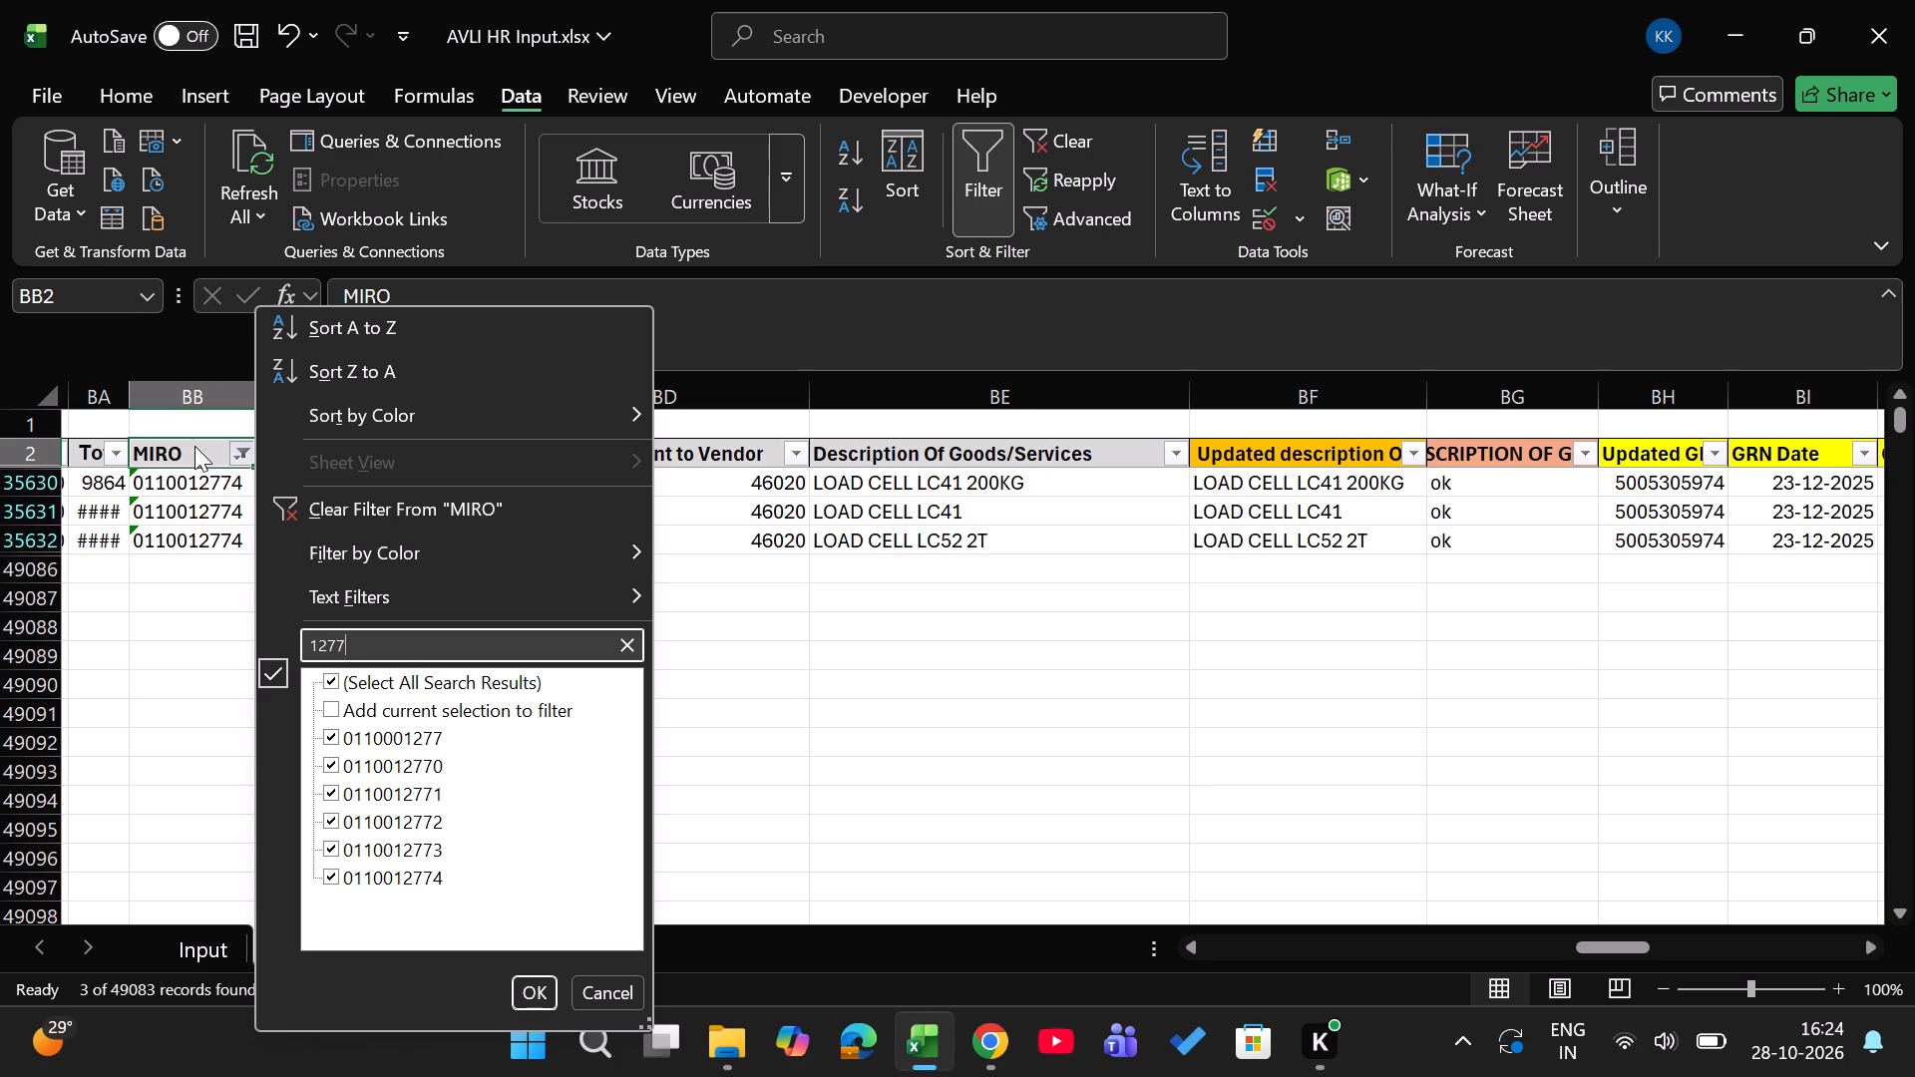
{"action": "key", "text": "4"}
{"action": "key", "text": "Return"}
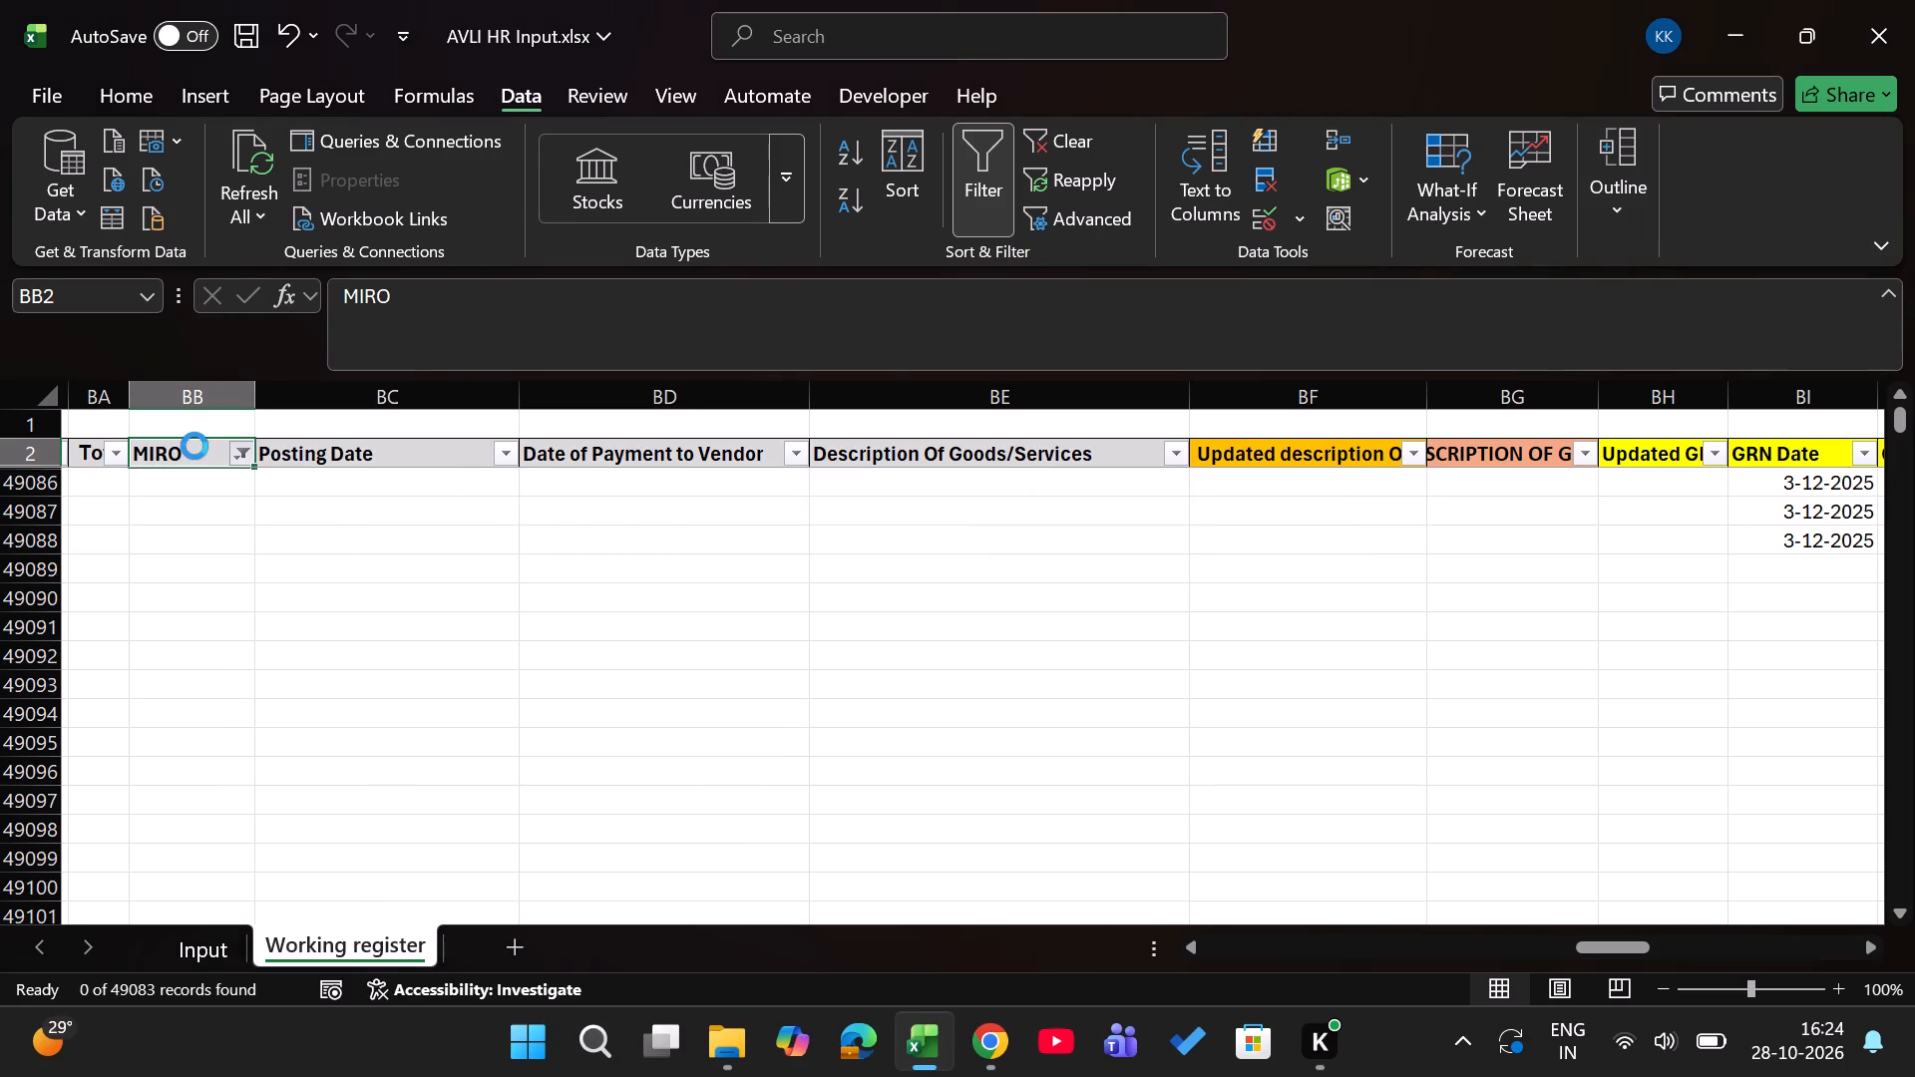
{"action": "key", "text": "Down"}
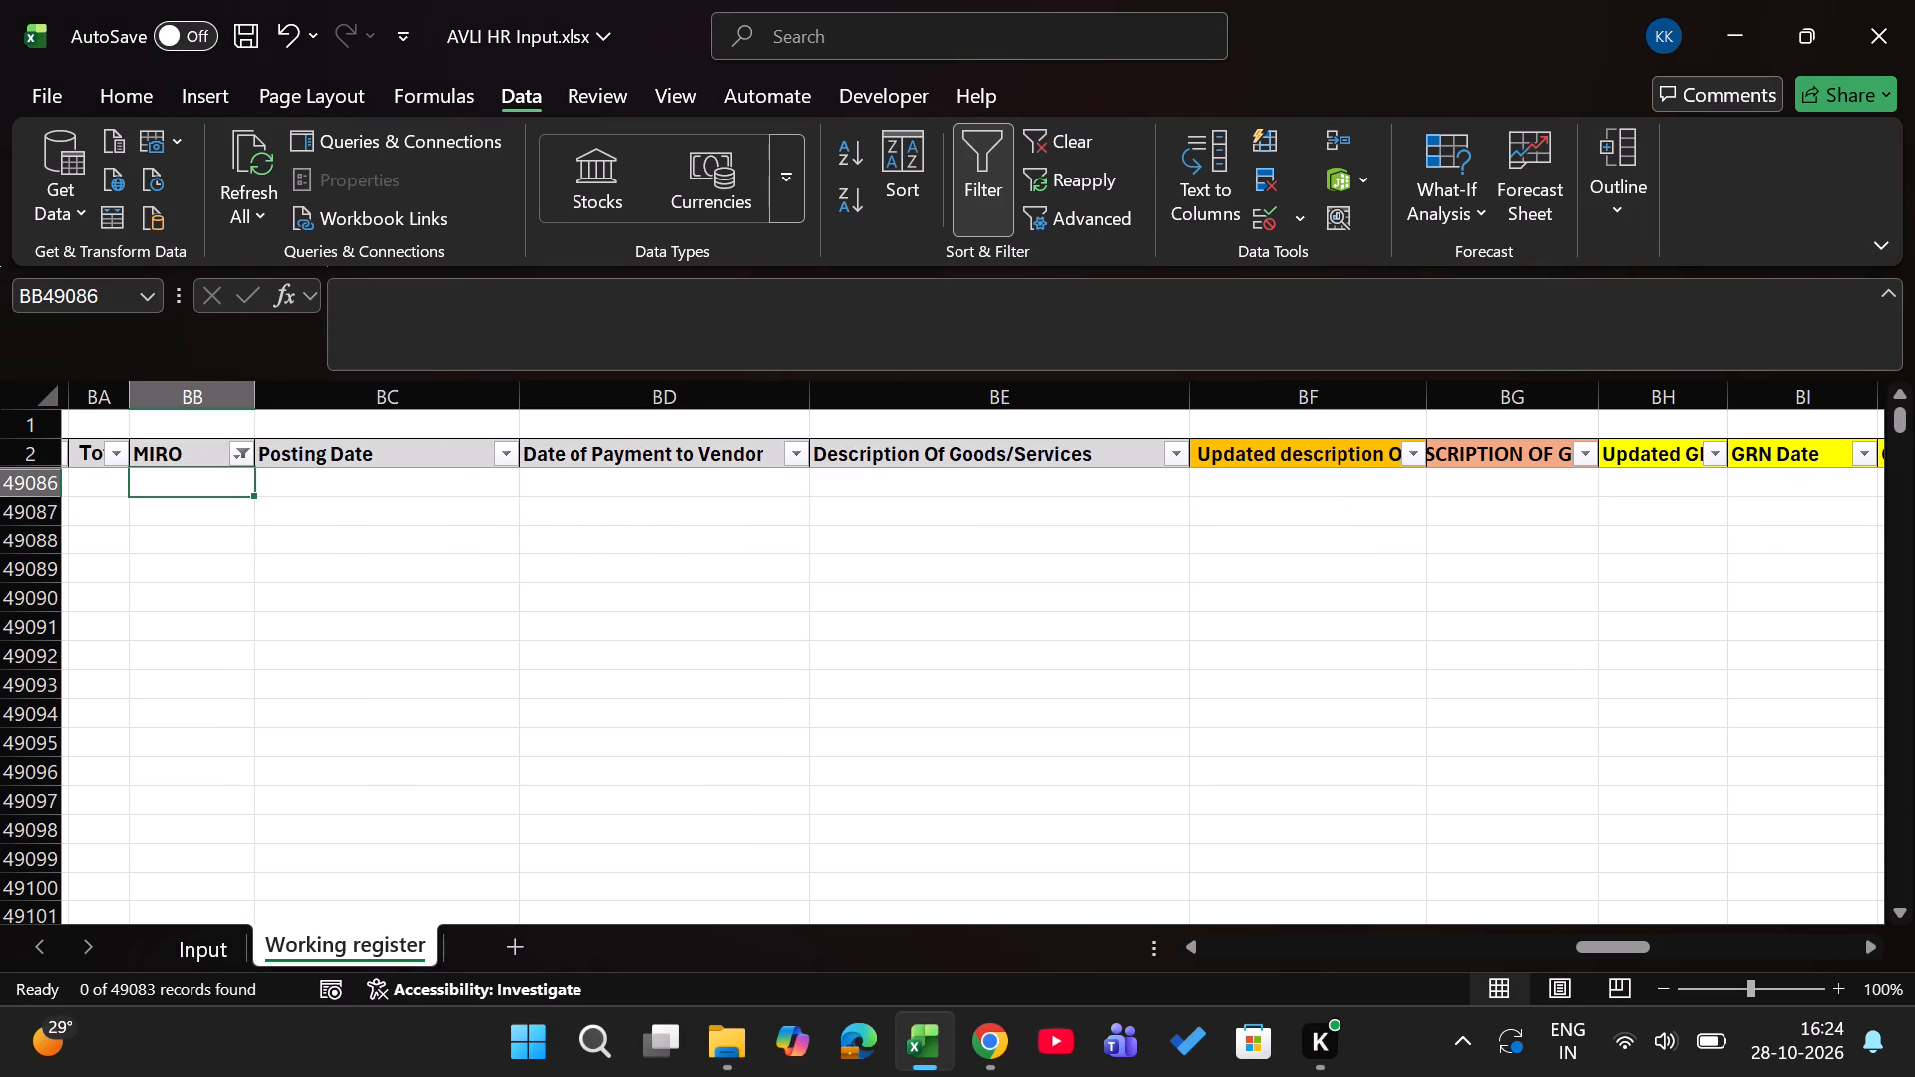
Filter the MIRO column of the Working register by searching for 12773.
{"action": "left_click", "coordinate": [249, 446]}
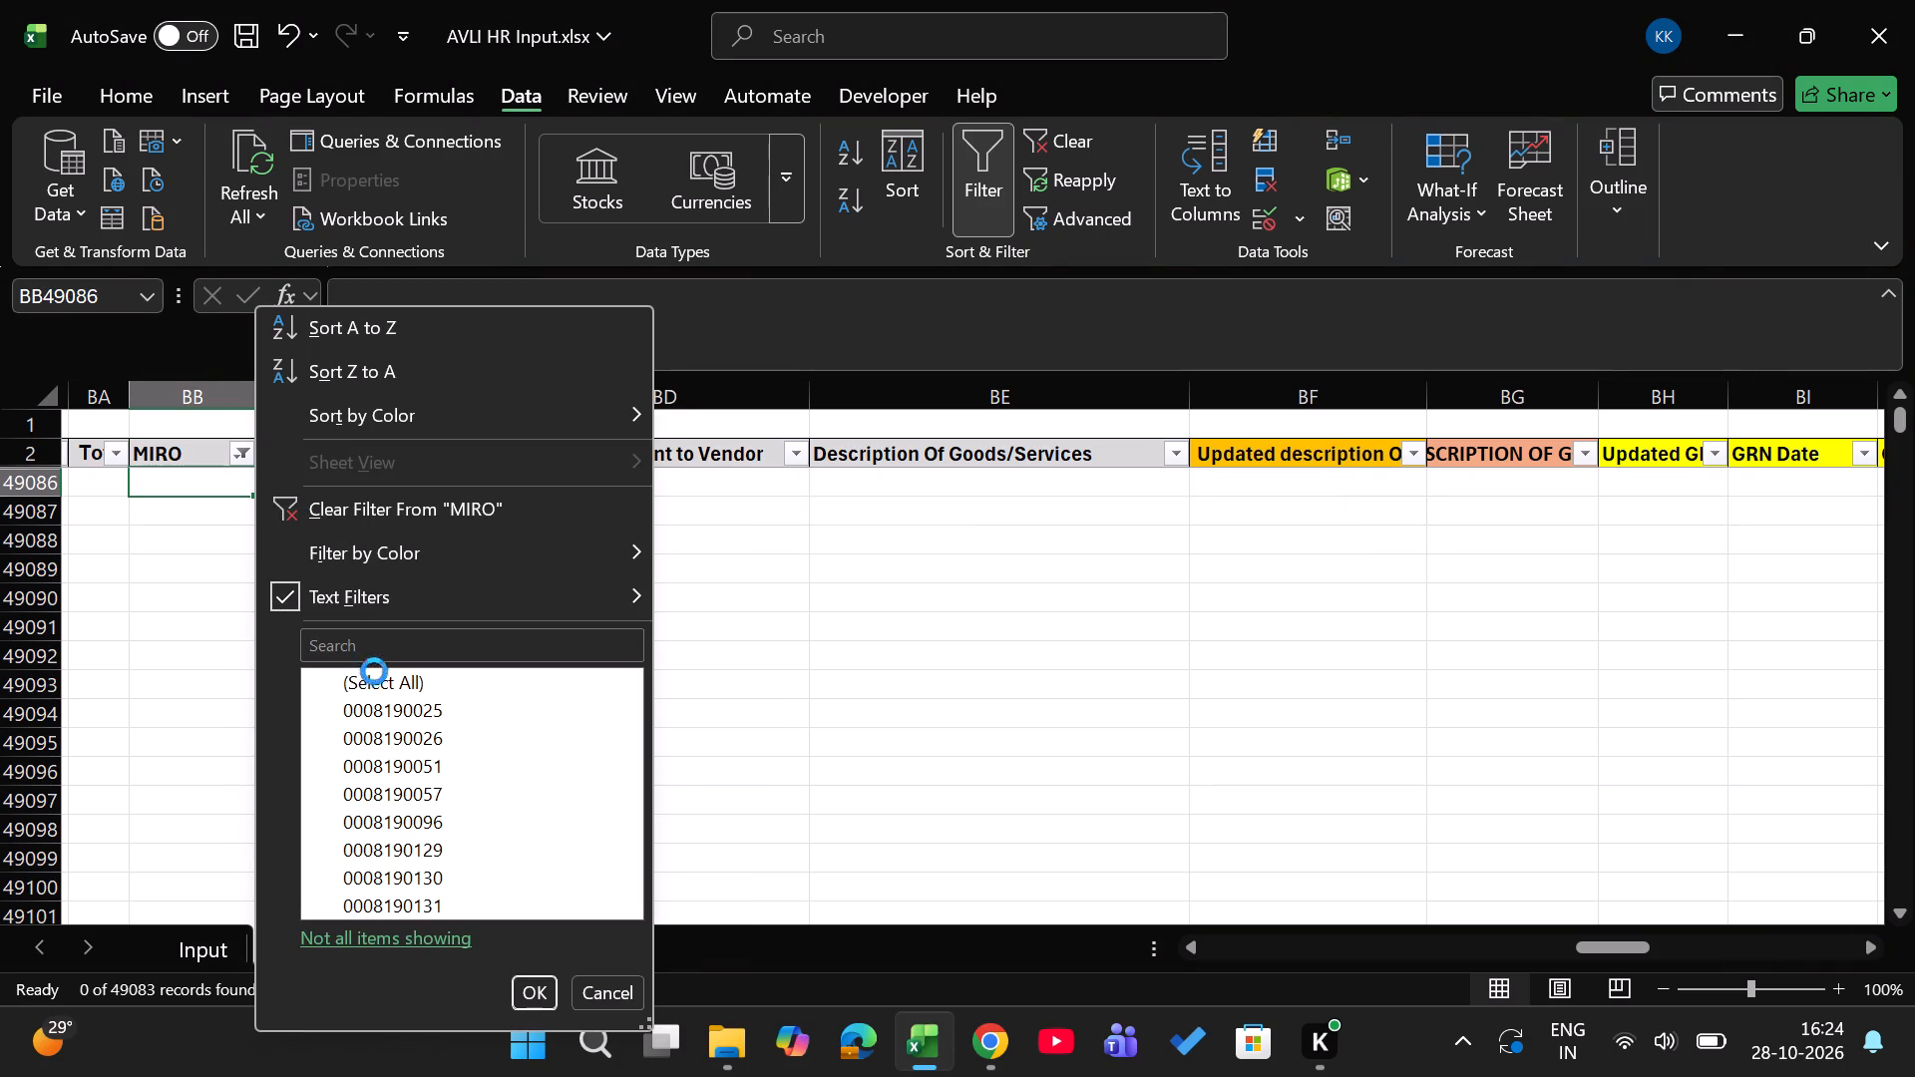
{"action": "left_click", "coordinate": [378, 655]}
{"action": "type", "text": "12773"}
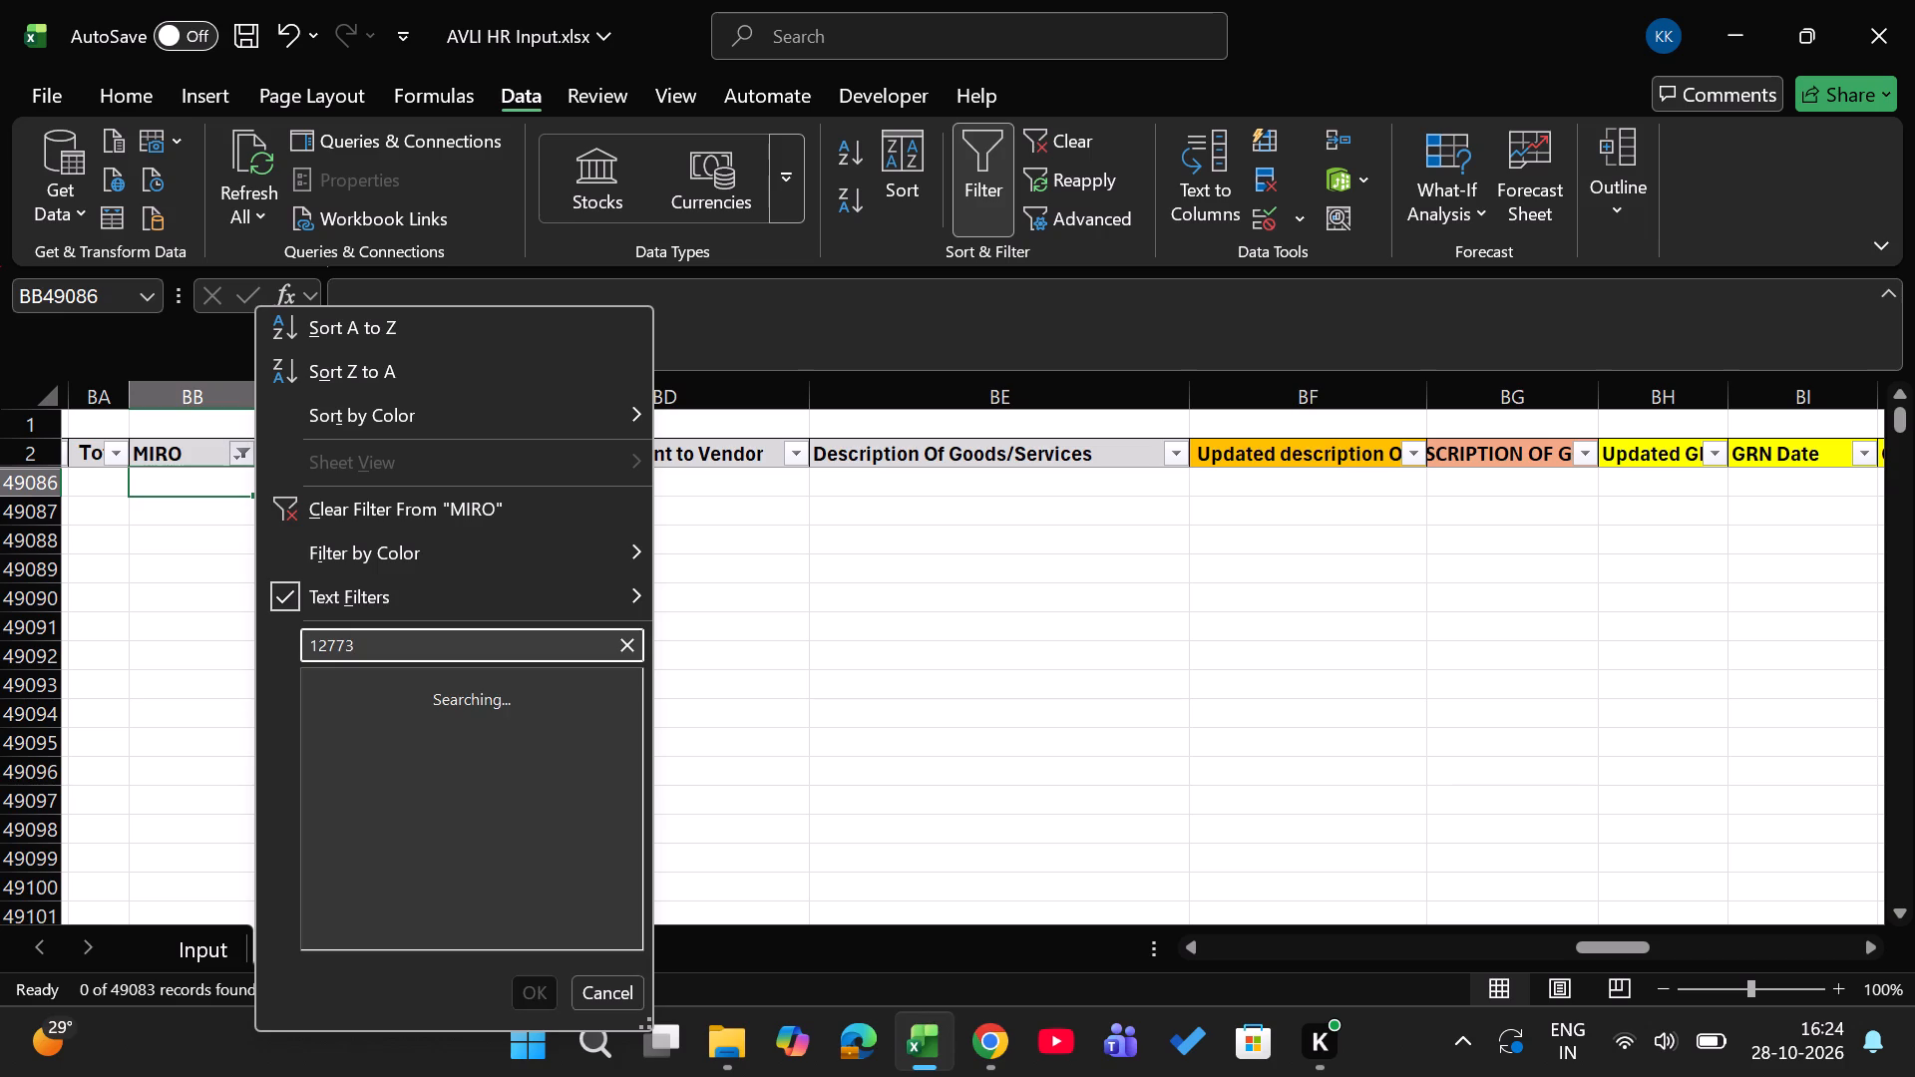
{"action": "key", "text": "Return"}
{"action": "key", "text": "Down"}
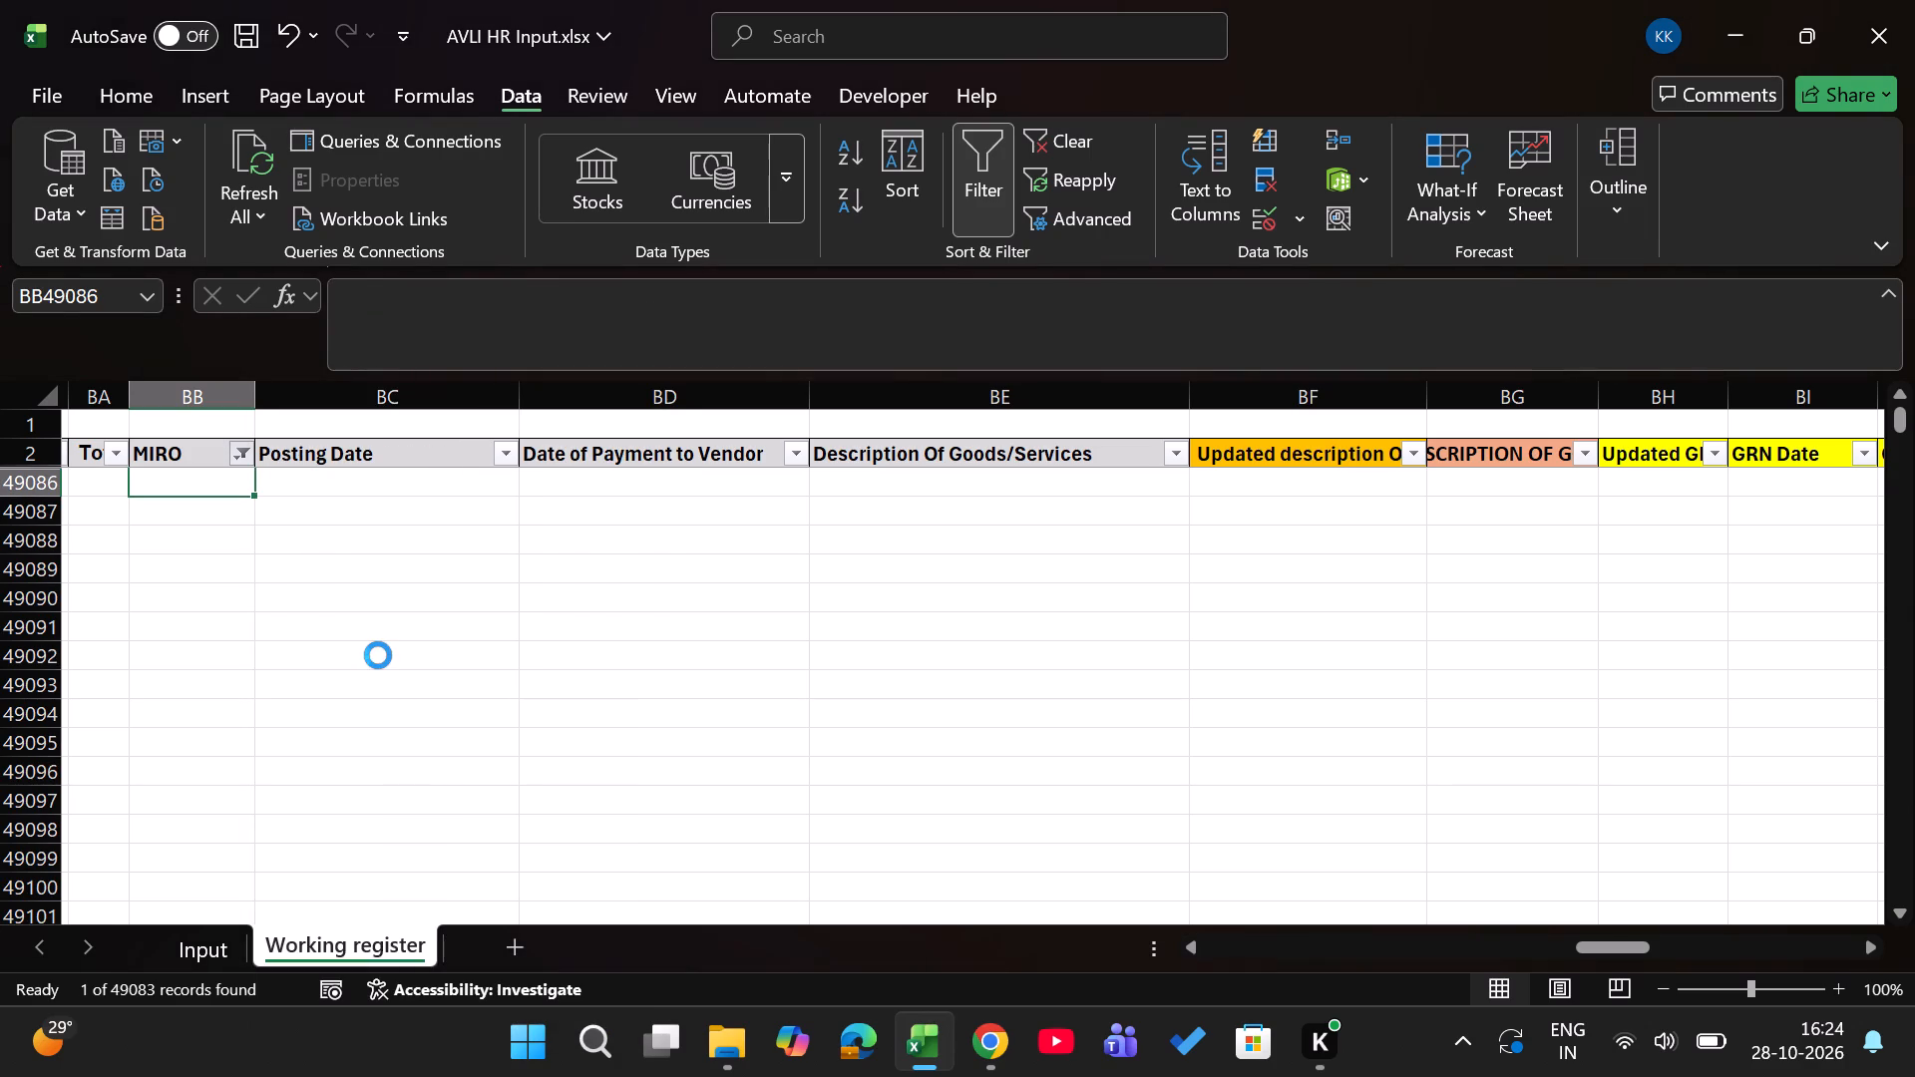
{"action": "key", "text": "Up"}
{"action": "key", "text": "Up"}
{"action": "key", "text": "Up"}
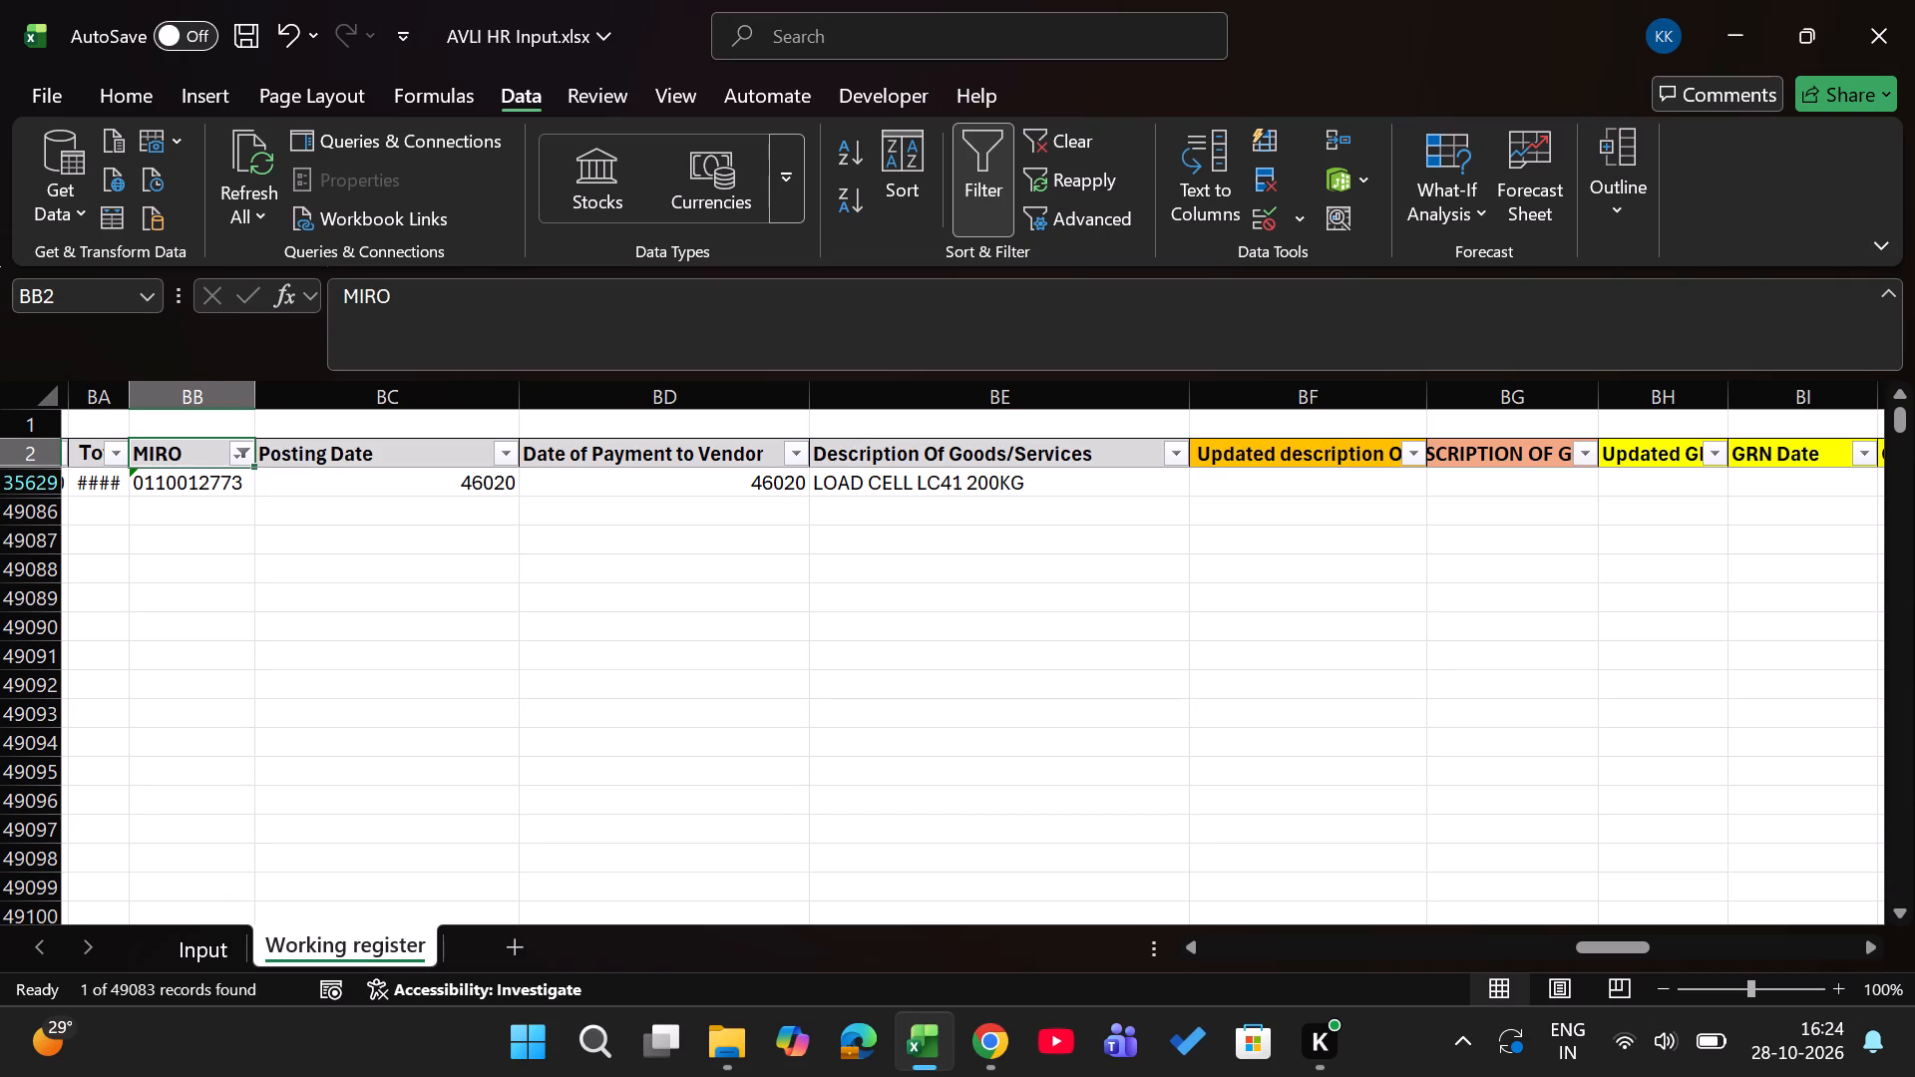
Enter 189 as the file number in the filtered record's row.
{"action": "key", "text": "Down"}
{"action": "key", "text": "Left"}
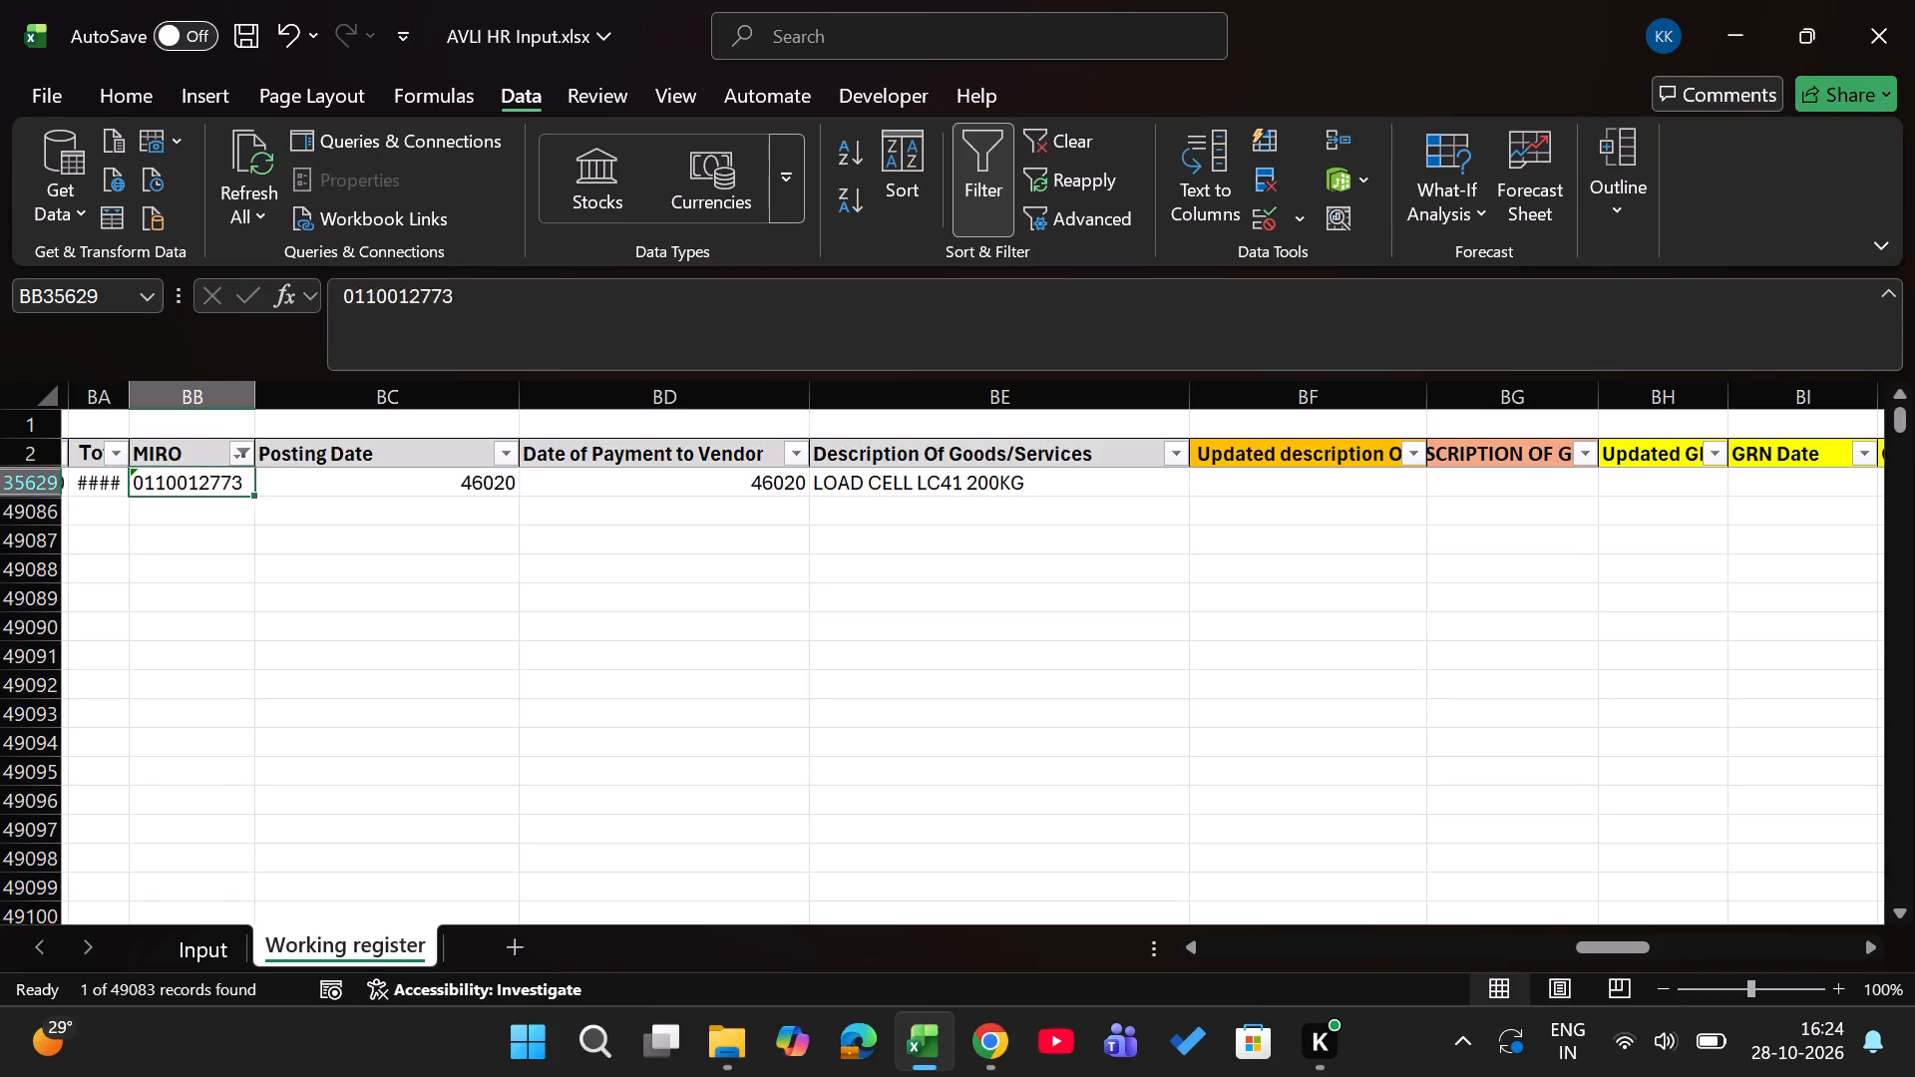
{"action": "key", "text": "Up"}
{"action": "key", "text": "ctrl+Left"}
{"action": "key", "text": "Down"}
{"action": "key", "text": "Right"}
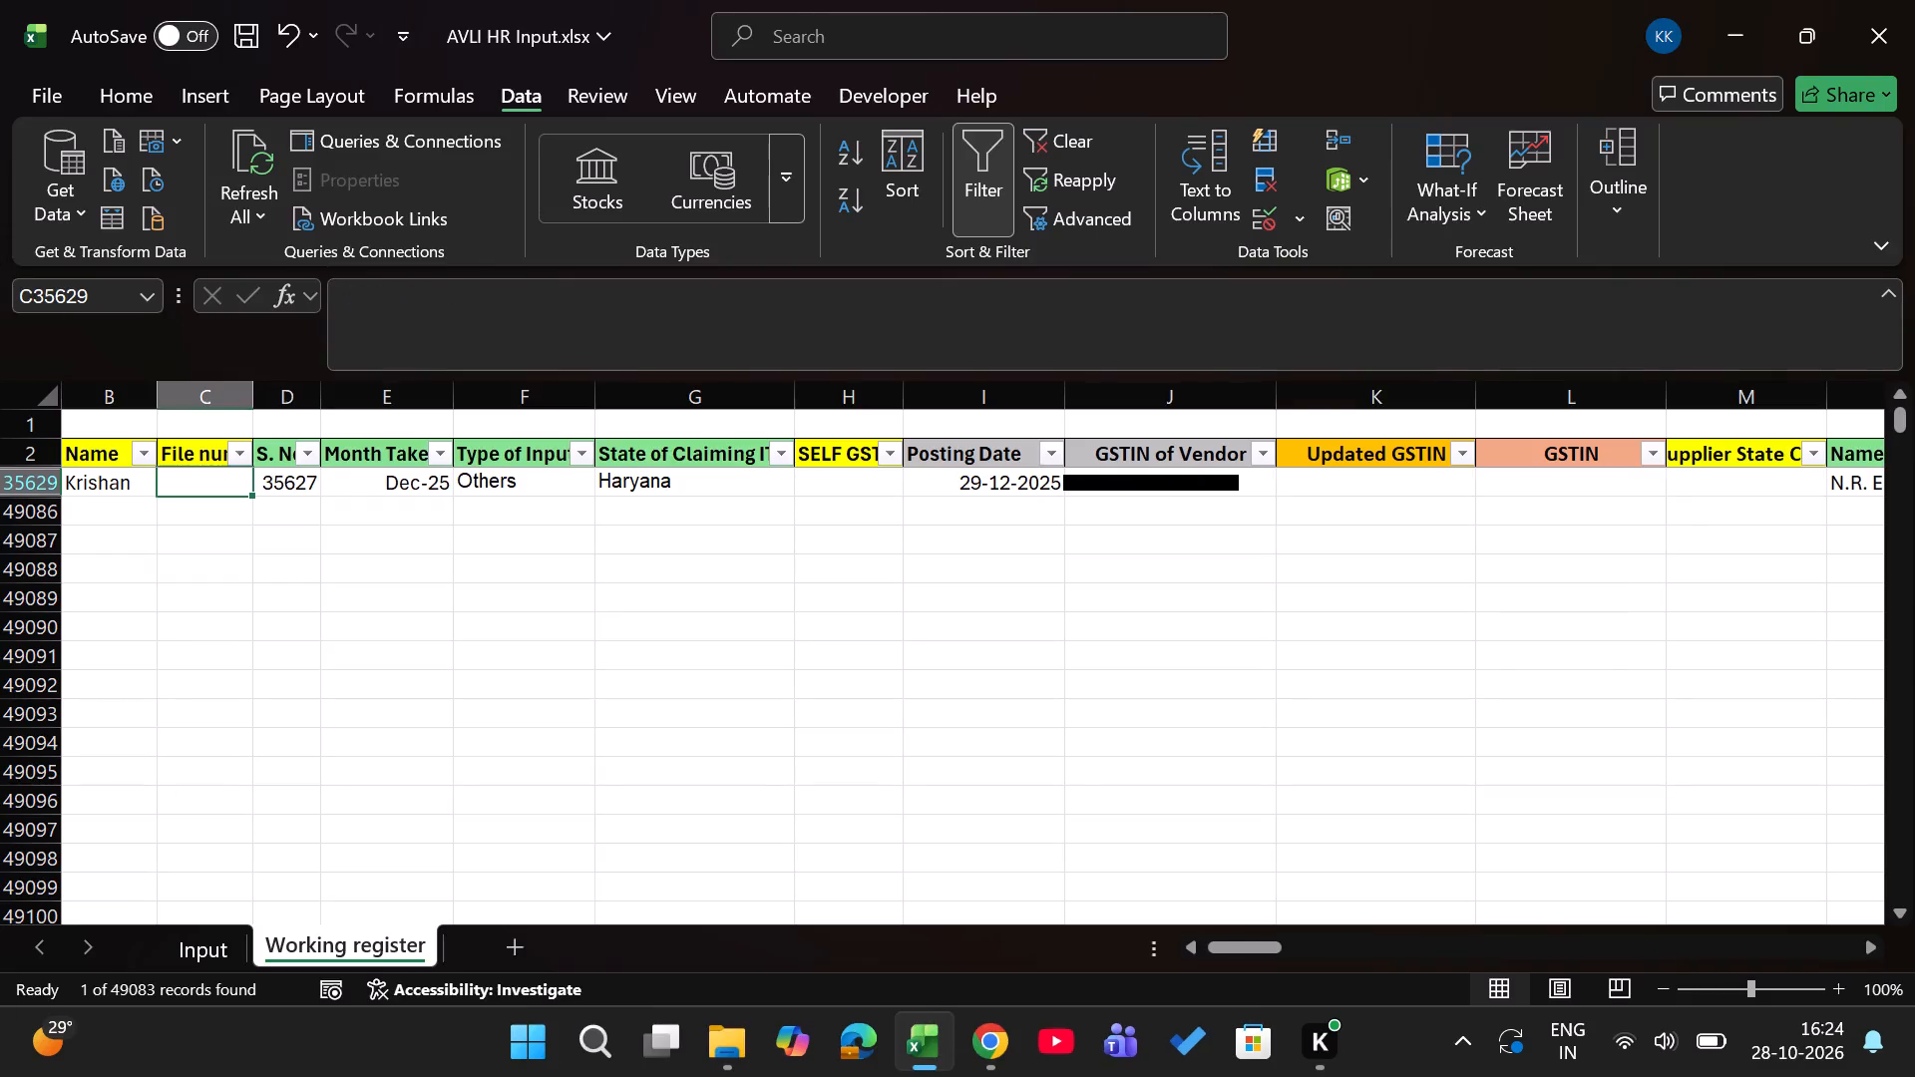
{"action": "key", "text": "Left"}
{"action": "key", "text": "Right"}
{"action": "type", "text": "189"}
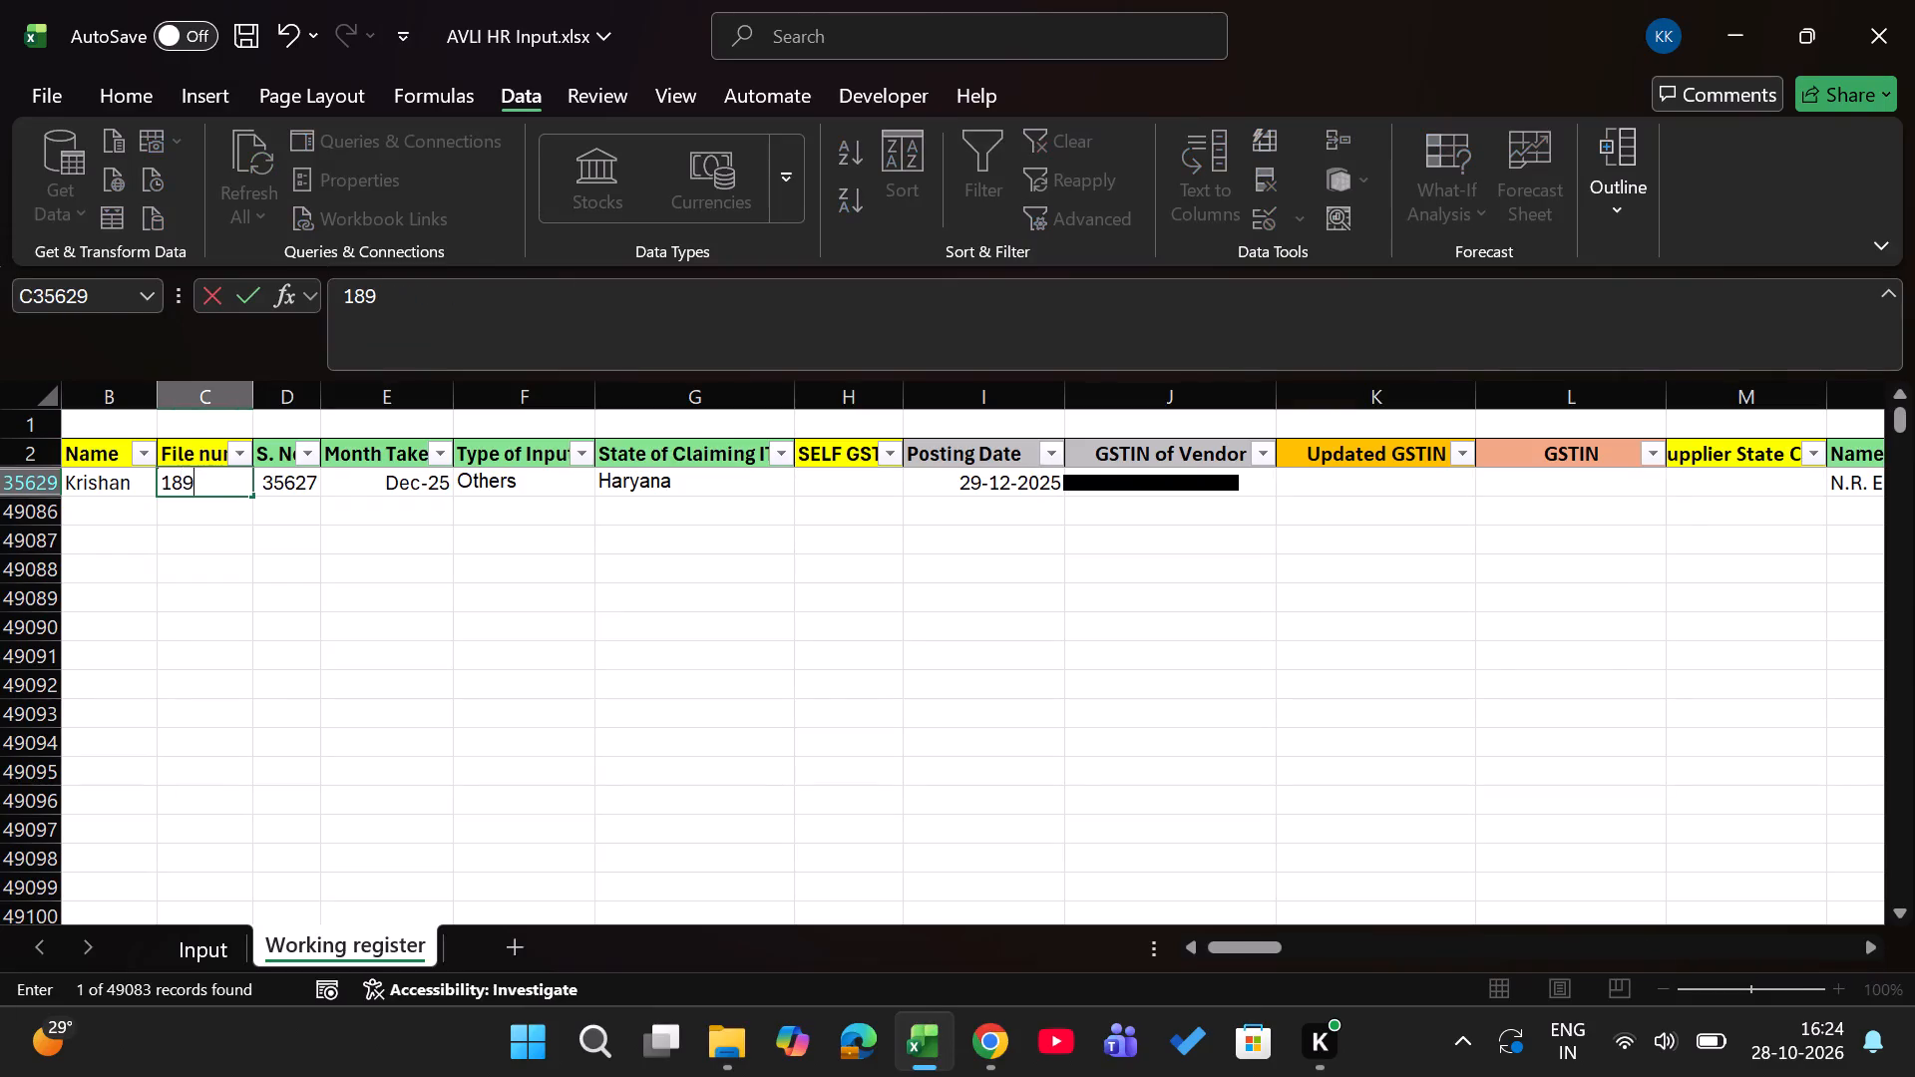
{"action": "key", "text": "Return"}
Fill the record's empty SELF GSTIN cell with the existing column entry that starts with 06.
{"action": "key", "text": "Up"}
{"action": "key", "text": "Right"}
{"action": "key", "text": "Right"}
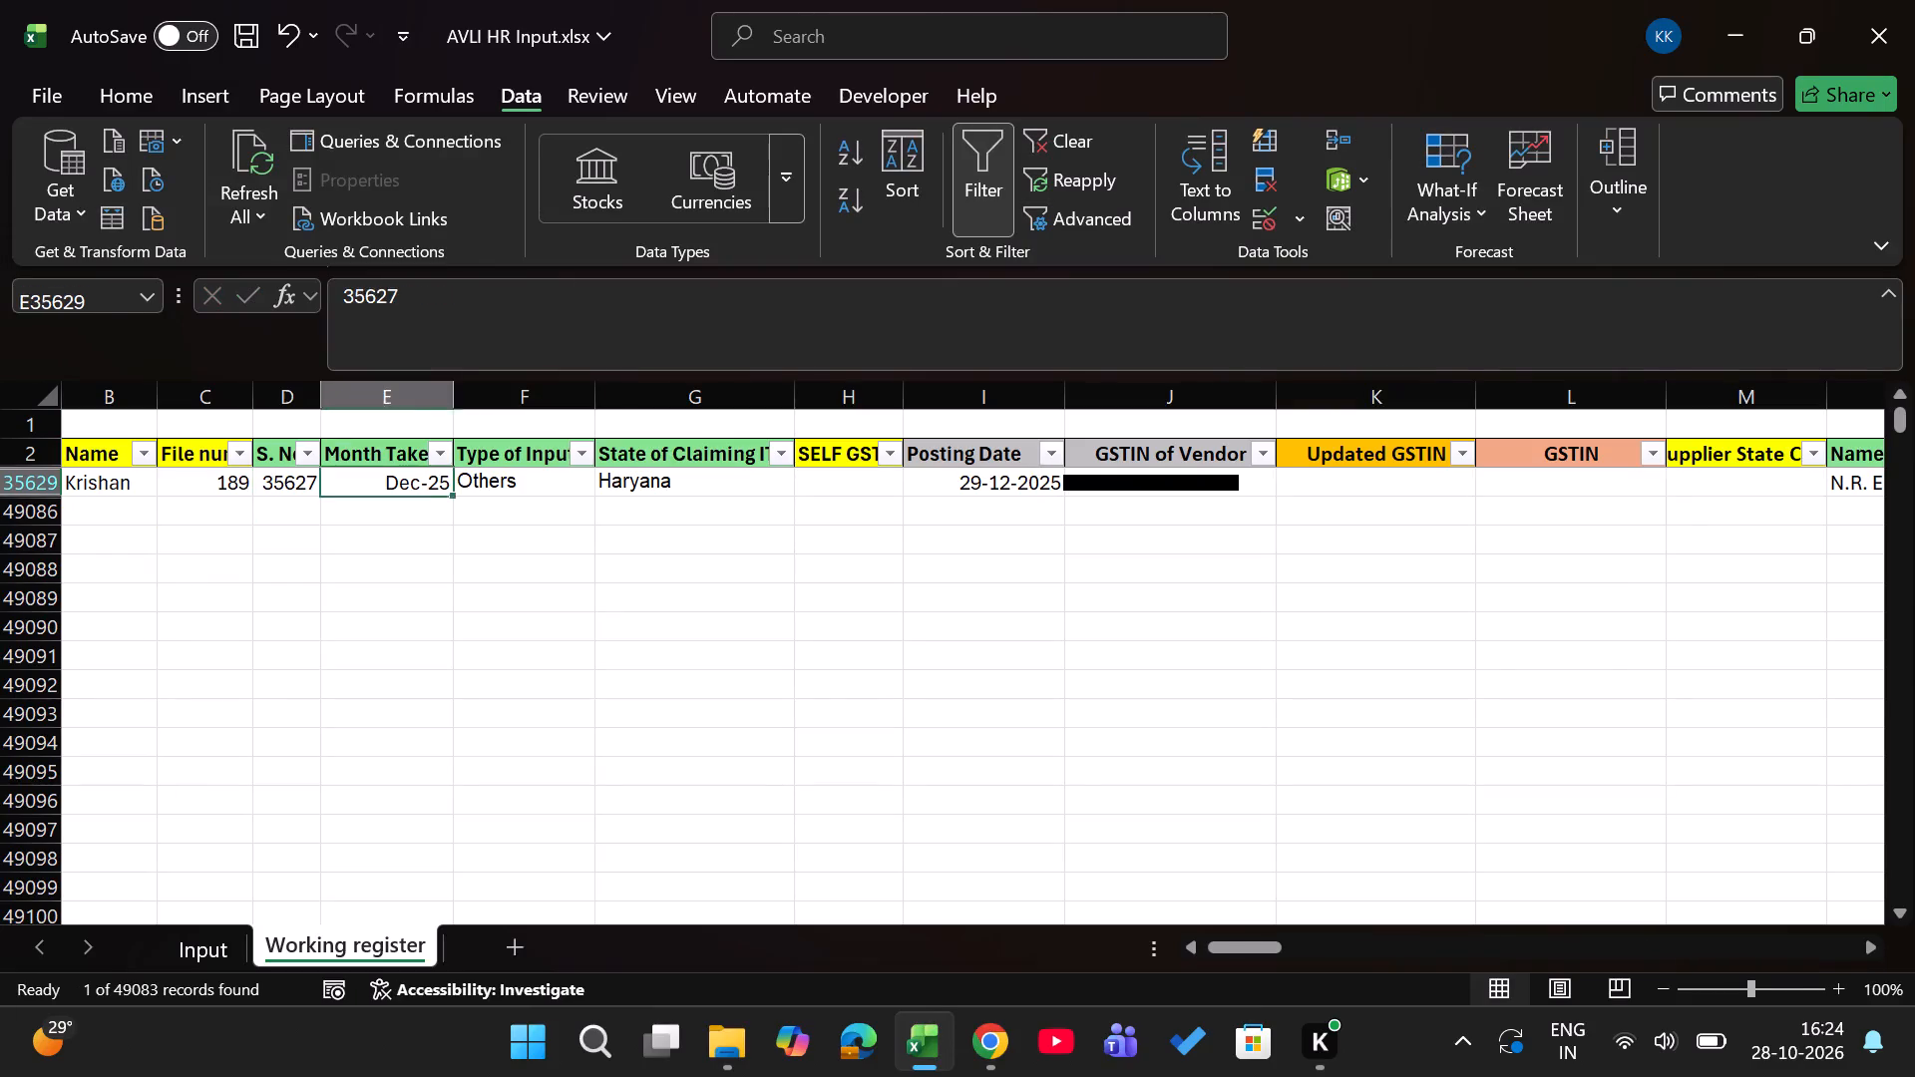
{"action": "key", "text": "Right"}
{"action": "key", "text": "Right"}
{"action": "key", "text": "Right"}
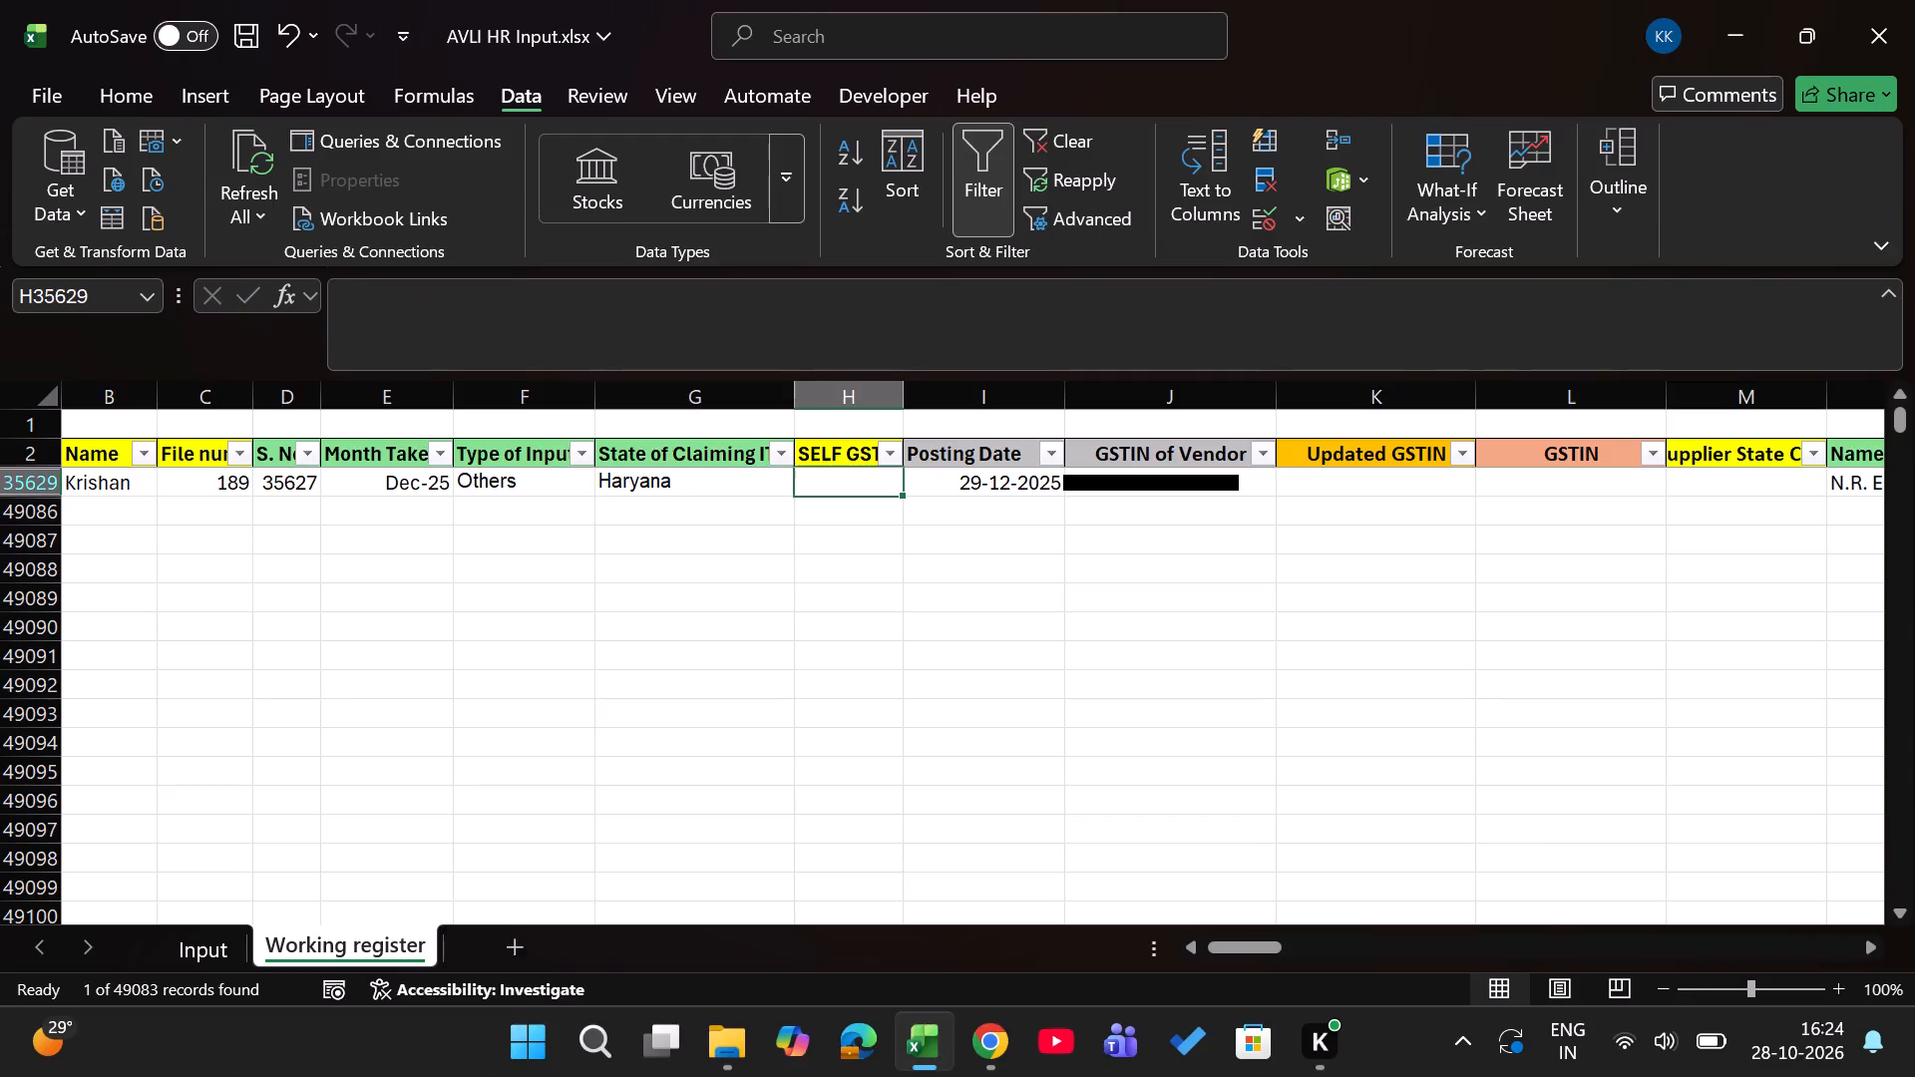
{"action": "key", "text": "Up"}
{"action": "key", "text": "Down"}
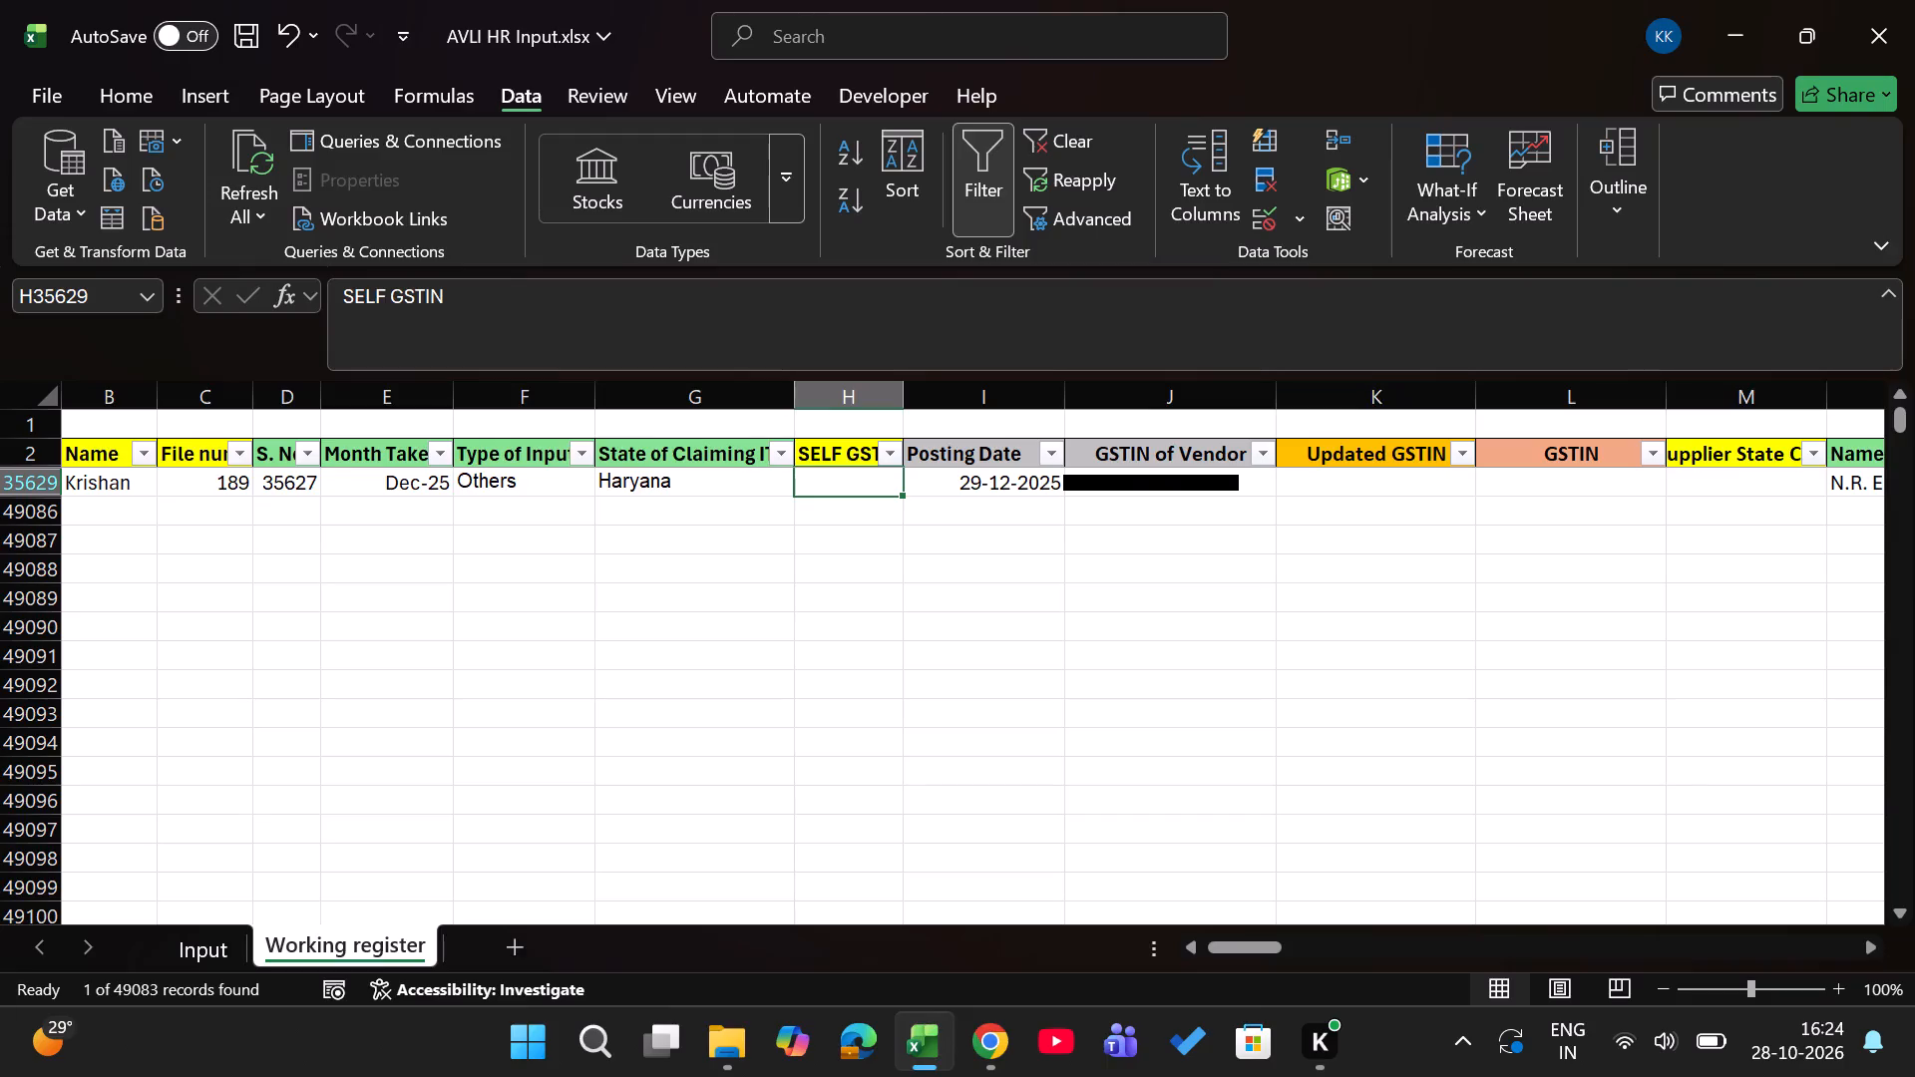
{"action": "key", "text": "alt+Down"}
{"action": "key", "text": "Down"}
{"action": "key", "text": "Down"}
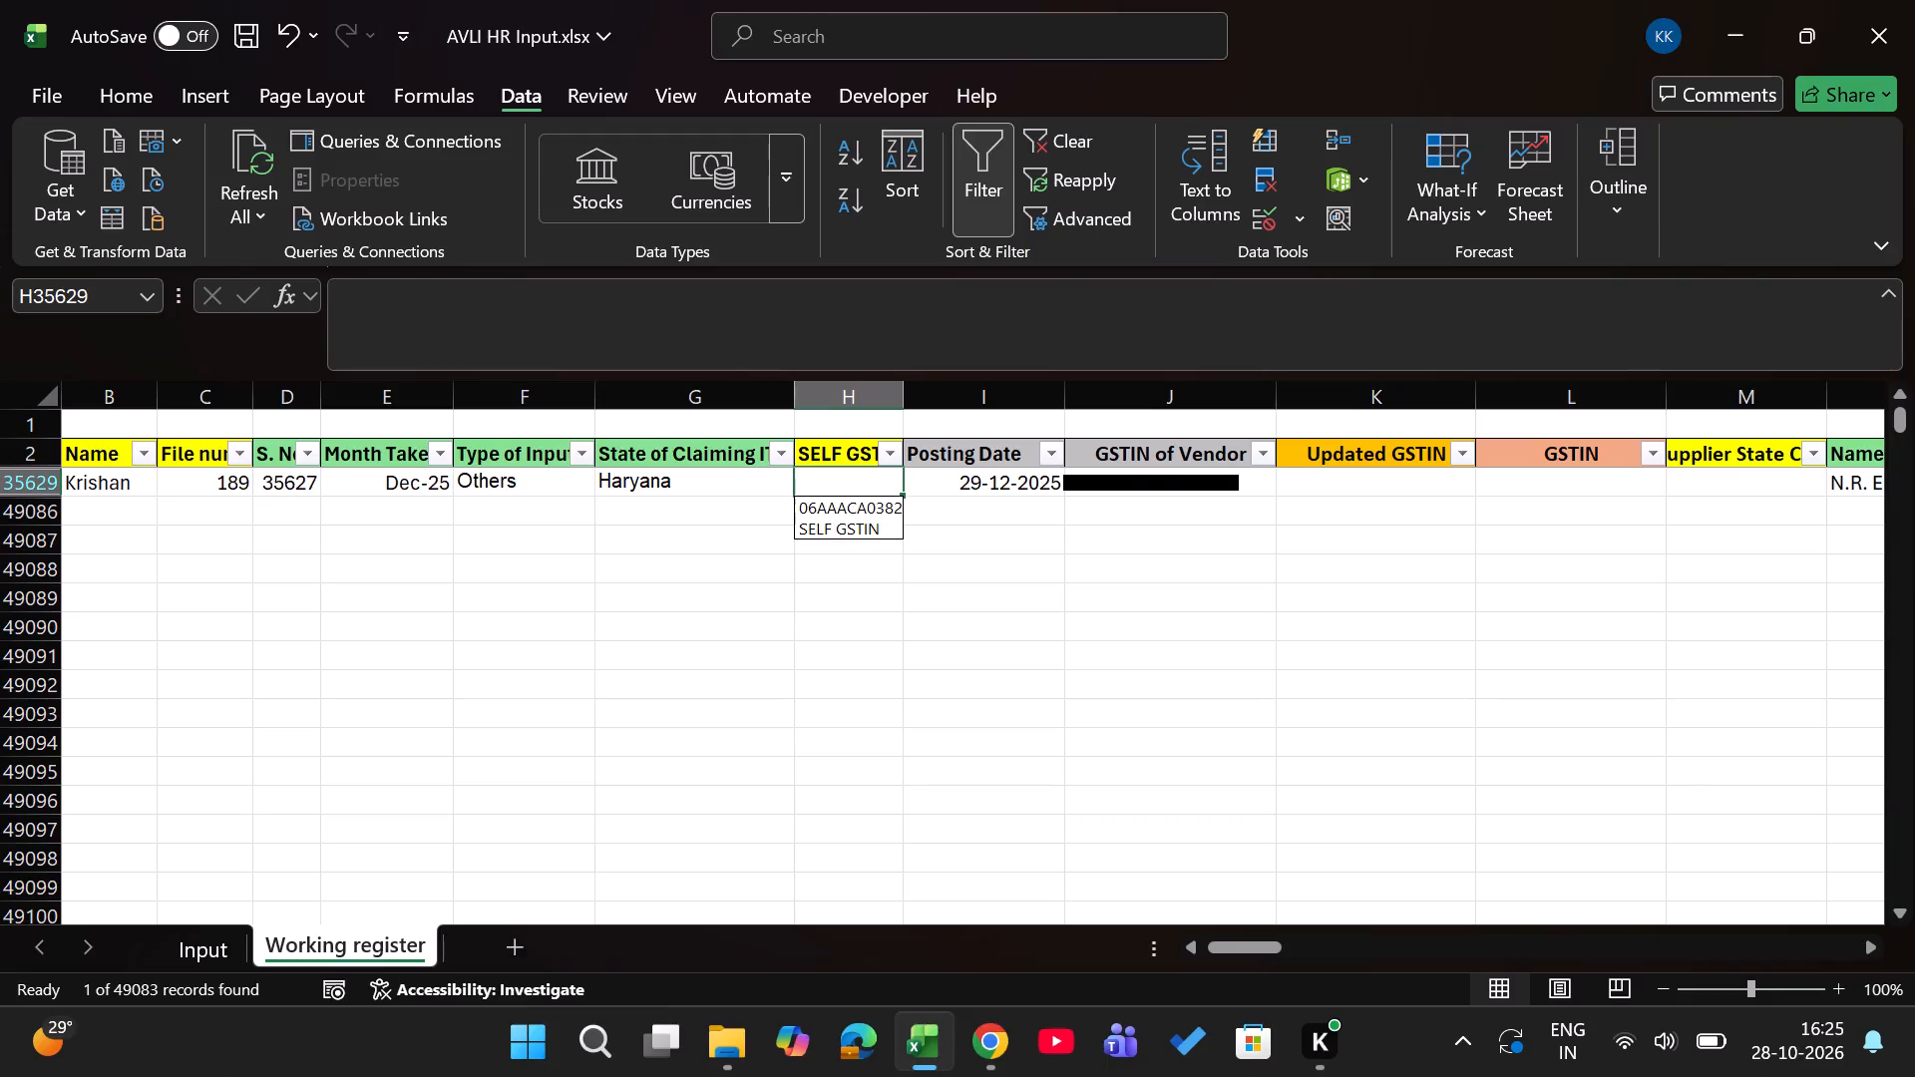
{"action": "key", "text": "Up"}
{"action": "key", "text": "Return"}
Copy the record's GSTIN of Vendor value into its Updated GSTIN cell.
{"action": "key", "text": "Right"}
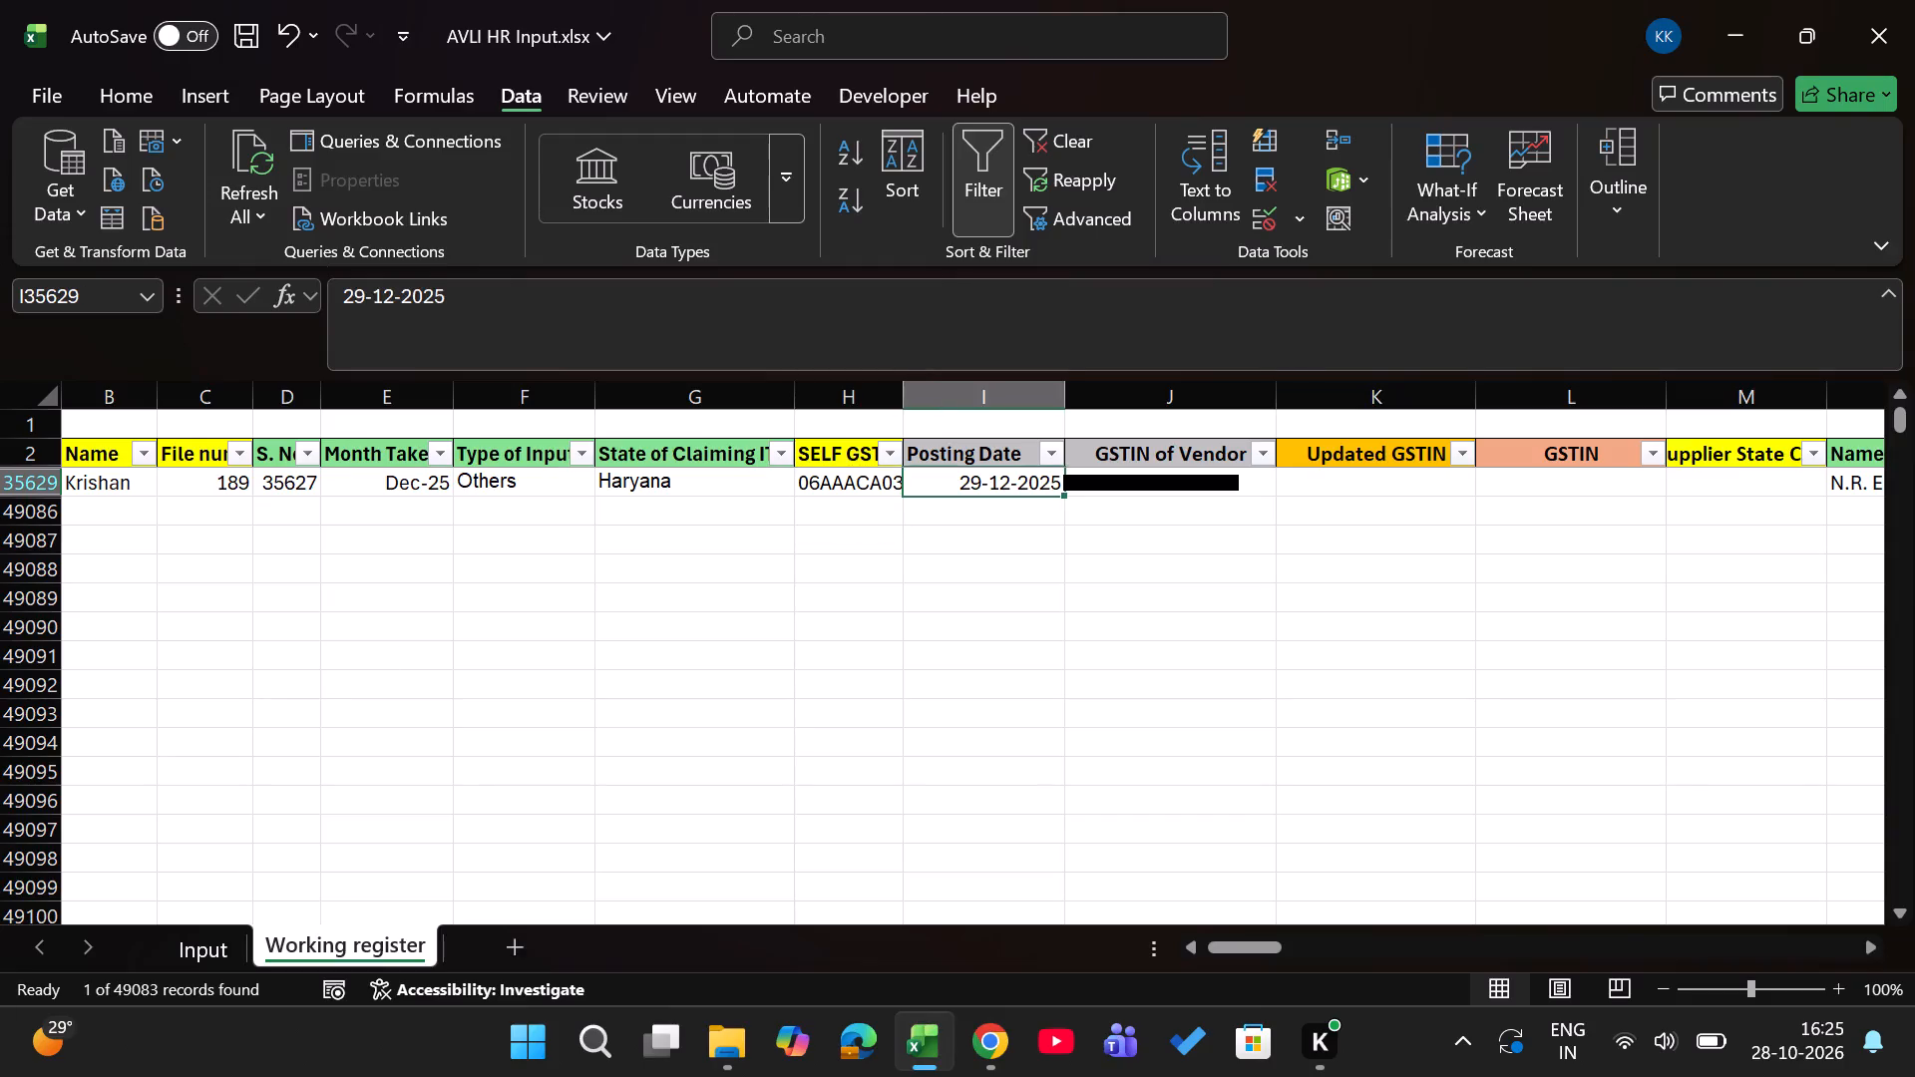
{"action": "key", "text": "Right"}
{"action": "key", "text": "Right"}
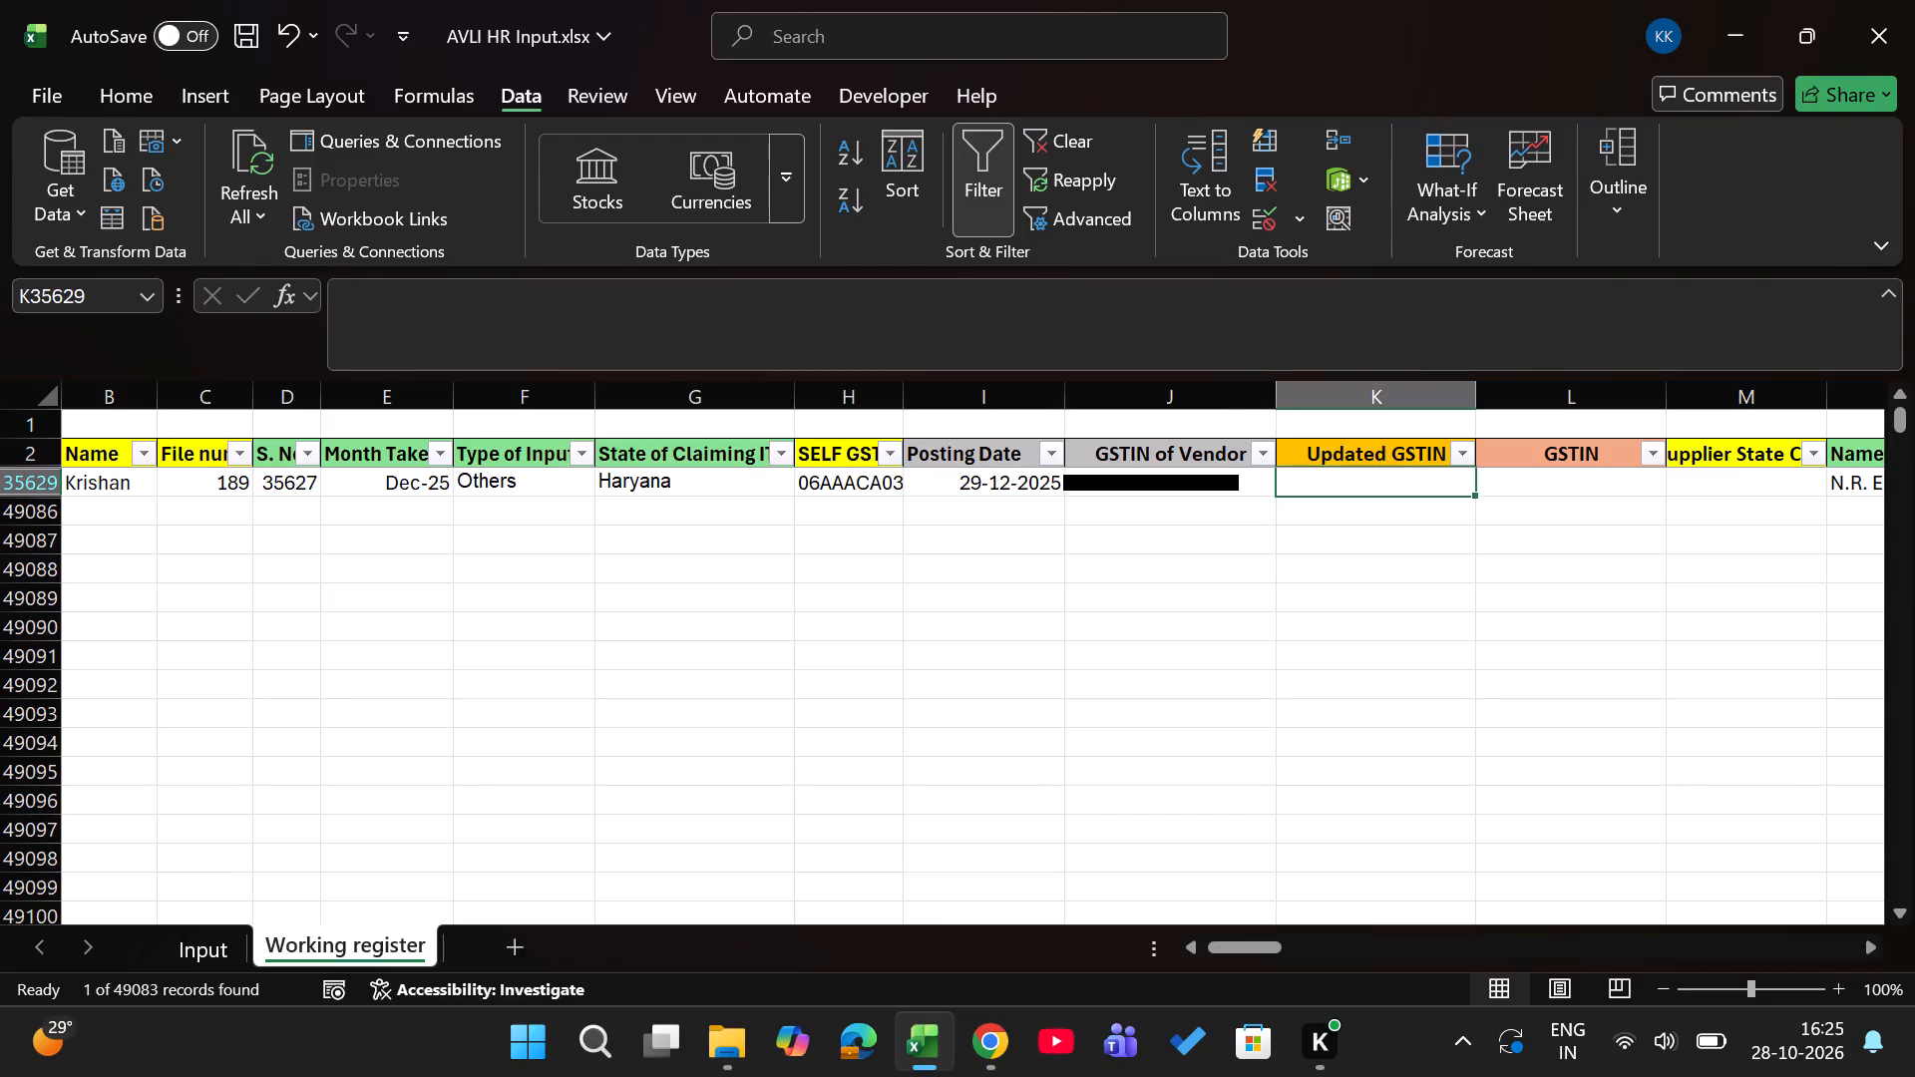
{"action": "key", "text": "Left"}
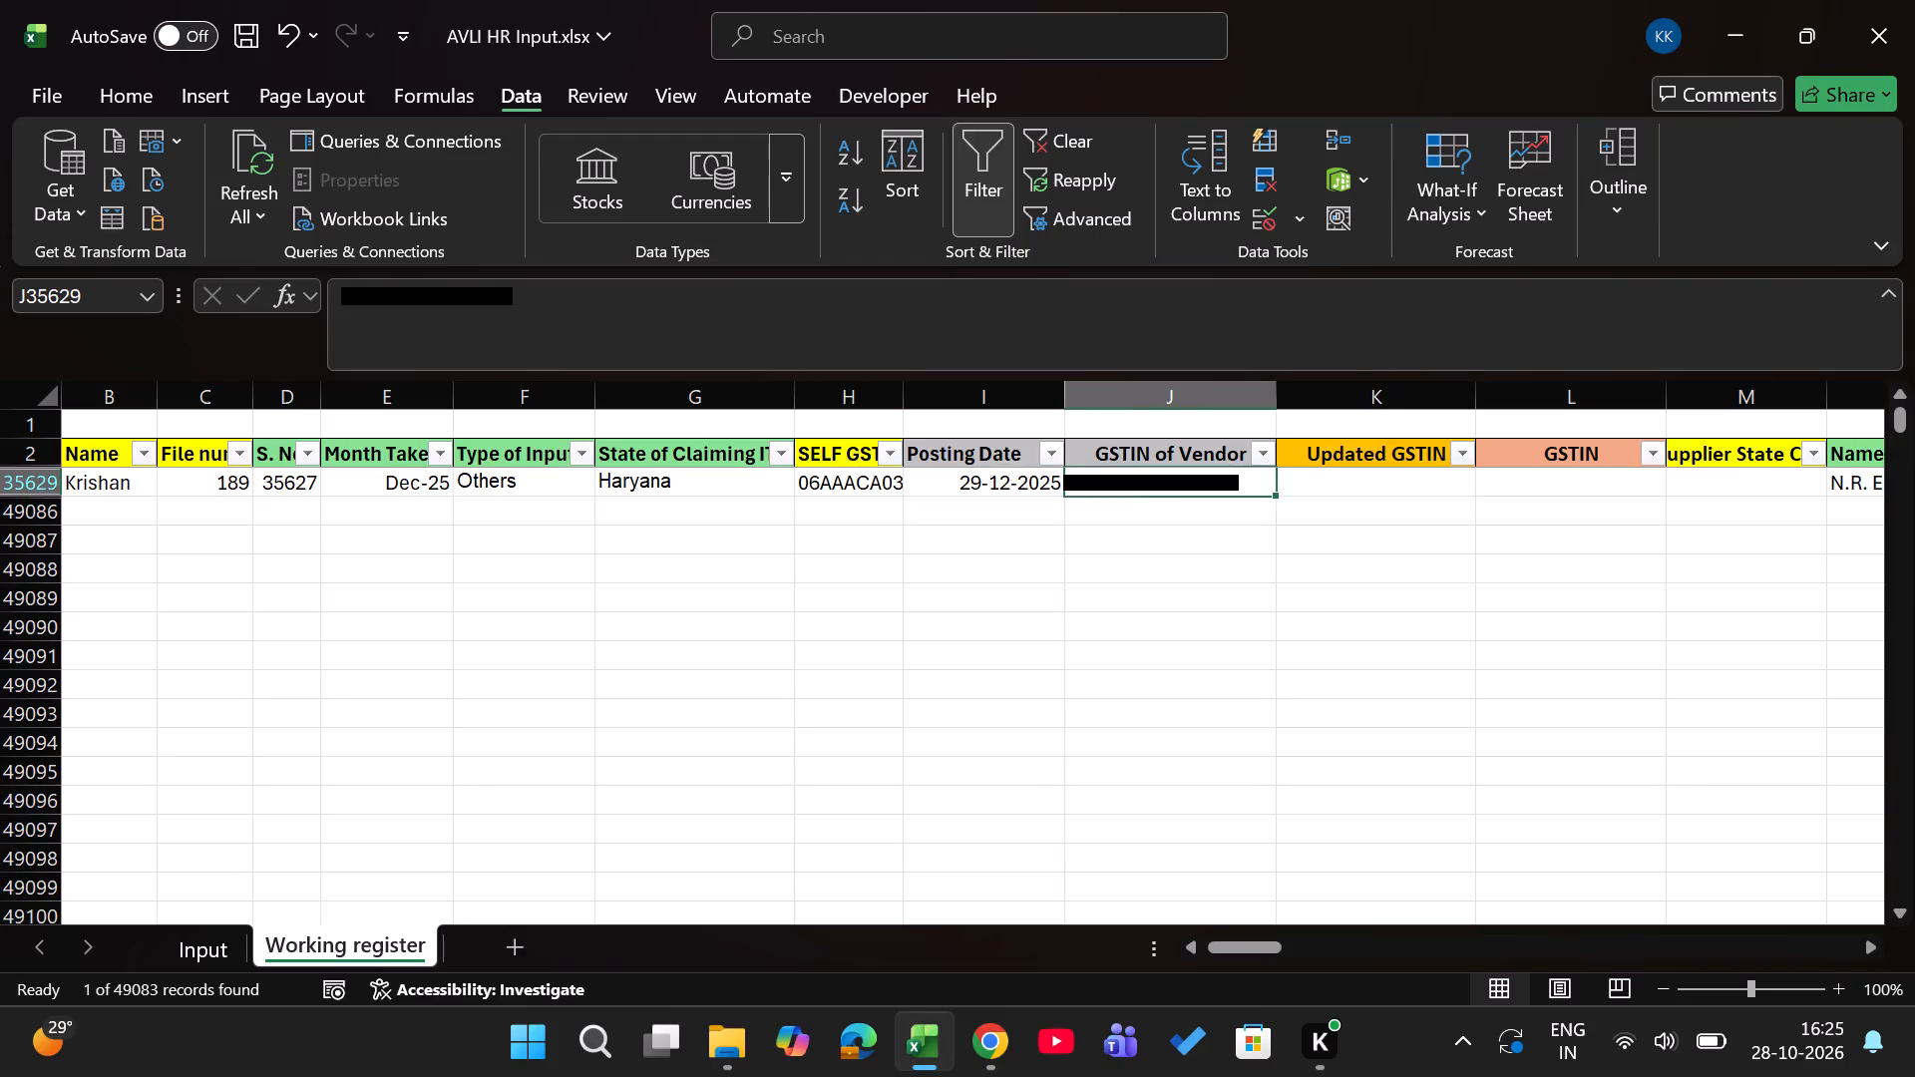
{"action": "key", "text": "ctrl+c"}
{"action": "key", "text": "Right"}
{"action": "key", "text": "Return"}
Mark the record's GSTIN check column as ok, using the existing column entry.
{"action": "key", "text": "Right"}
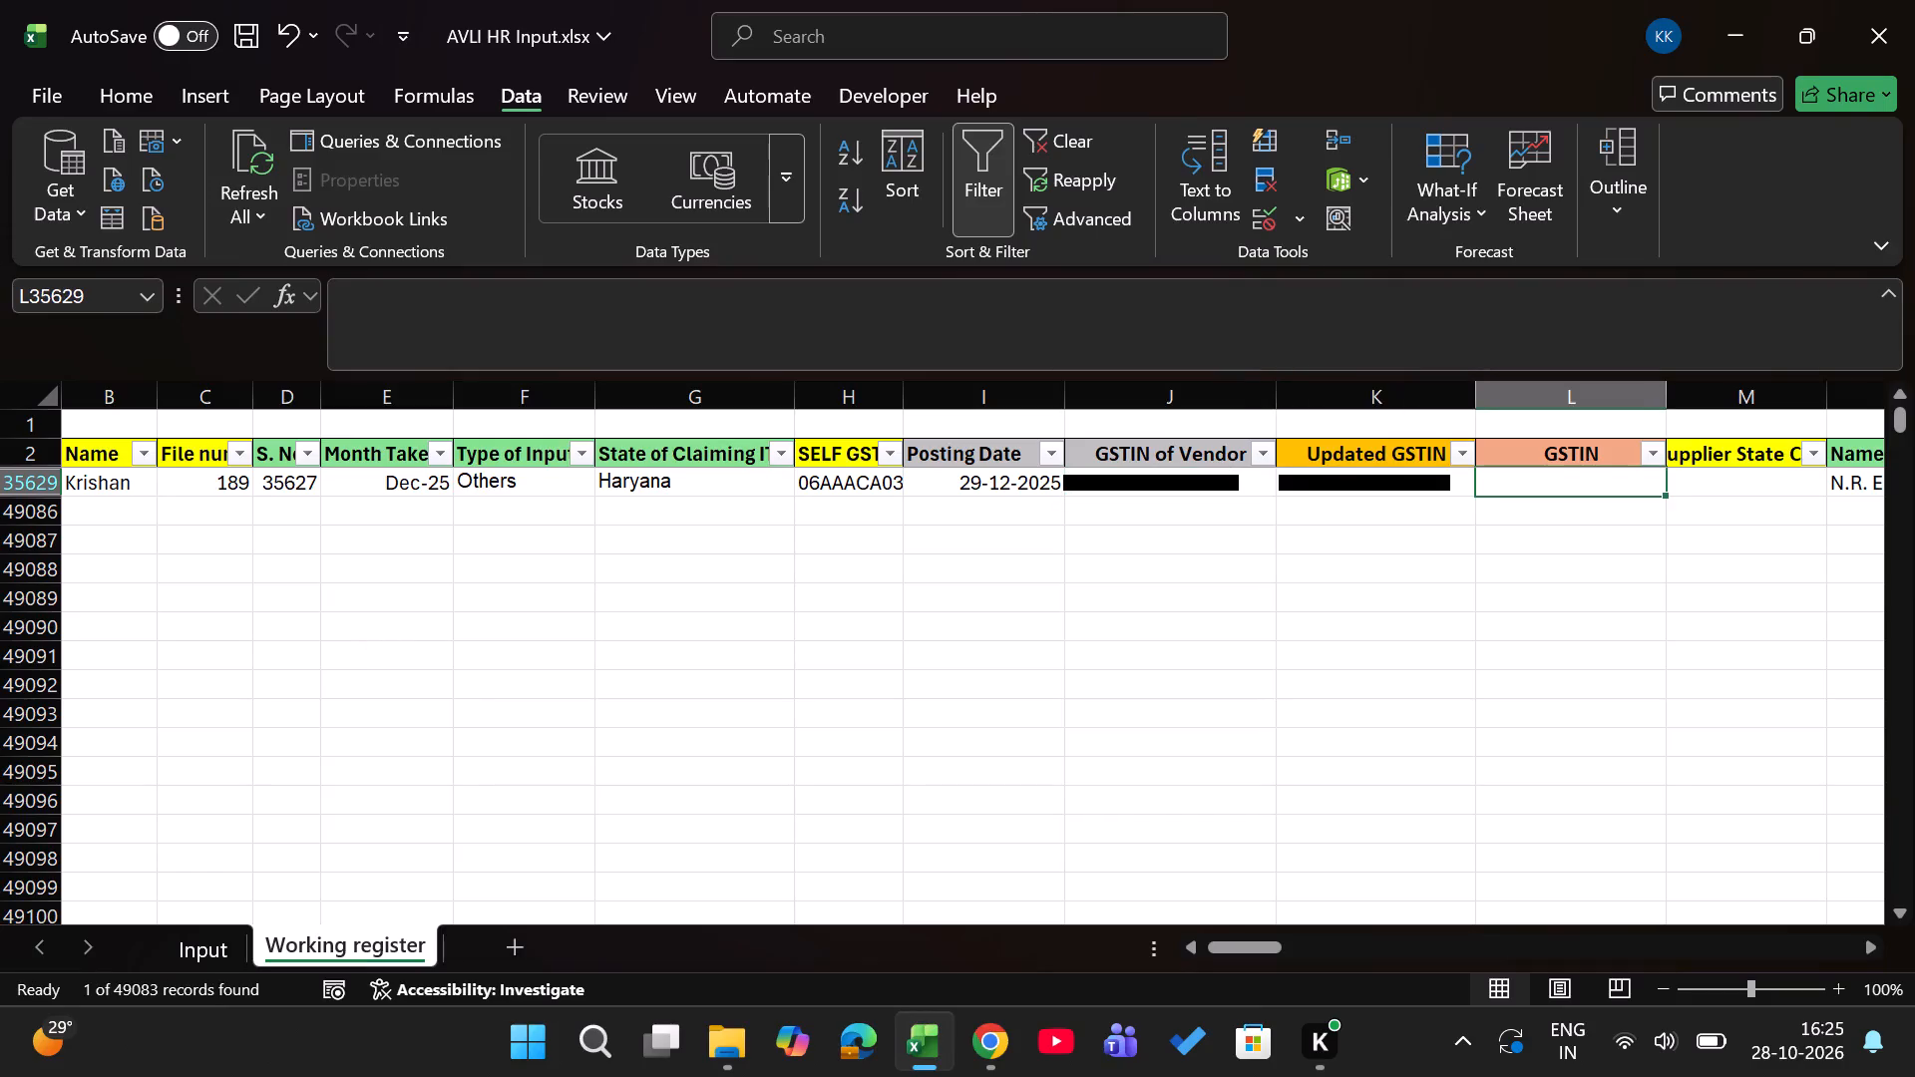
{"action": "key", "text": "alt+Down"}
{"action": "key", "text": "Down"}
{"action": "key", "text": "Down"}
{"action": "key", "text": "Down"}
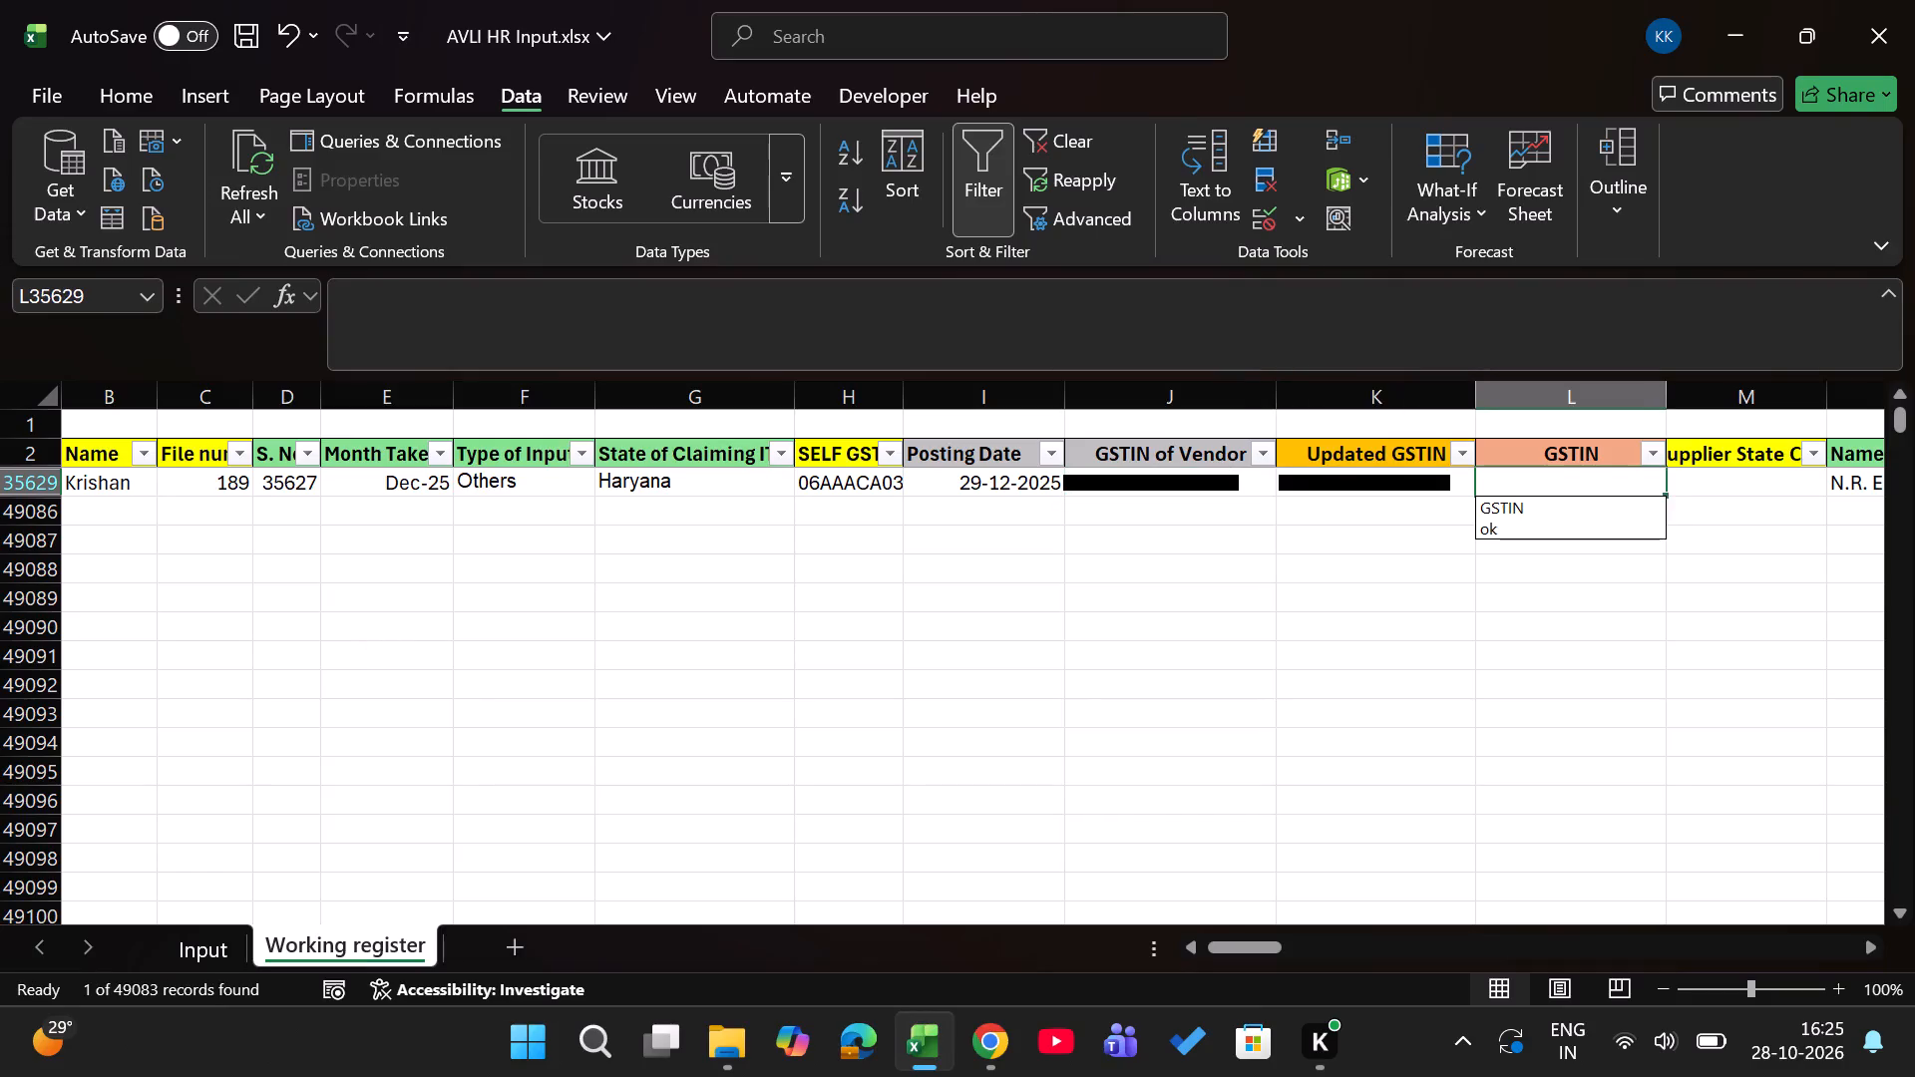
{"action": "key", "text": "Return"}
Enter 27 as the supplier state code for the record.
{"action": "key", "text": "Right"}
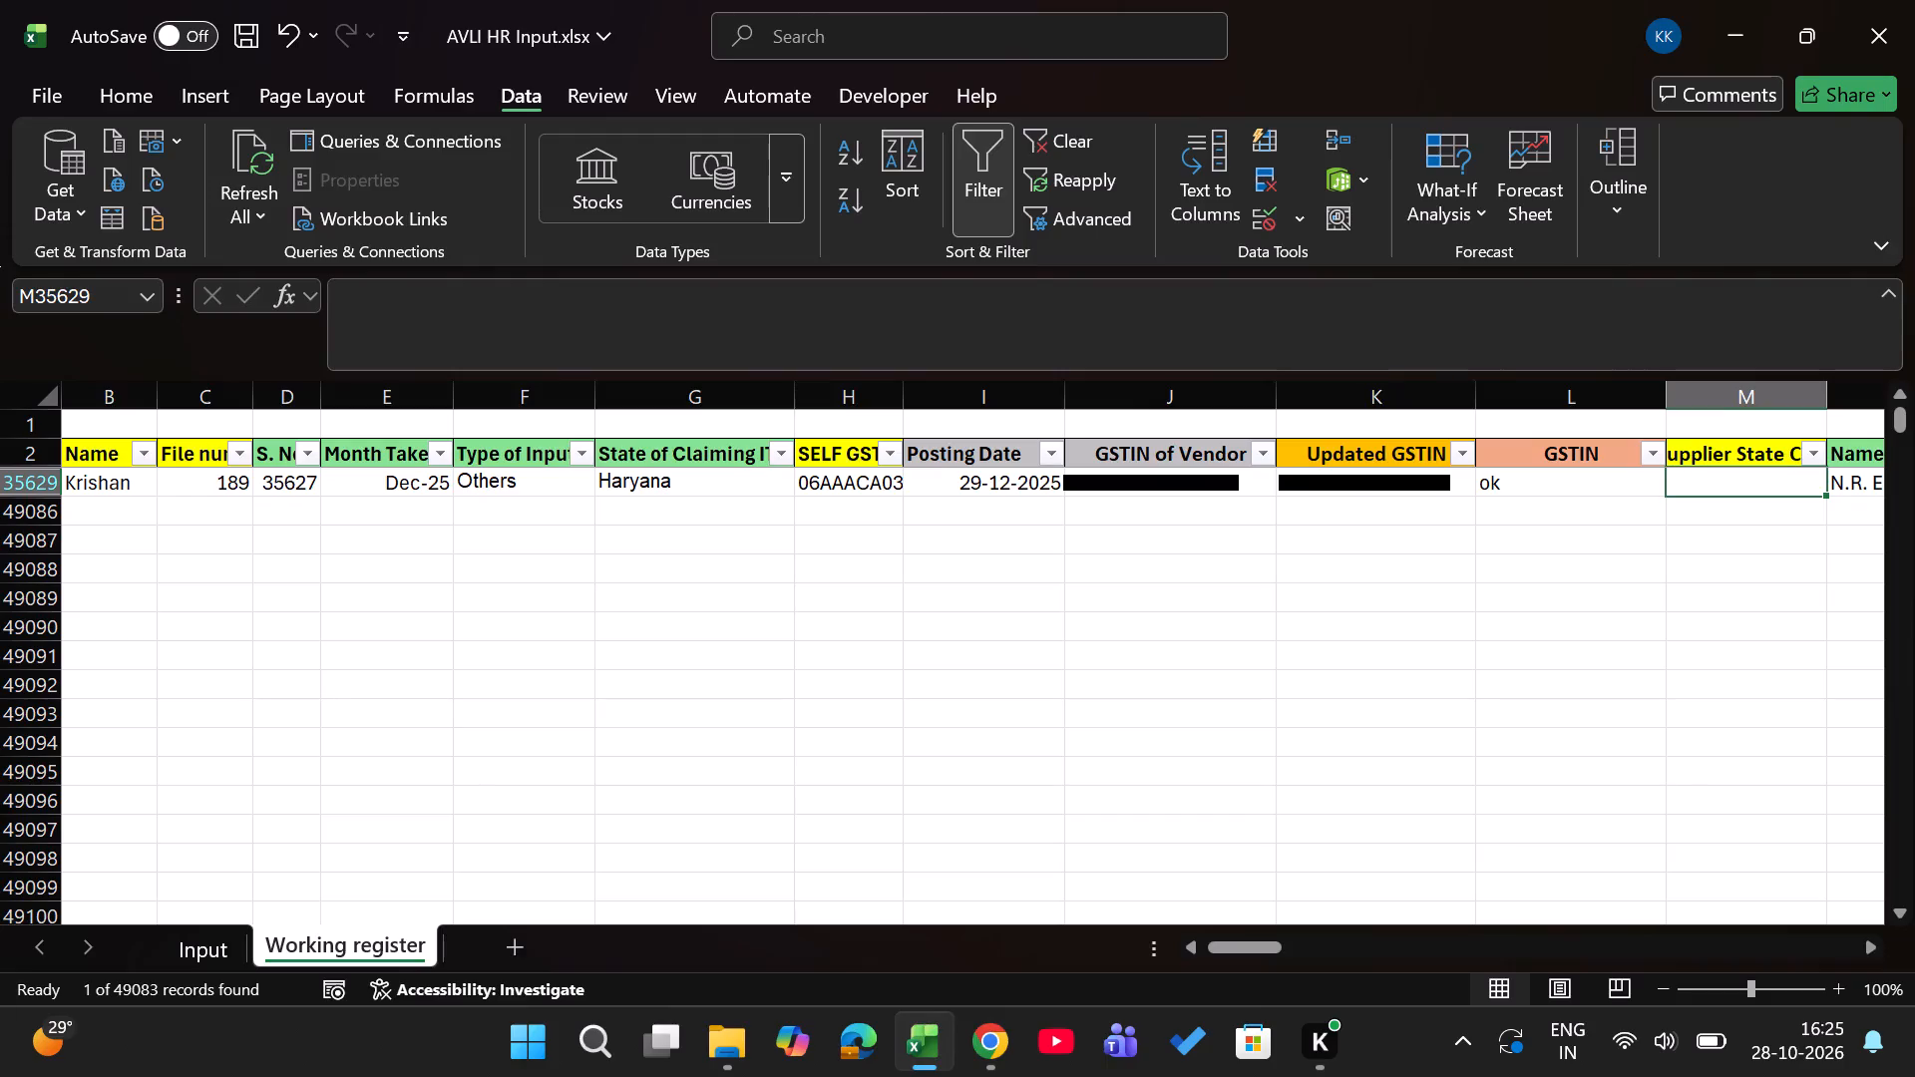
{"action": "key", "text": "0"}
{"action": "key", "text": "6"}
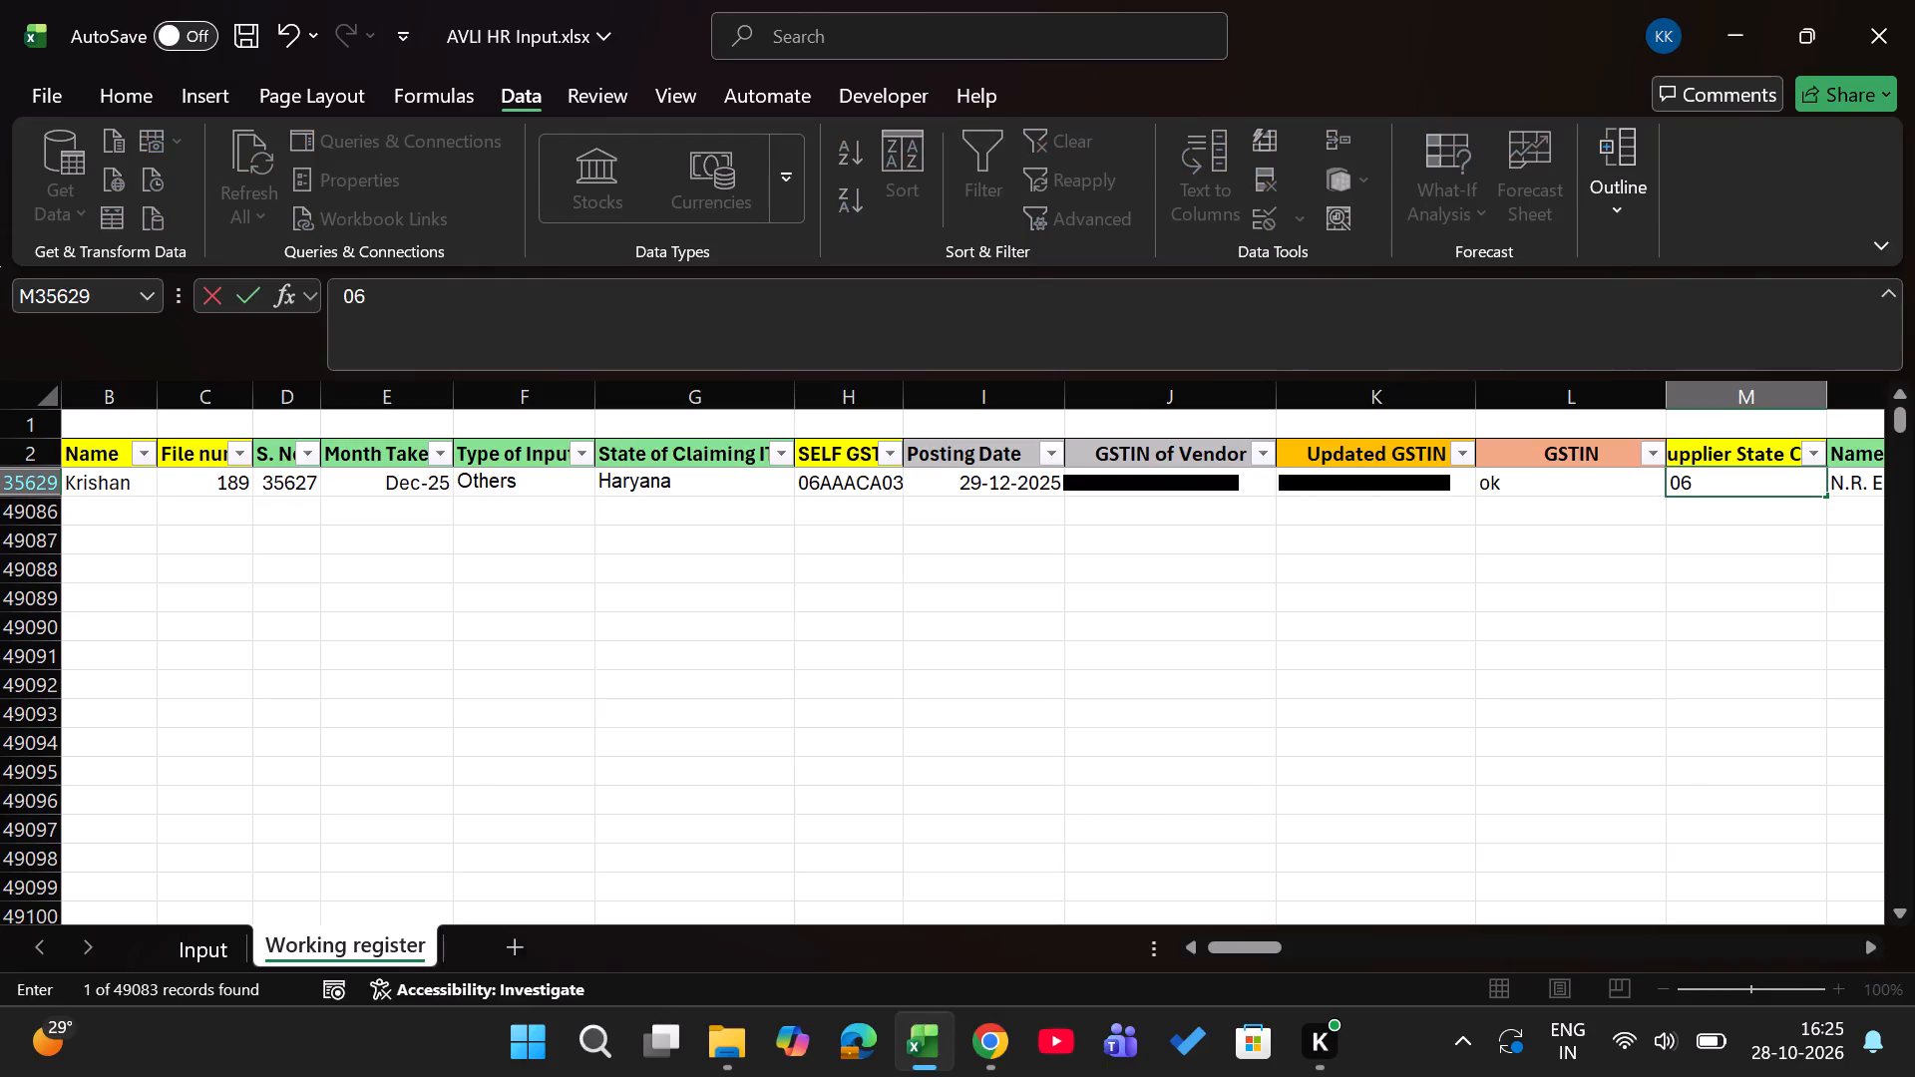
{"action": "key", "text": "BackSpace"}
{"action": "key", "text": "BackSpace"}
{"action": "type", "text": "27"}
{"action": "key", "text": "Right"}
{"action": "key", "text": "Right"}
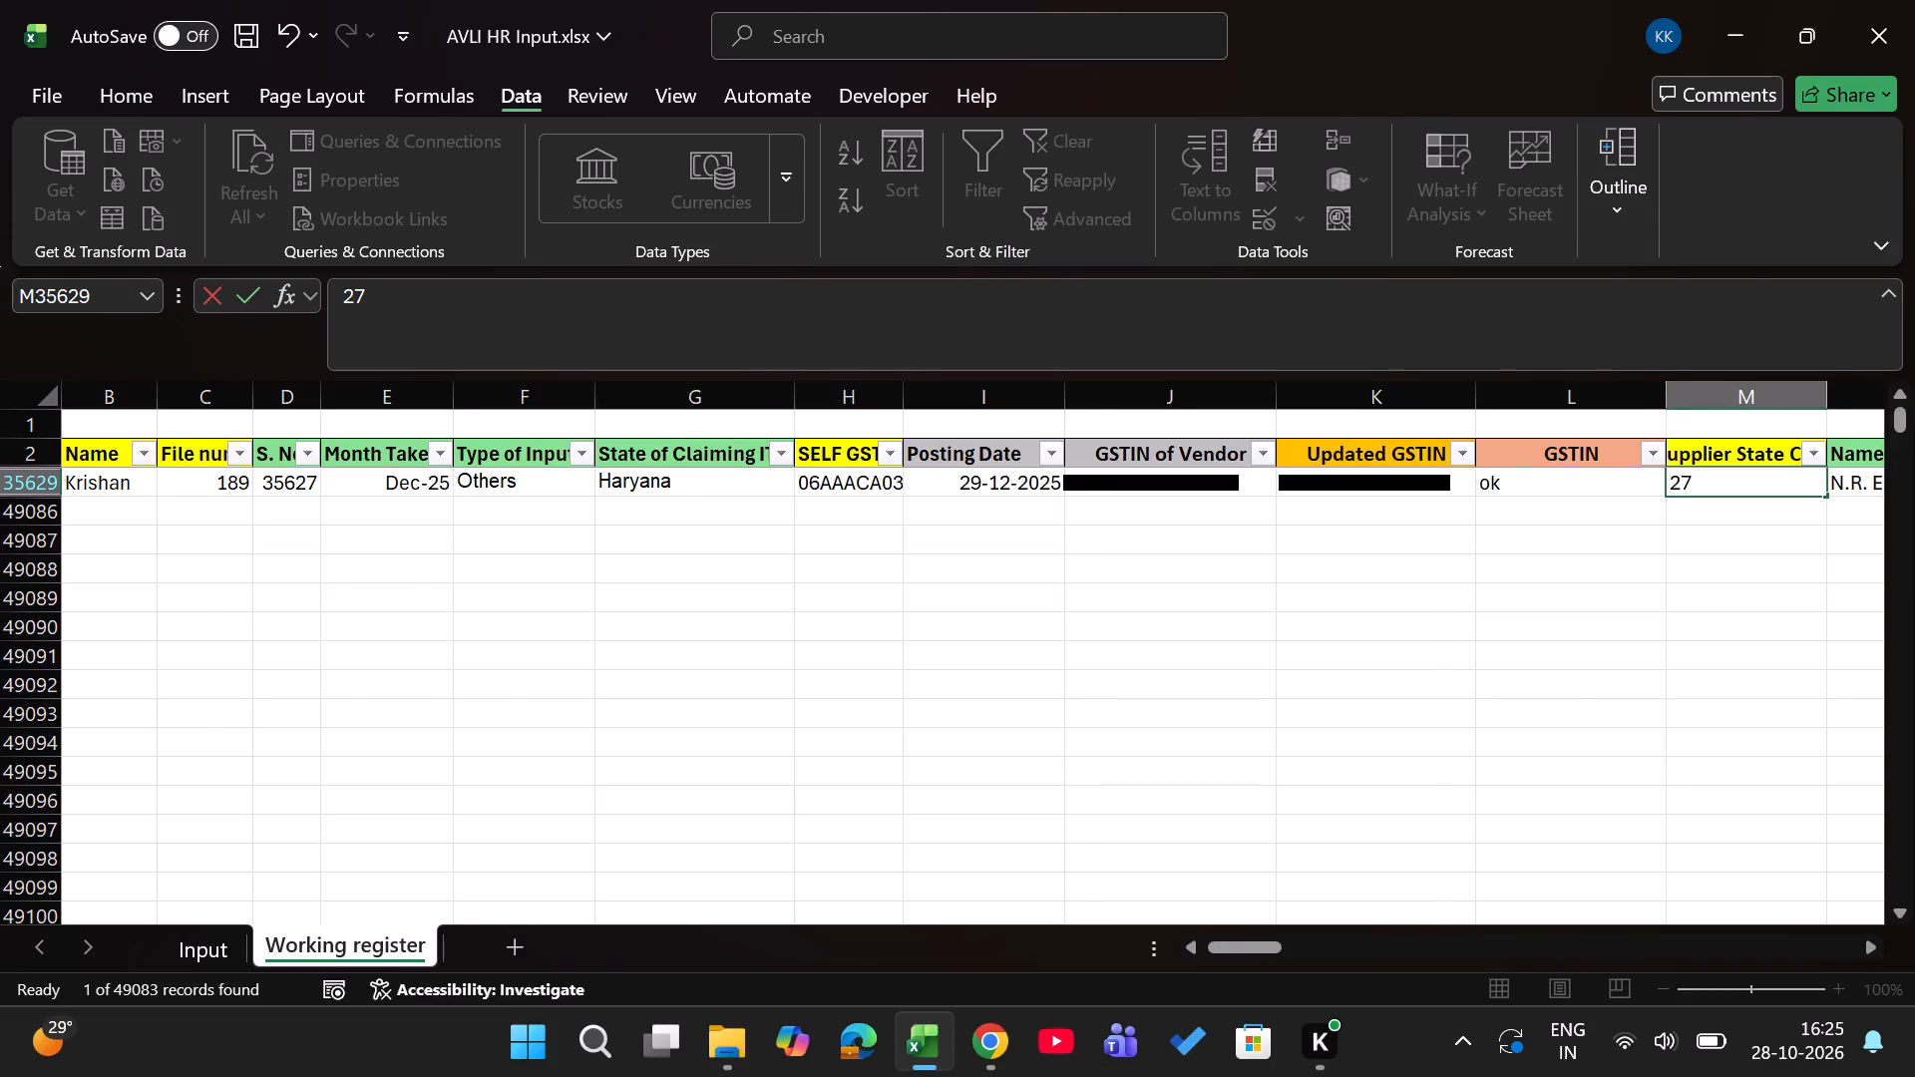
Copy the record's Invoice No. into its Updated Invoice No. cell.
{"action": "key", "text": "Right"}
{"action": "key", "text": "Left"}
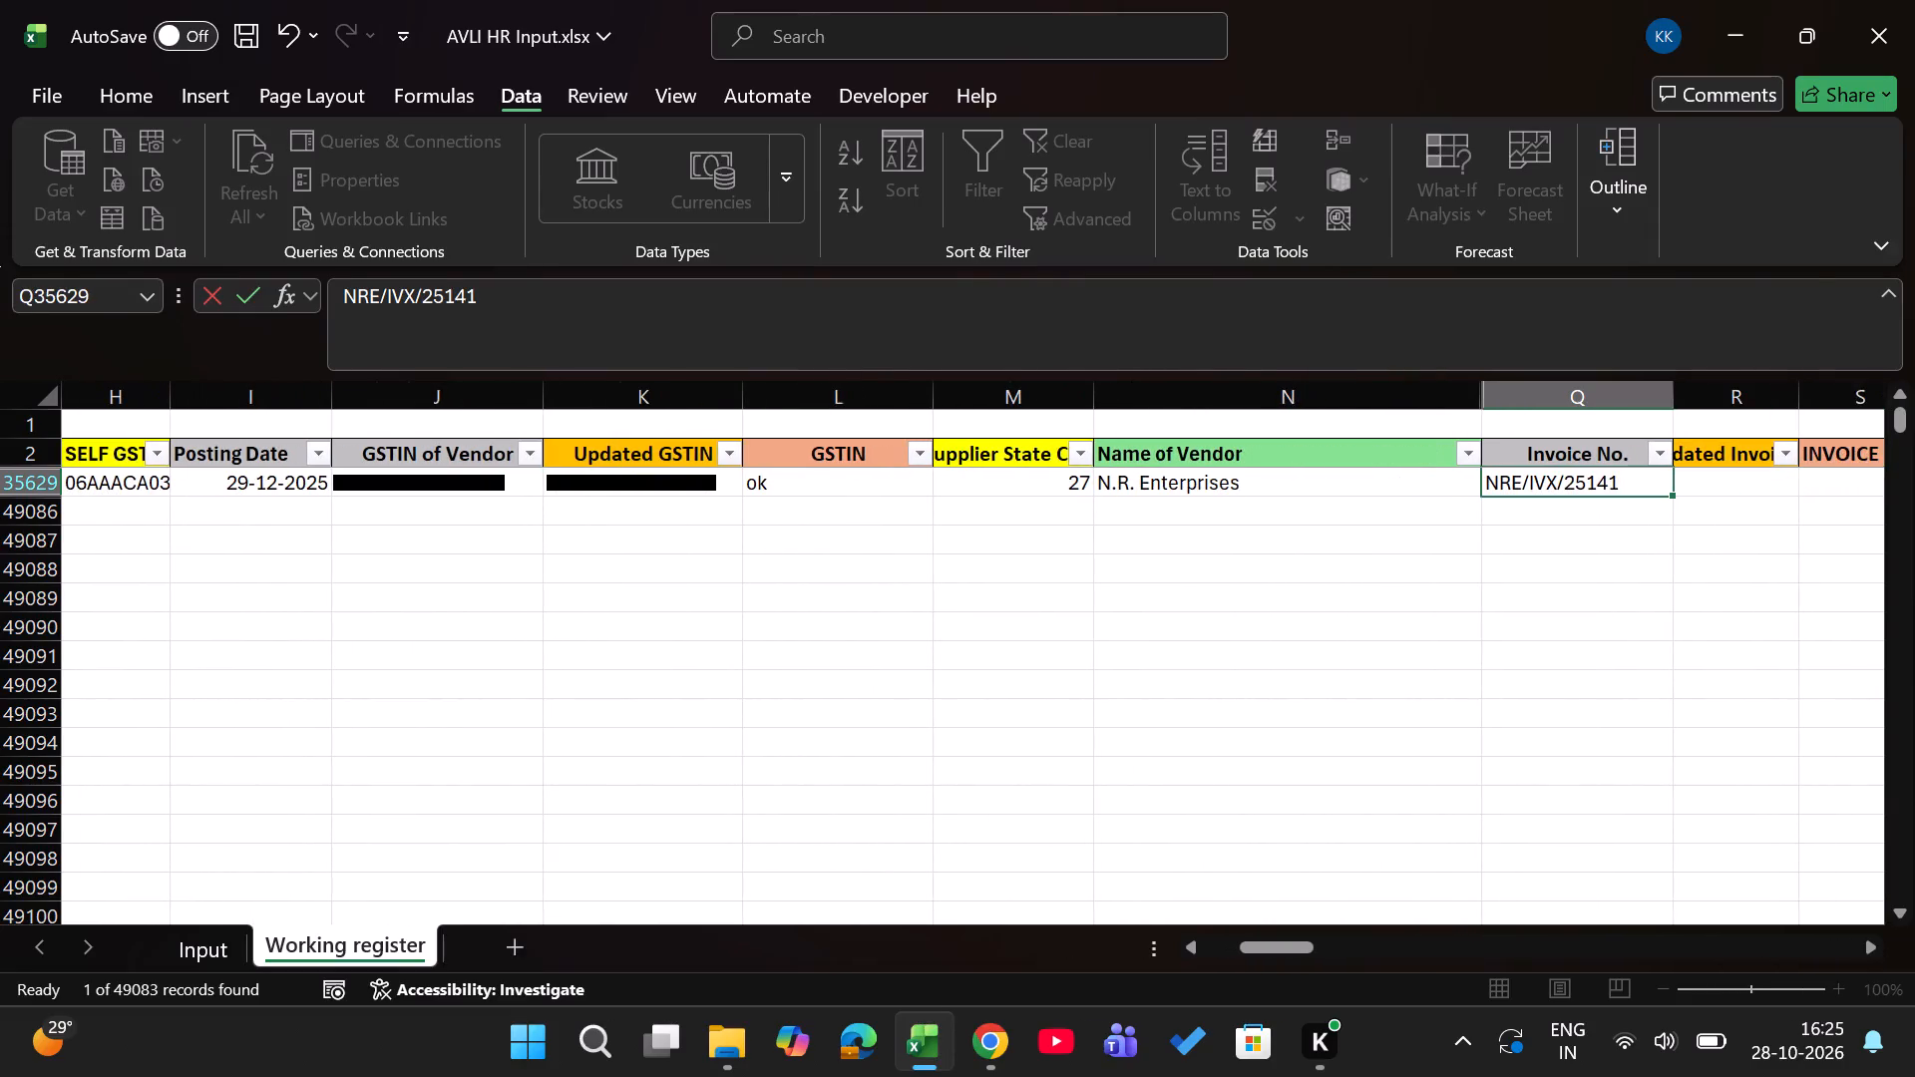
{"action": "key", "text": "ctrl+c"}
{"action": "key", "text": "Right"}
{"action": "key", "text": "Return"}
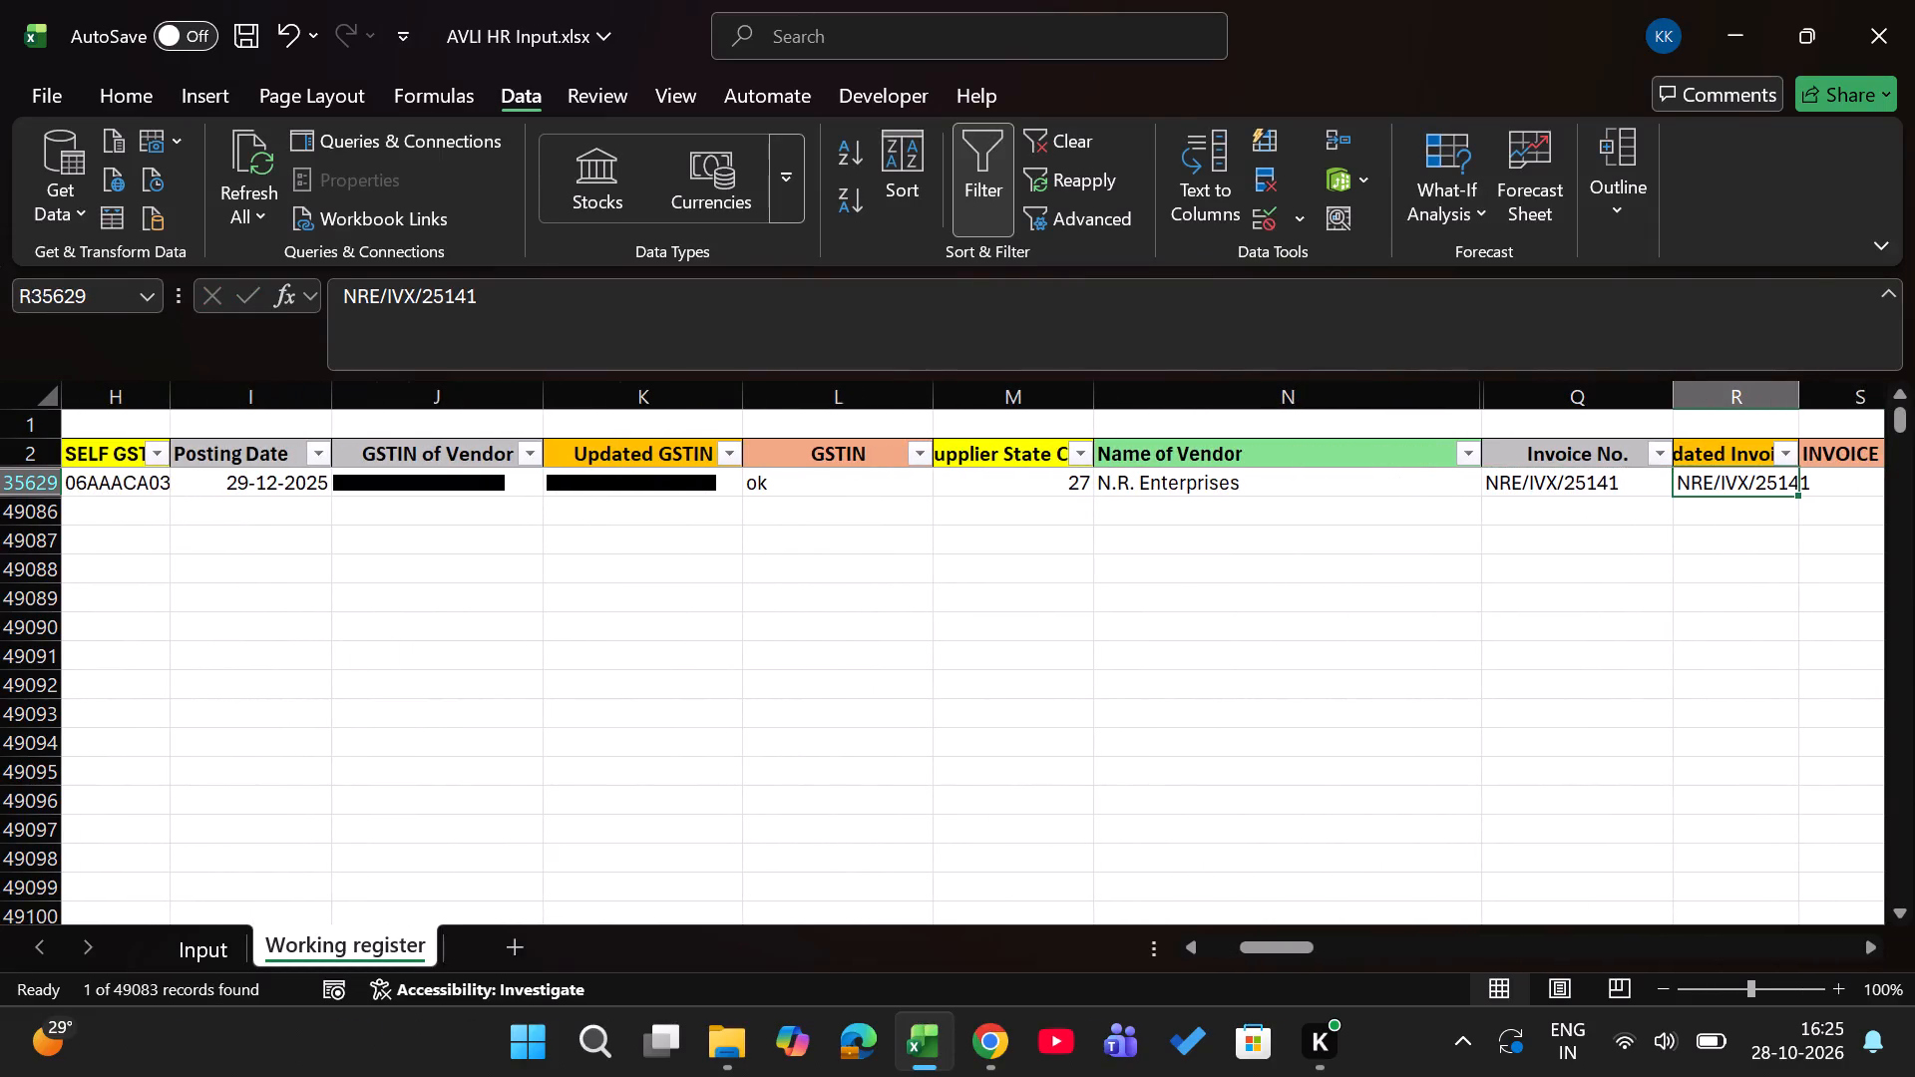
Mark the record's invoice number check column as ok, using the existing column entry.
{"action": "key", "text": "Right"}
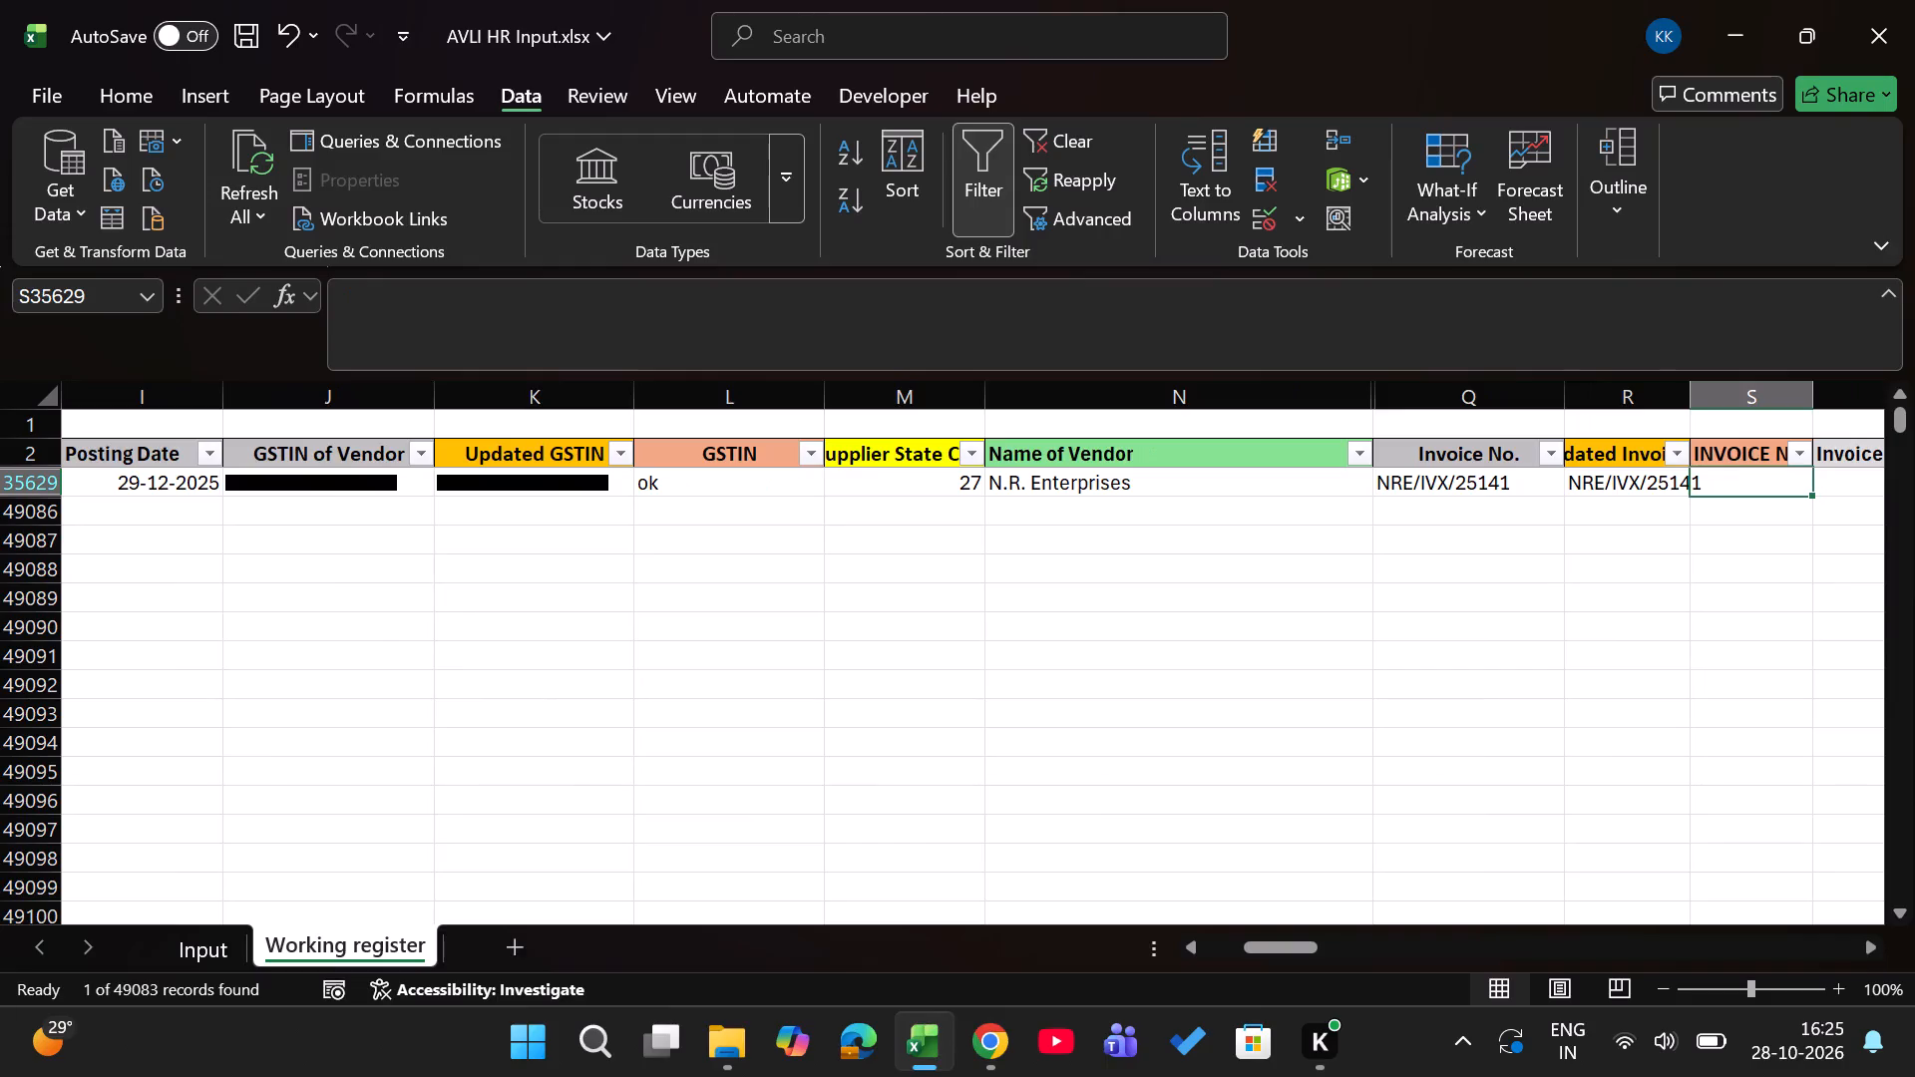
{"action": "key", "text": "alt+Down"}
{"action": "key", "text": "Down"}
{"action": "key", "text": "Down"}
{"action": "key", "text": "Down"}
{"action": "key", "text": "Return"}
Copy the record's Invoice Date into its Updated Invoice Date cell.
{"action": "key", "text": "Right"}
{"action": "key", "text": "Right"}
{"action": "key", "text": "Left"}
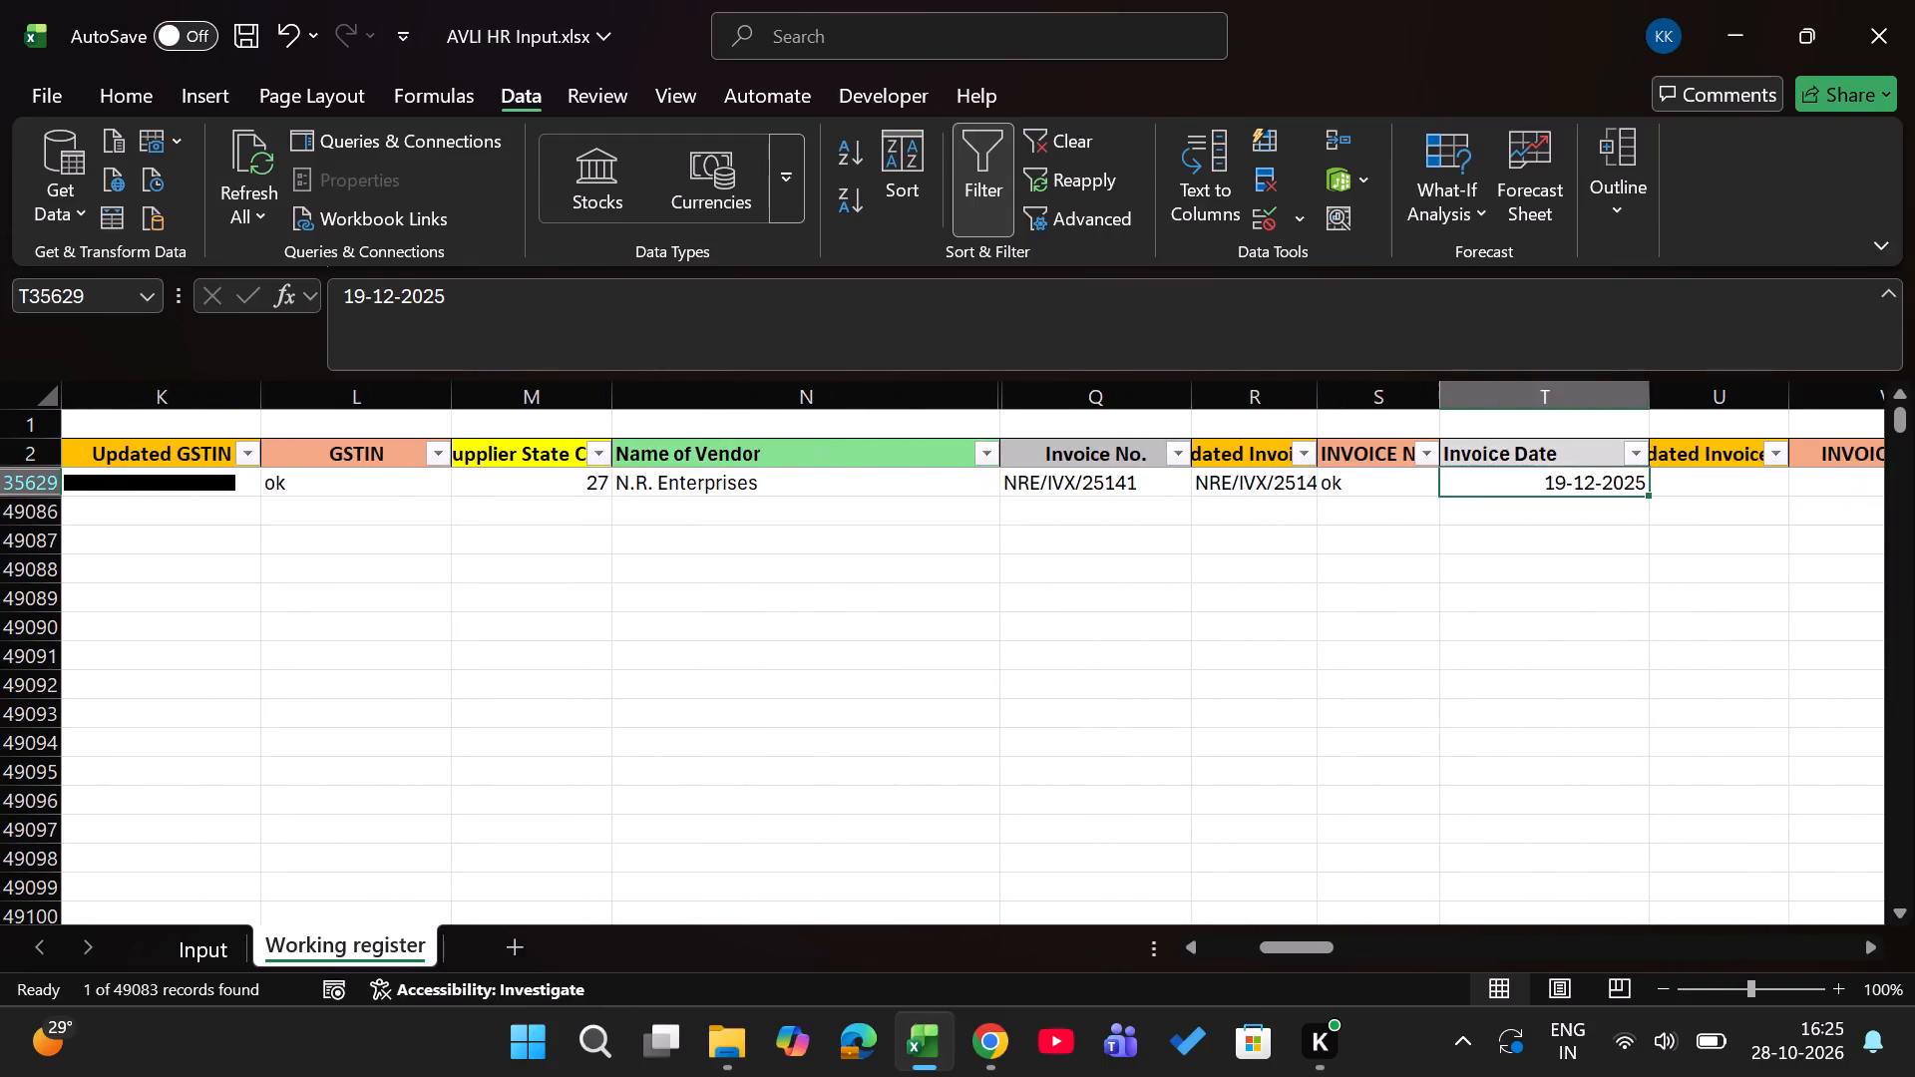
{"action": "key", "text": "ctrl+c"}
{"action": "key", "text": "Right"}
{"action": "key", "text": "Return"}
Mark the record's INVOICE DATE check column as ok, using the existing column entry.
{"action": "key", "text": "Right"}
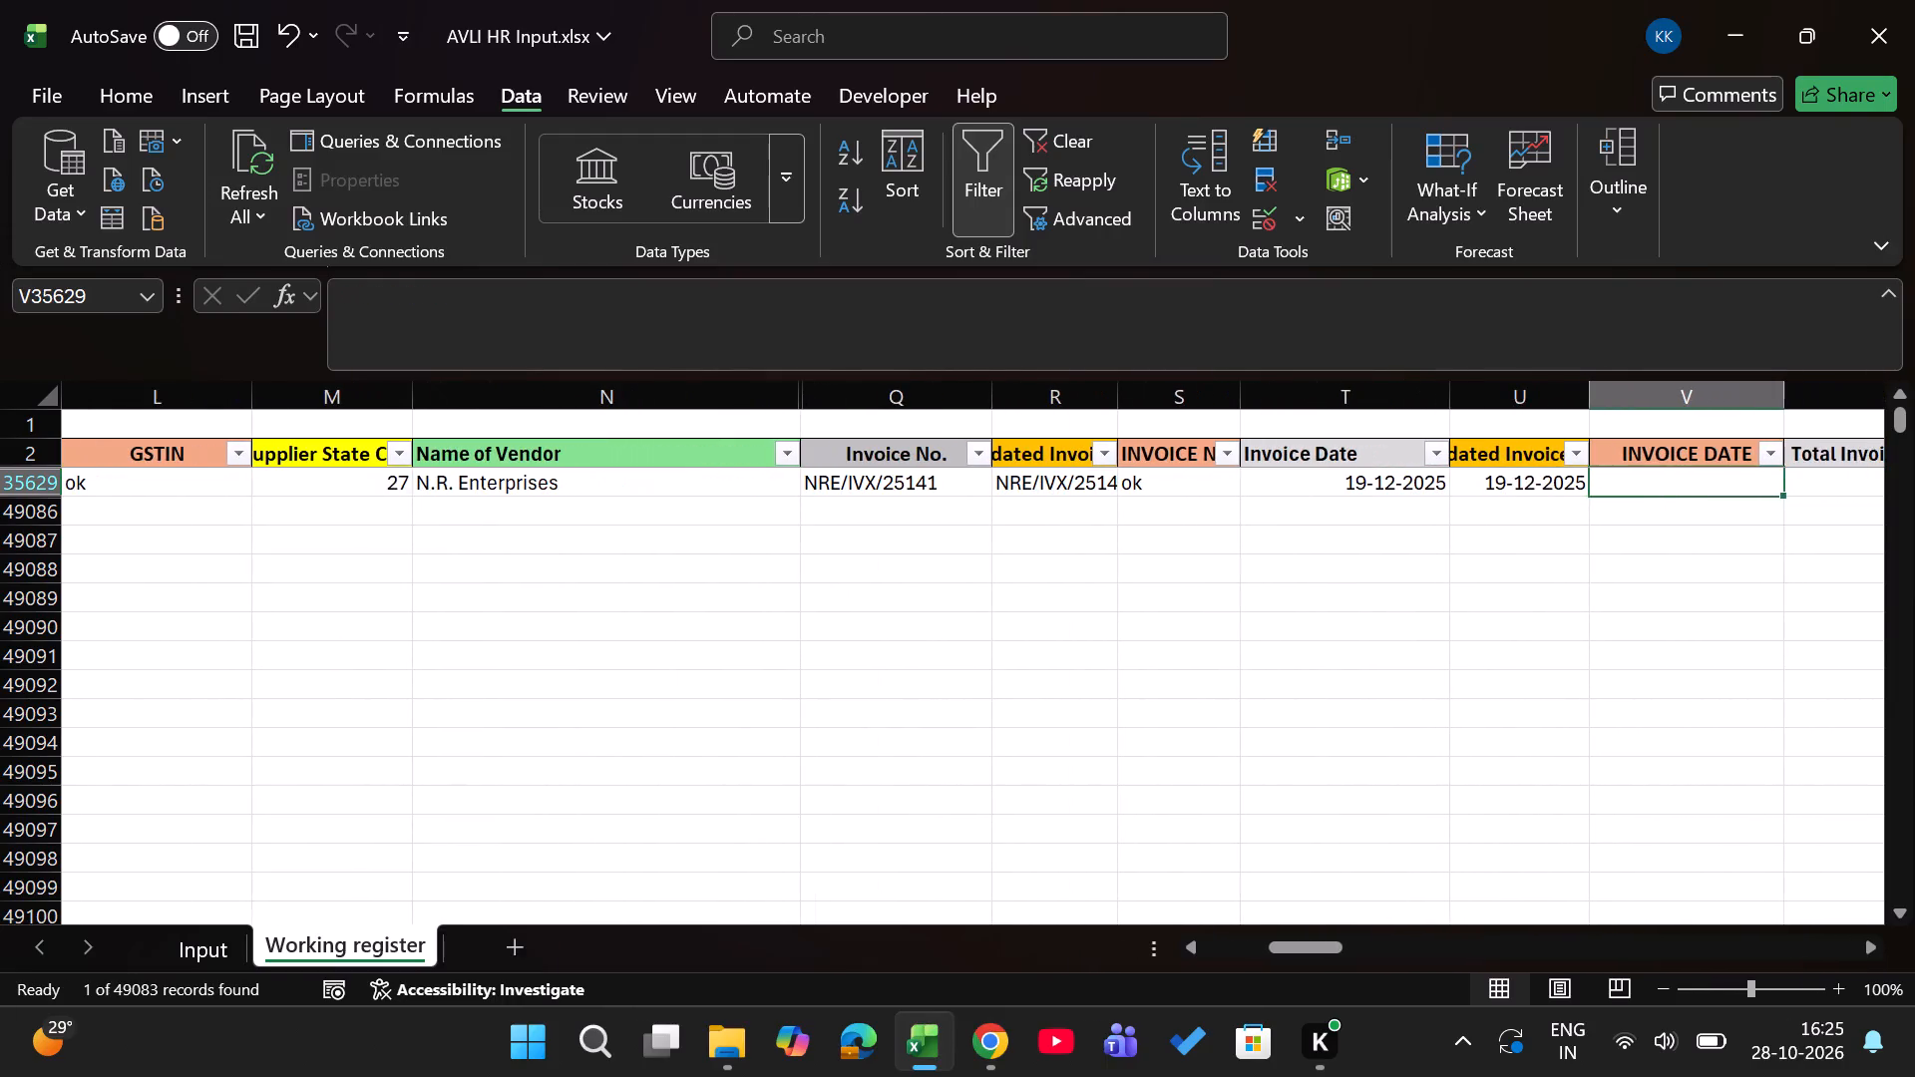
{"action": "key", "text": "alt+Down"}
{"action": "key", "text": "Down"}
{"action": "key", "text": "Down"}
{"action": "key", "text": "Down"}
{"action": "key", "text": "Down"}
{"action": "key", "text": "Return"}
Copy the record's Total Invoice Value into its Updated Total Invoice Value cell.
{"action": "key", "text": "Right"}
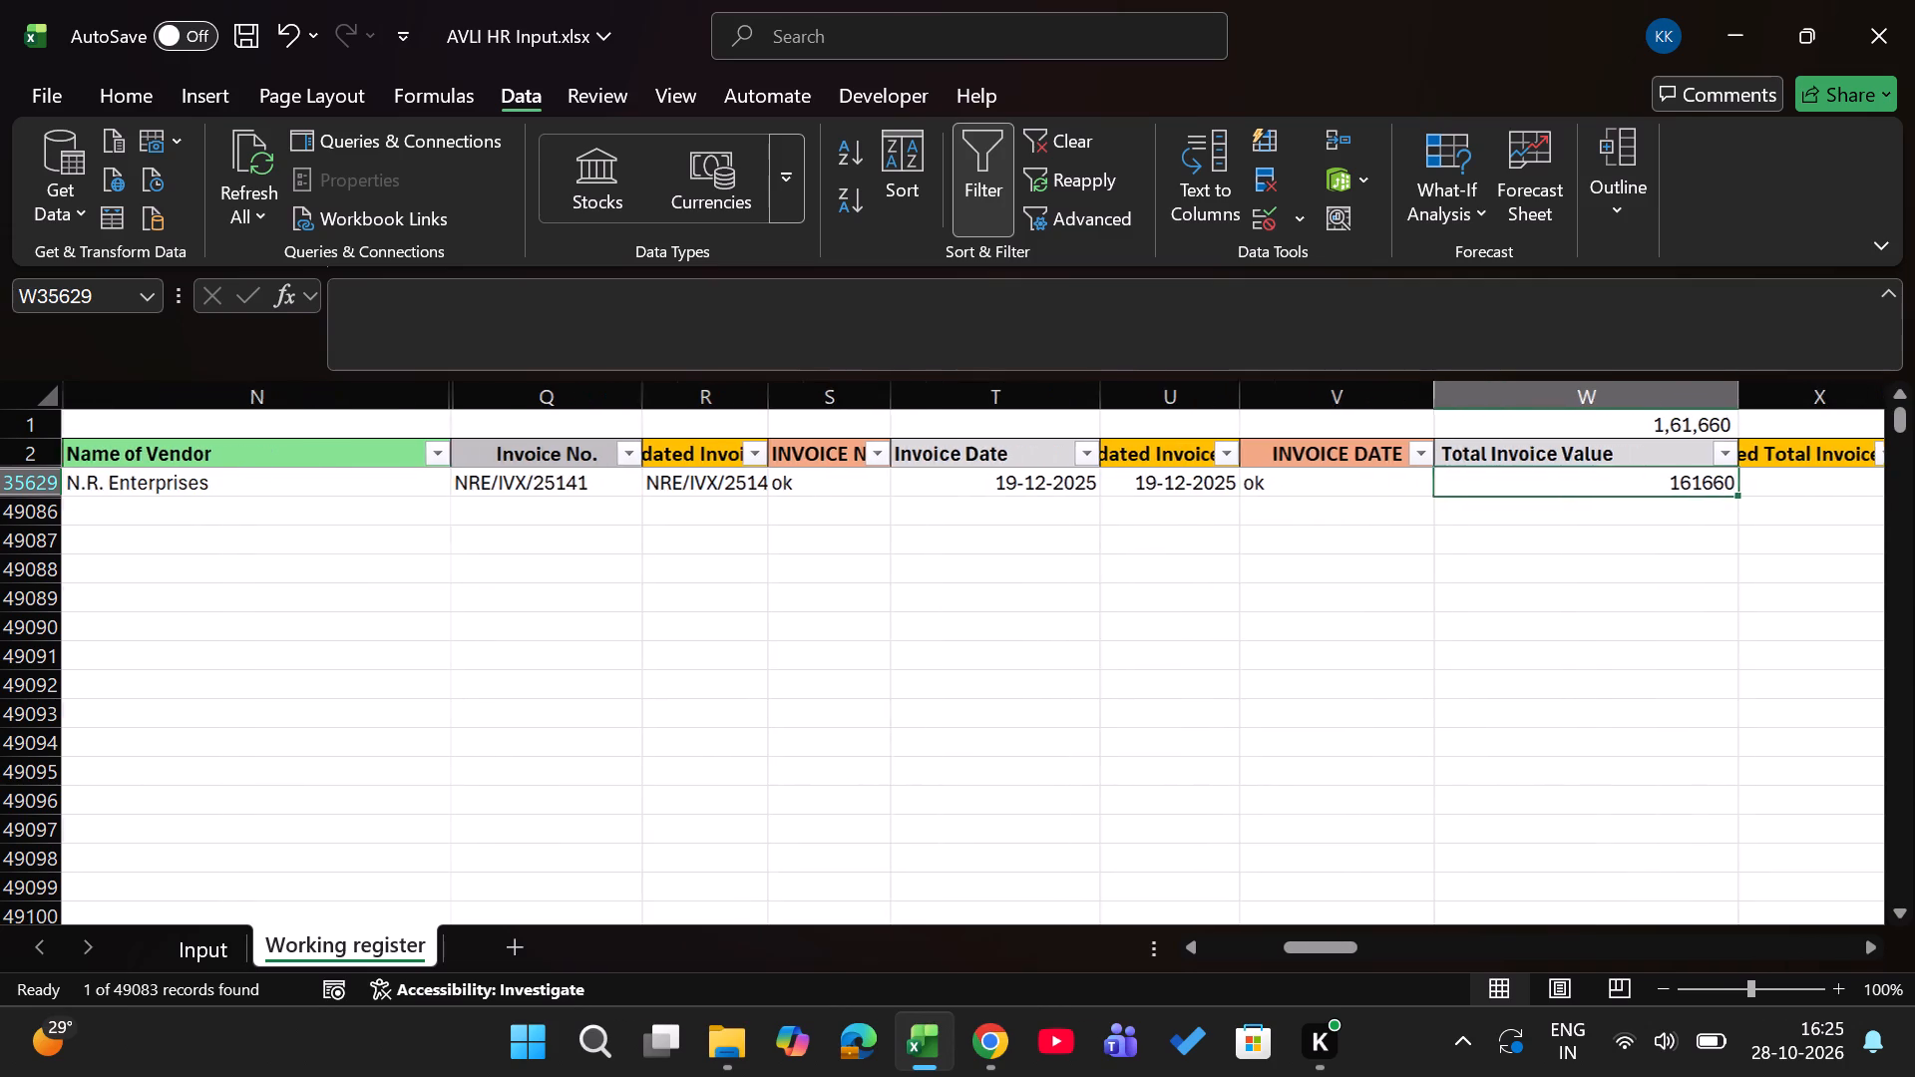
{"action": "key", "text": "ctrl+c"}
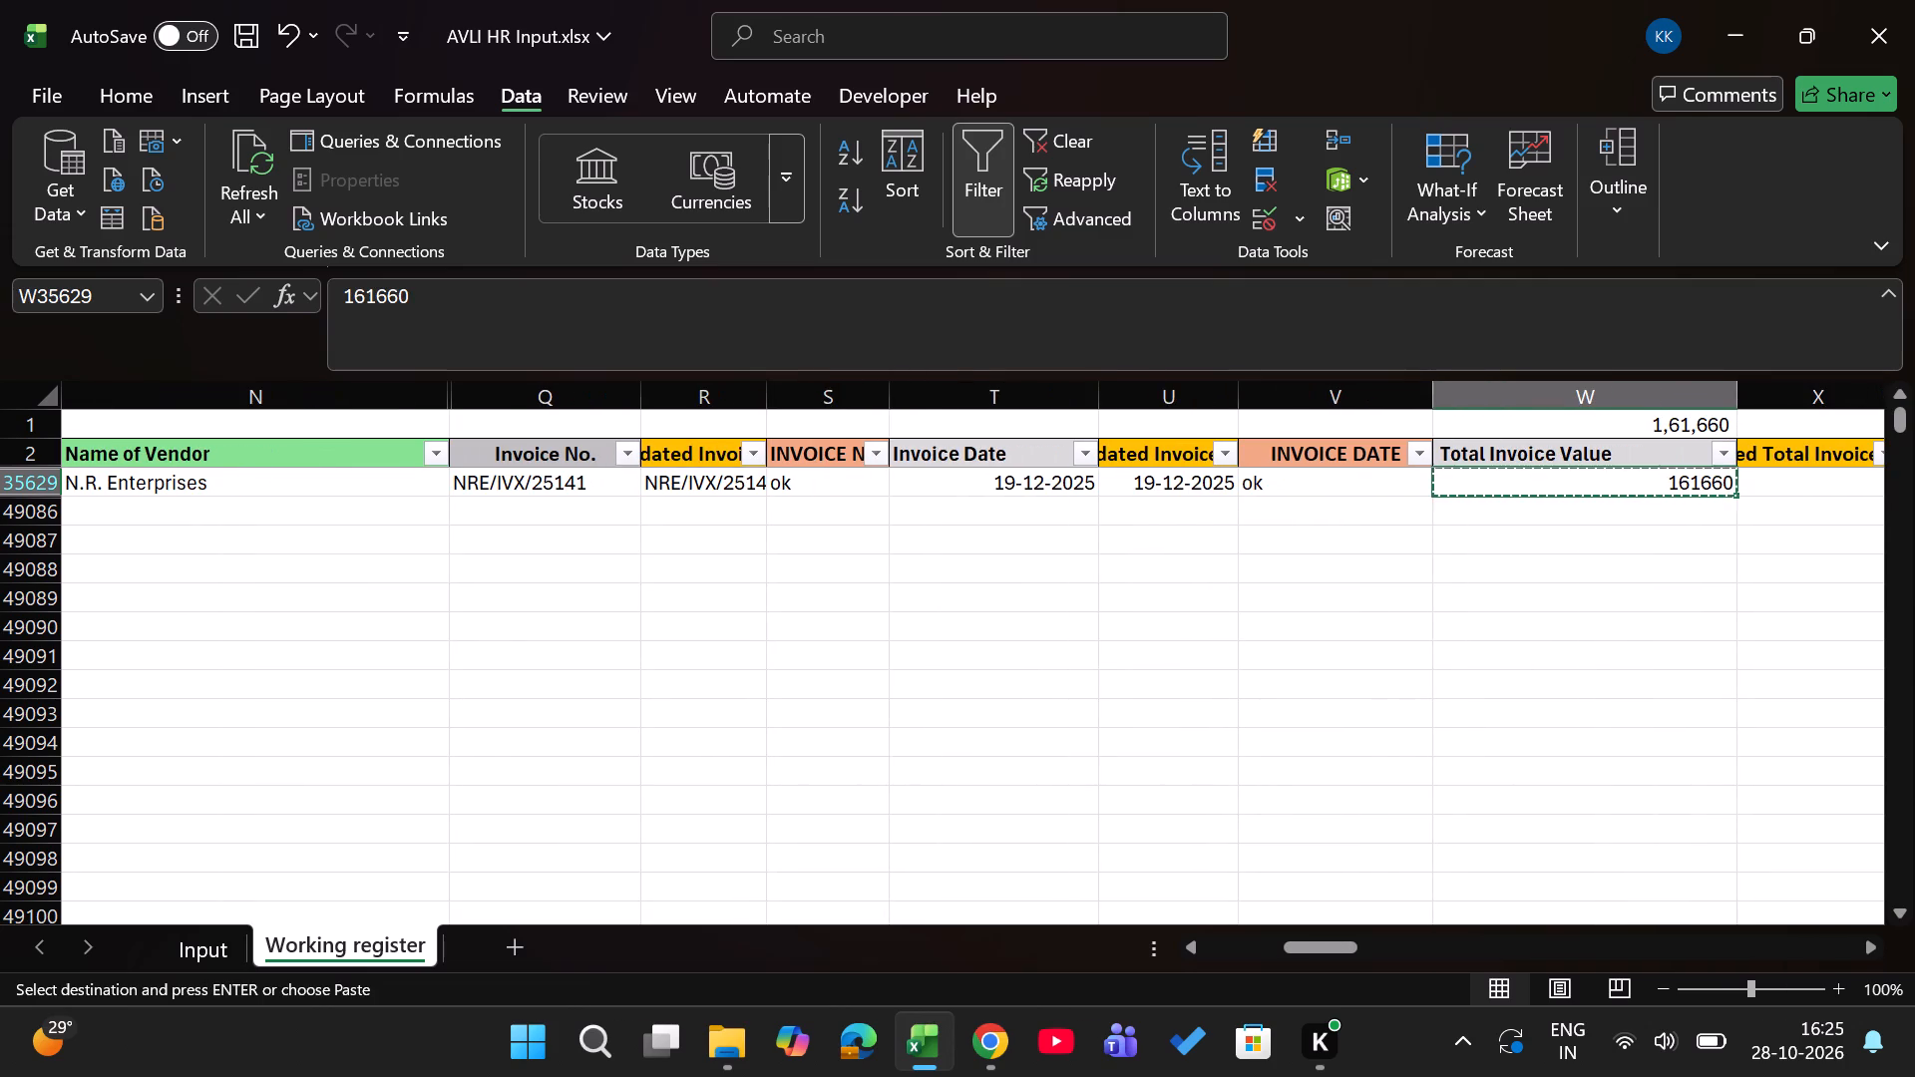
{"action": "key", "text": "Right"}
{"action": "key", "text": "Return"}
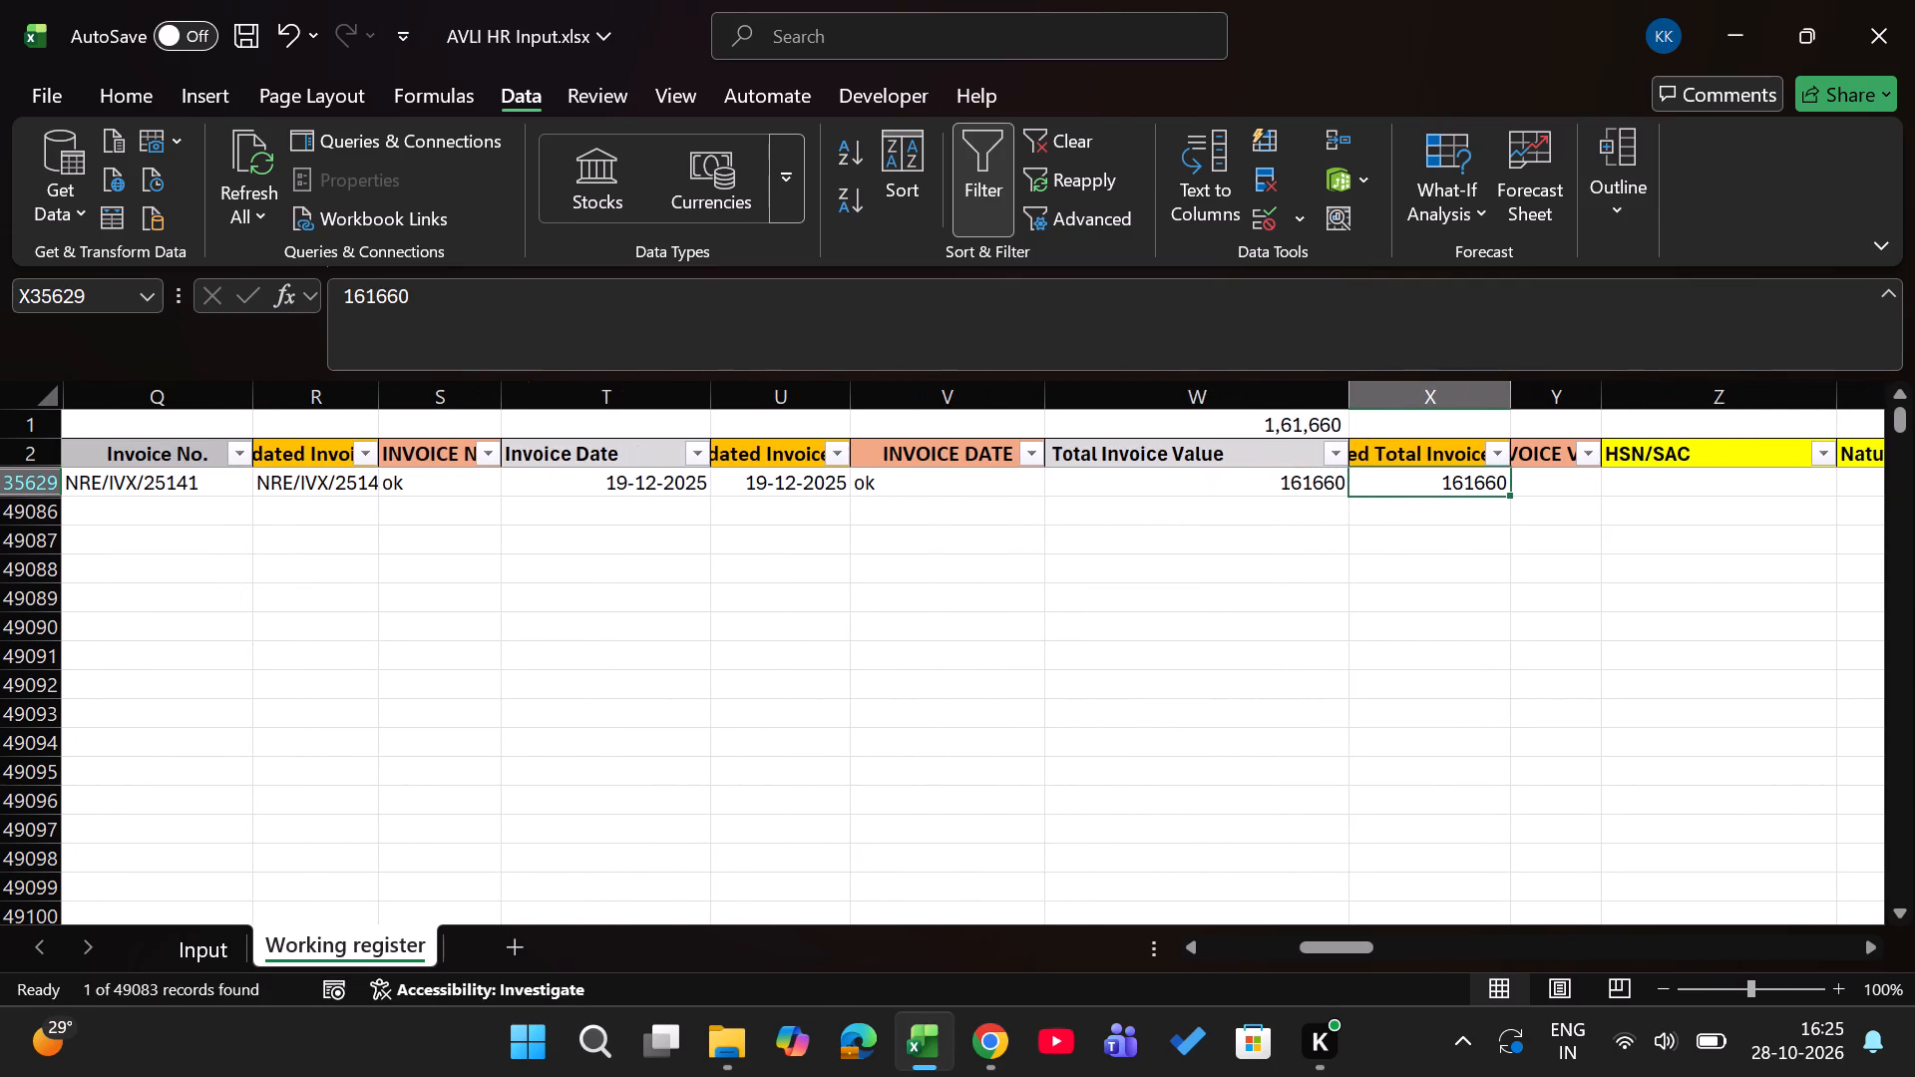
Mark the record's invoice value check column as ok, using the existing column entry.
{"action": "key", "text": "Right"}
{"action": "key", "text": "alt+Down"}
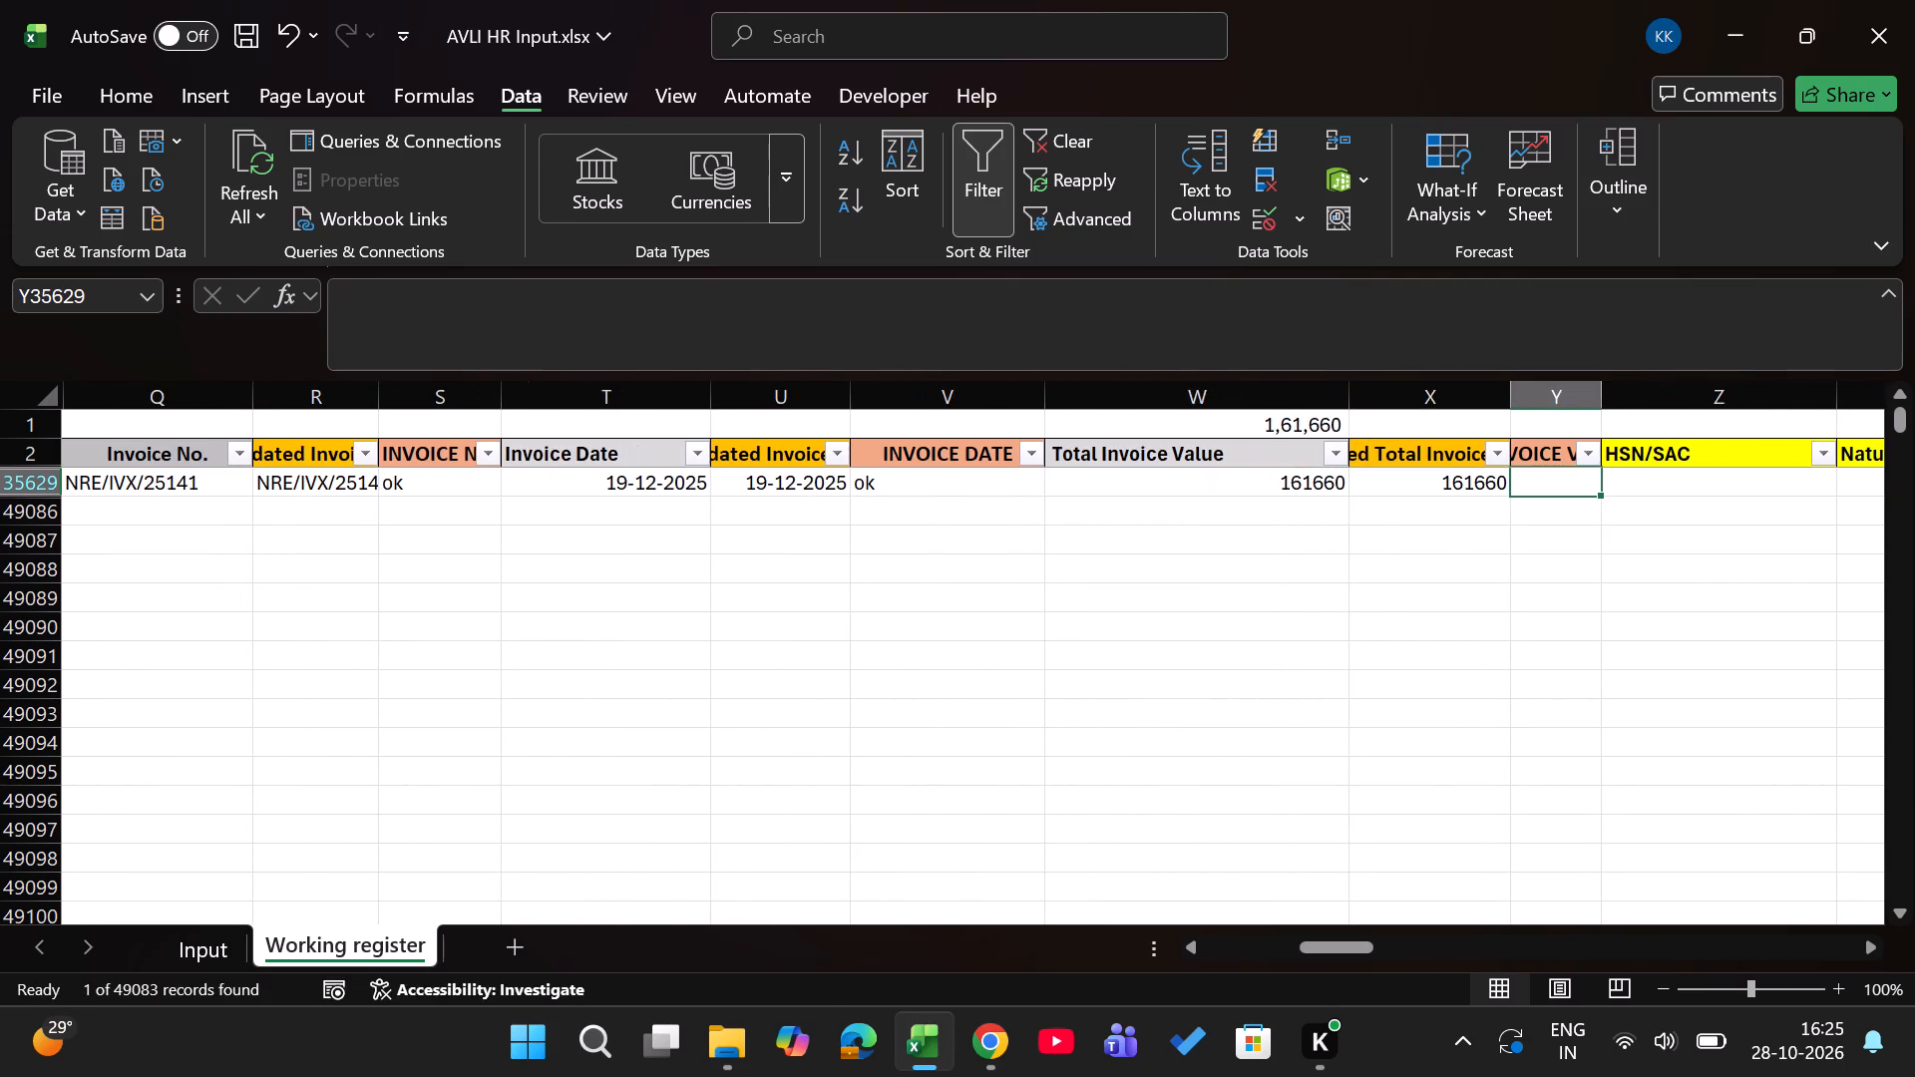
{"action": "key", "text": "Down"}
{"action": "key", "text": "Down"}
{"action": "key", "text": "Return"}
Enter 90319000 as the HSN/SAC code for the record.
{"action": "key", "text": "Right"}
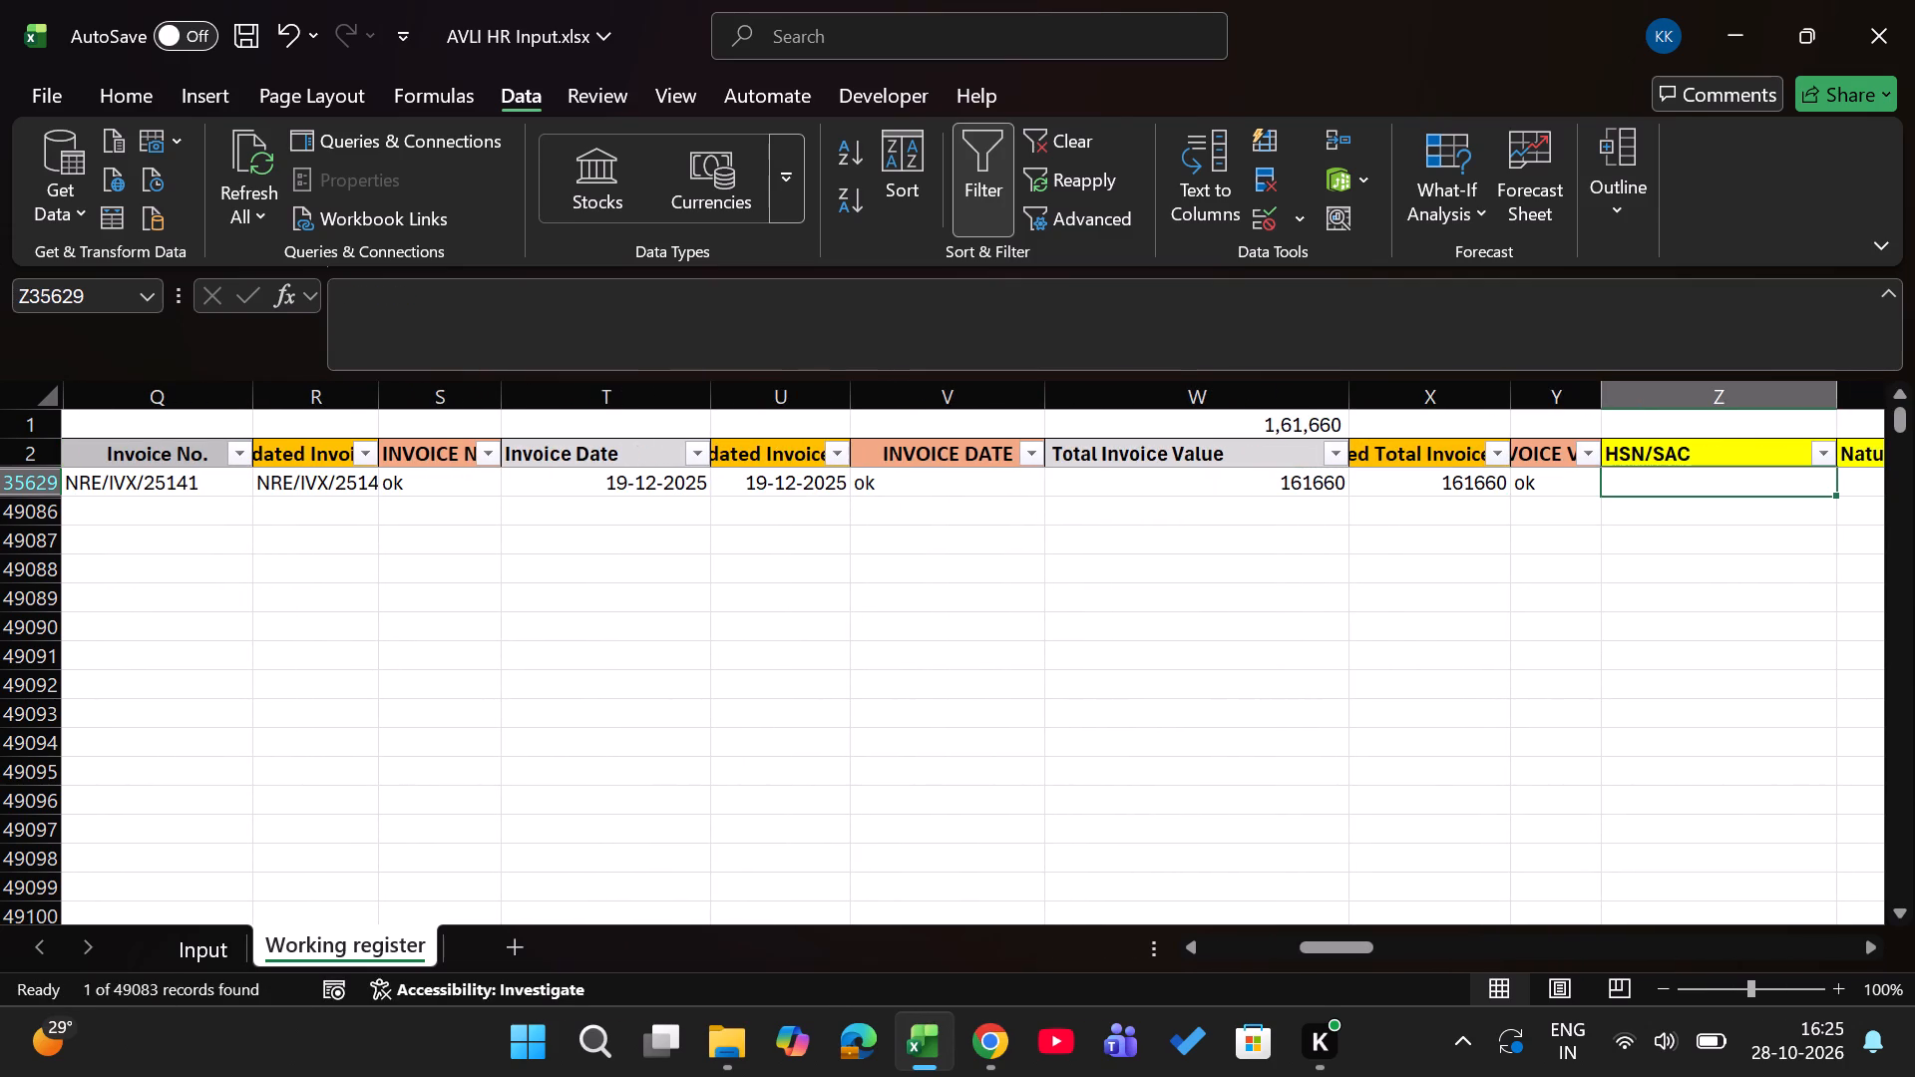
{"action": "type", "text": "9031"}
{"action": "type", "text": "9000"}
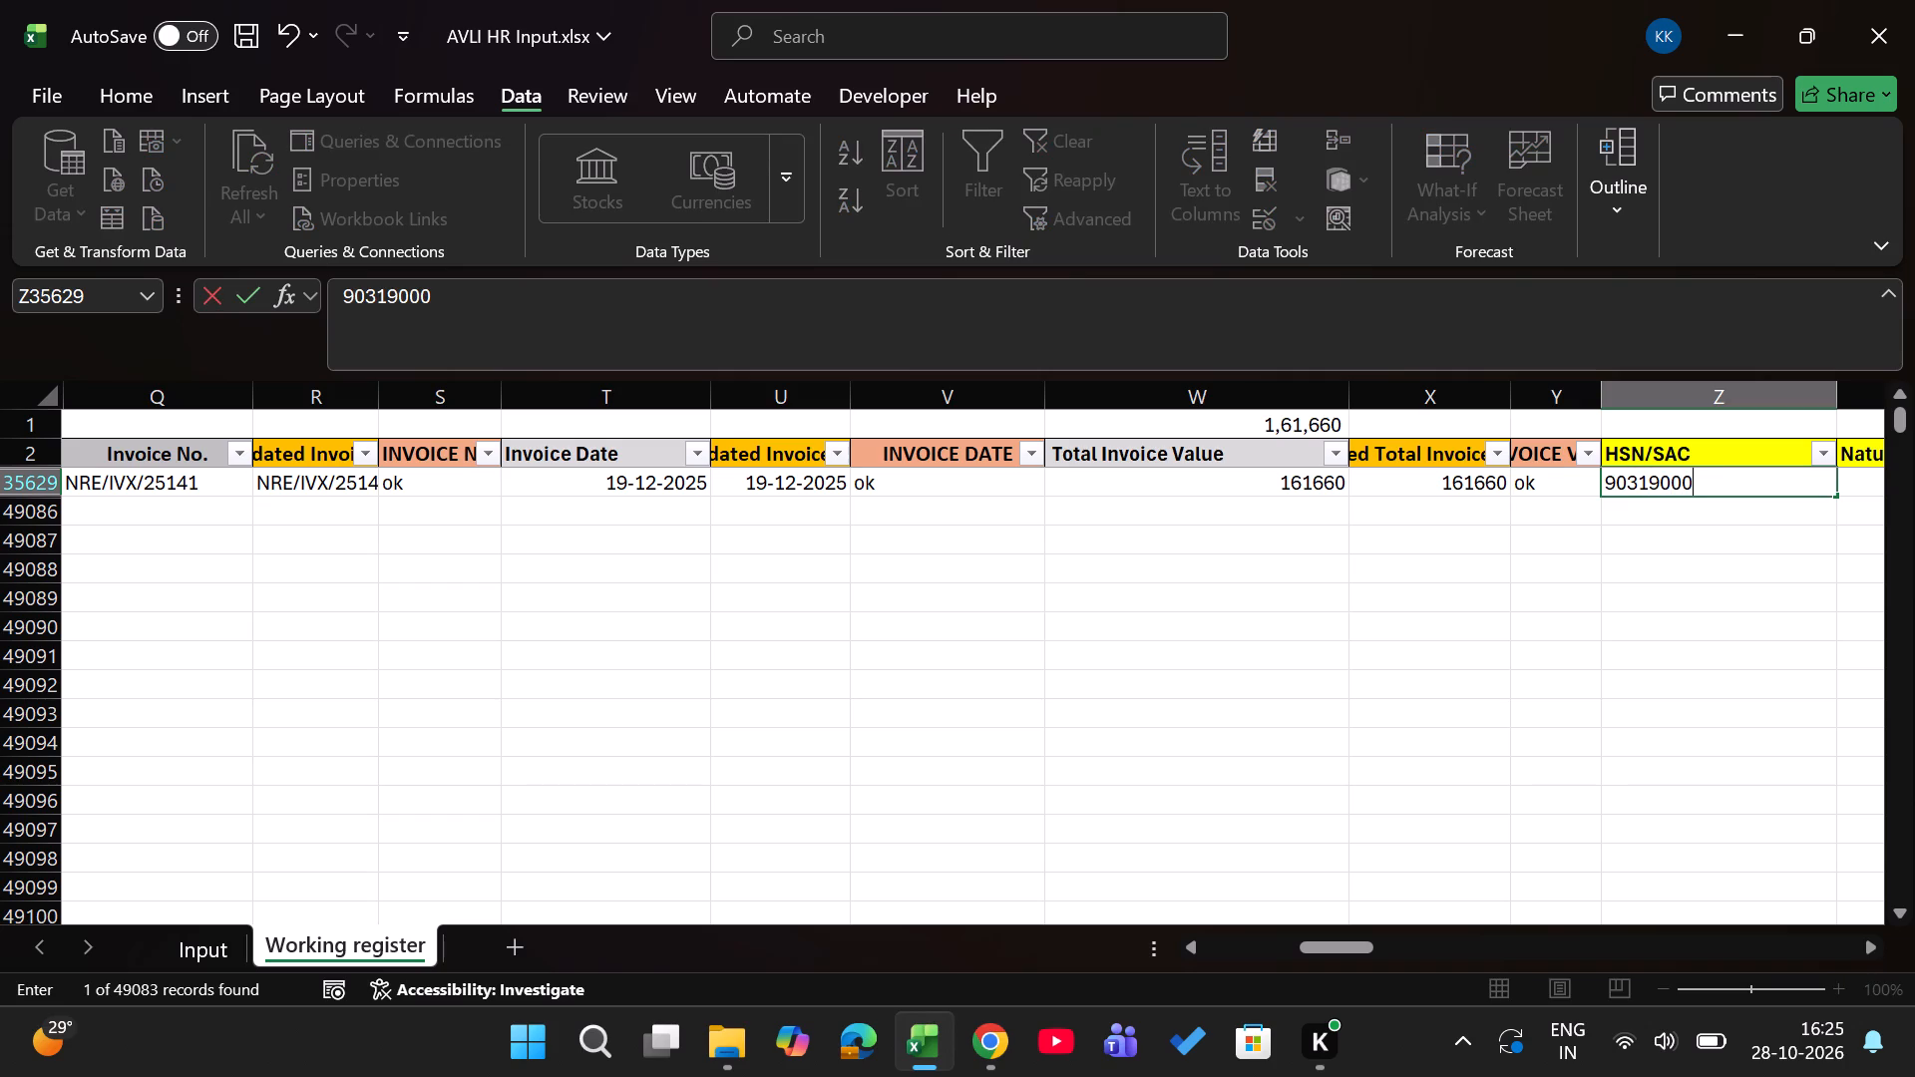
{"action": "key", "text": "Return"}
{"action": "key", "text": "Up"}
Set the record's Nature column to Goods, using the existing column entry.
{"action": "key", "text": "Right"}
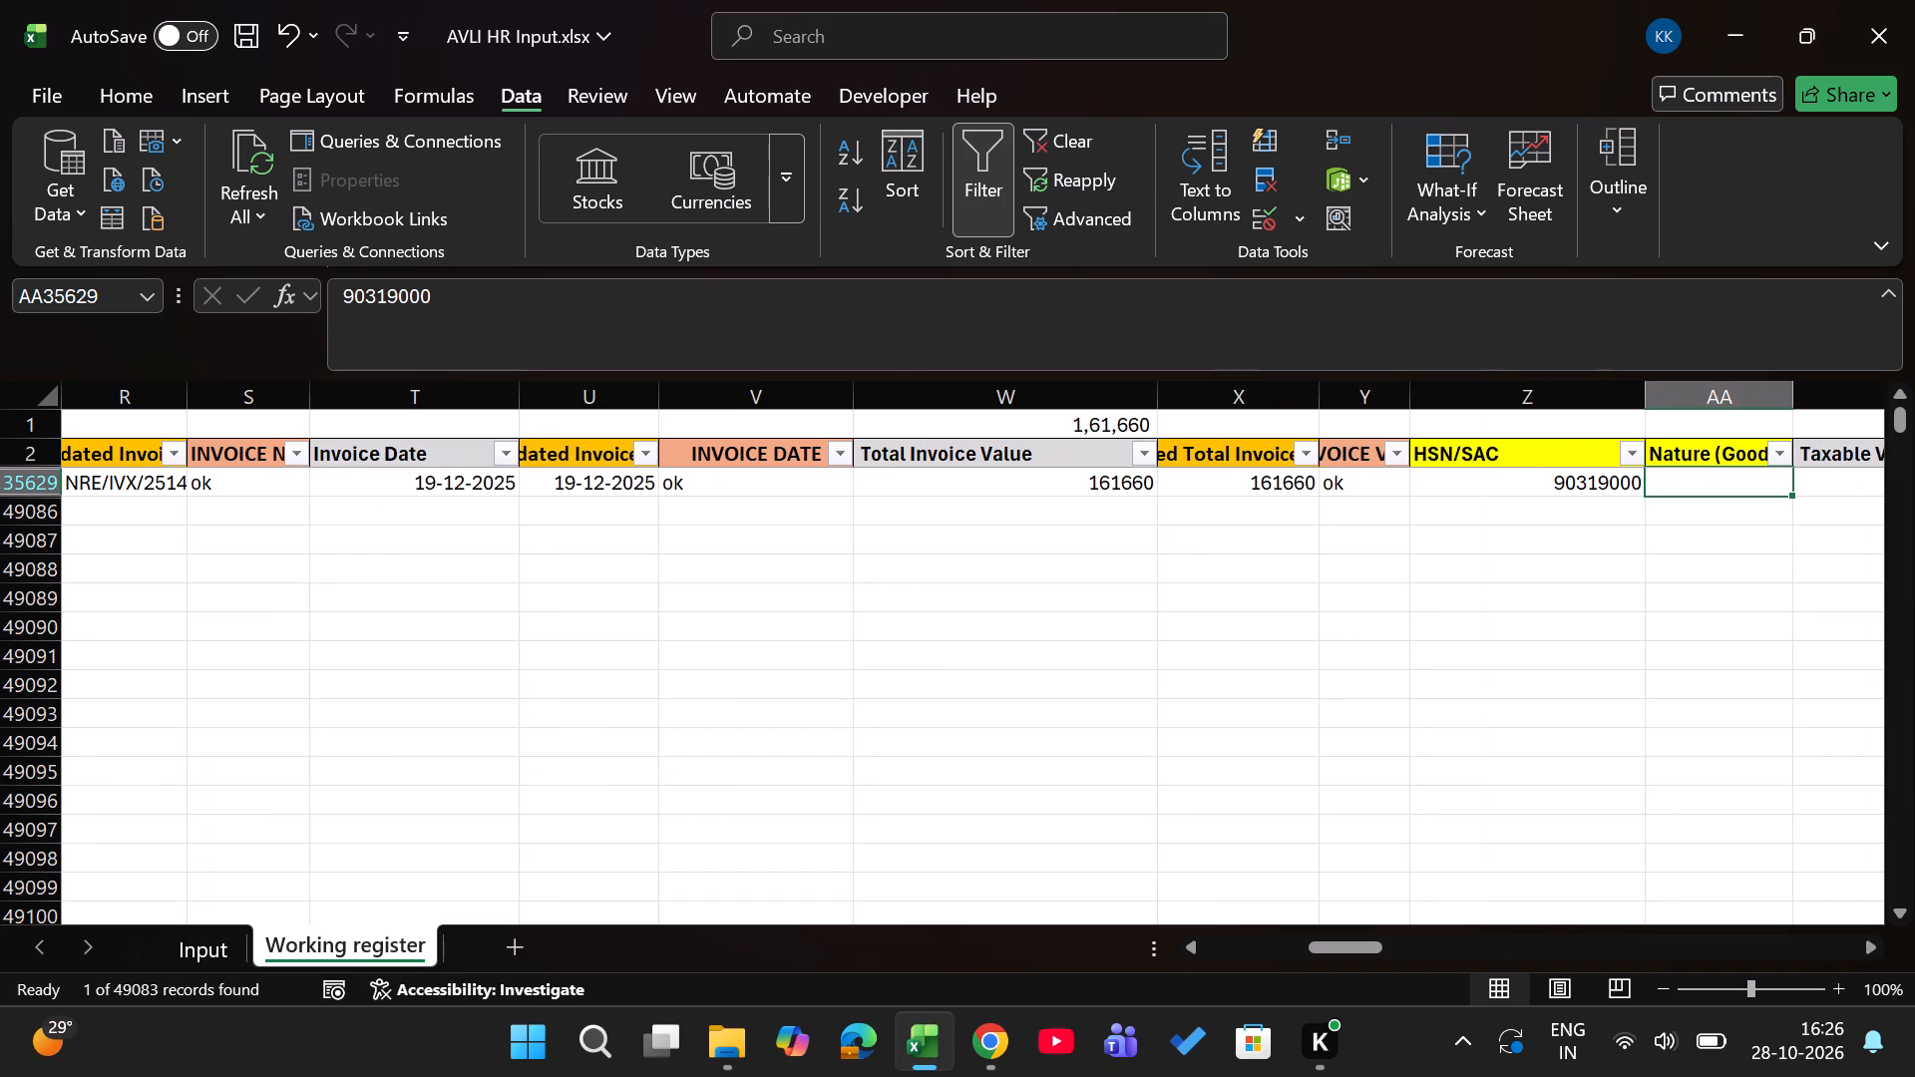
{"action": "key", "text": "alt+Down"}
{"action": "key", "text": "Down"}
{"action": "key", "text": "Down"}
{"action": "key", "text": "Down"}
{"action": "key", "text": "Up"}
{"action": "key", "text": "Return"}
Copy the record's Taxable Value into its Updated Taxable Value cell.
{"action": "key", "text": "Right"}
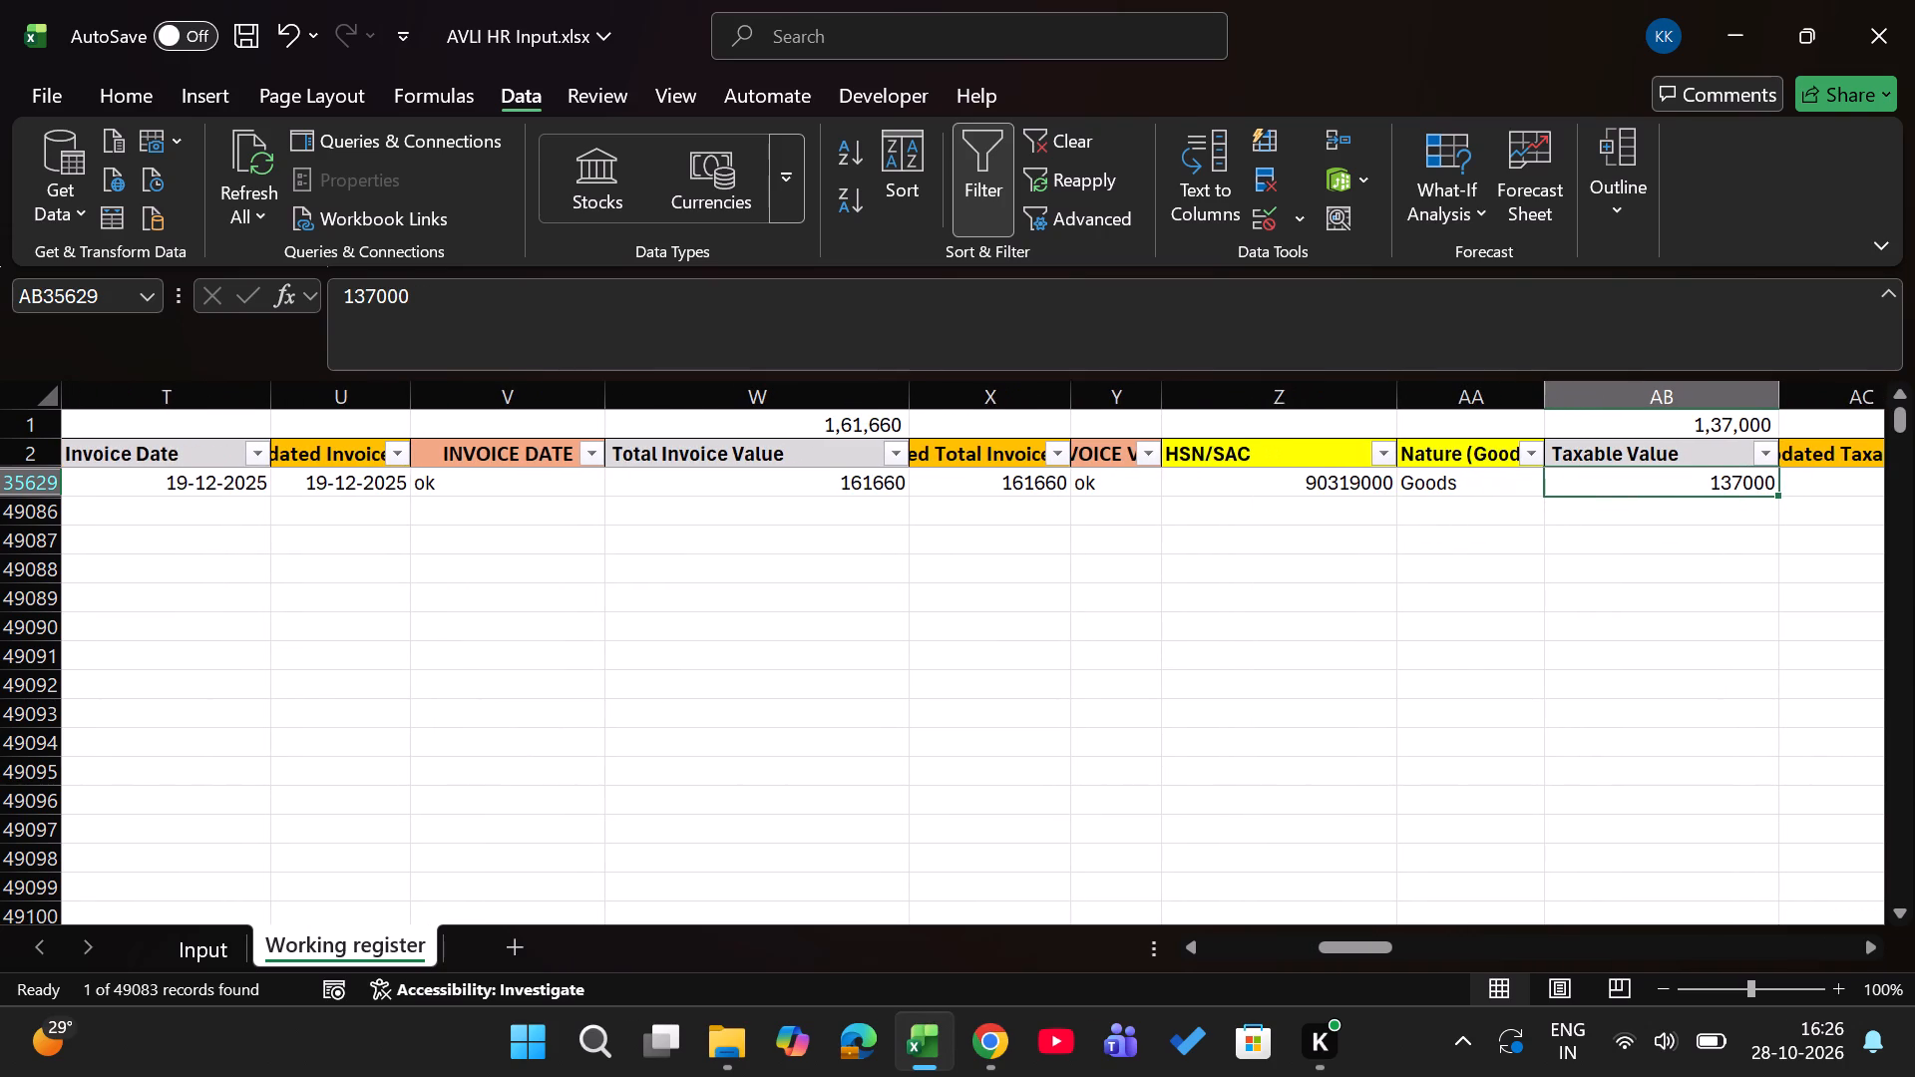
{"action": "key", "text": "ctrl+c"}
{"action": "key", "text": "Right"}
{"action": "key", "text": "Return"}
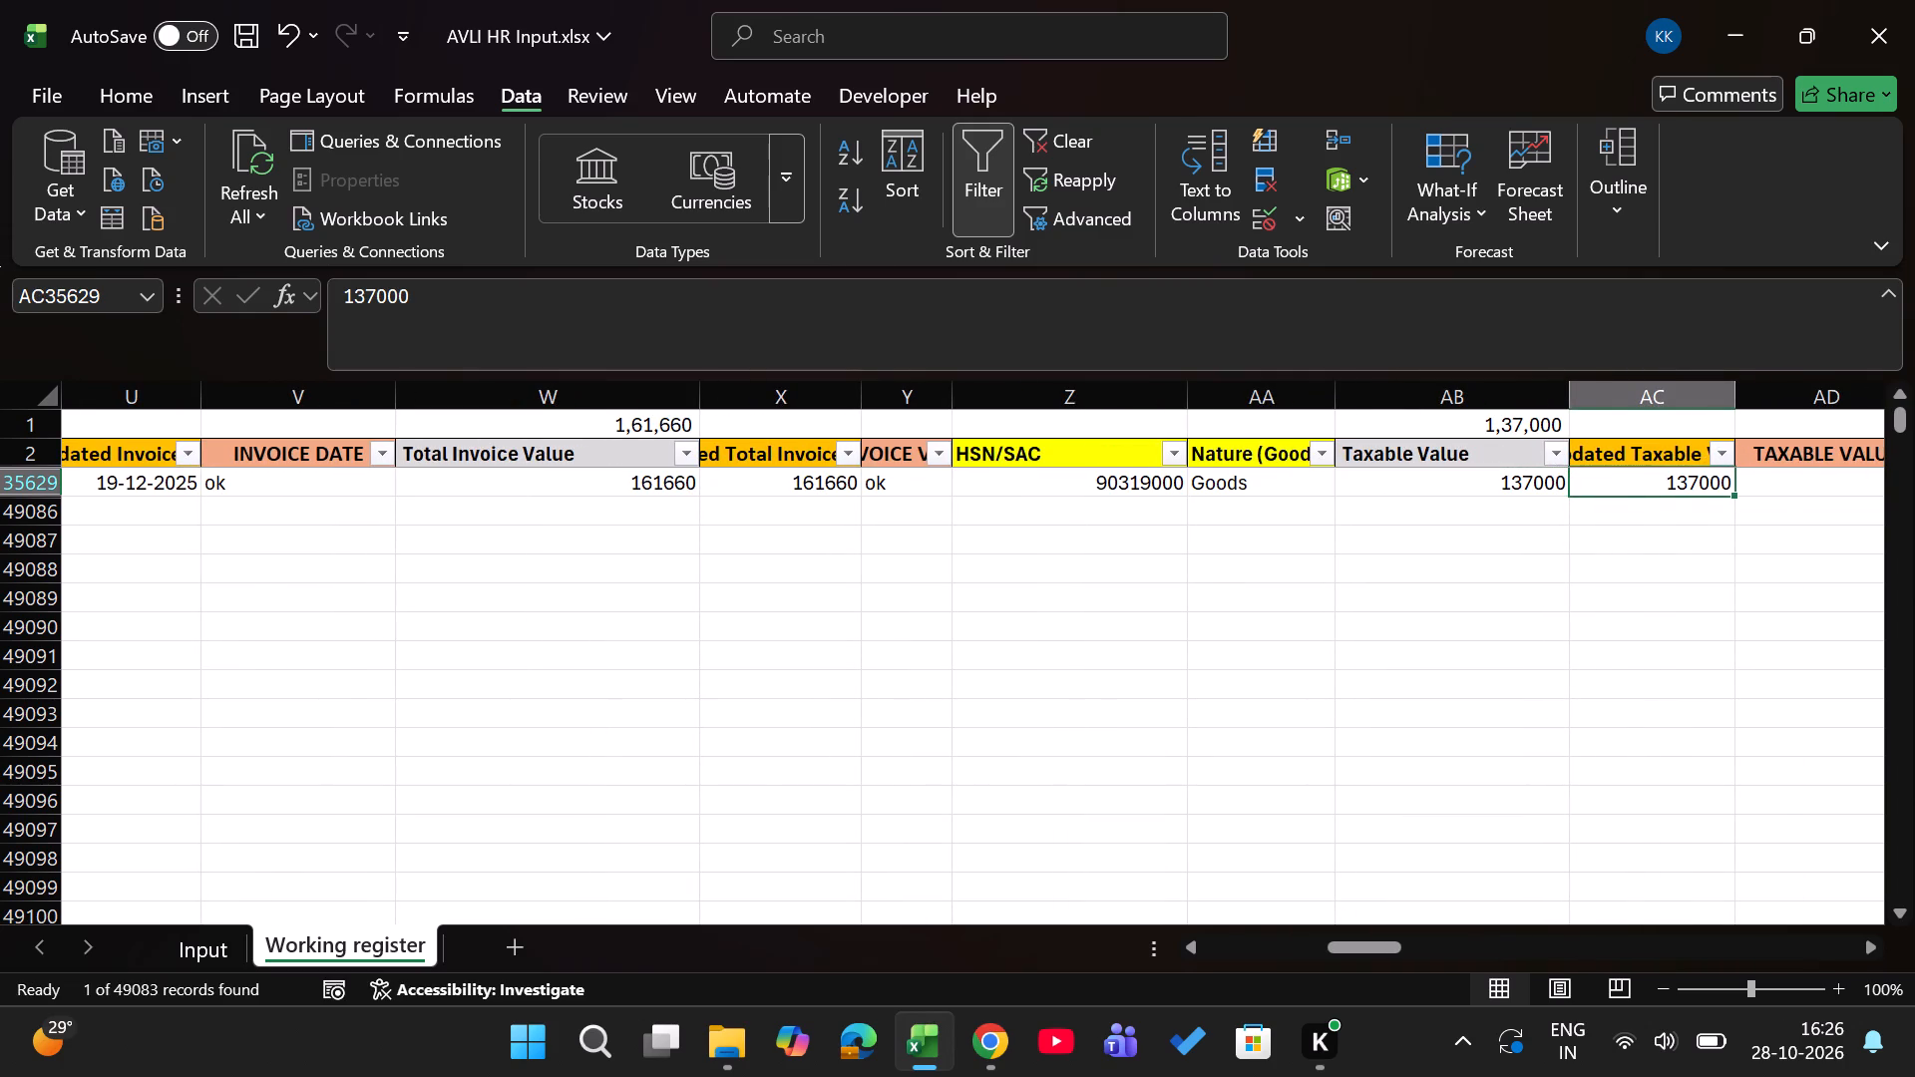
Mark the record's TAXABLE VALUE check column as ok, using the existing column entry.
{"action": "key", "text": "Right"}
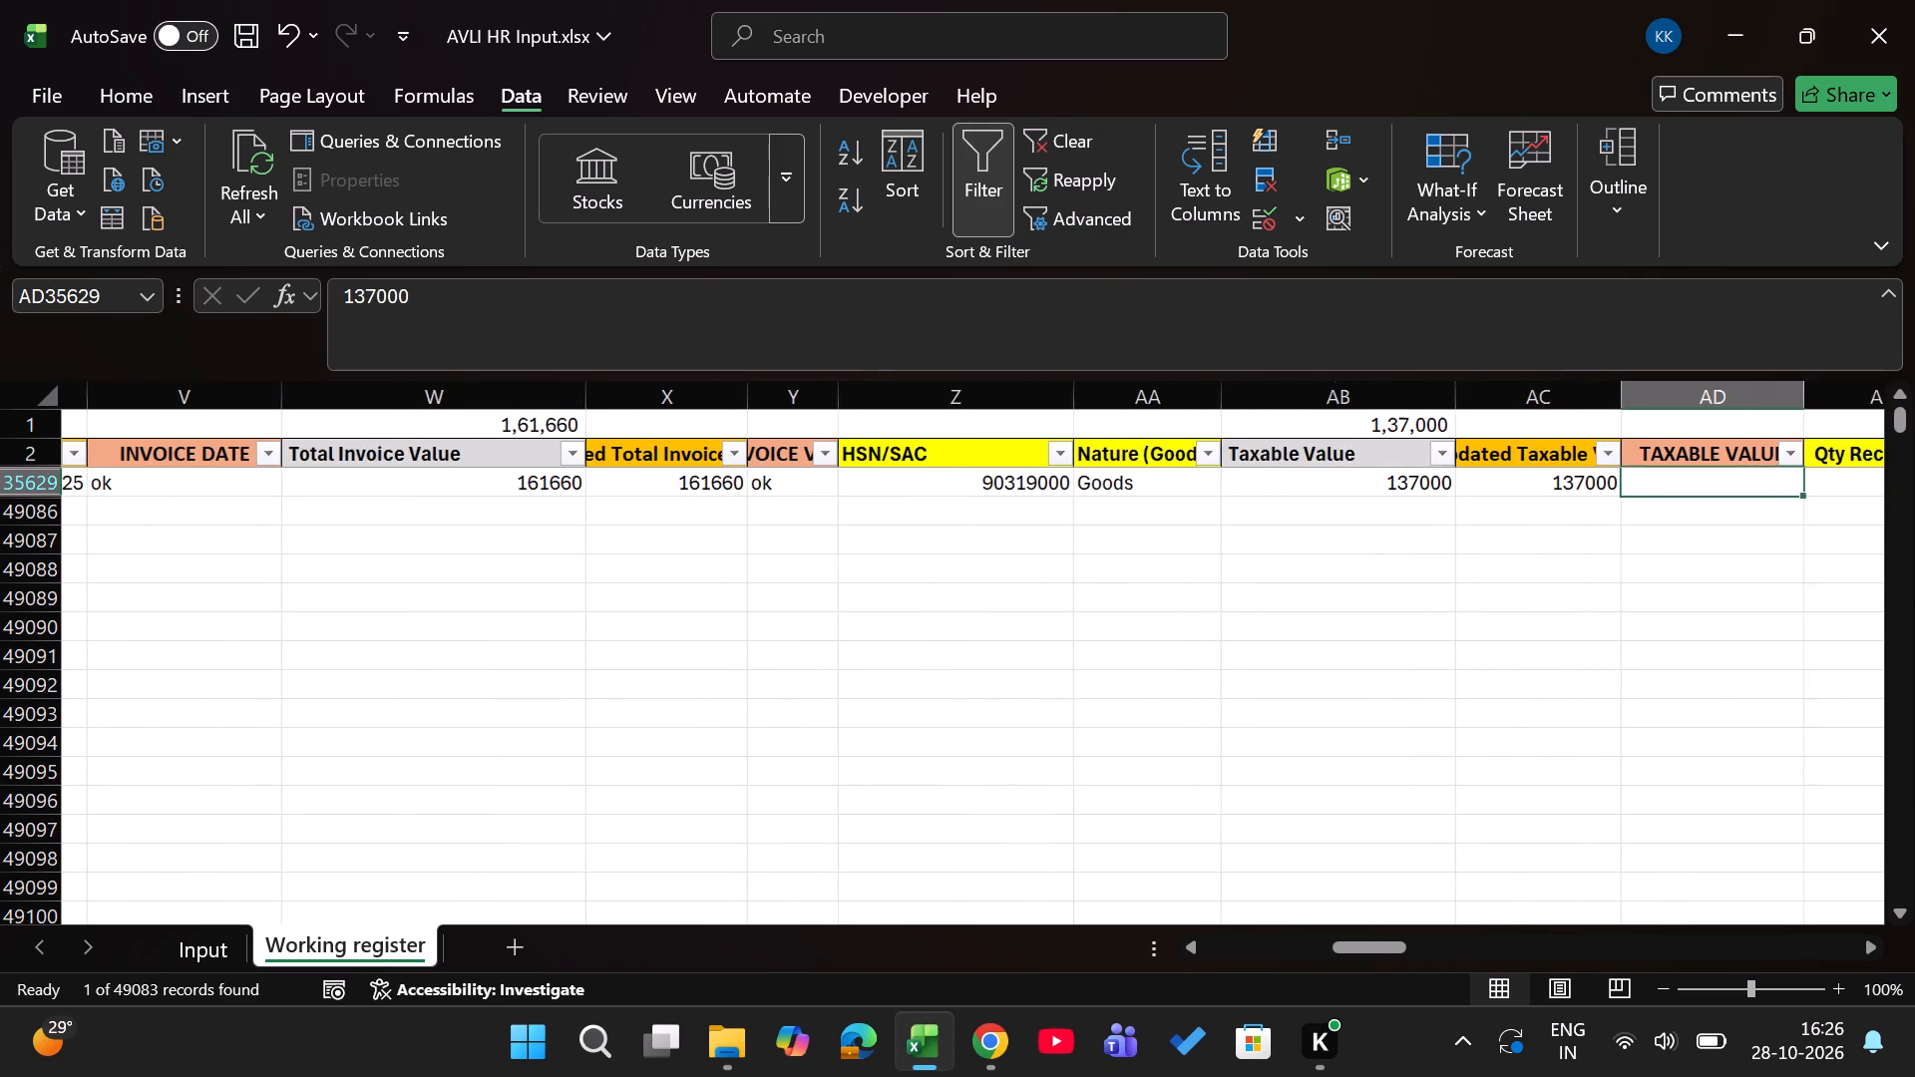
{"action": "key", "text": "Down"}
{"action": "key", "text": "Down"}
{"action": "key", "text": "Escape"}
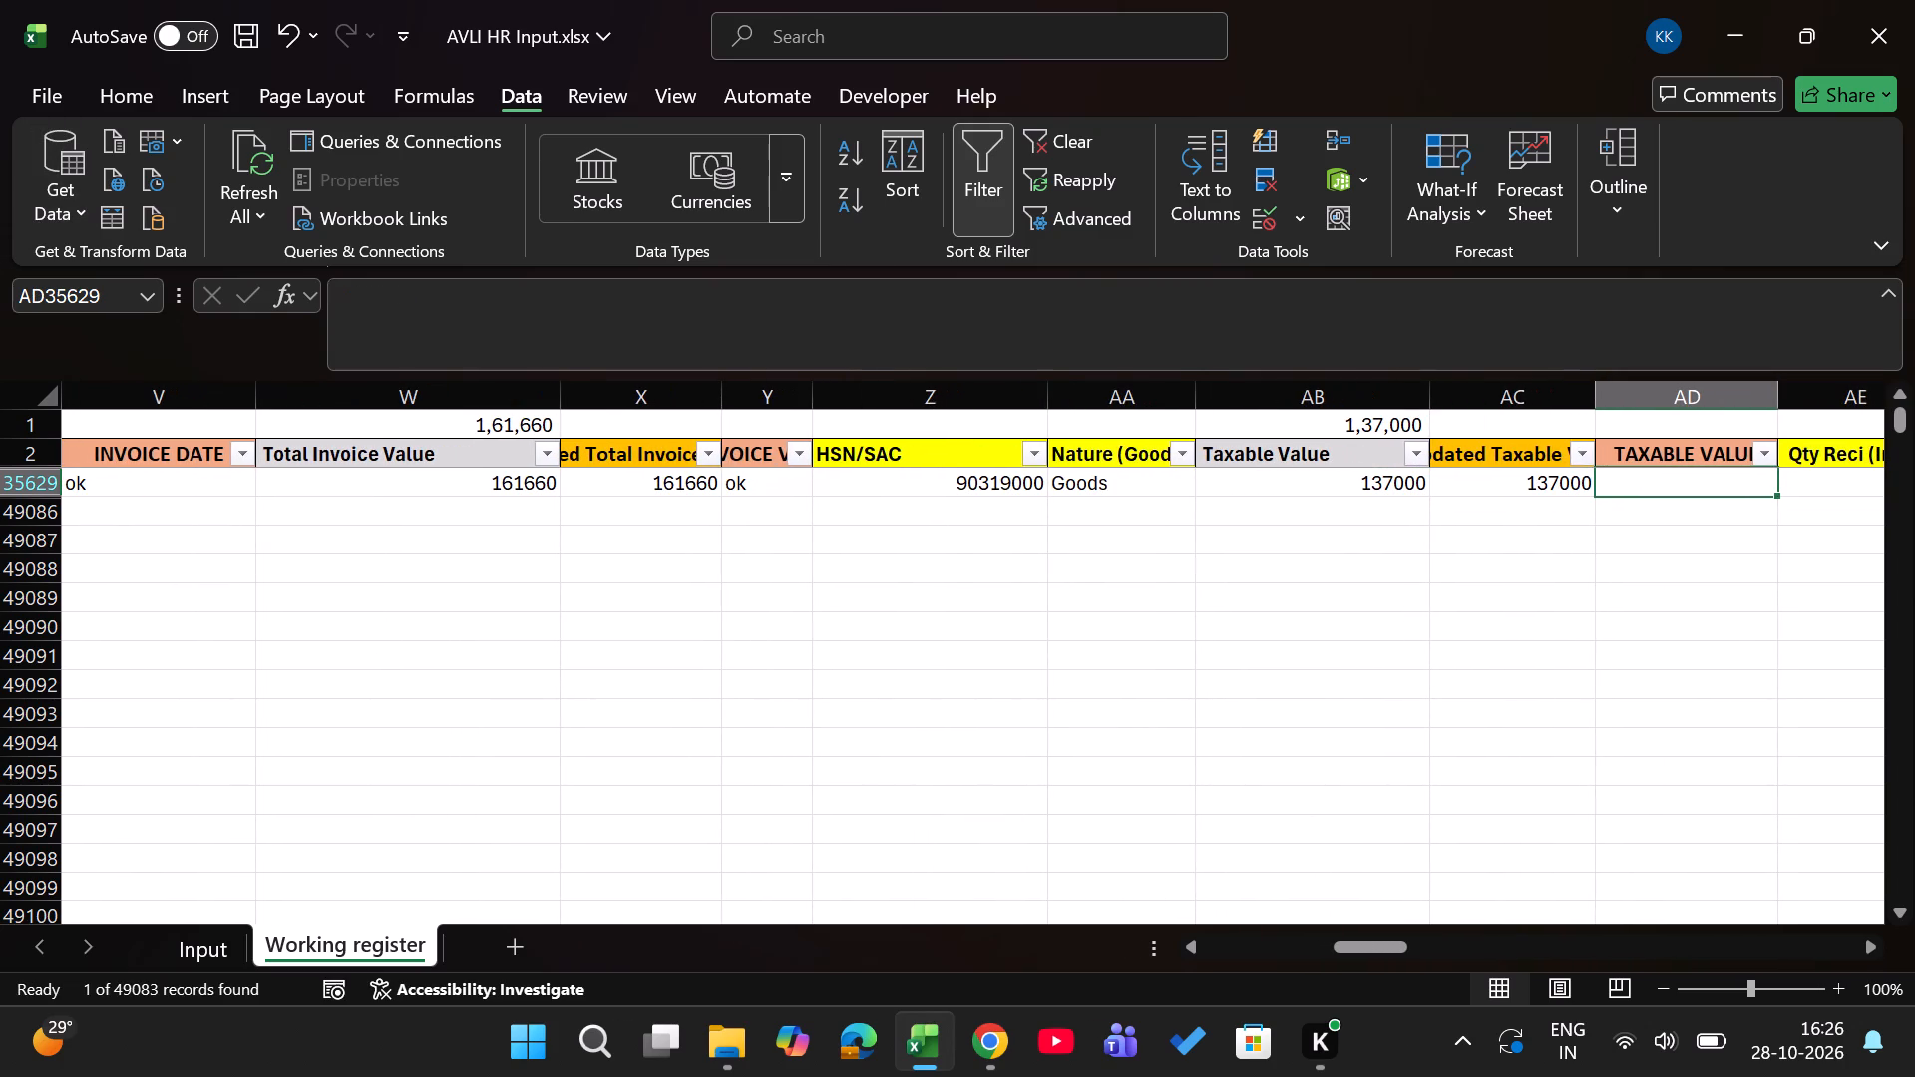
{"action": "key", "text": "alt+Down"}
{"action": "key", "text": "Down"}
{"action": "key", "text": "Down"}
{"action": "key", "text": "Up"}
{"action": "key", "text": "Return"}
Enter the record's invoice quantity received as 10 and its invoice UOM as nos.
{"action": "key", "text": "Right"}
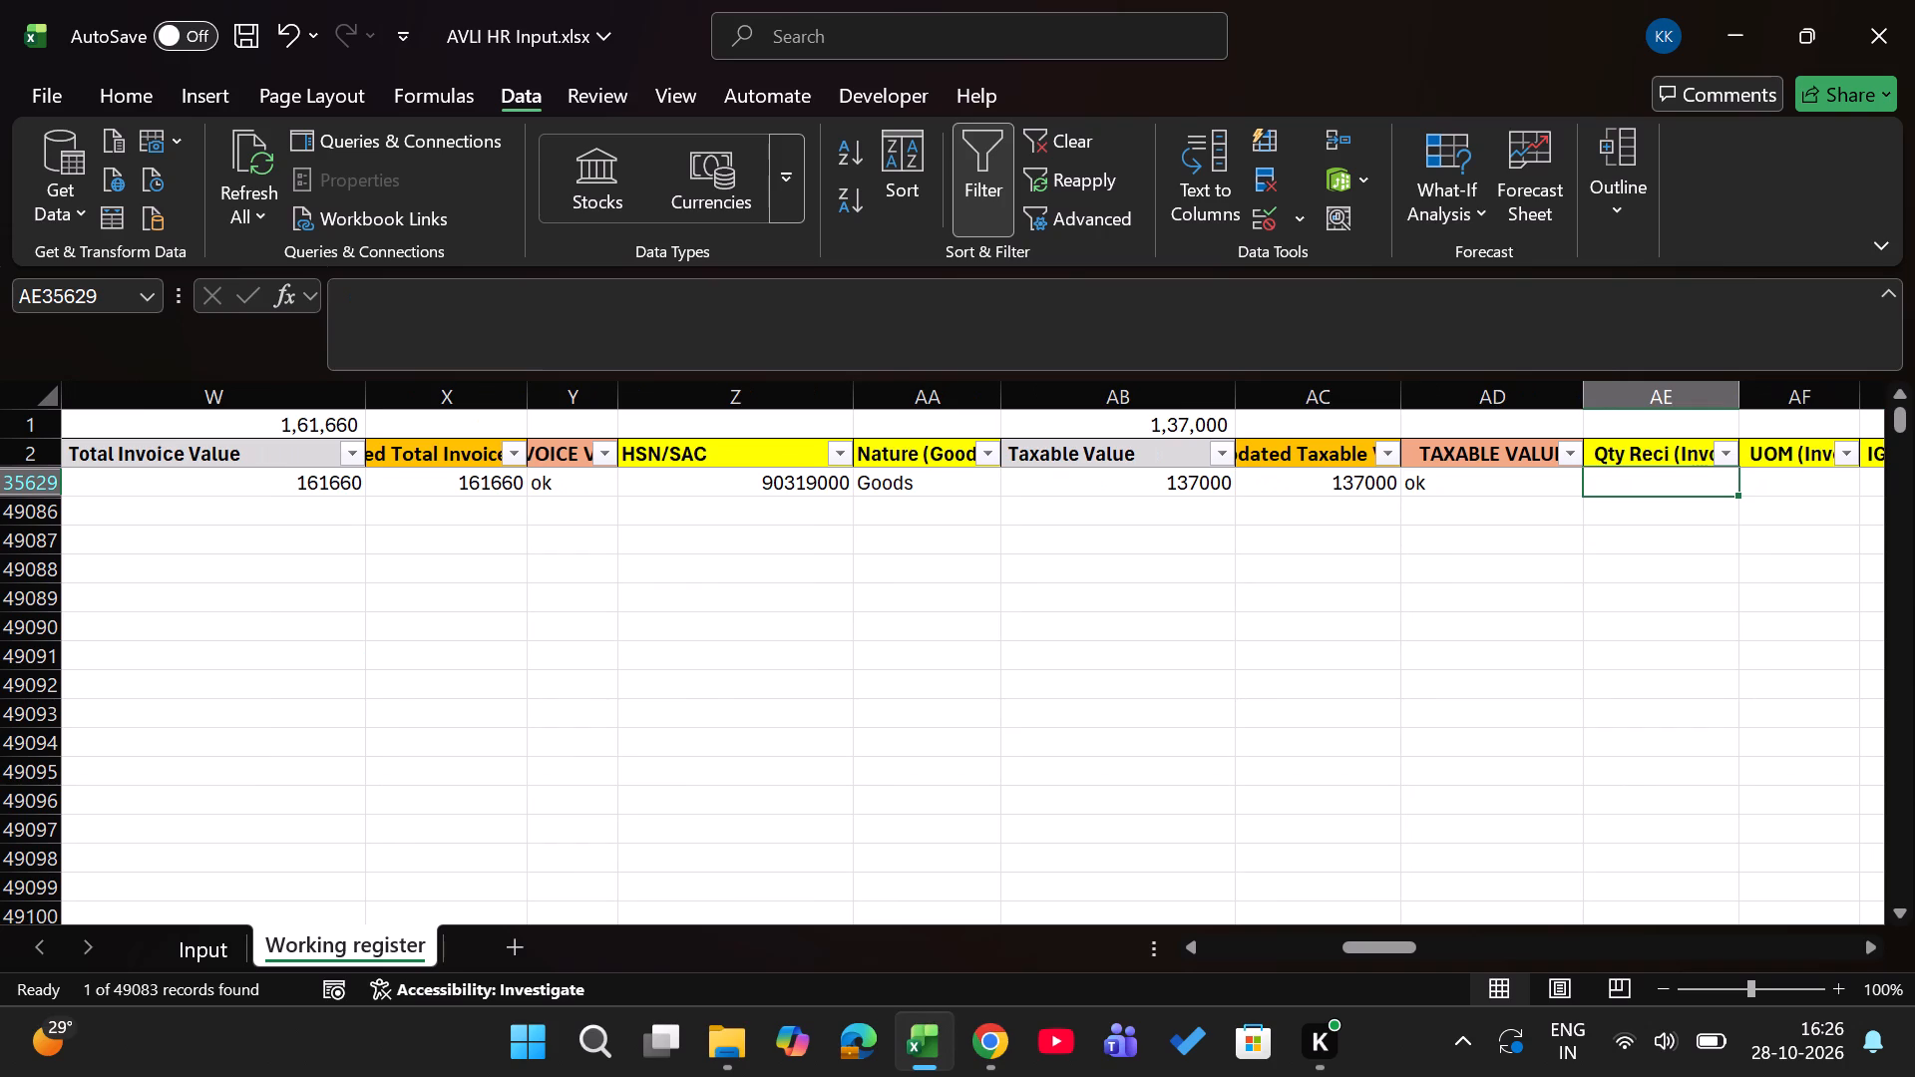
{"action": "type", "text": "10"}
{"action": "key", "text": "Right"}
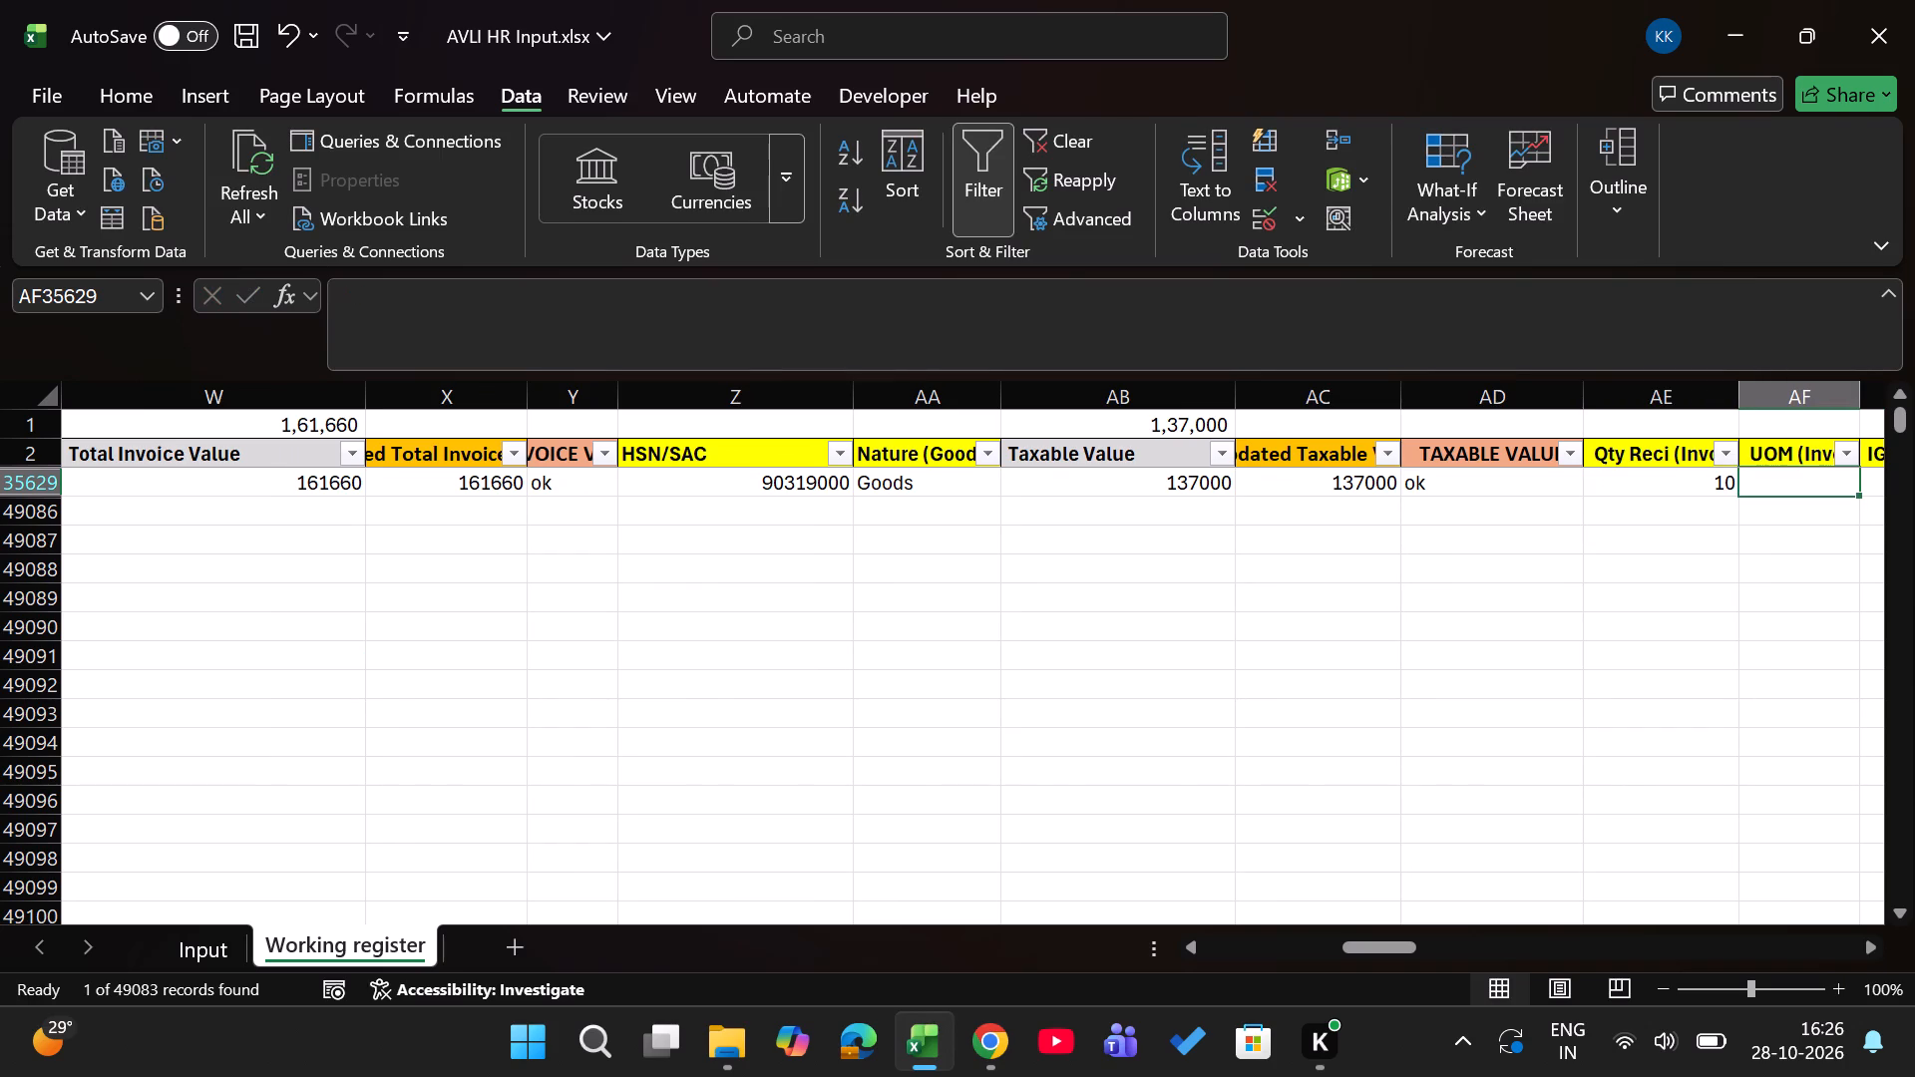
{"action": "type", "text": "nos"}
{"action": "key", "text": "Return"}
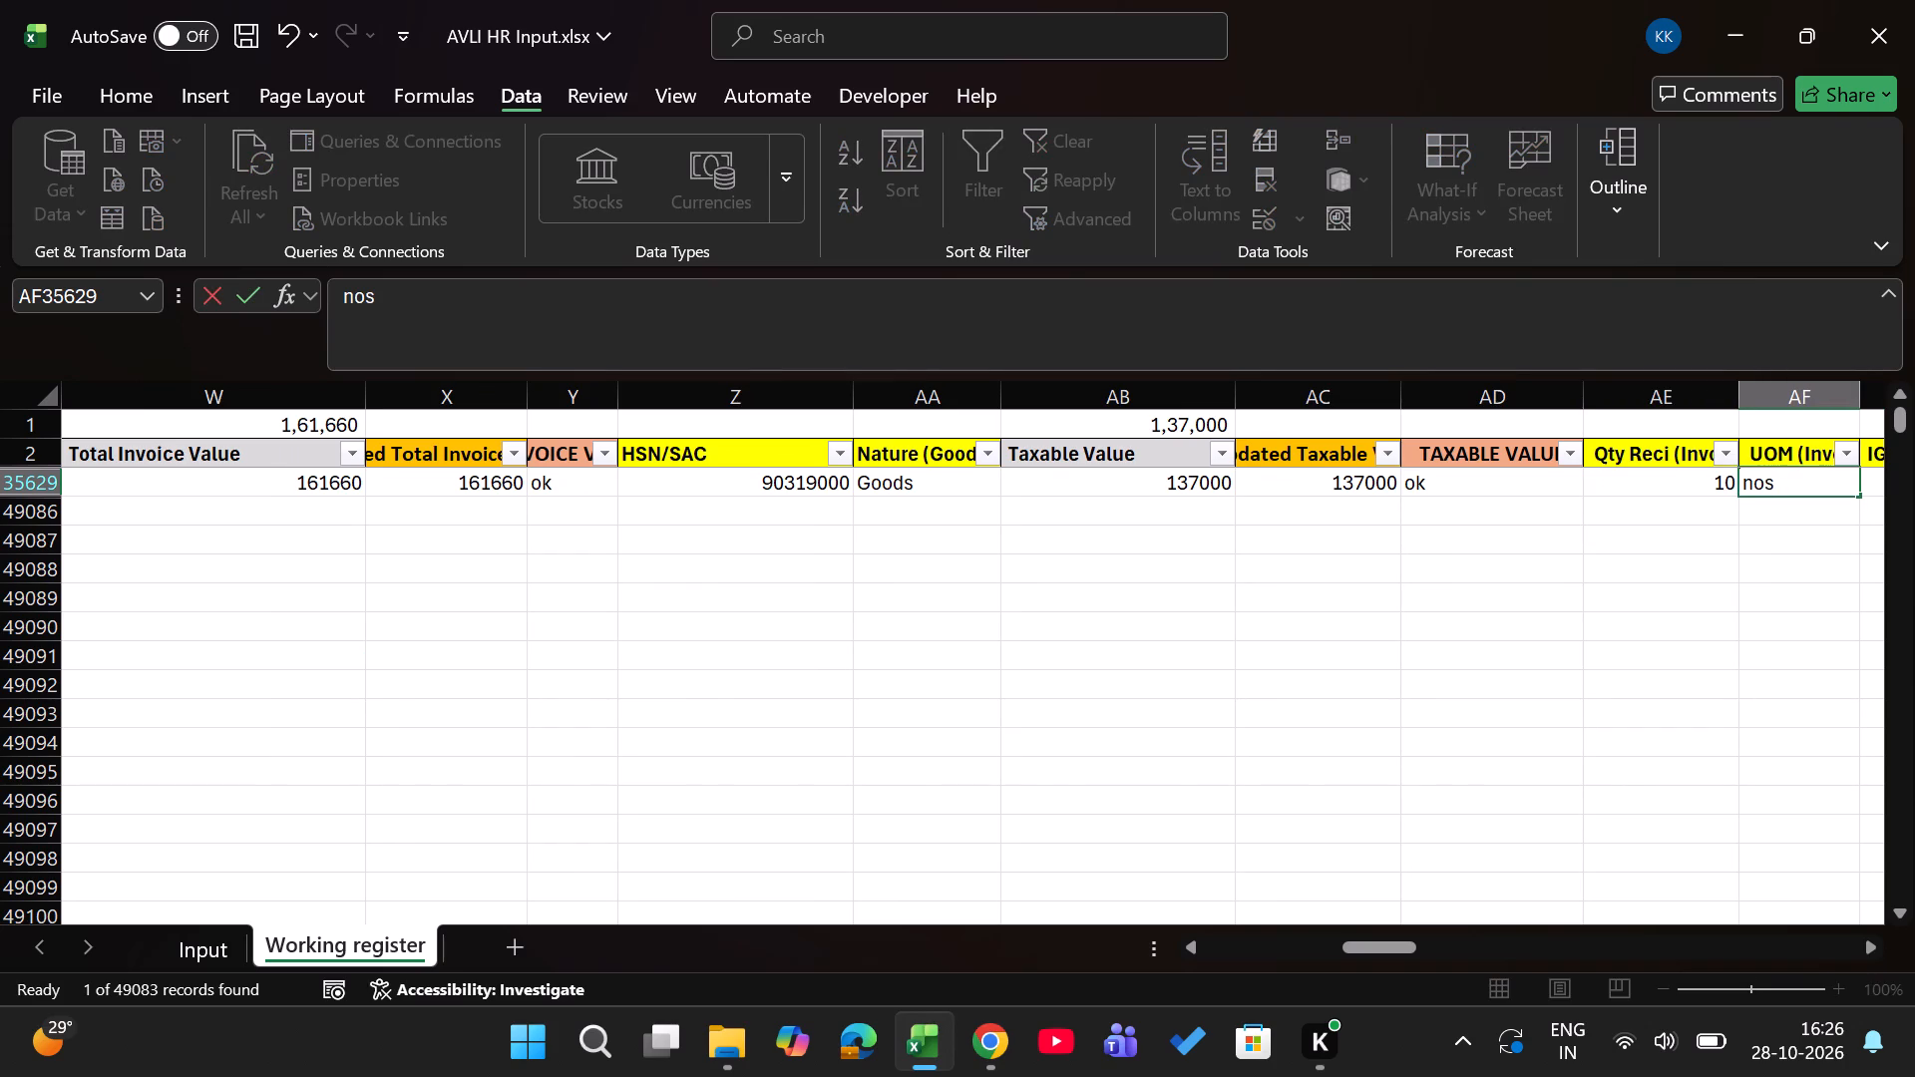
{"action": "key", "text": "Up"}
Enter 18 as the IGST rate for the record.
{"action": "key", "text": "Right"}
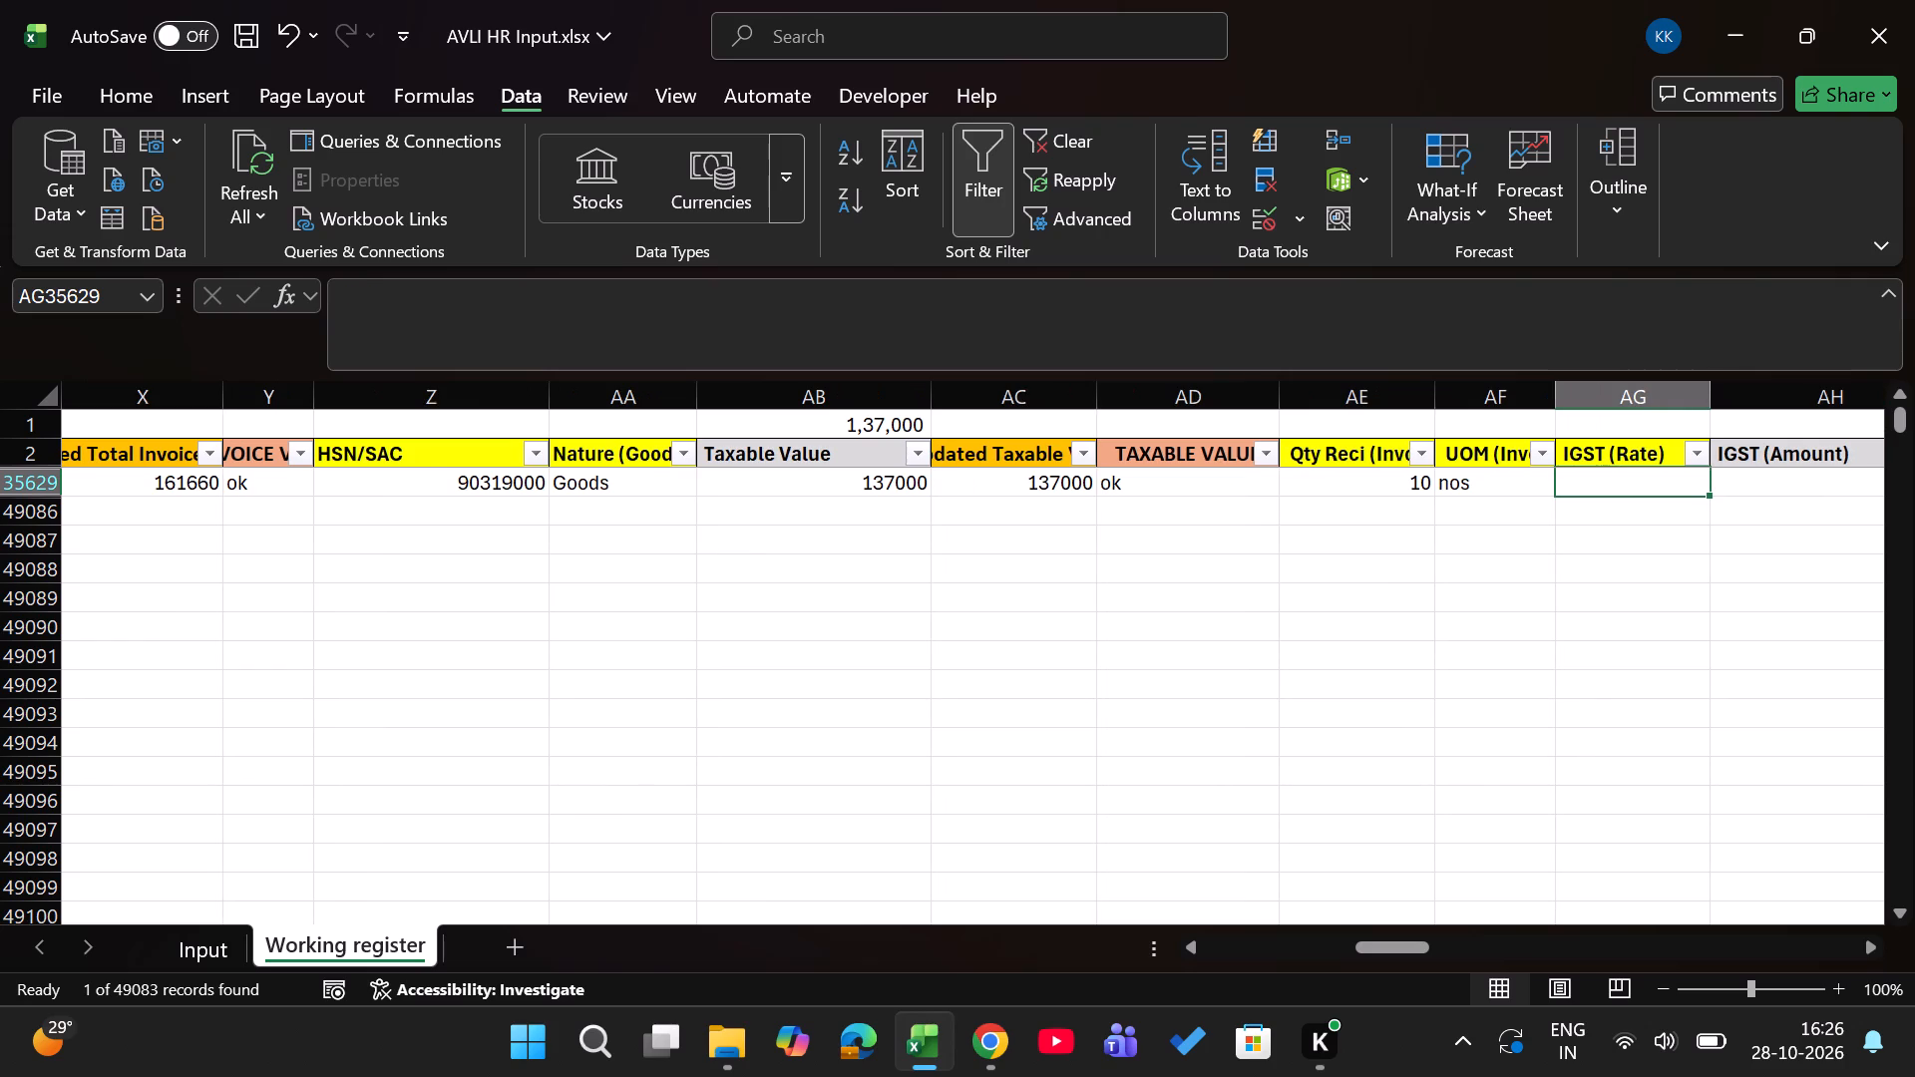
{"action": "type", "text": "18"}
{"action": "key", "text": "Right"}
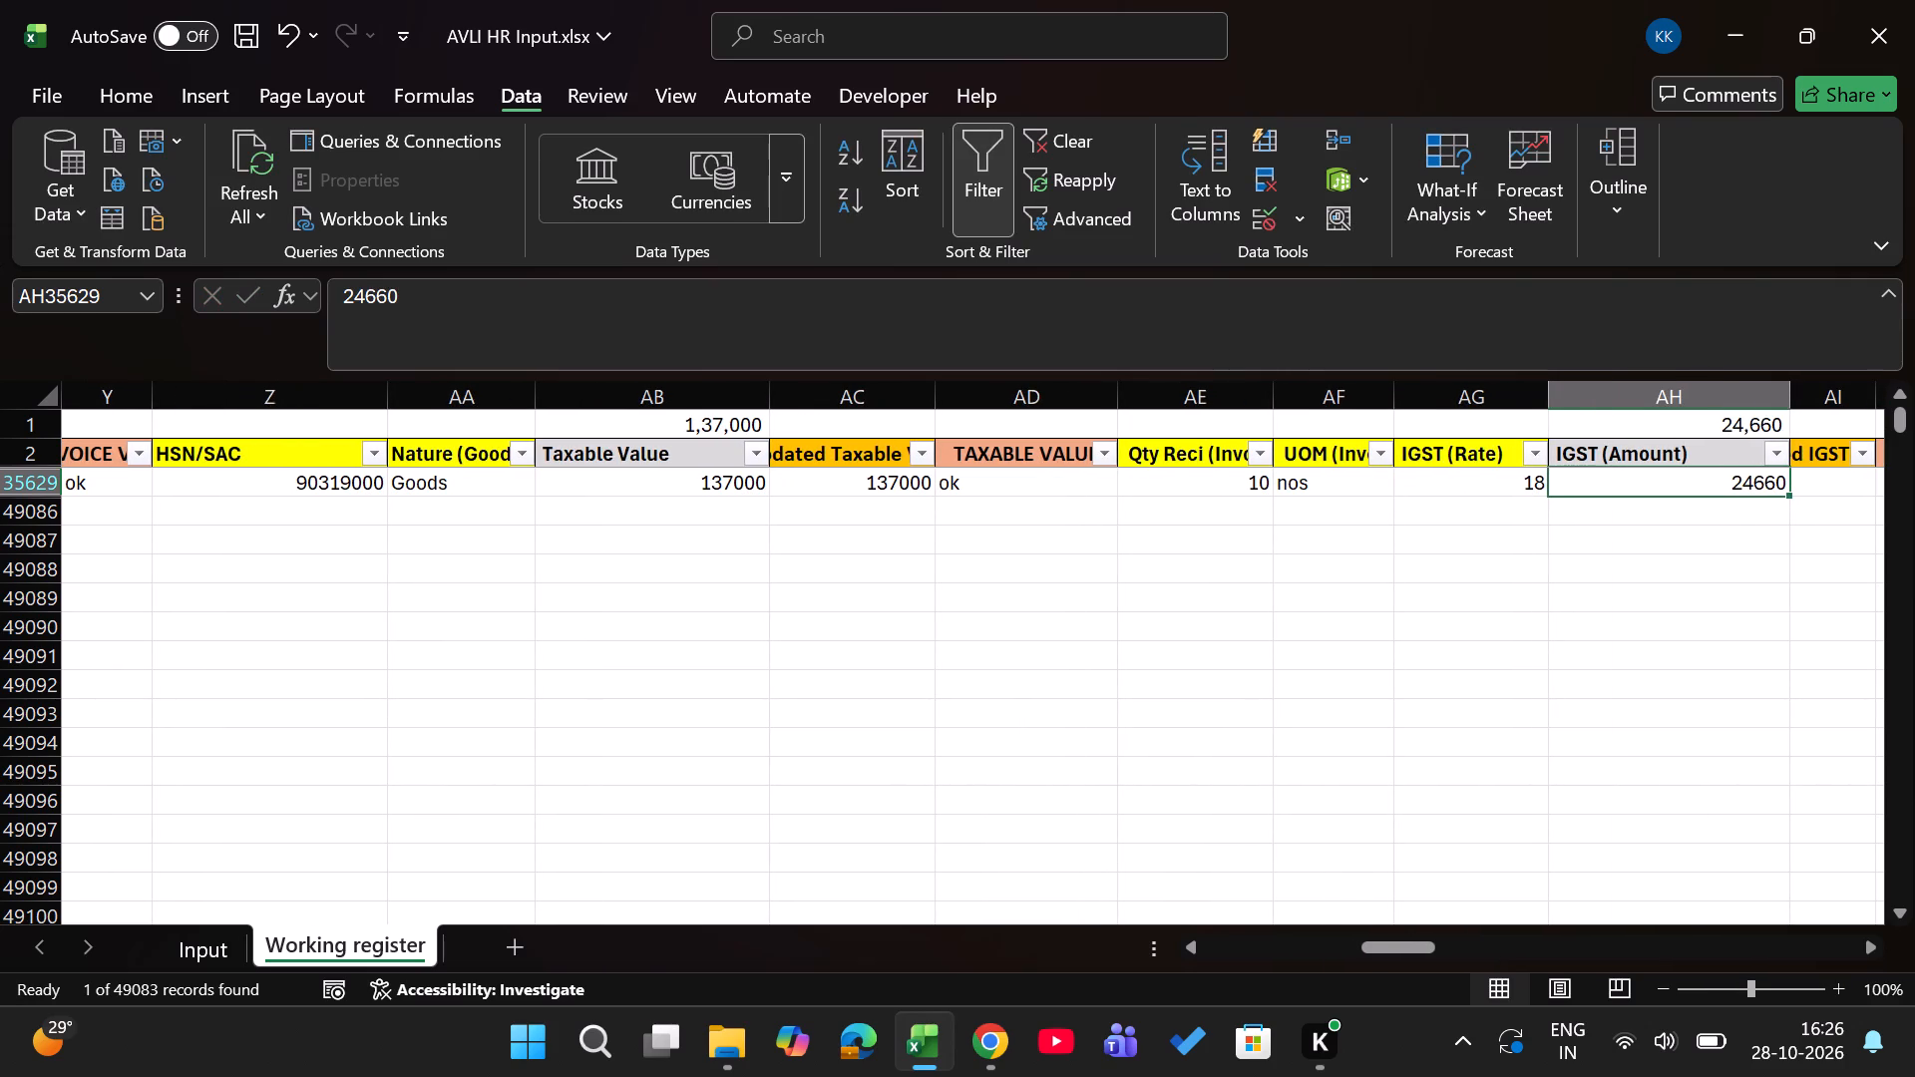
Copy the record's IGST (Amount) value into its updated IGST cell.
{"action": "key", "text": "Right"}
{"action": "key", "text": "Right"}
{"action": "key", "text": "Left"}
{"action": "key", "text": "Left"}
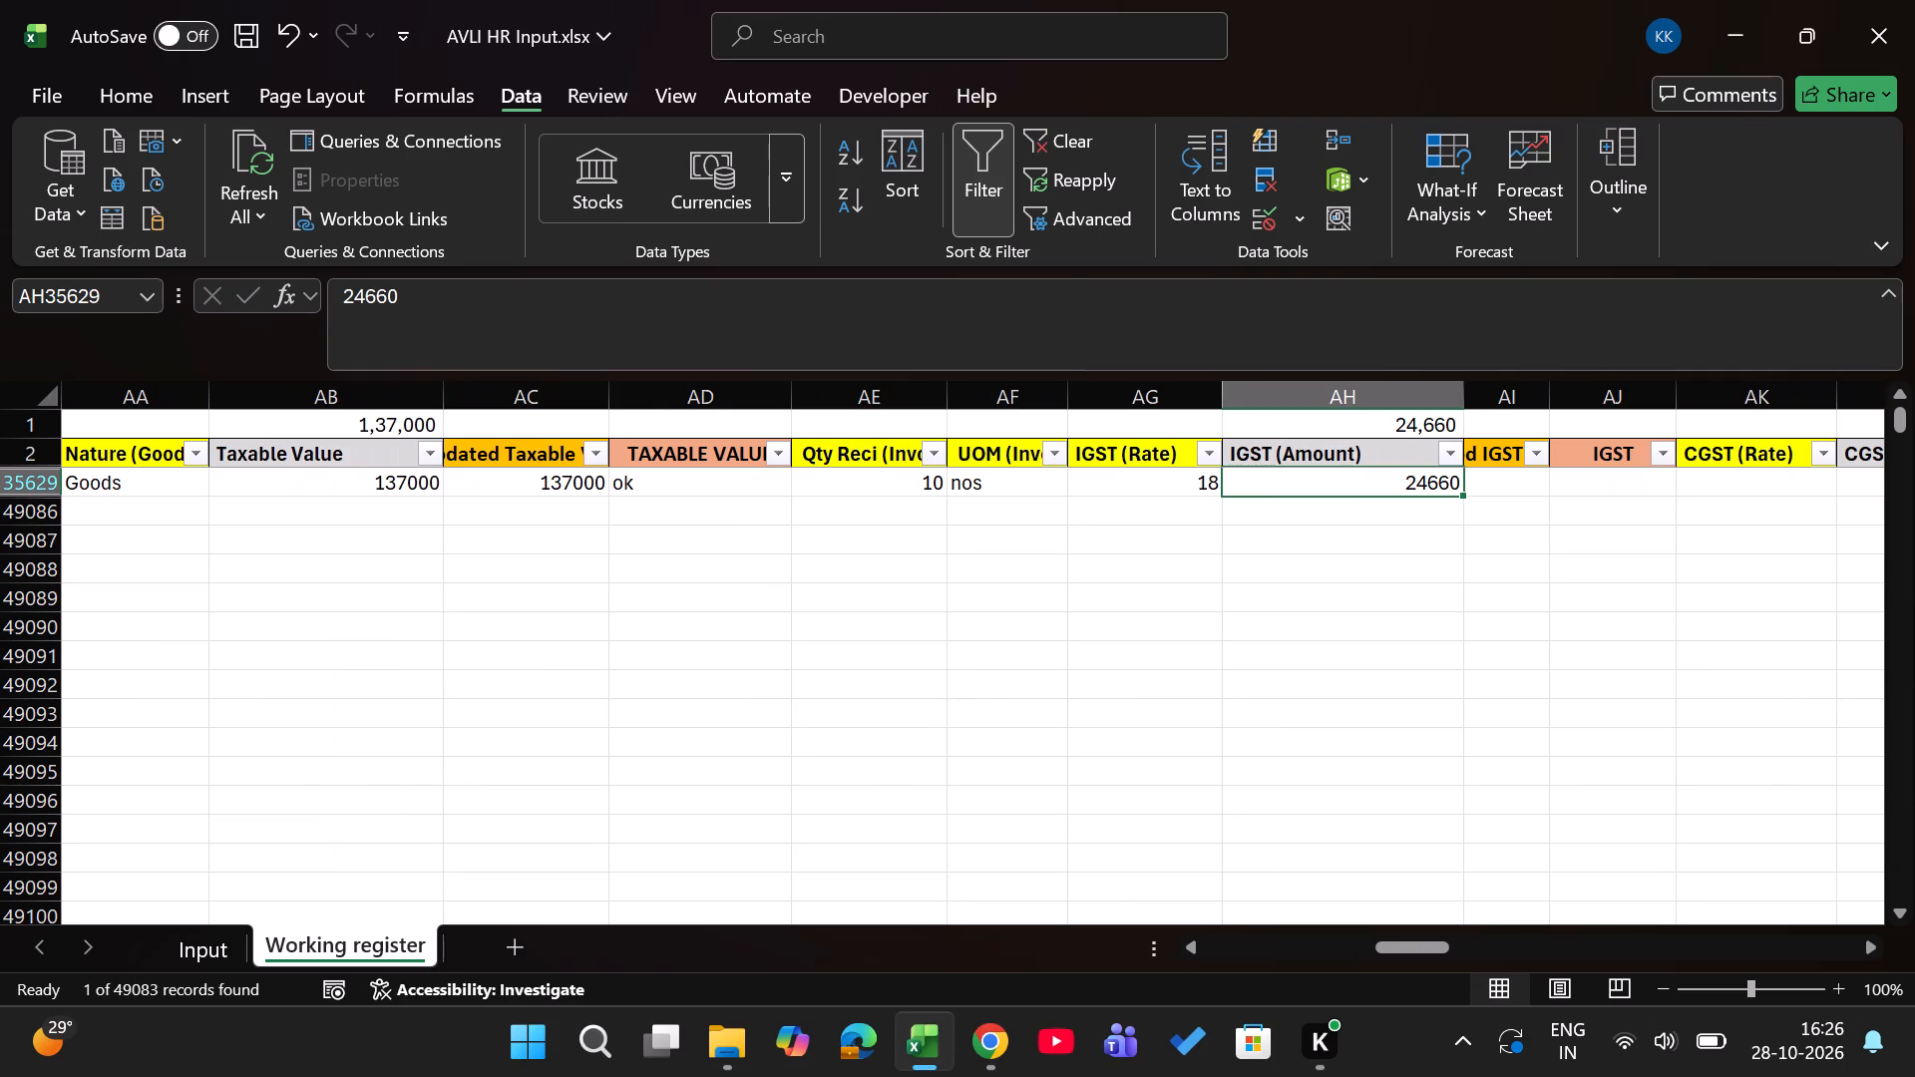
{"action": "key", "text": "ctrl+c"}
{"action": "key", "text": "Right"}
{"action": "key", "text": "Return"}
Mark the record's IGST check column as ok, using the existing column entry.
{"action": "key", "text": "Right"}
{"action": "key", "text": "alt+Down"}
{"action": "key", "text": "alt+Down"}
{"action": "key", "text": "Down"}
{"action": "key", "text": "Down"}
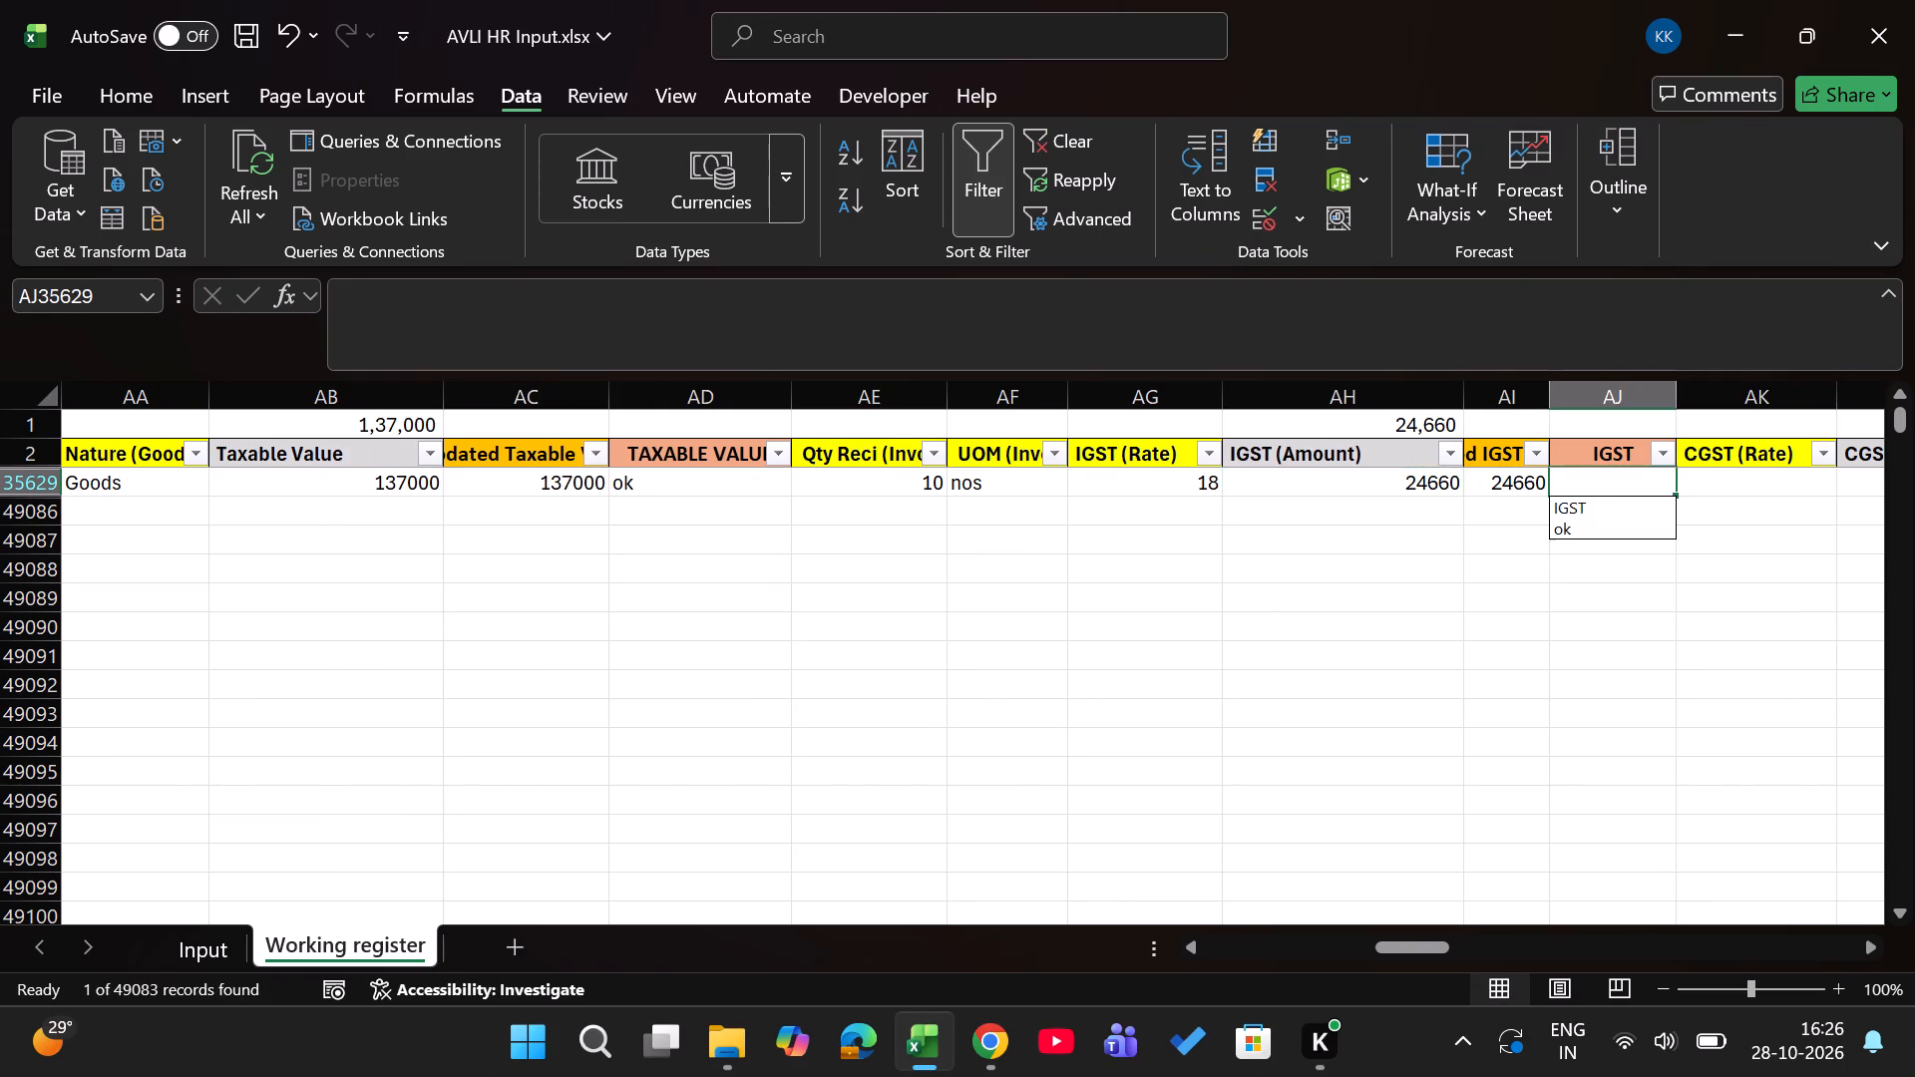
{"action": "key", "text": "Return"}
Copy the record's Description Of Goods/Services text into its updated description cell.
{"action": "key", "text": "Right"}
{"action": "key", "text": "Right"}
{"action": "key", "text": "Right"}
{"action": "key", "text": "Right"}
{"action": "key", "text": "Right"}
{"action": "key", "text": "Right"}
{"action": "key", "text": "Right"}
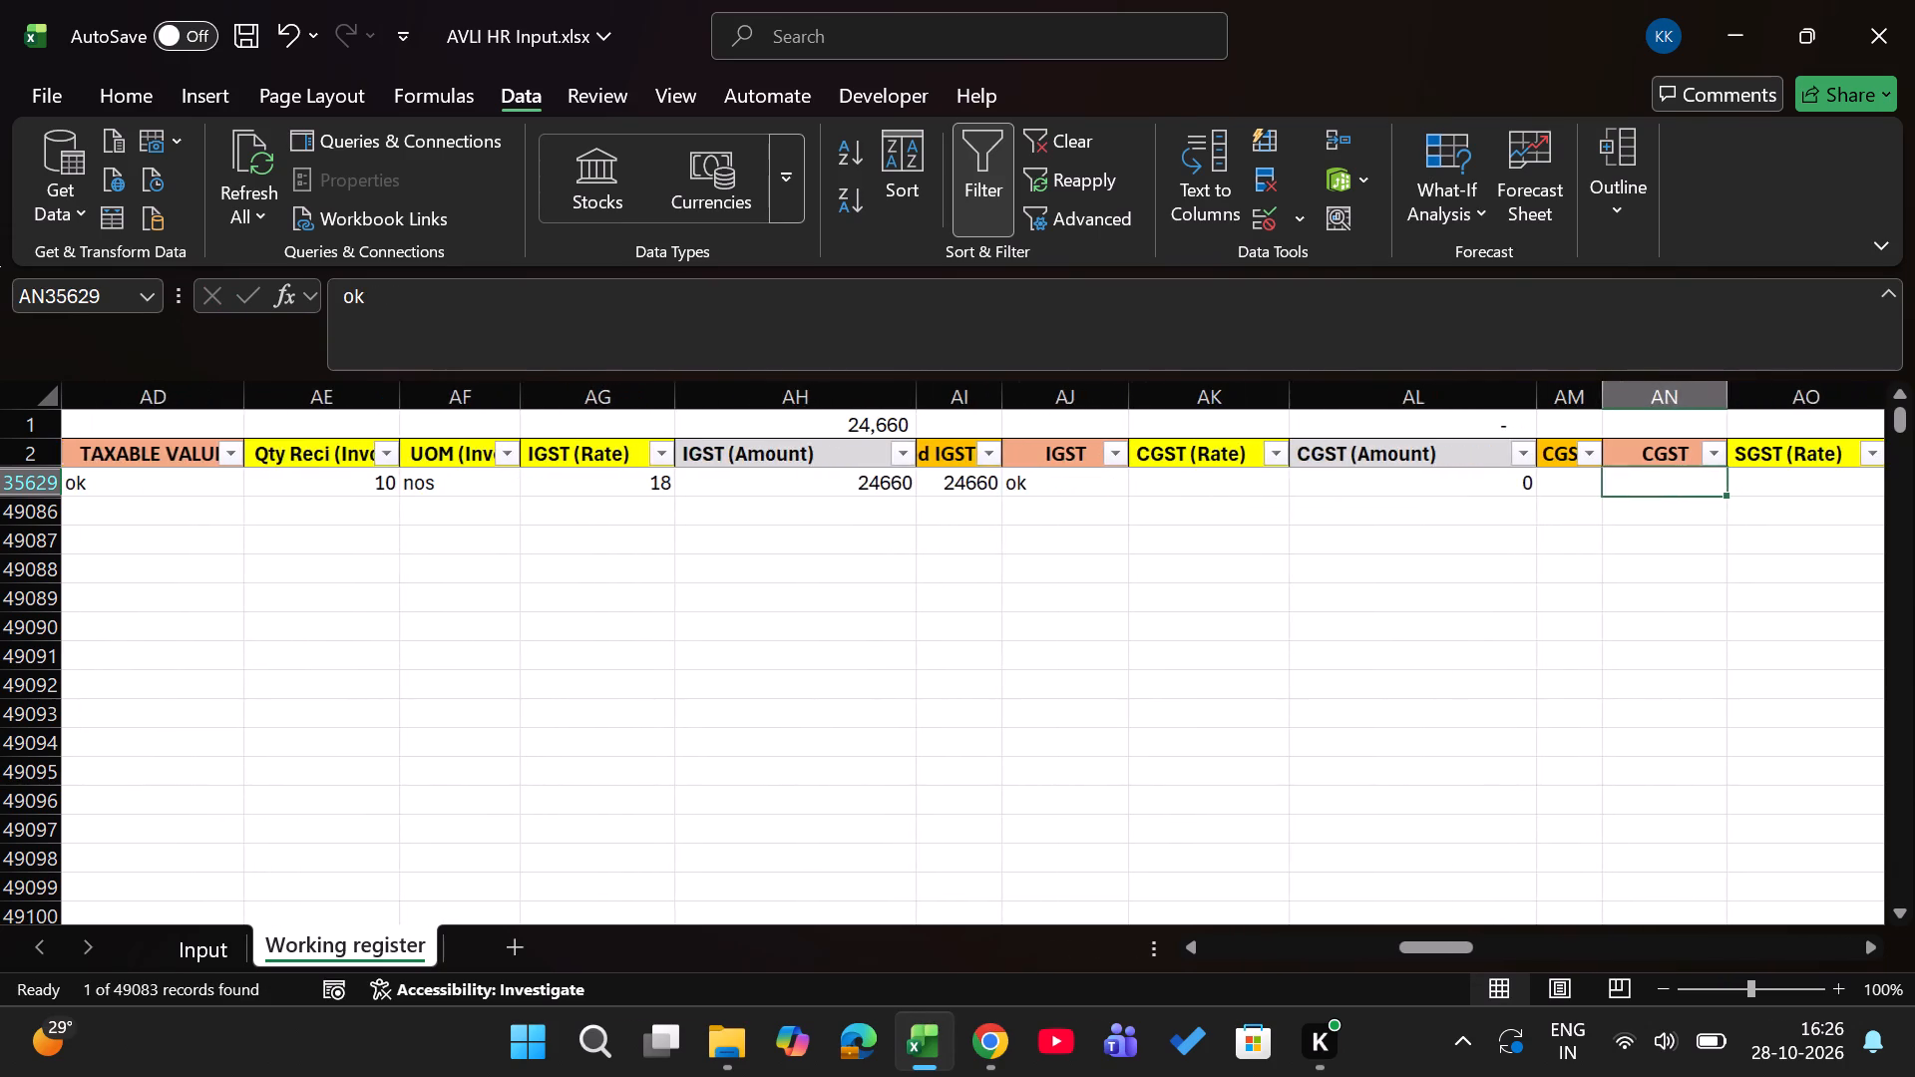
{"action": "key", "text": "Right"}
{"action": "key", "text": "Right"}
{"action": "key", "text": "Right"}
{"action": "key", "text": "Right"}
{"action": "key", "text": "Right"}
{"action": "key", "text": "Right"}
{"action": "key", "text": "Right"}
{"action": "key", "text": "Right"}
{"action": "key", "text": "Right"}
{"action": "key", "text": "Right"}
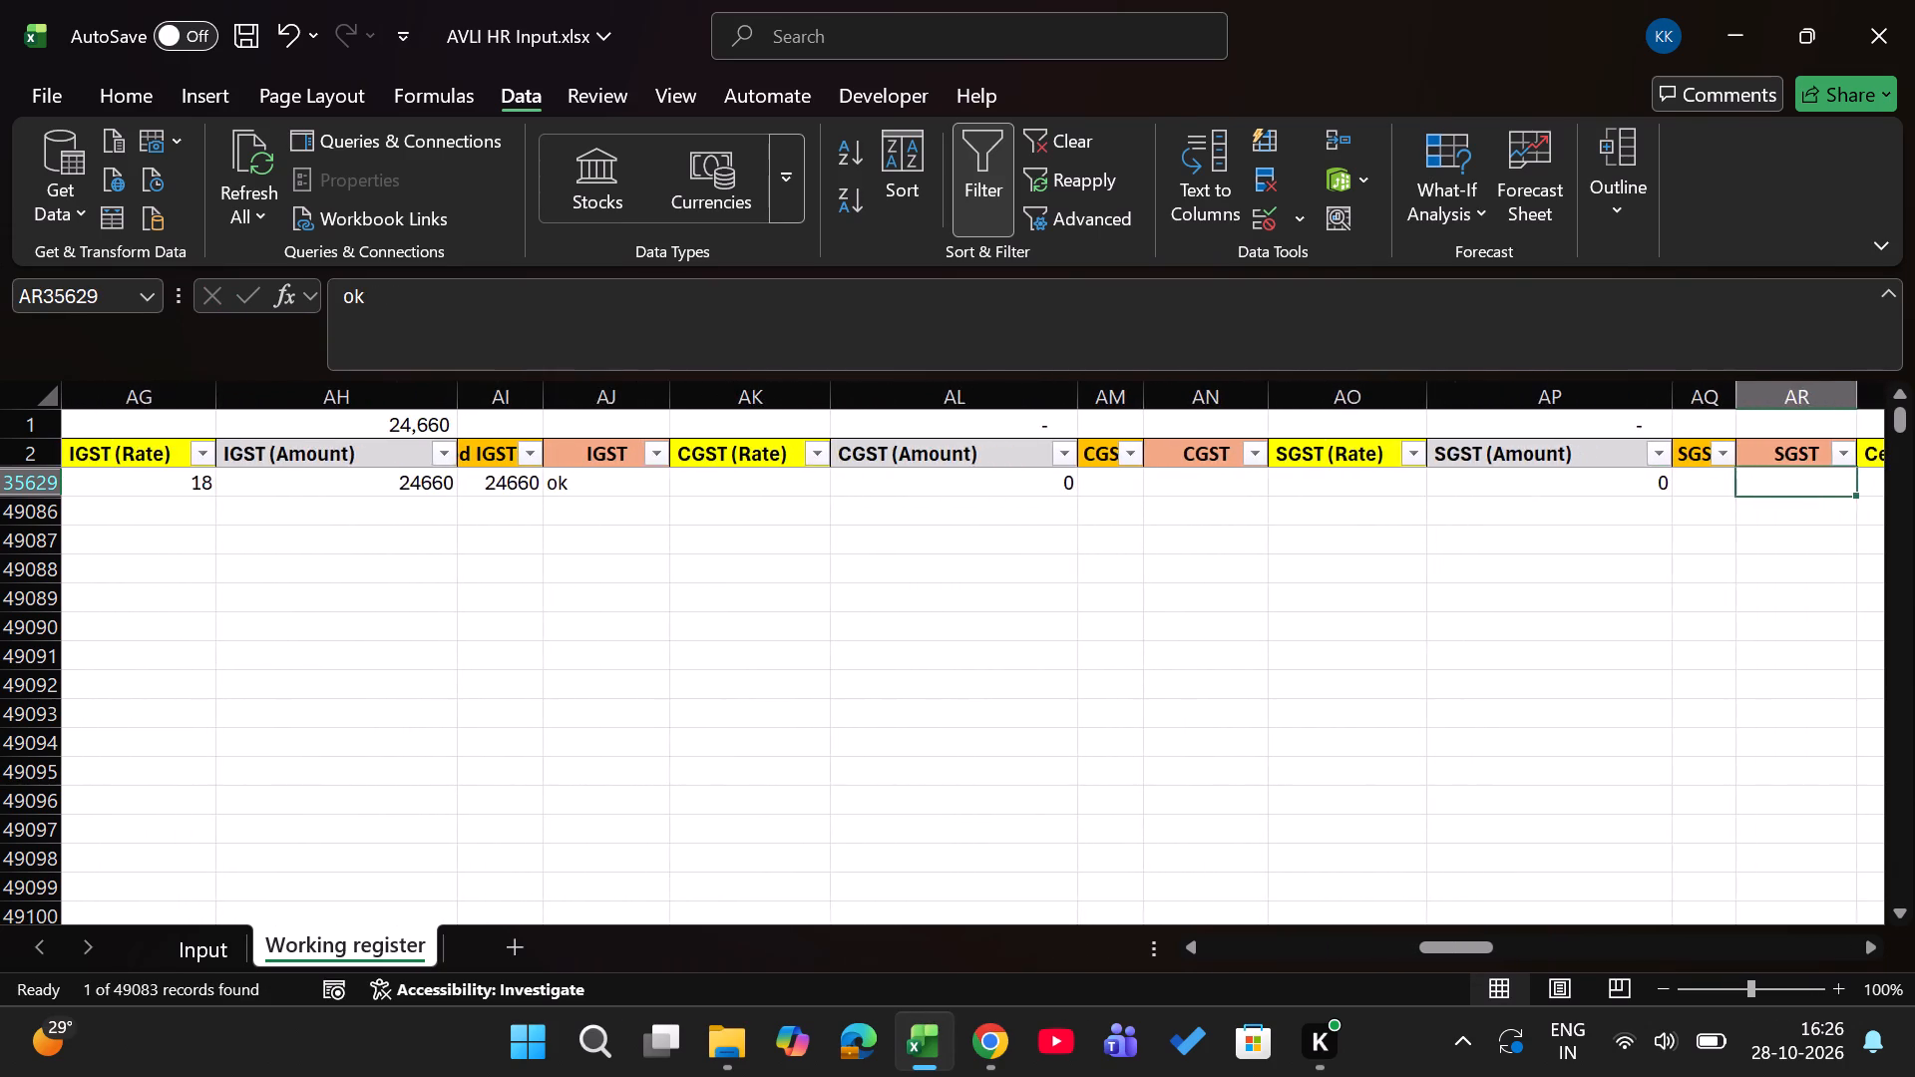
{"action": "key", "text": "Right"}
{"action": "key", "text": "Right"}
{"action": "key", "text": "Right"}
{"action": "key", "text": "Right"}
{"action": "key", "text": "Right"}
{"action": "key", "text": "Right"}
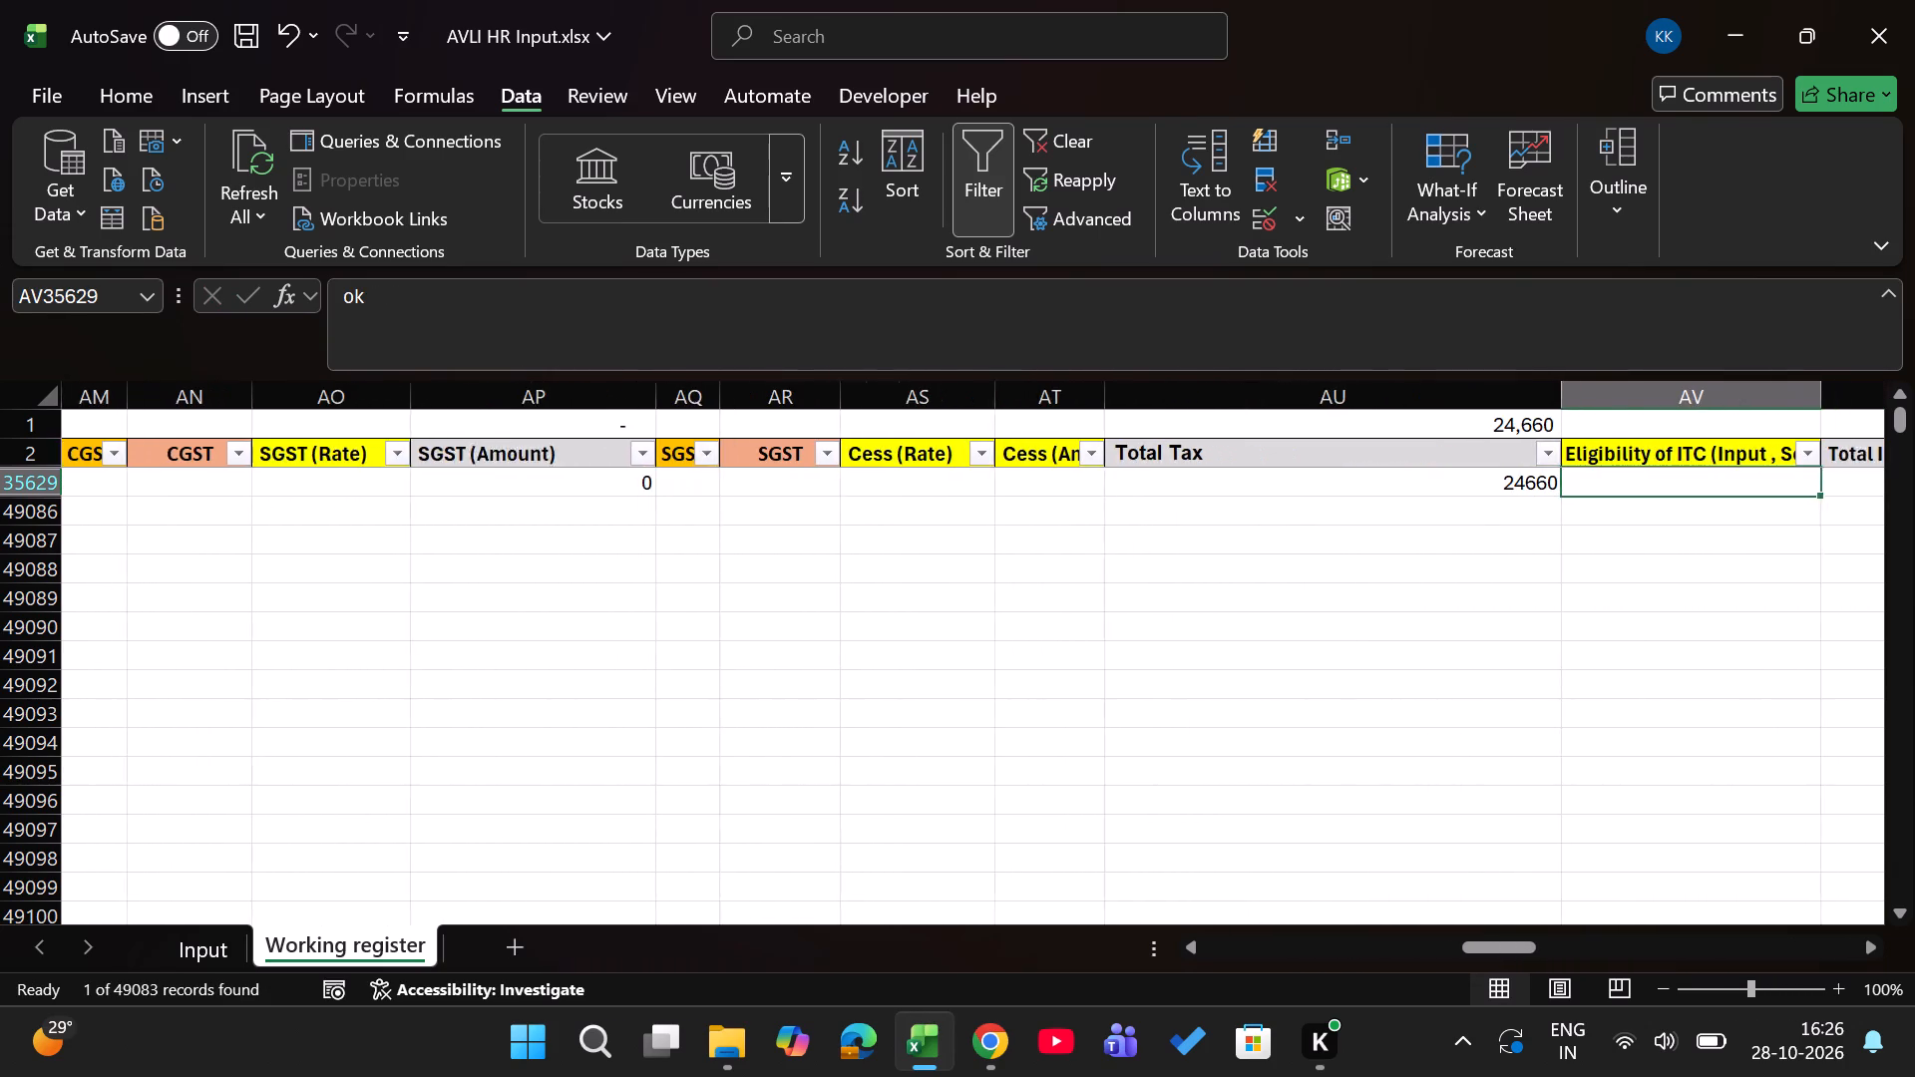
{"action": "key", "text": "Right"}
{"action": "key", "text": "Right"}
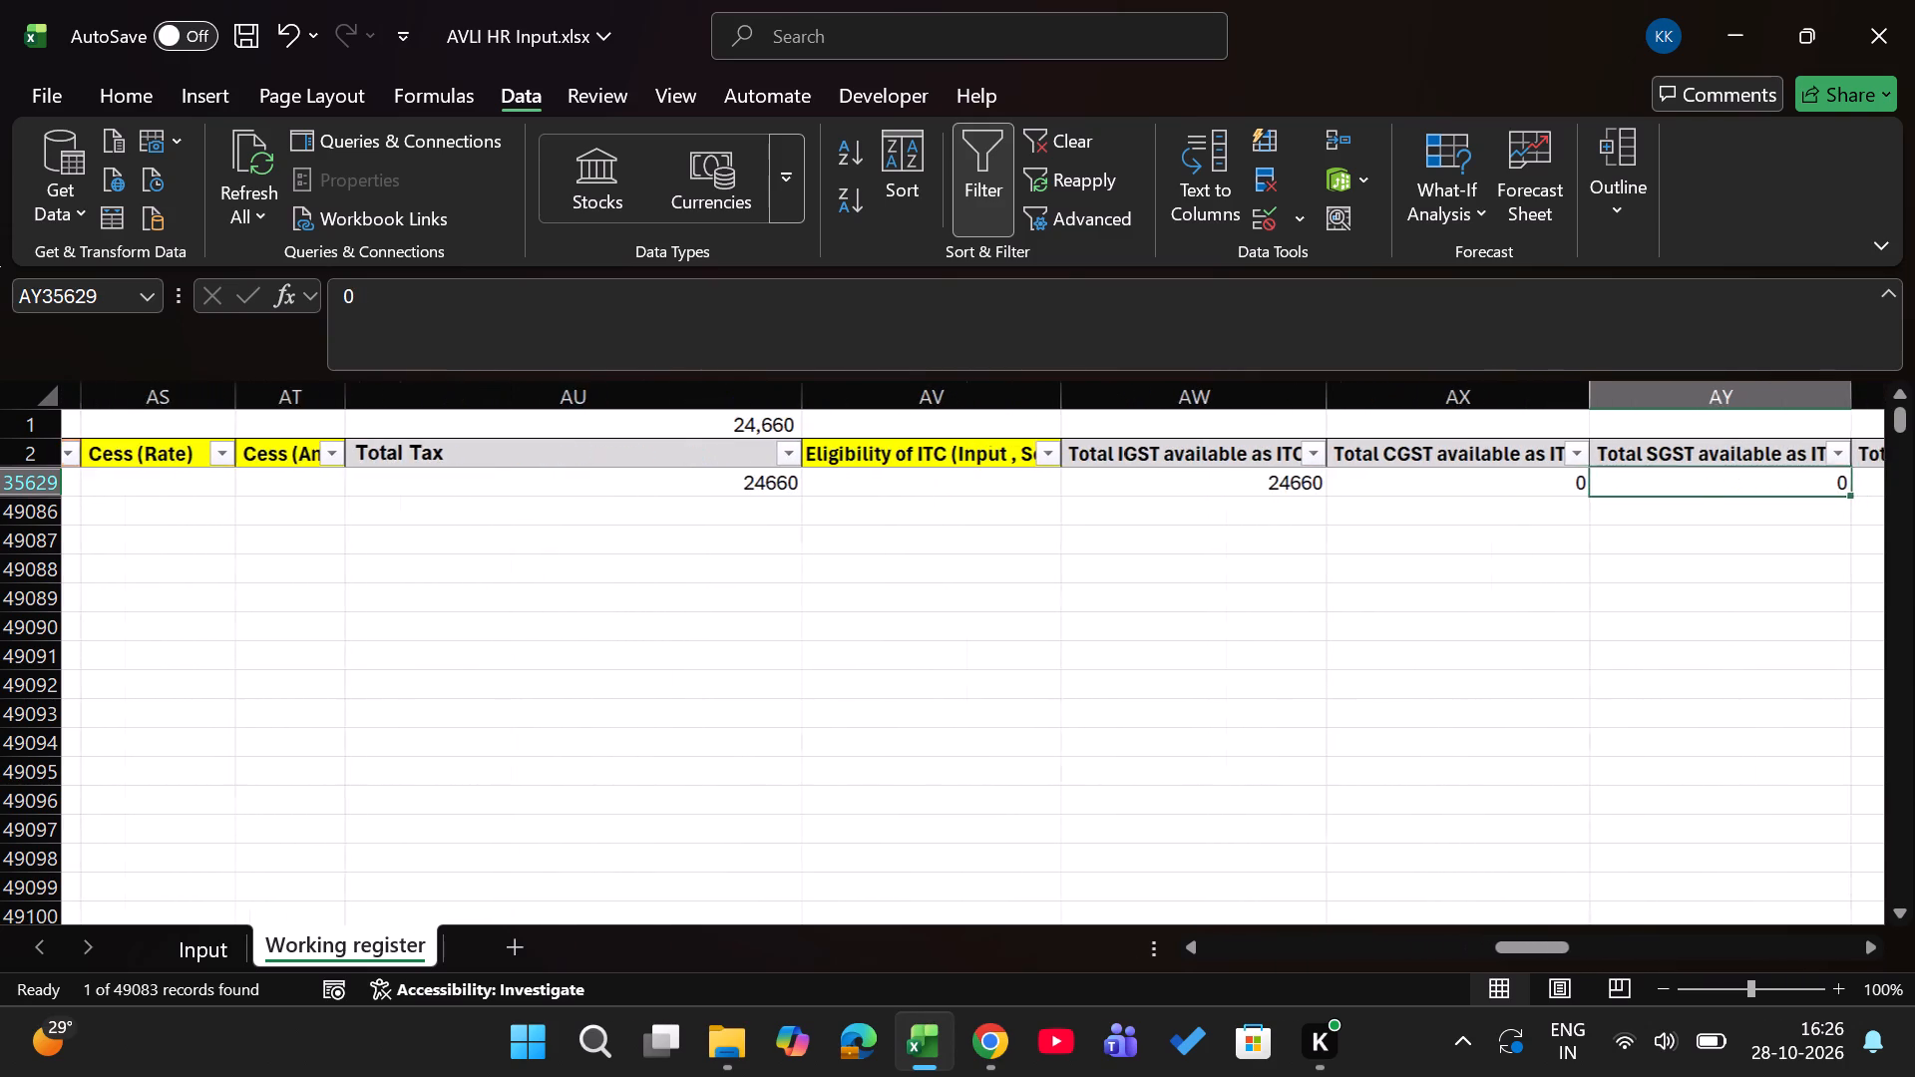
{"action": "key", "text": "Right"}
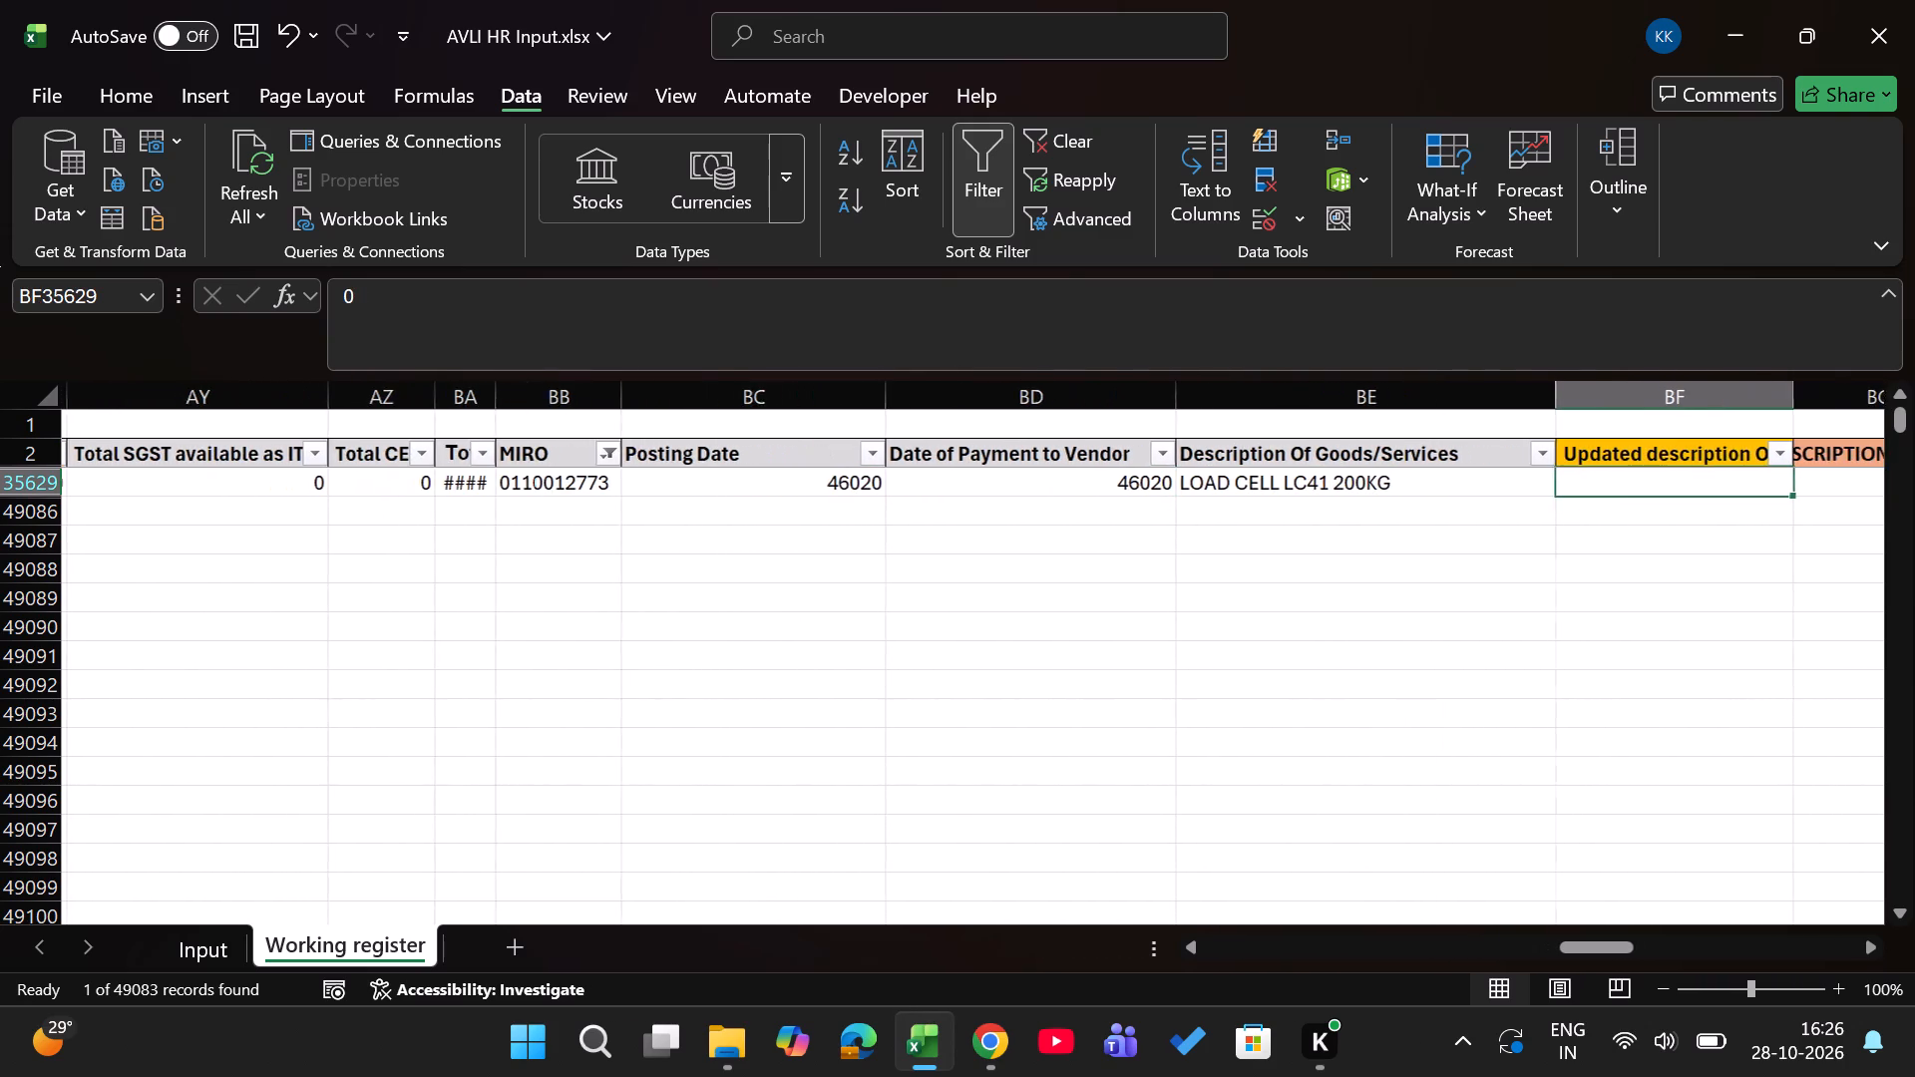
{"action": "key", "text": "Left"}
{"action": "key", "text": "Left"}
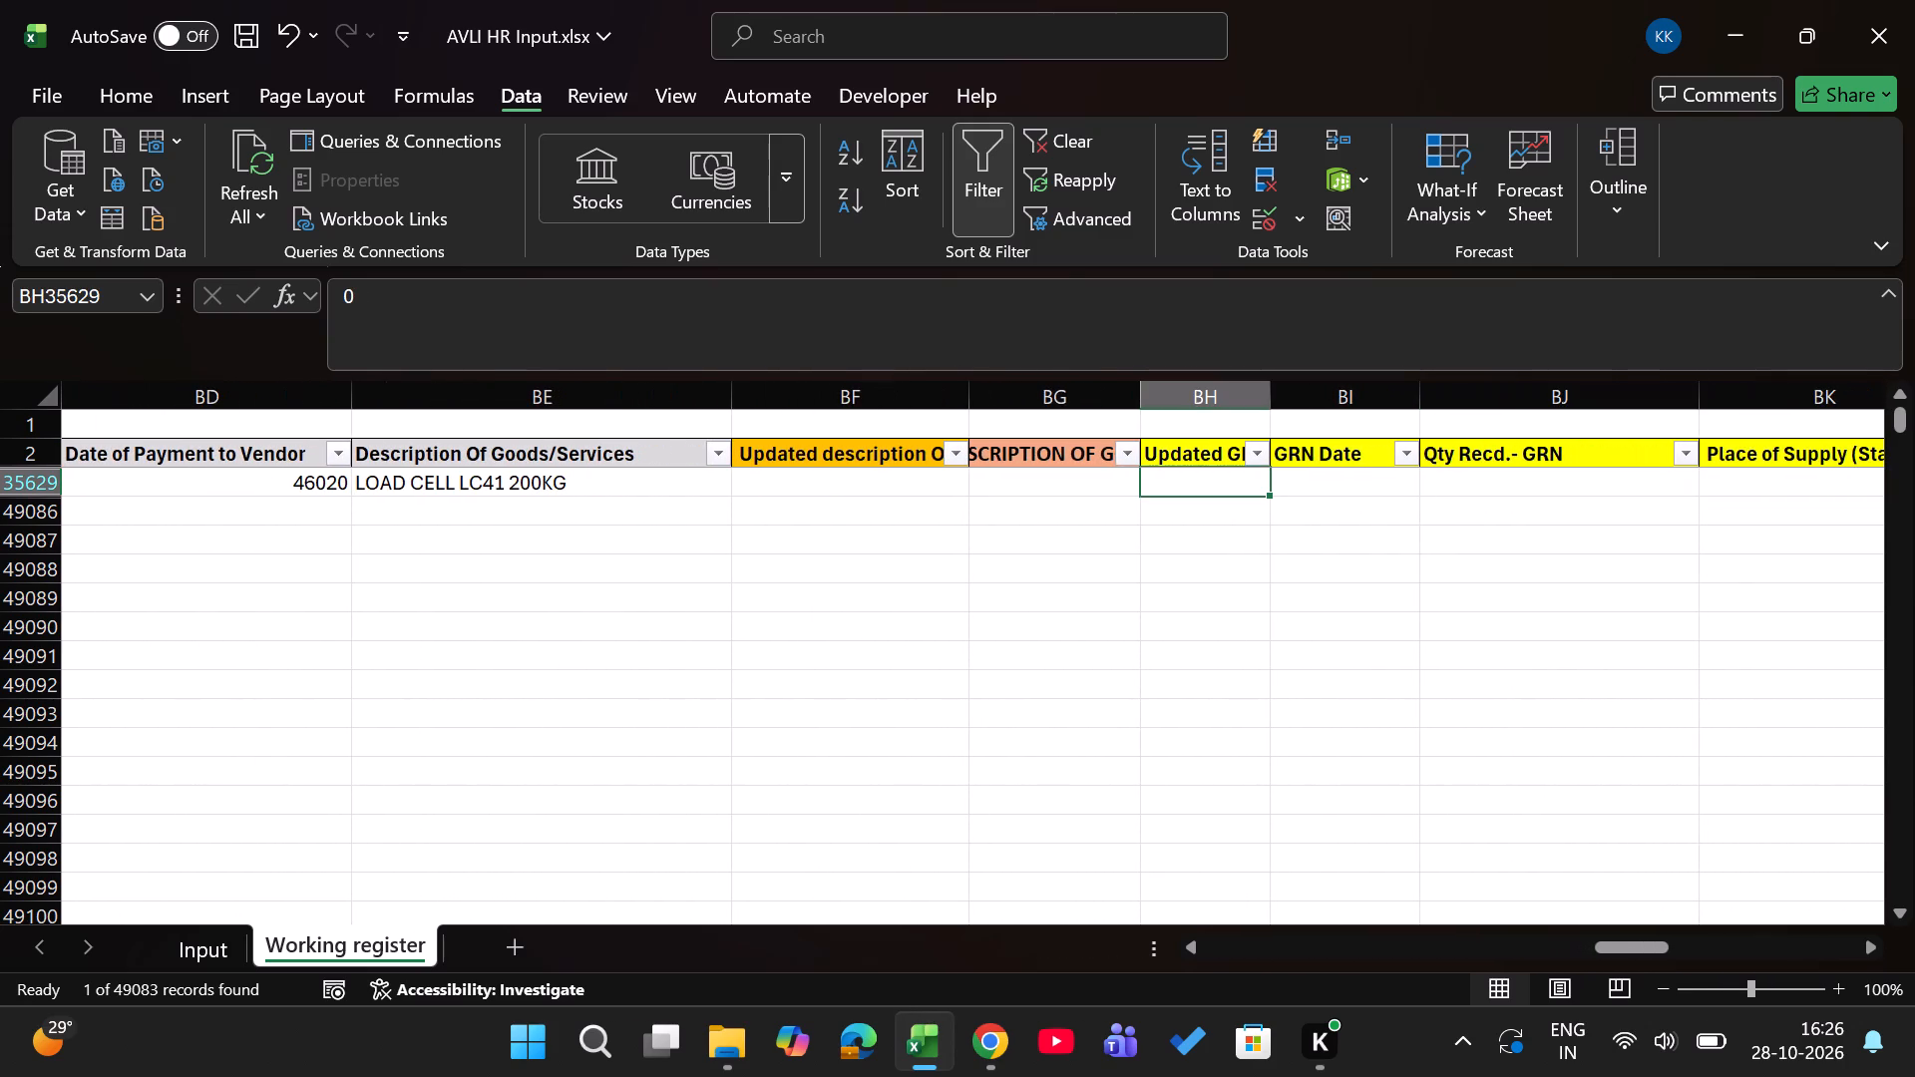
{"action": "key", "text": "Left"}
{"action": "key", "text": "Left"}
{"action": "key", "text": "Left"}
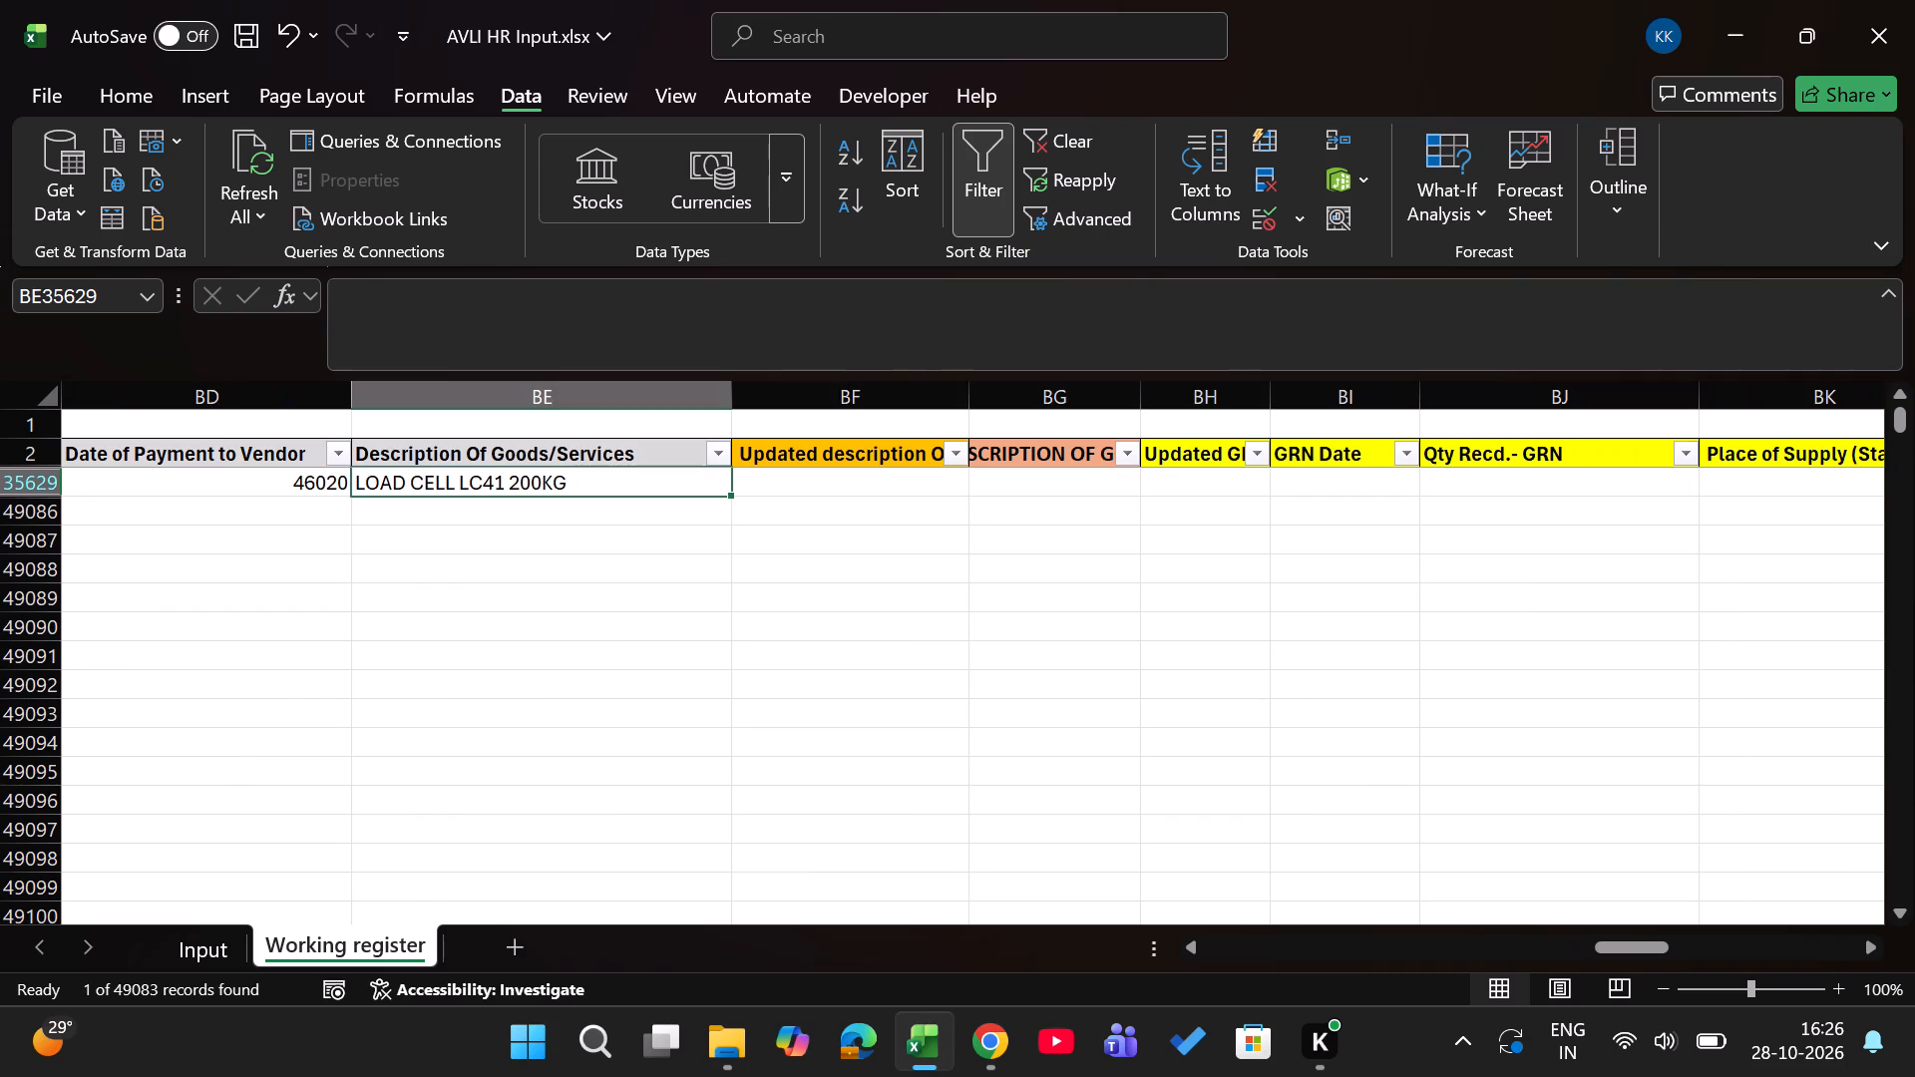
{"action": "key", "text": "ctrl+c"}
{"action": "key", "text": "Right"}
{"action": "key", "text": "Return"}
Mark the record's description of goods check column as ok, using the existing column entry.
{"action": "key", "text": "Right"}
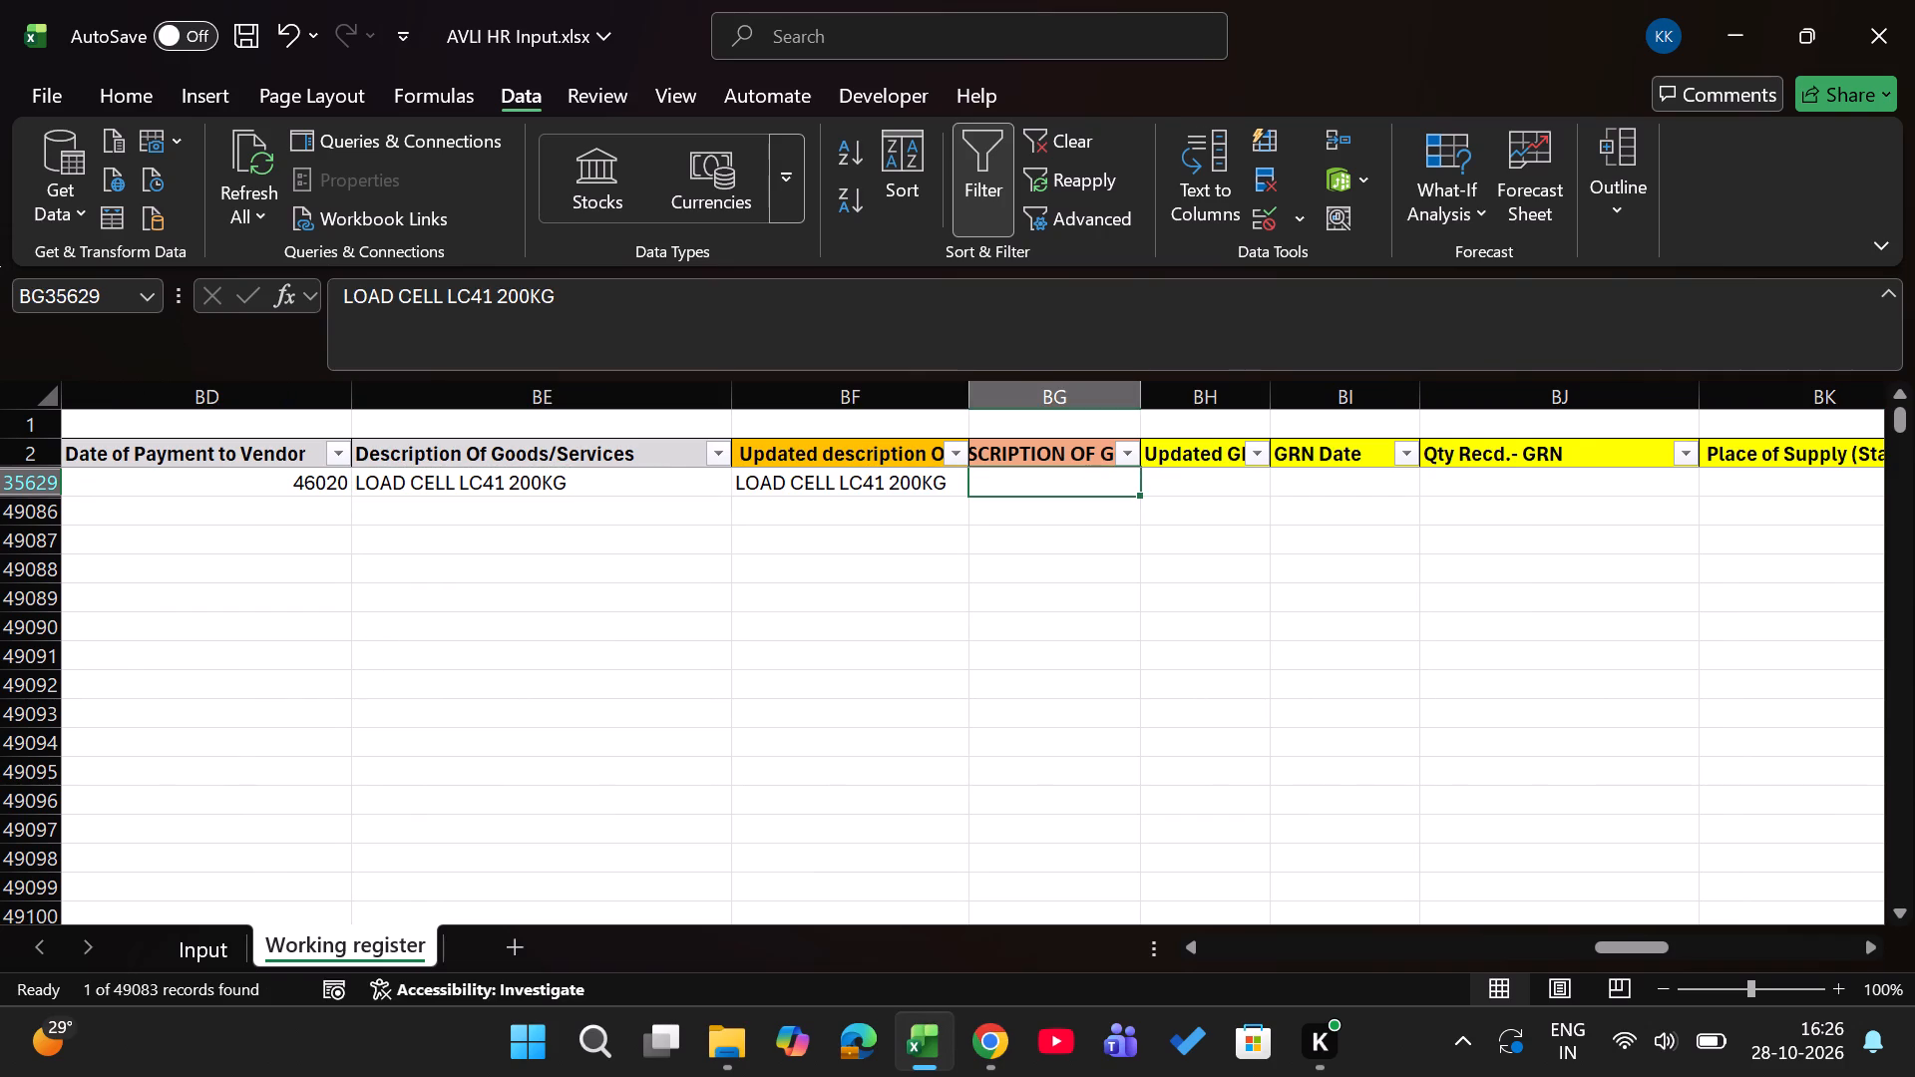
{"action": "key", "text": "Right"}
{"action": "key", "text": "Left"}
{"action": "key", "text": "alt+Down"}
{"action": "key", "text": "Down"}
{"action": "key", "text": "Down"}
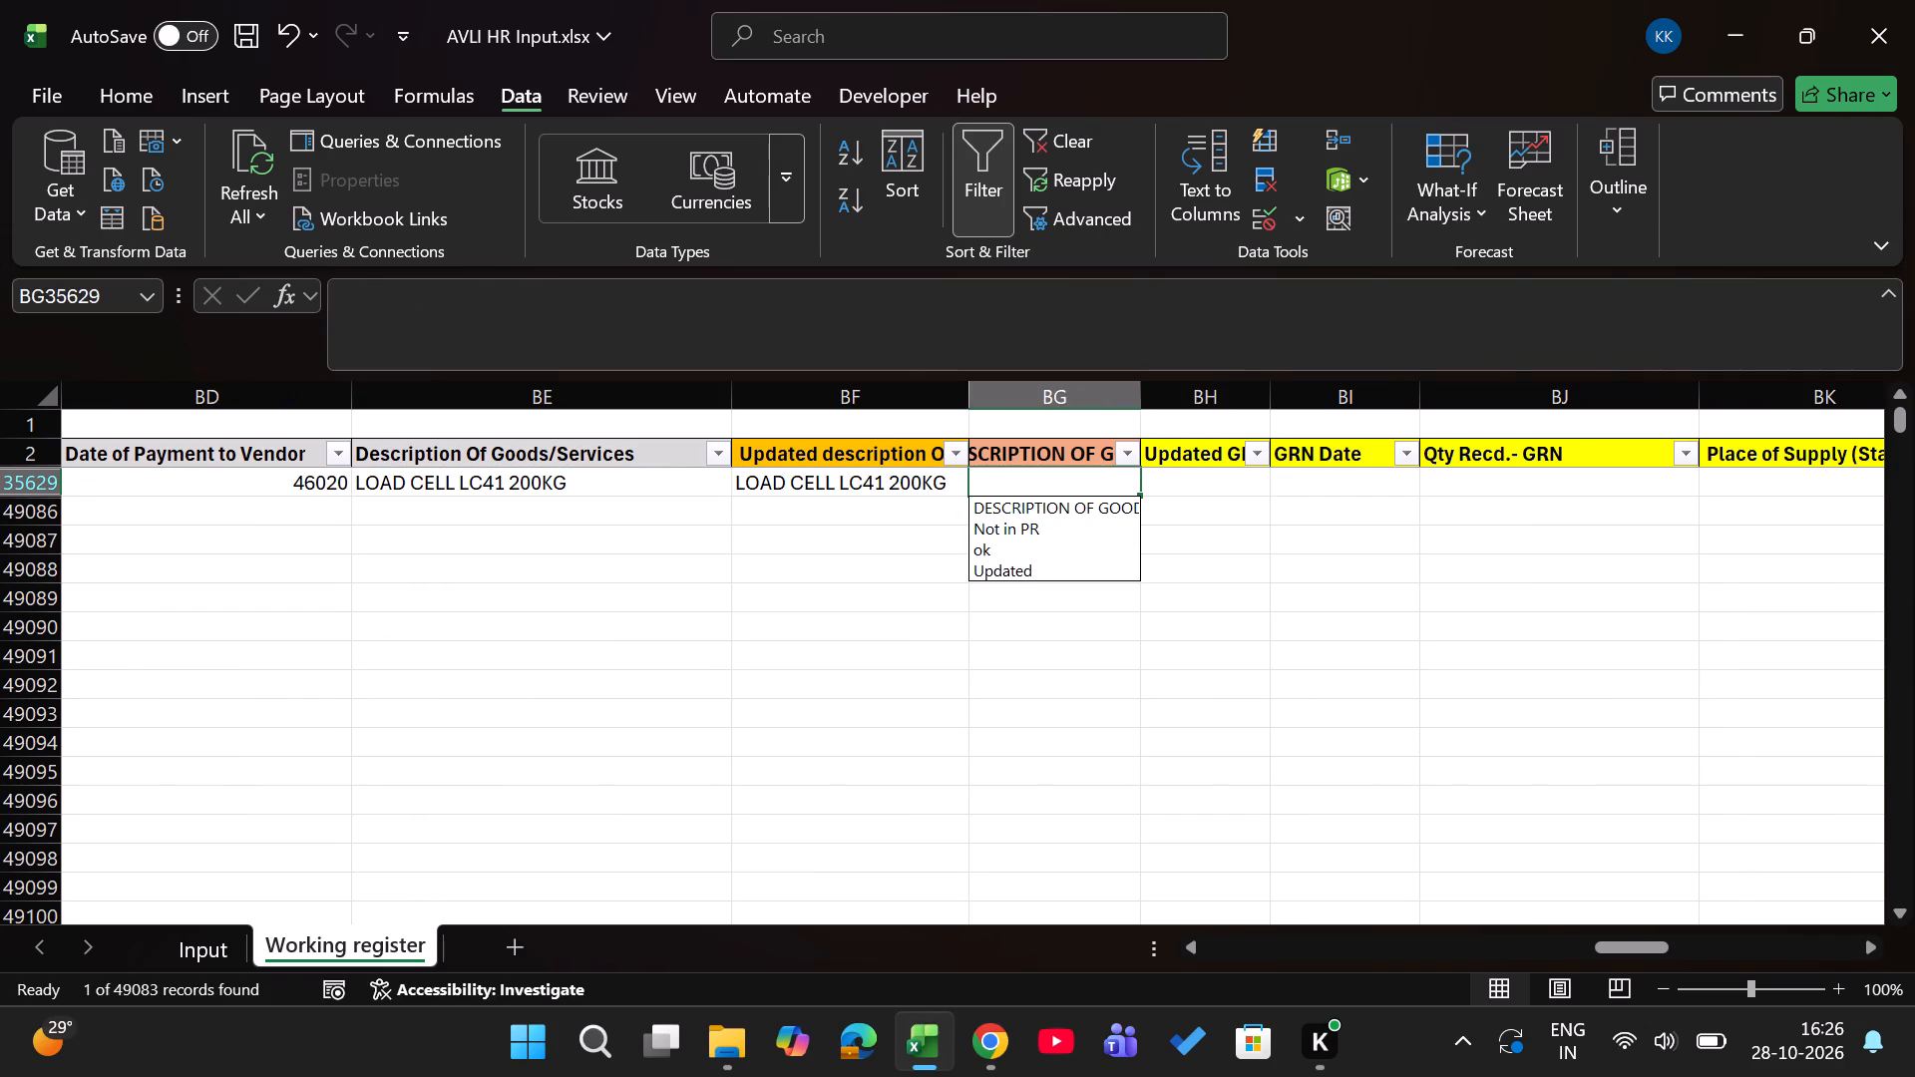
{"action": "key", "text": "Down"}
{"action": "key", "text": "Return"}
{"action": "key", "text": "Right"}
{"action": "key", "text": "alt+Down"}
{"action": "key", "text": "Down"}
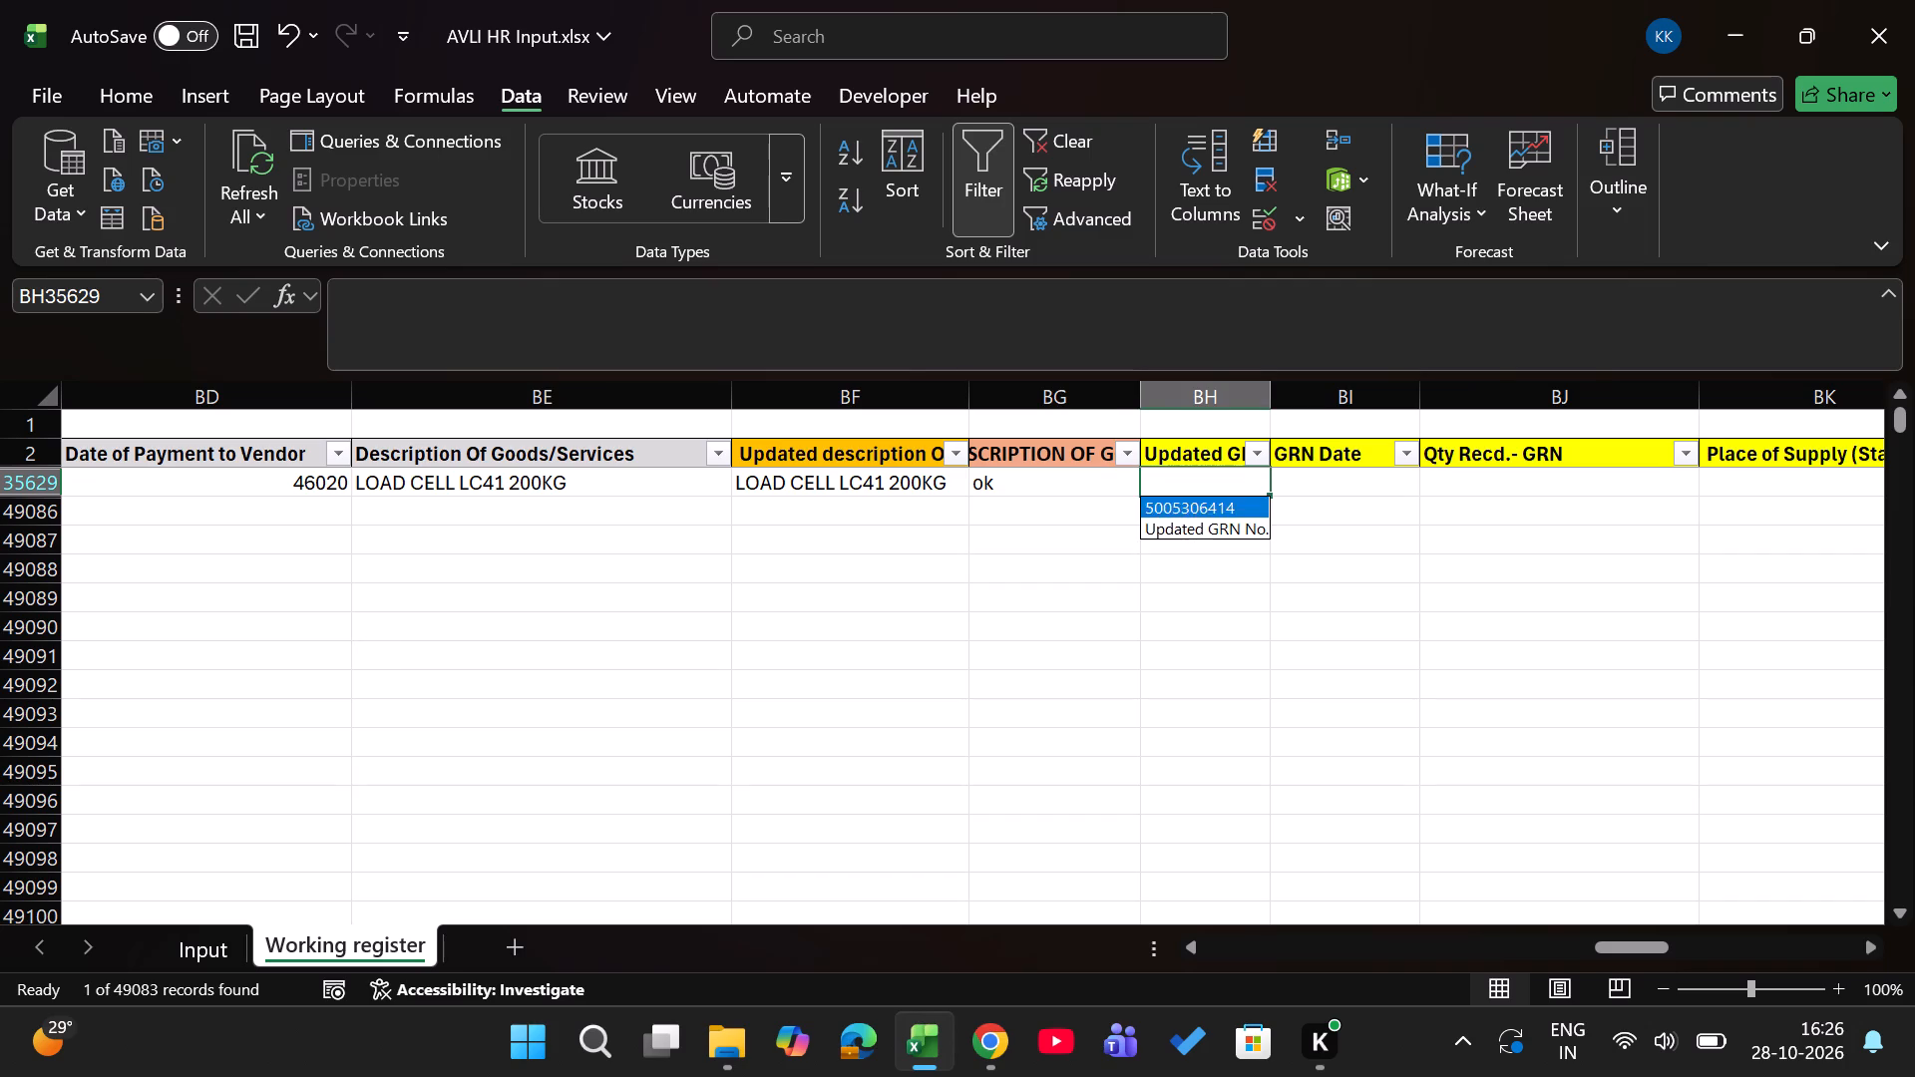
{"action": "key", "text": "Down"}
{"action": "left_click", "coordinate": [842, 652]}
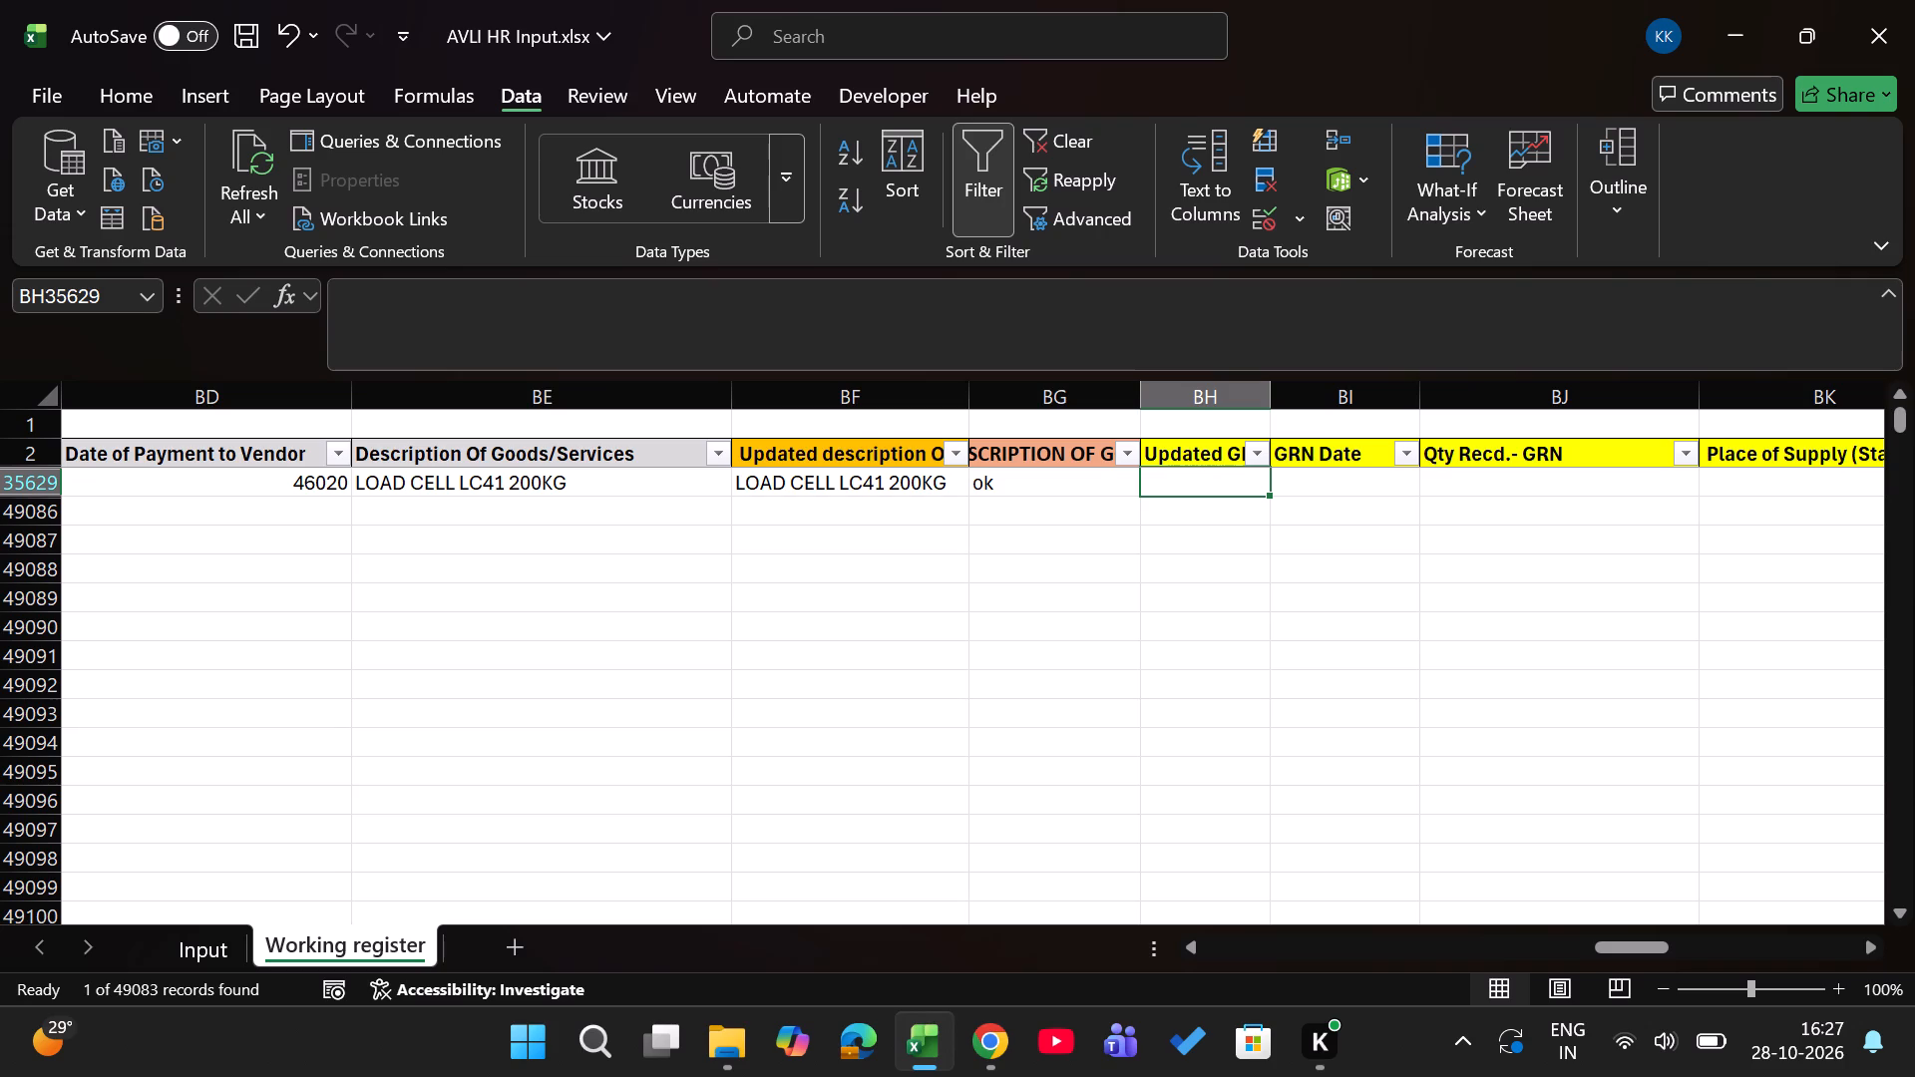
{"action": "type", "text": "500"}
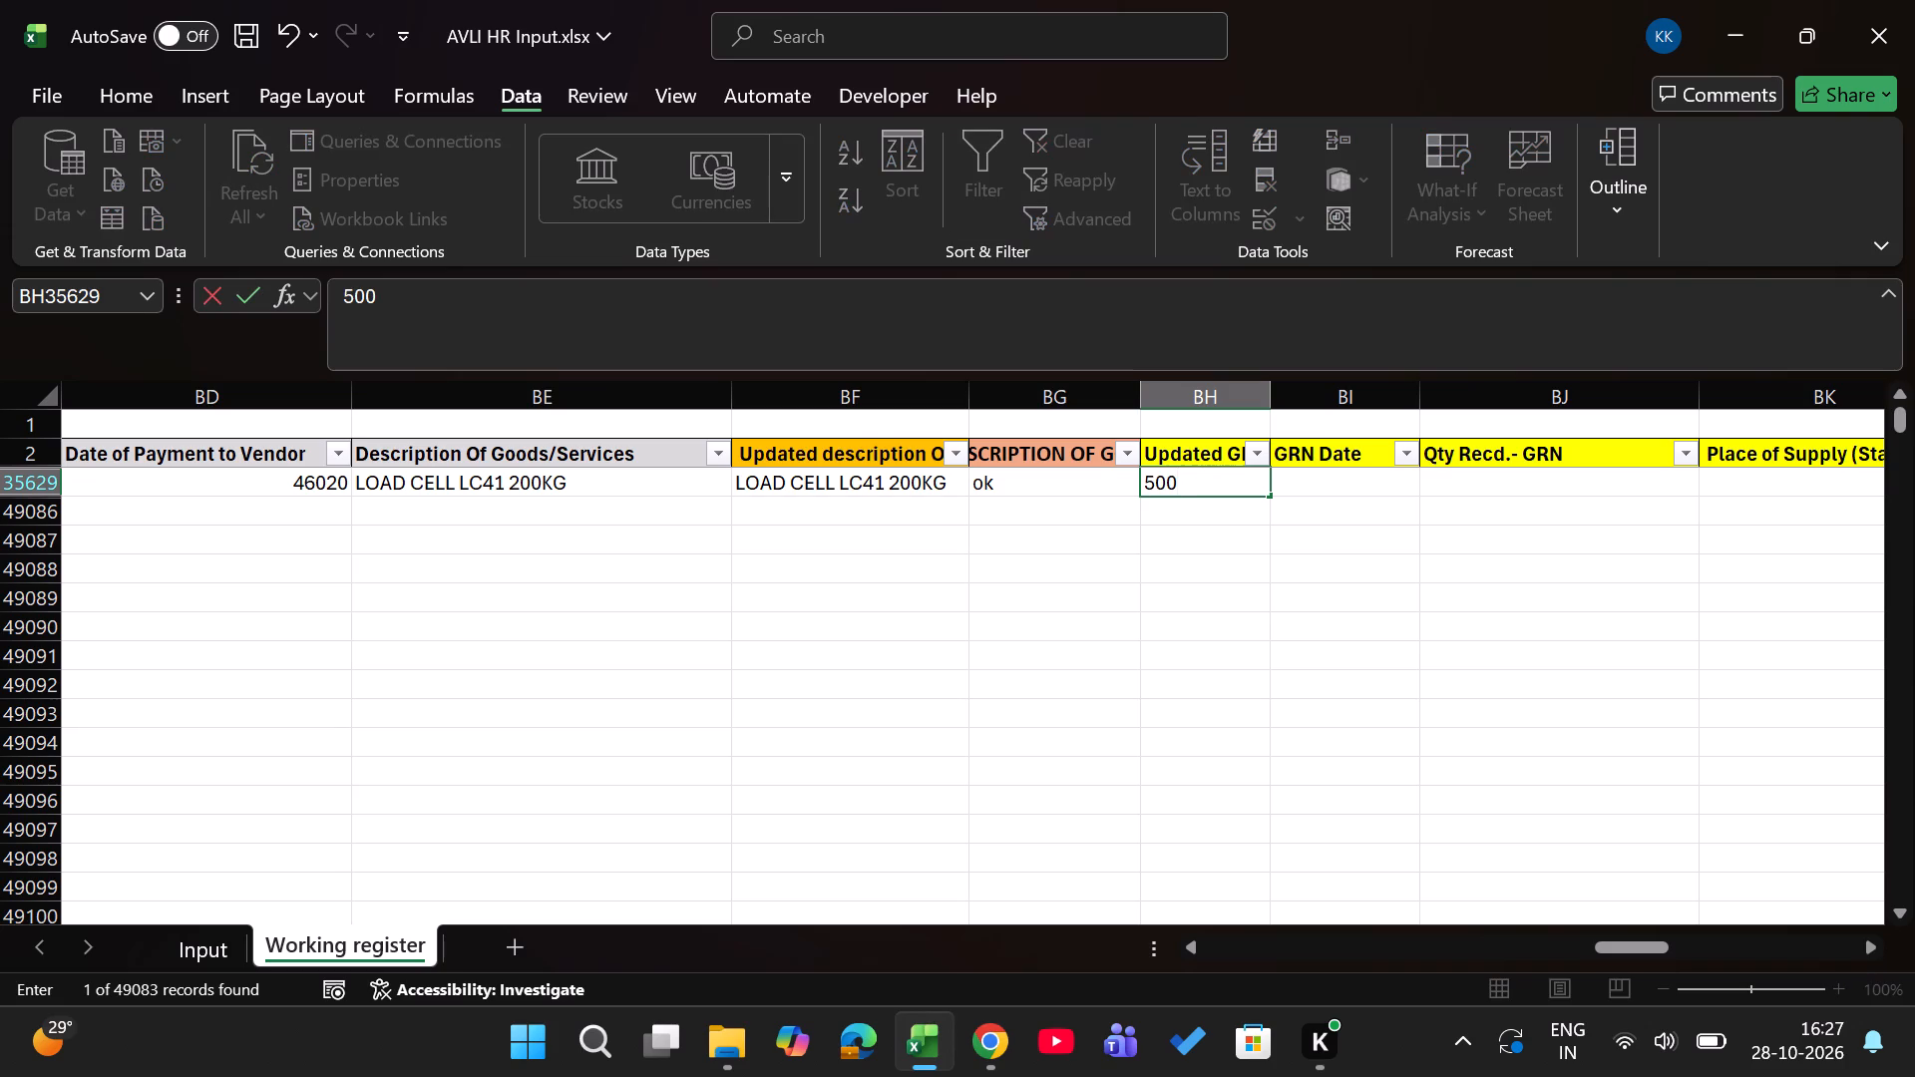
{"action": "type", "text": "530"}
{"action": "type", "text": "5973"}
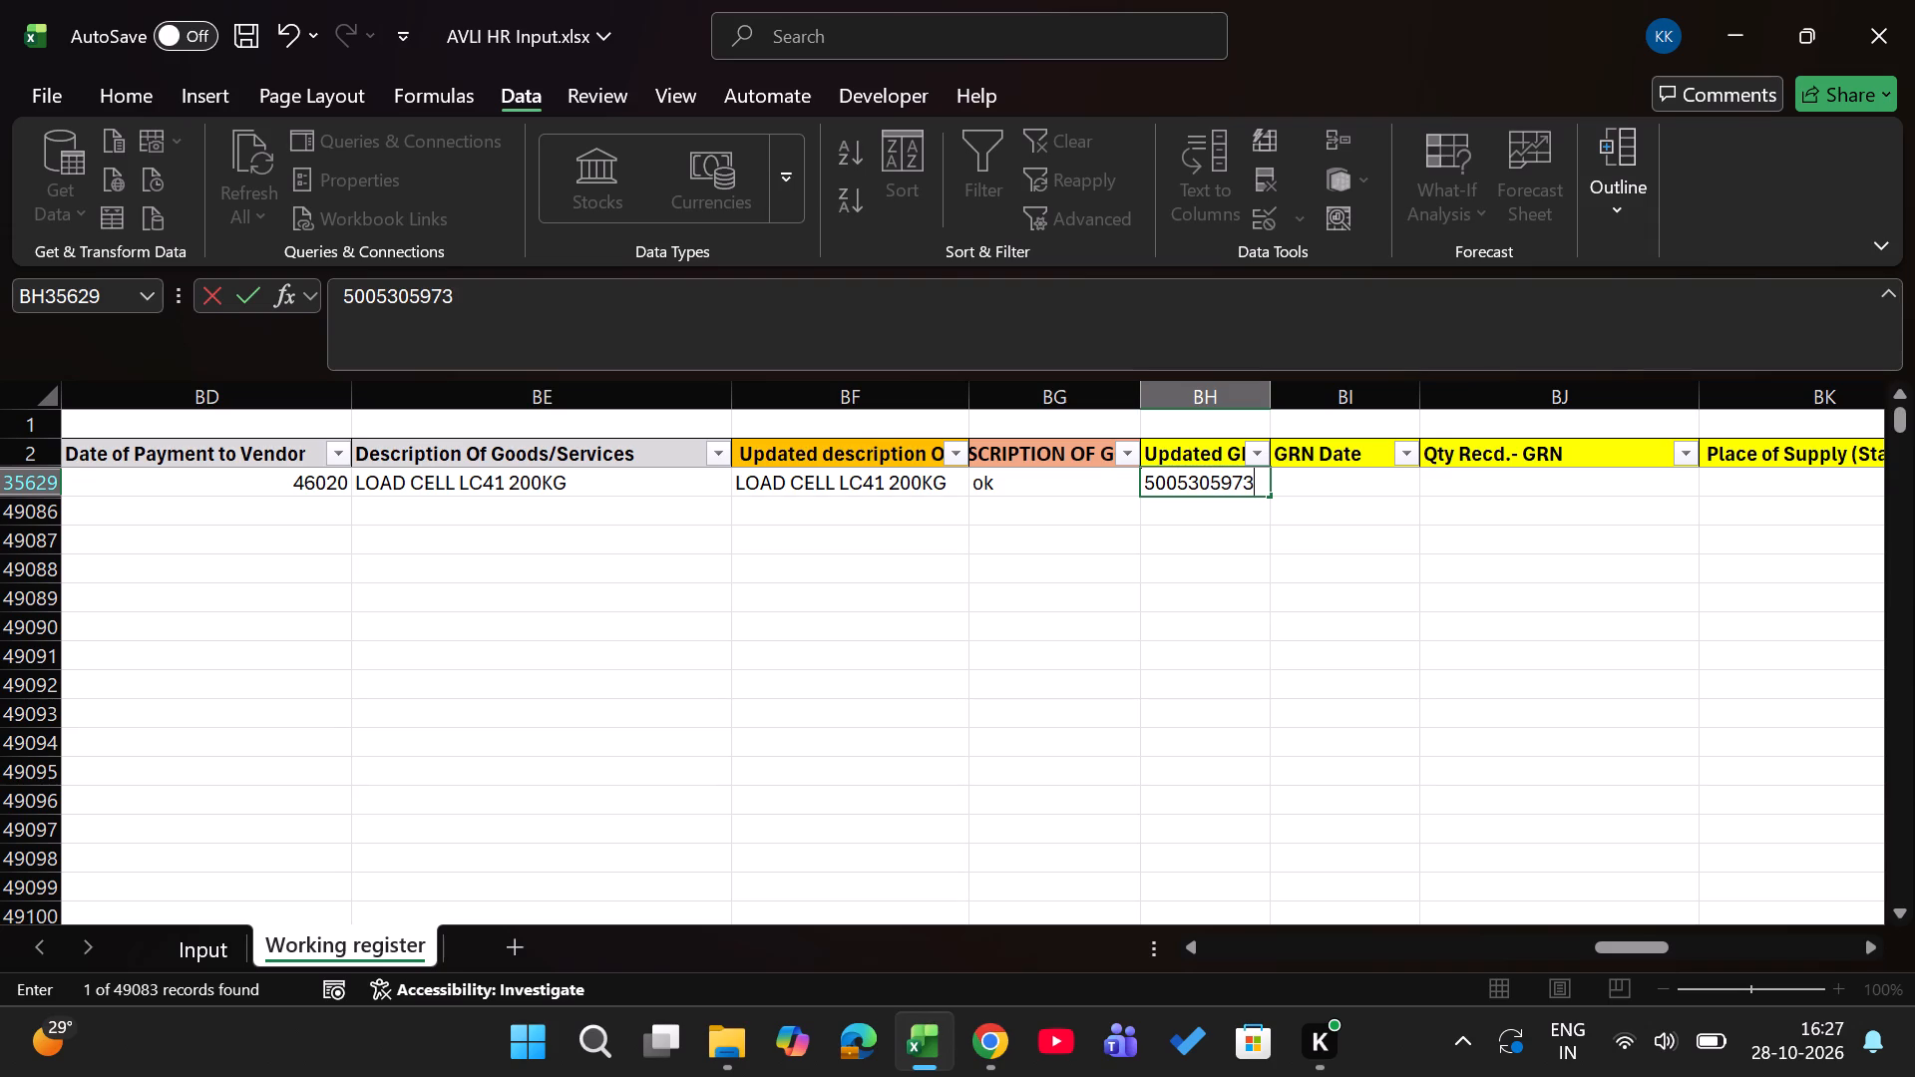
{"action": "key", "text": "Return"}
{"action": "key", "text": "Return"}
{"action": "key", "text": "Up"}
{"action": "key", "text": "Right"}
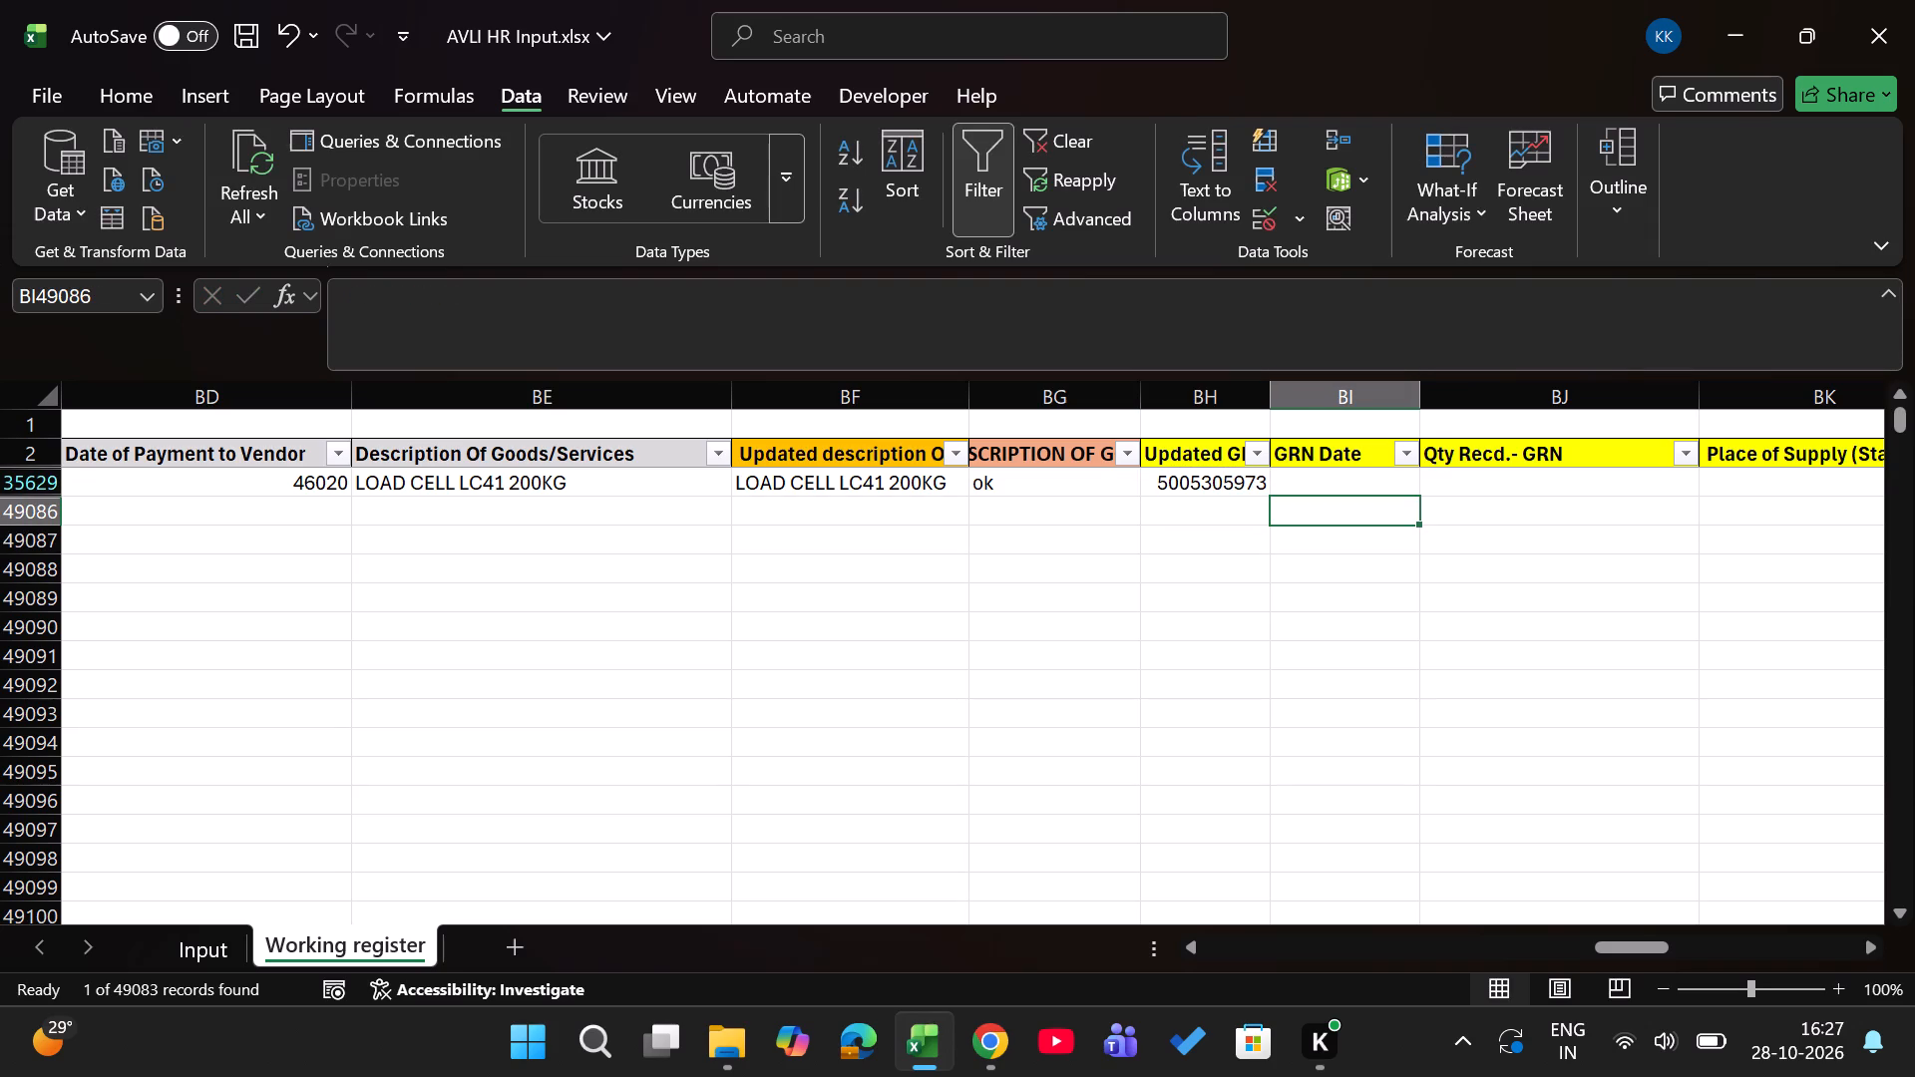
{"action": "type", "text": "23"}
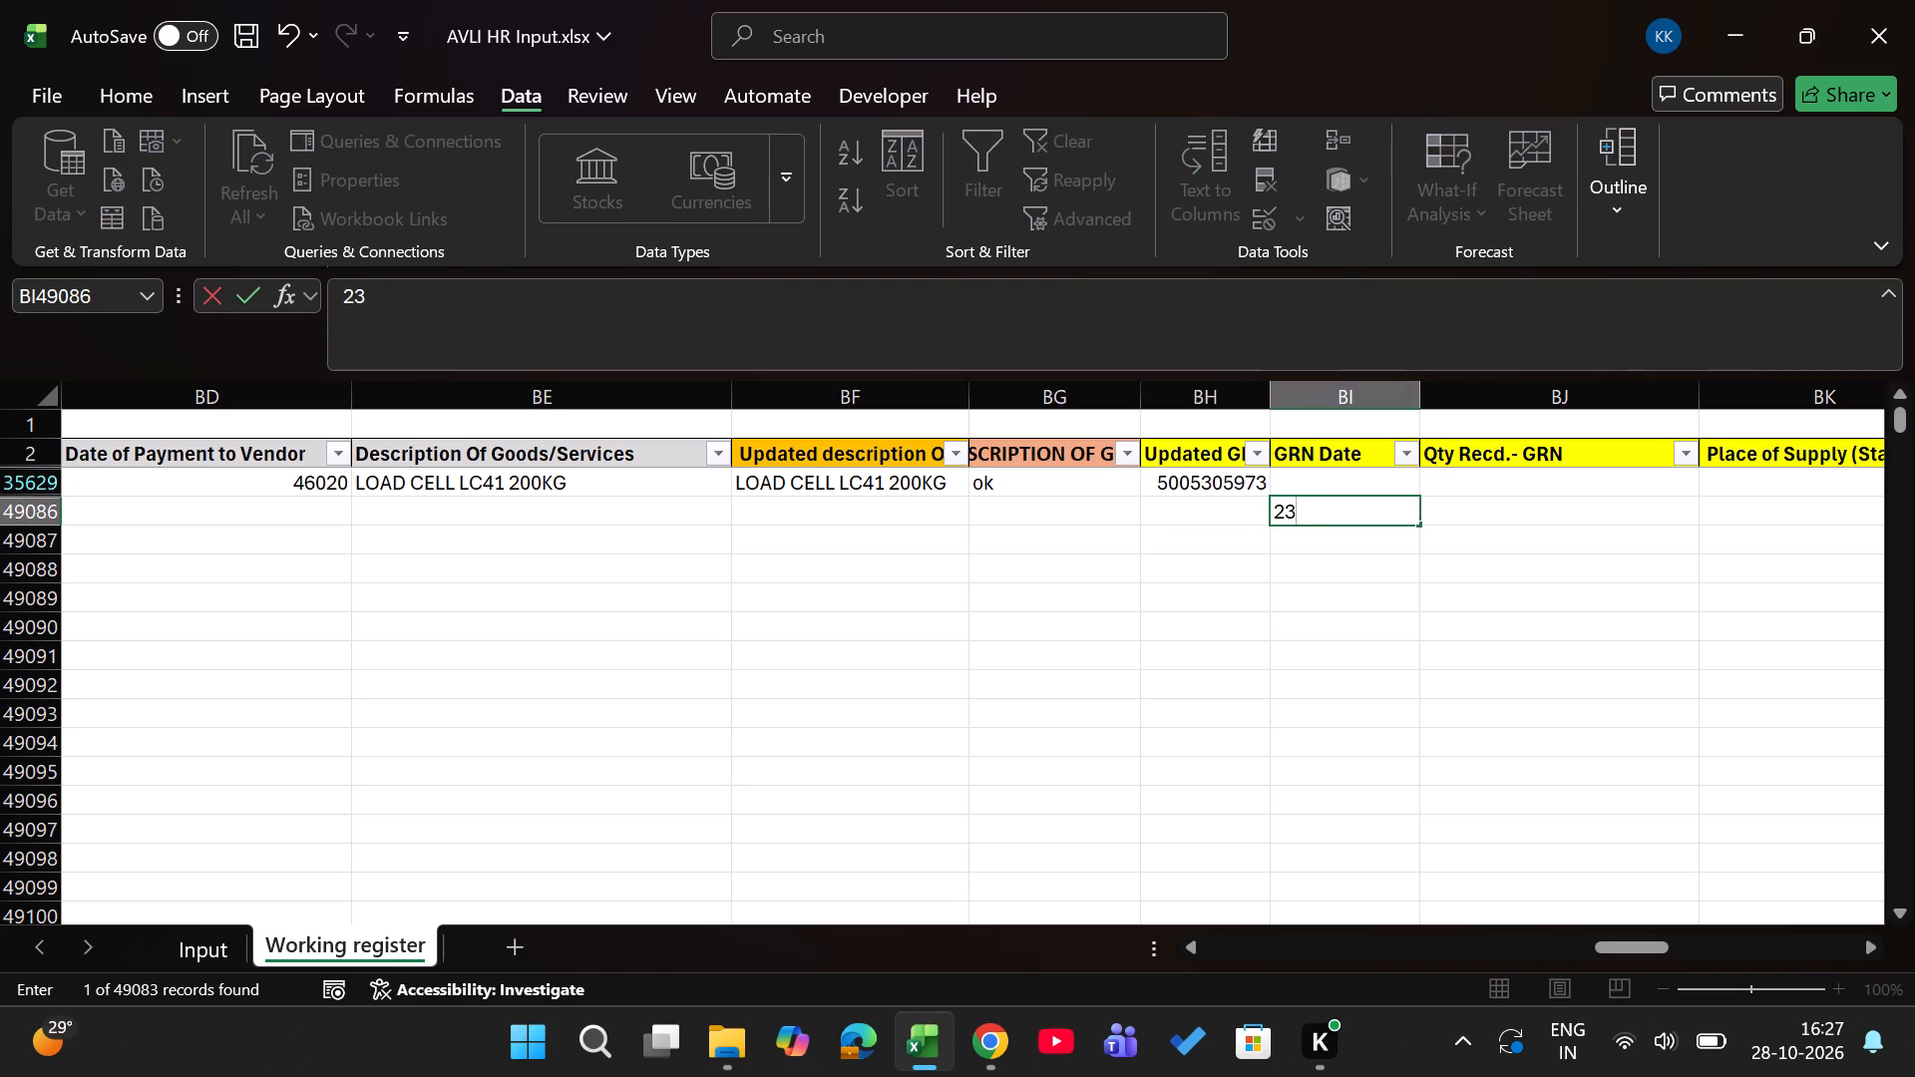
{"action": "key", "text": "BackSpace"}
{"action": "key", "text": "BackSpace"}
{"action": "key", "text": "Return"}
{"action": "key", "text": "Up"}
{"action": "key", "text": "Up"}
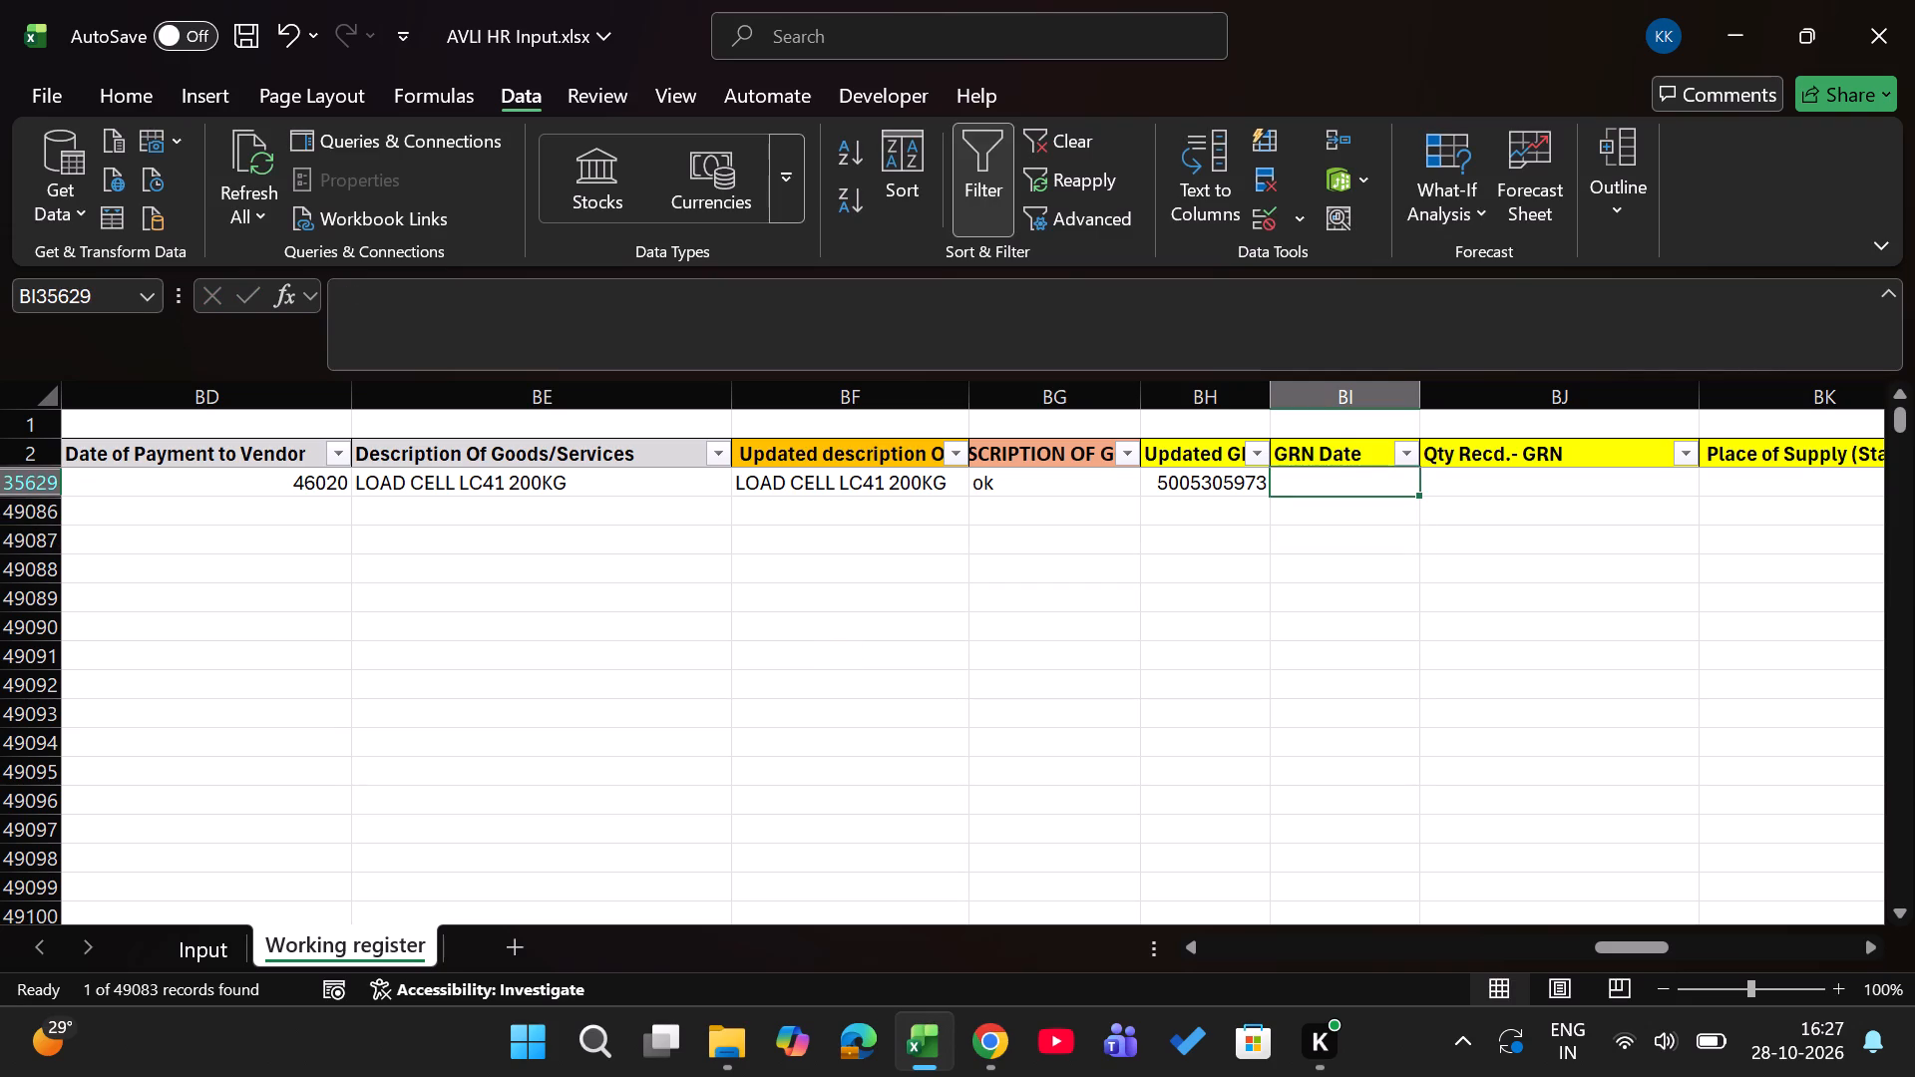
Enter the date 23-12-25 in row 1 above the GRN Date header and copy it into the record's GRN Date cell.
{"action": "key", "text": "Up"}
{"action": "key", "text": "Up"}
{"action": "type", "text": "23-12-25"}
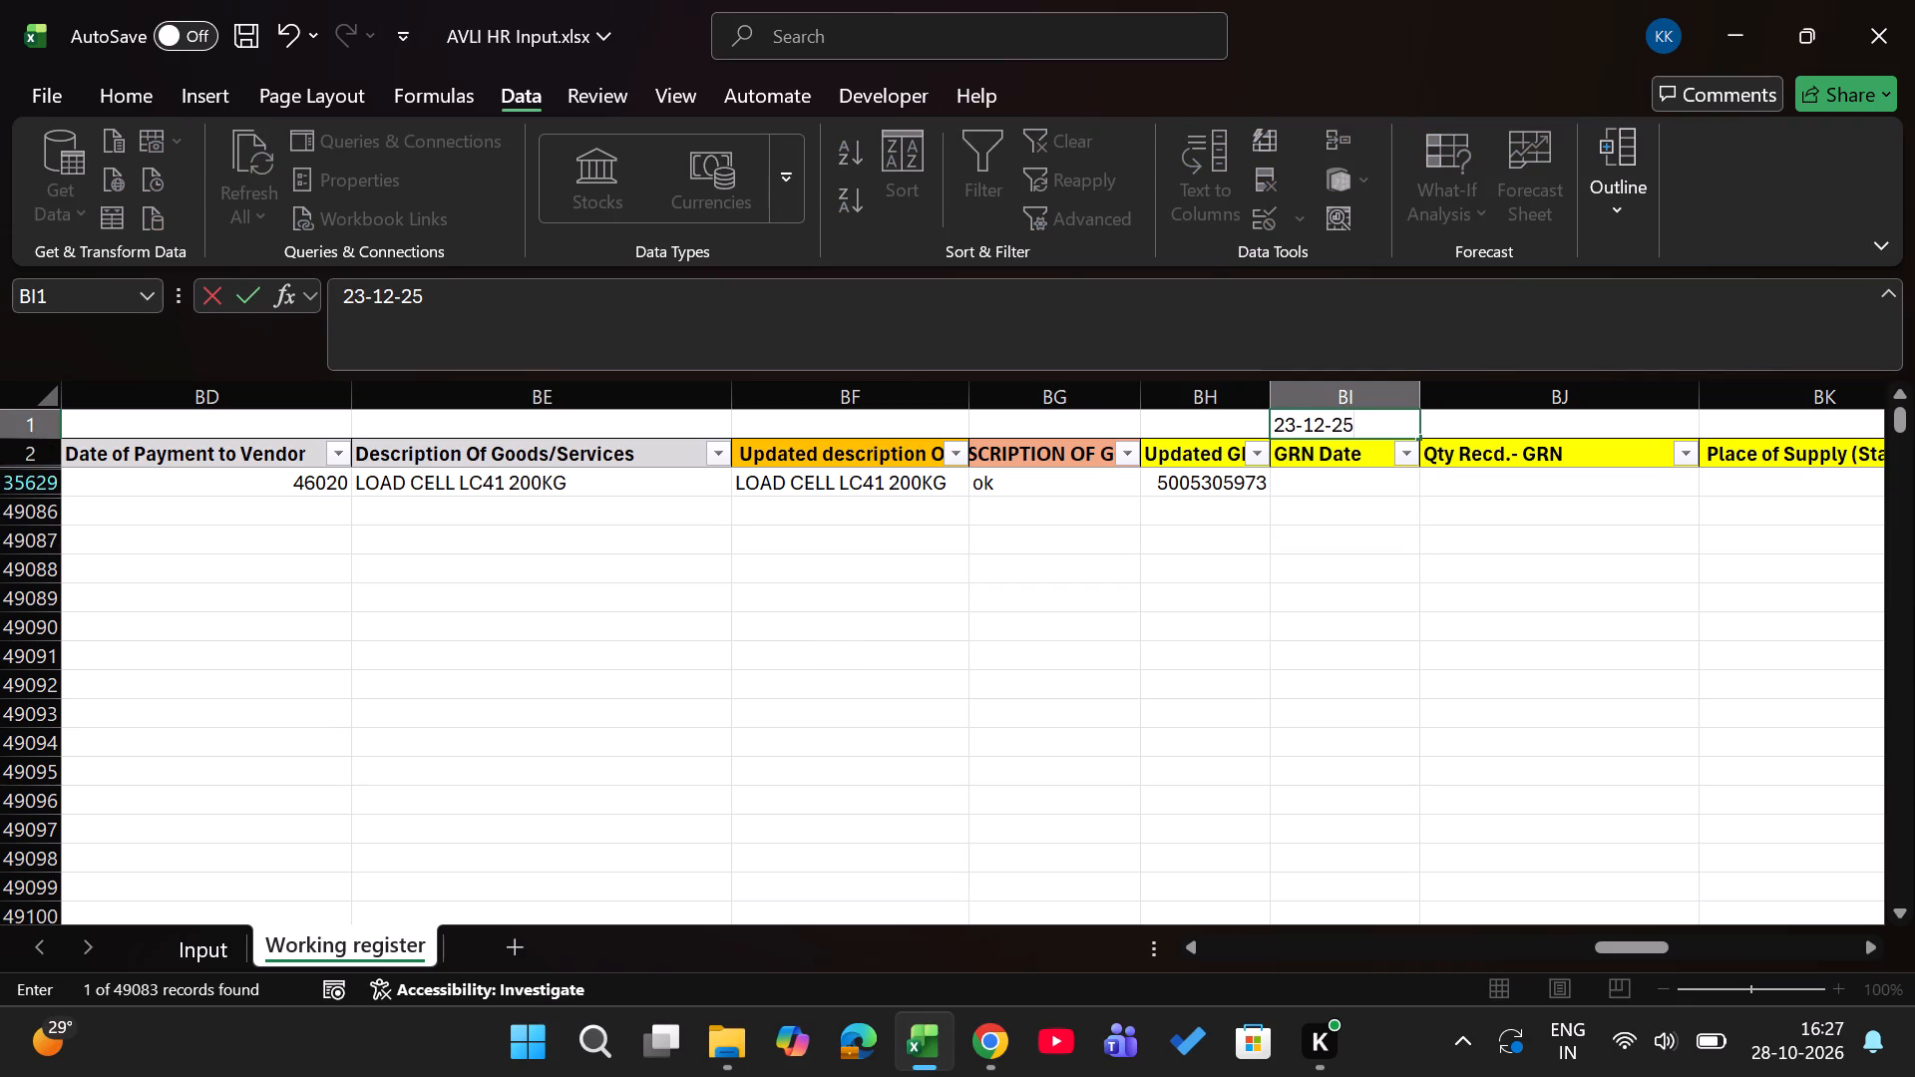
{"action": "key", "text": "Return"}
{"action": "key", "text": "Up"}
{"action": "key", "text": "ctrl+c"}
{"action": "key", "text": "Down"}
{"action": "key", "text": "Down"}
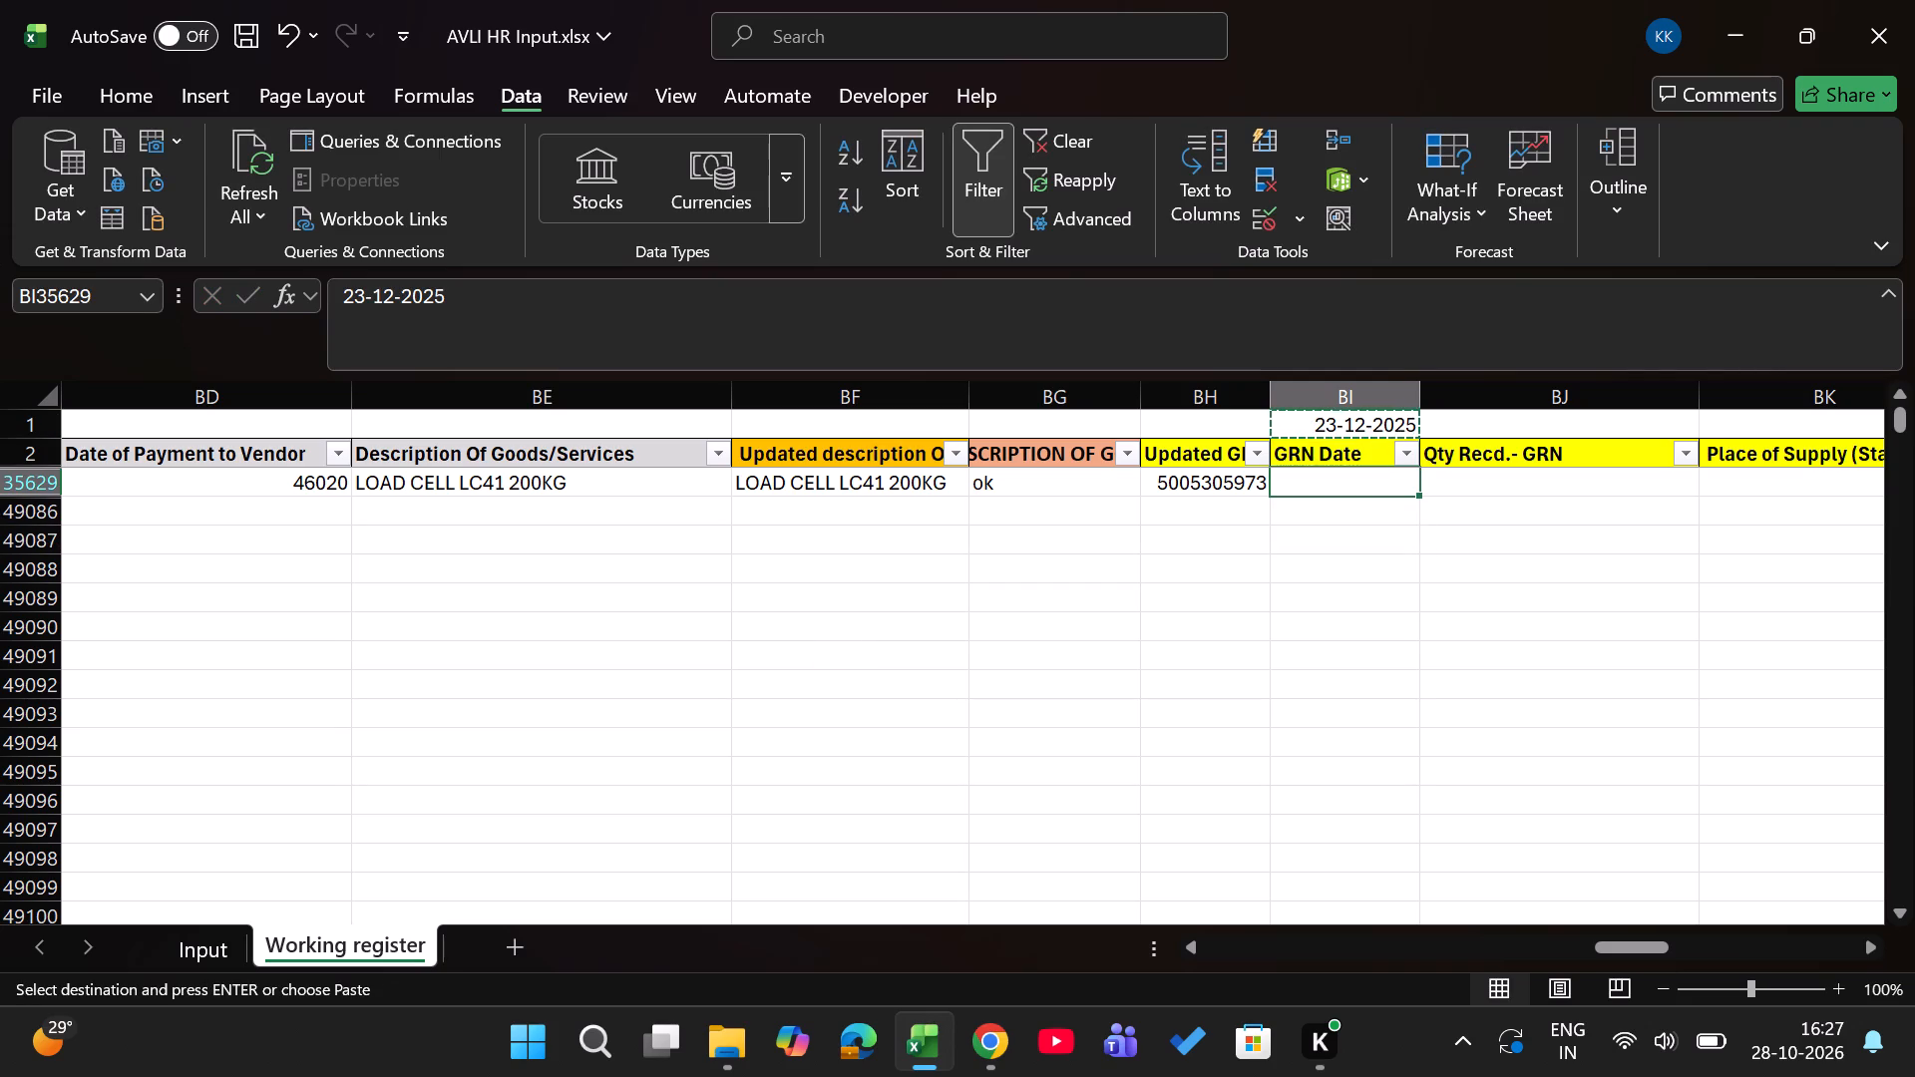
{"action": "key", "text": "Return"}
Enter 10 as the record's Qty Recd.- GRN and 06 as its Place of Supply state code.
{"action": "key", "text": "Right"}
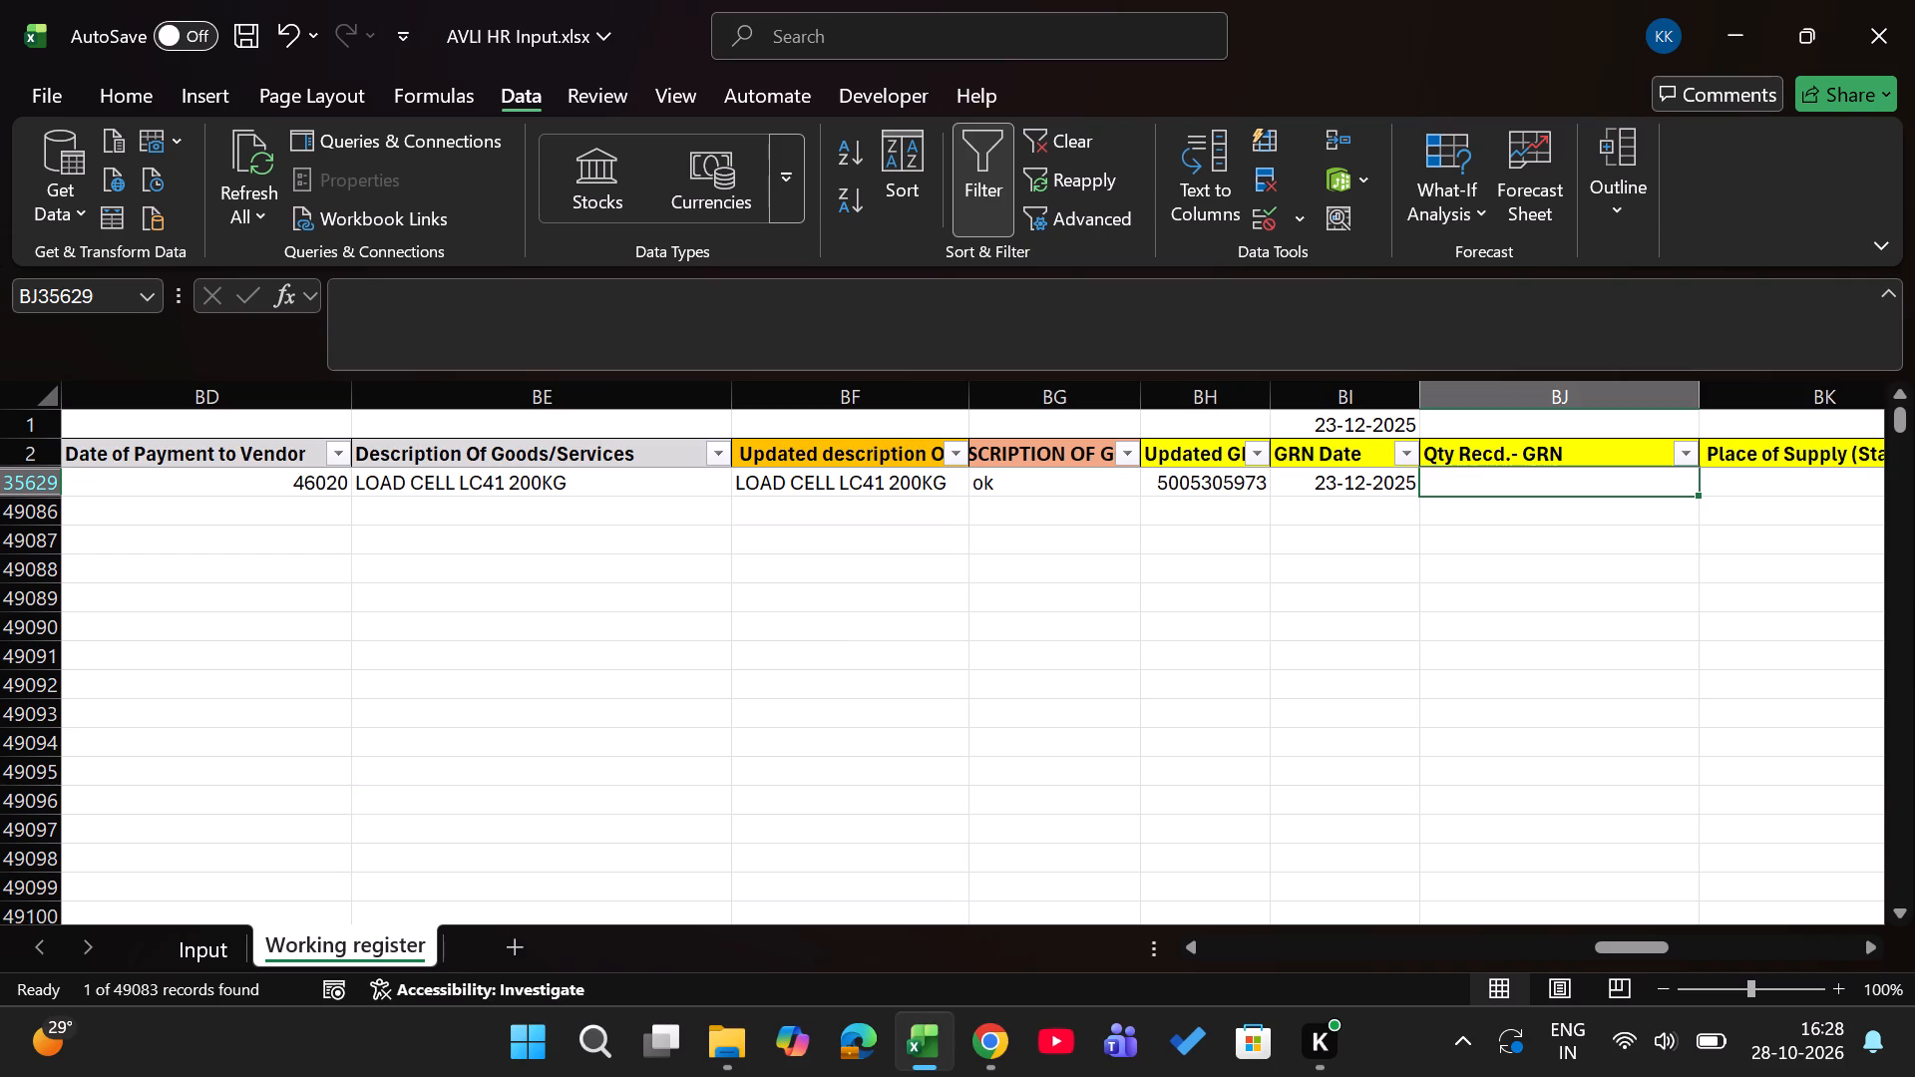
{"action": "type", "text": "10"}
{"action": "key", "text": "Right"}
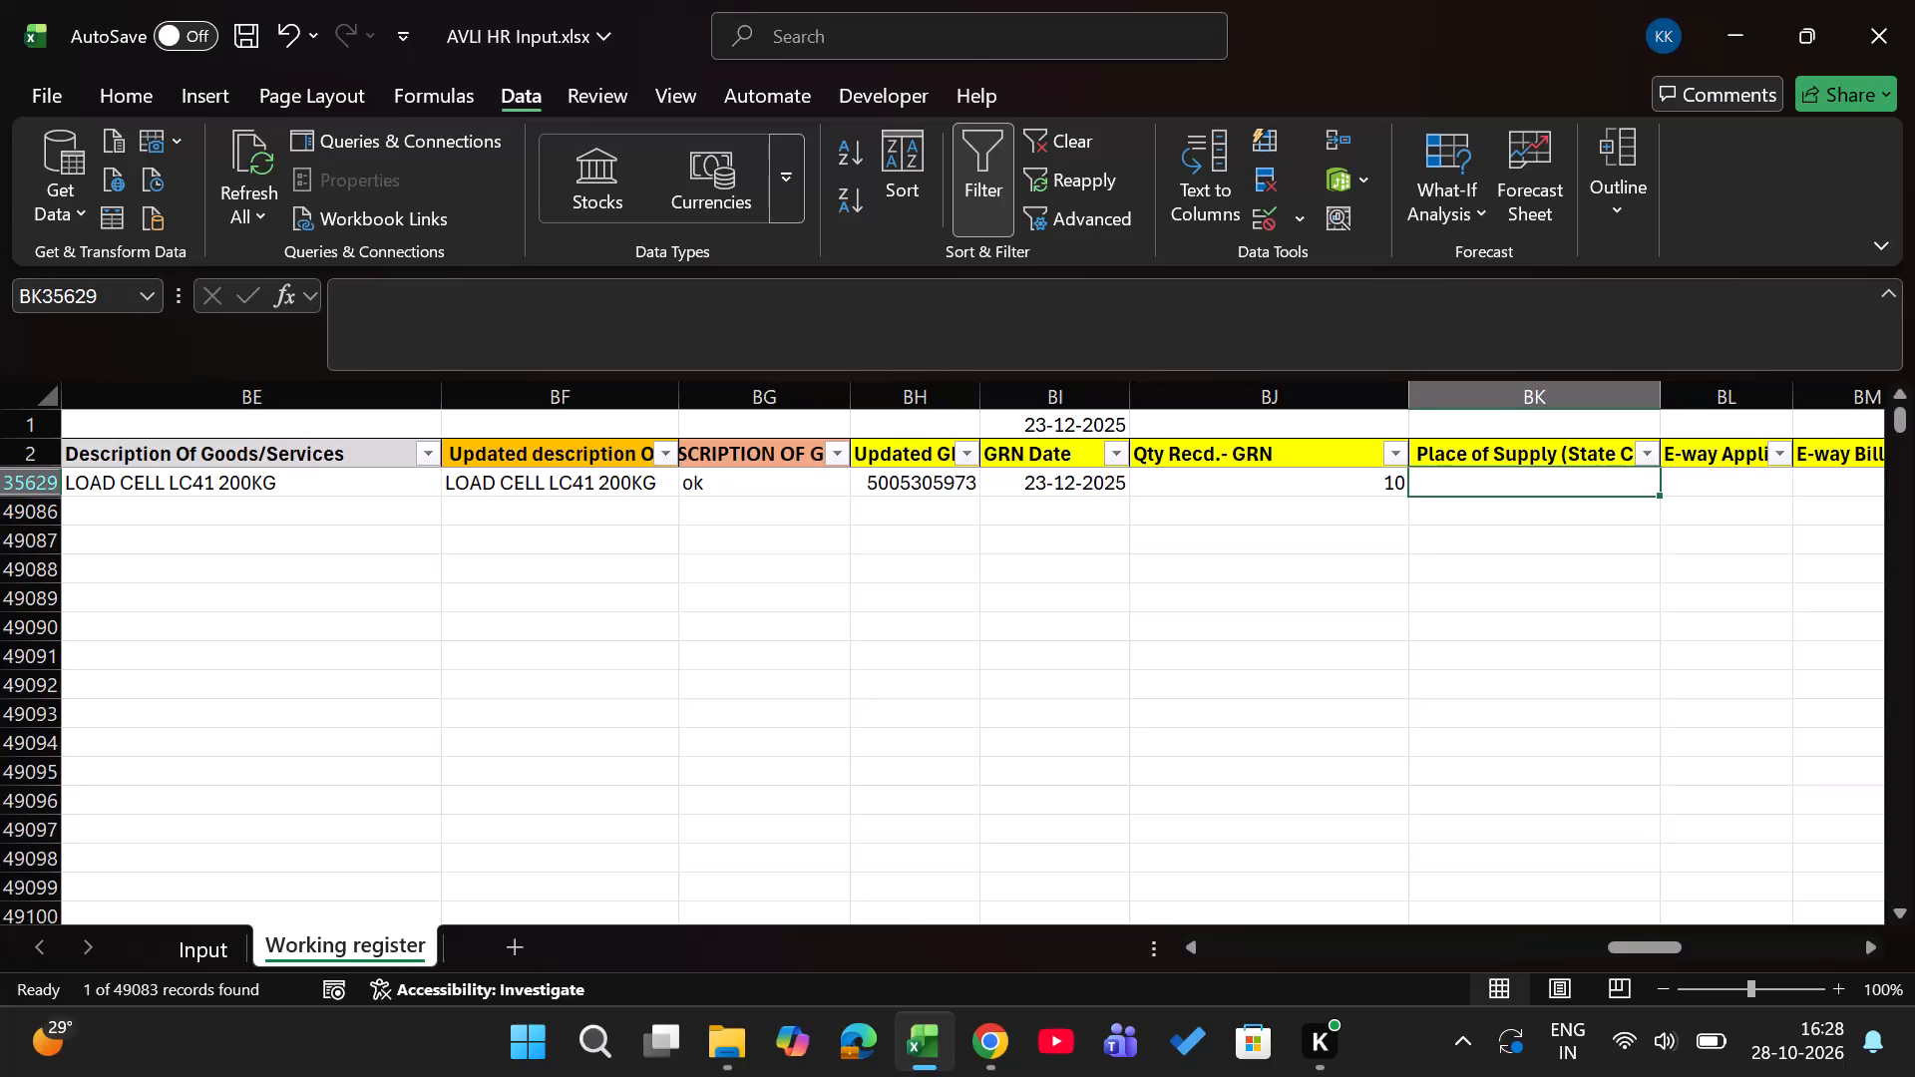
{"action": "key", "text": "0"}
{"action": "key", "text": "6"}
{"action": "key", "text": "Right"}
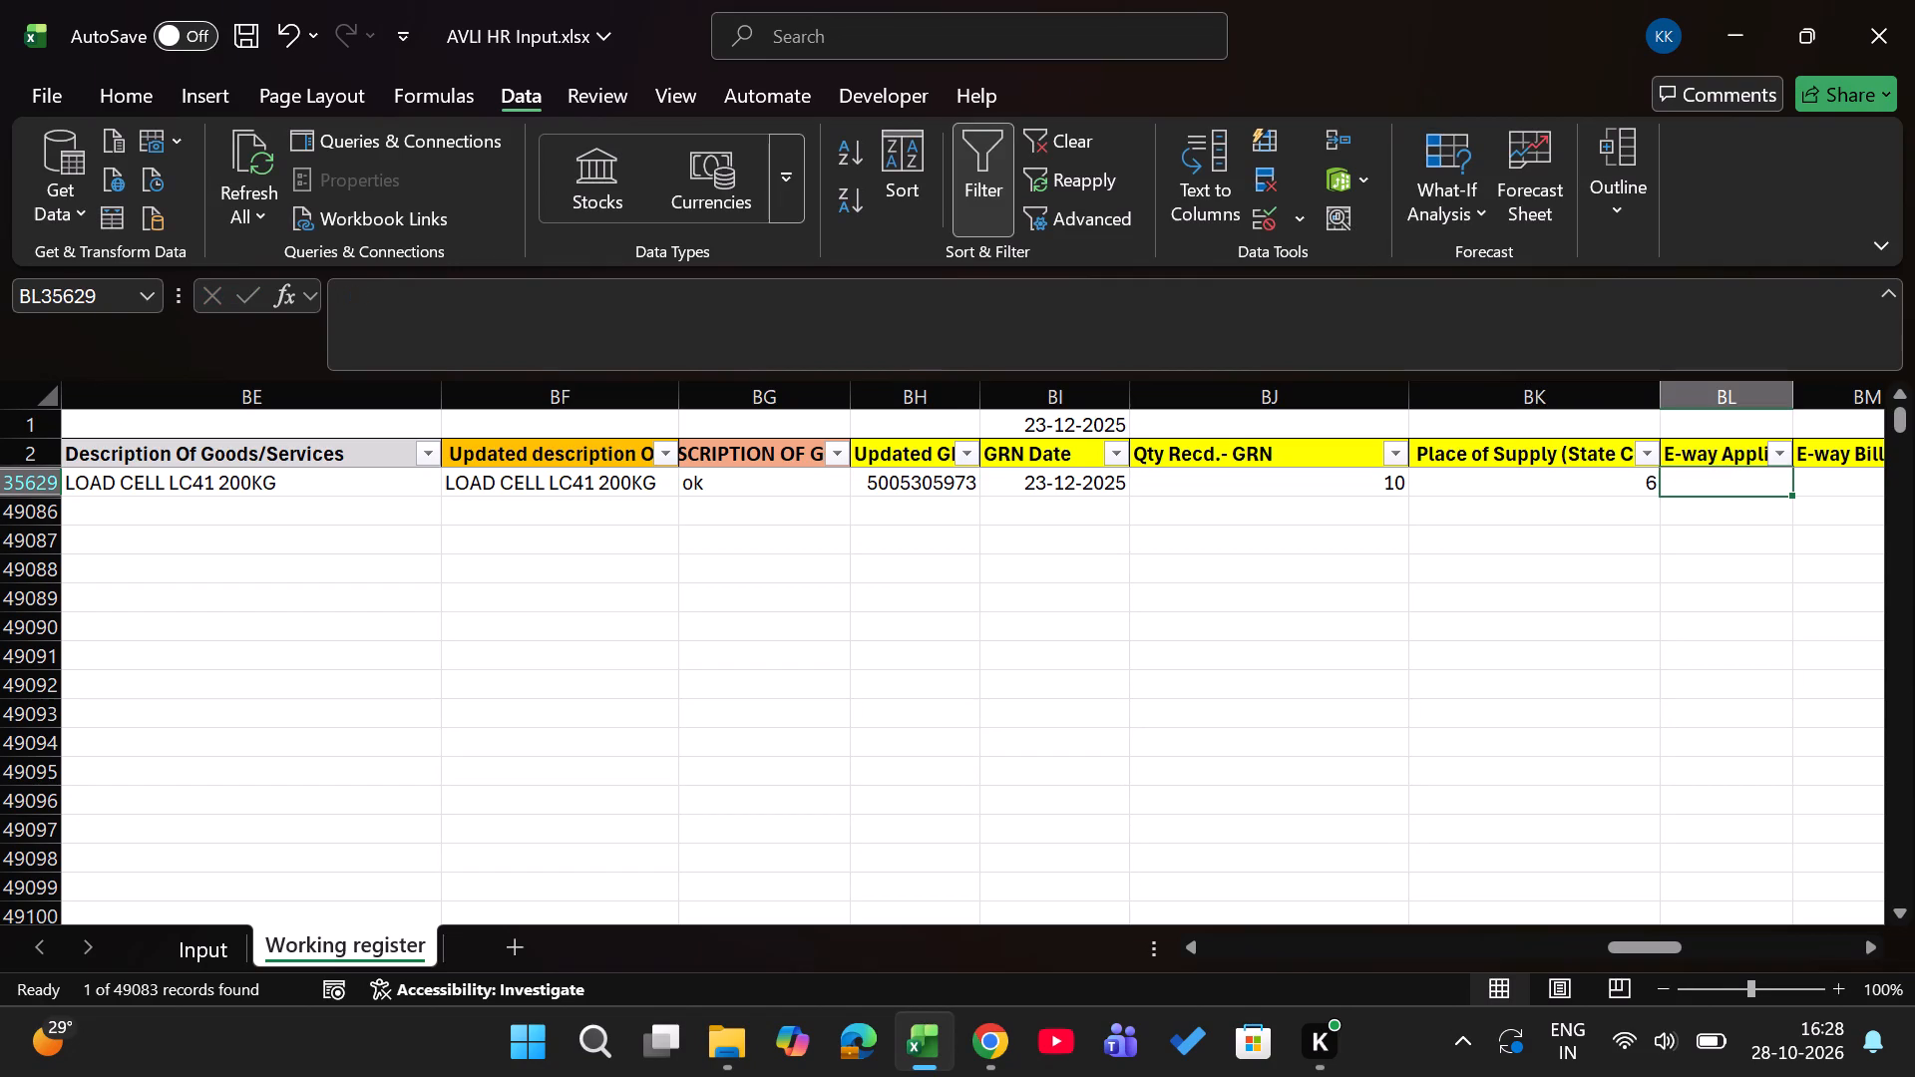
Mark the record's E-way applicability column as Yes.
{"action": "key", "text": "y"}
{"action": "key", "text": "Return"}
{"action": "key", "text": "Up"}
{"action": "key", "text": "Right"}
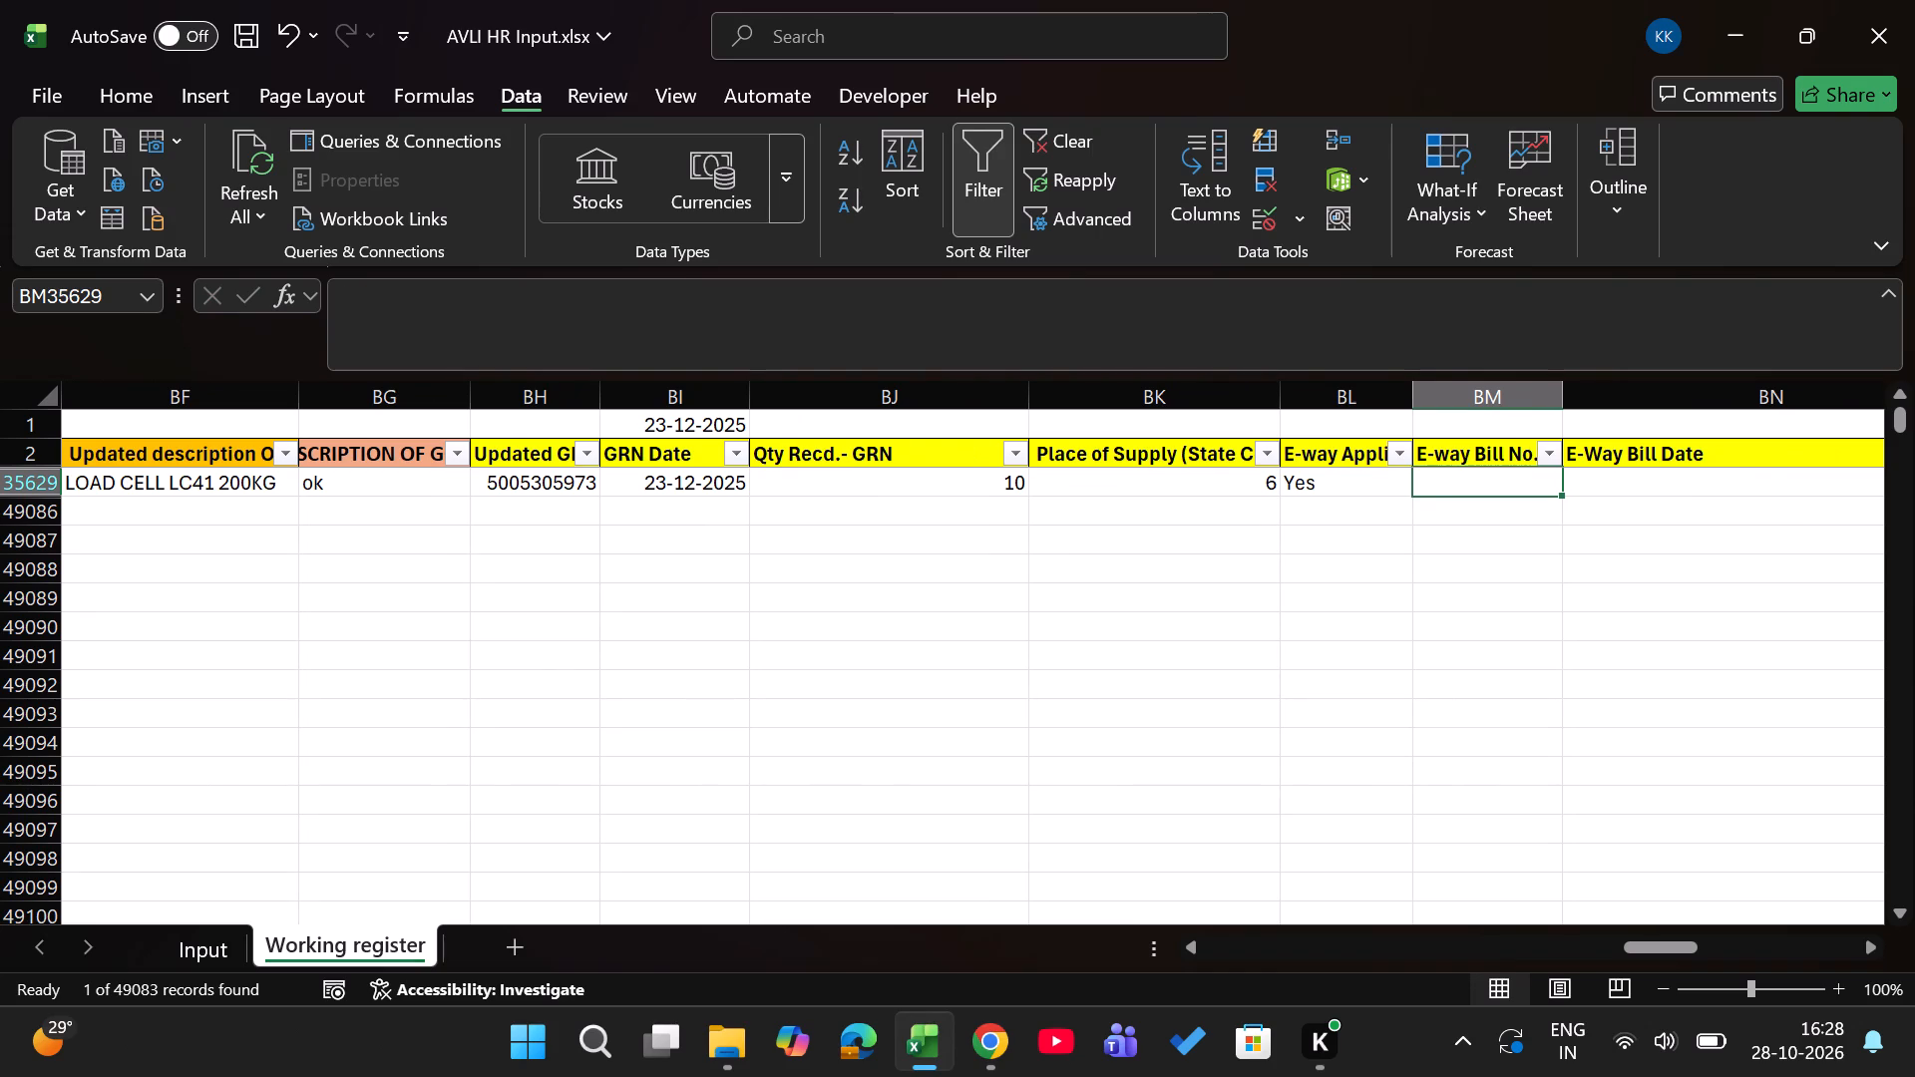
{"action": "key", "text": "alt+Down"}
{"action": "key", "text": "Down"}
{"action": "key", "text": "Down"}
{"action": "left_click", "coordinate": [895, 555]}
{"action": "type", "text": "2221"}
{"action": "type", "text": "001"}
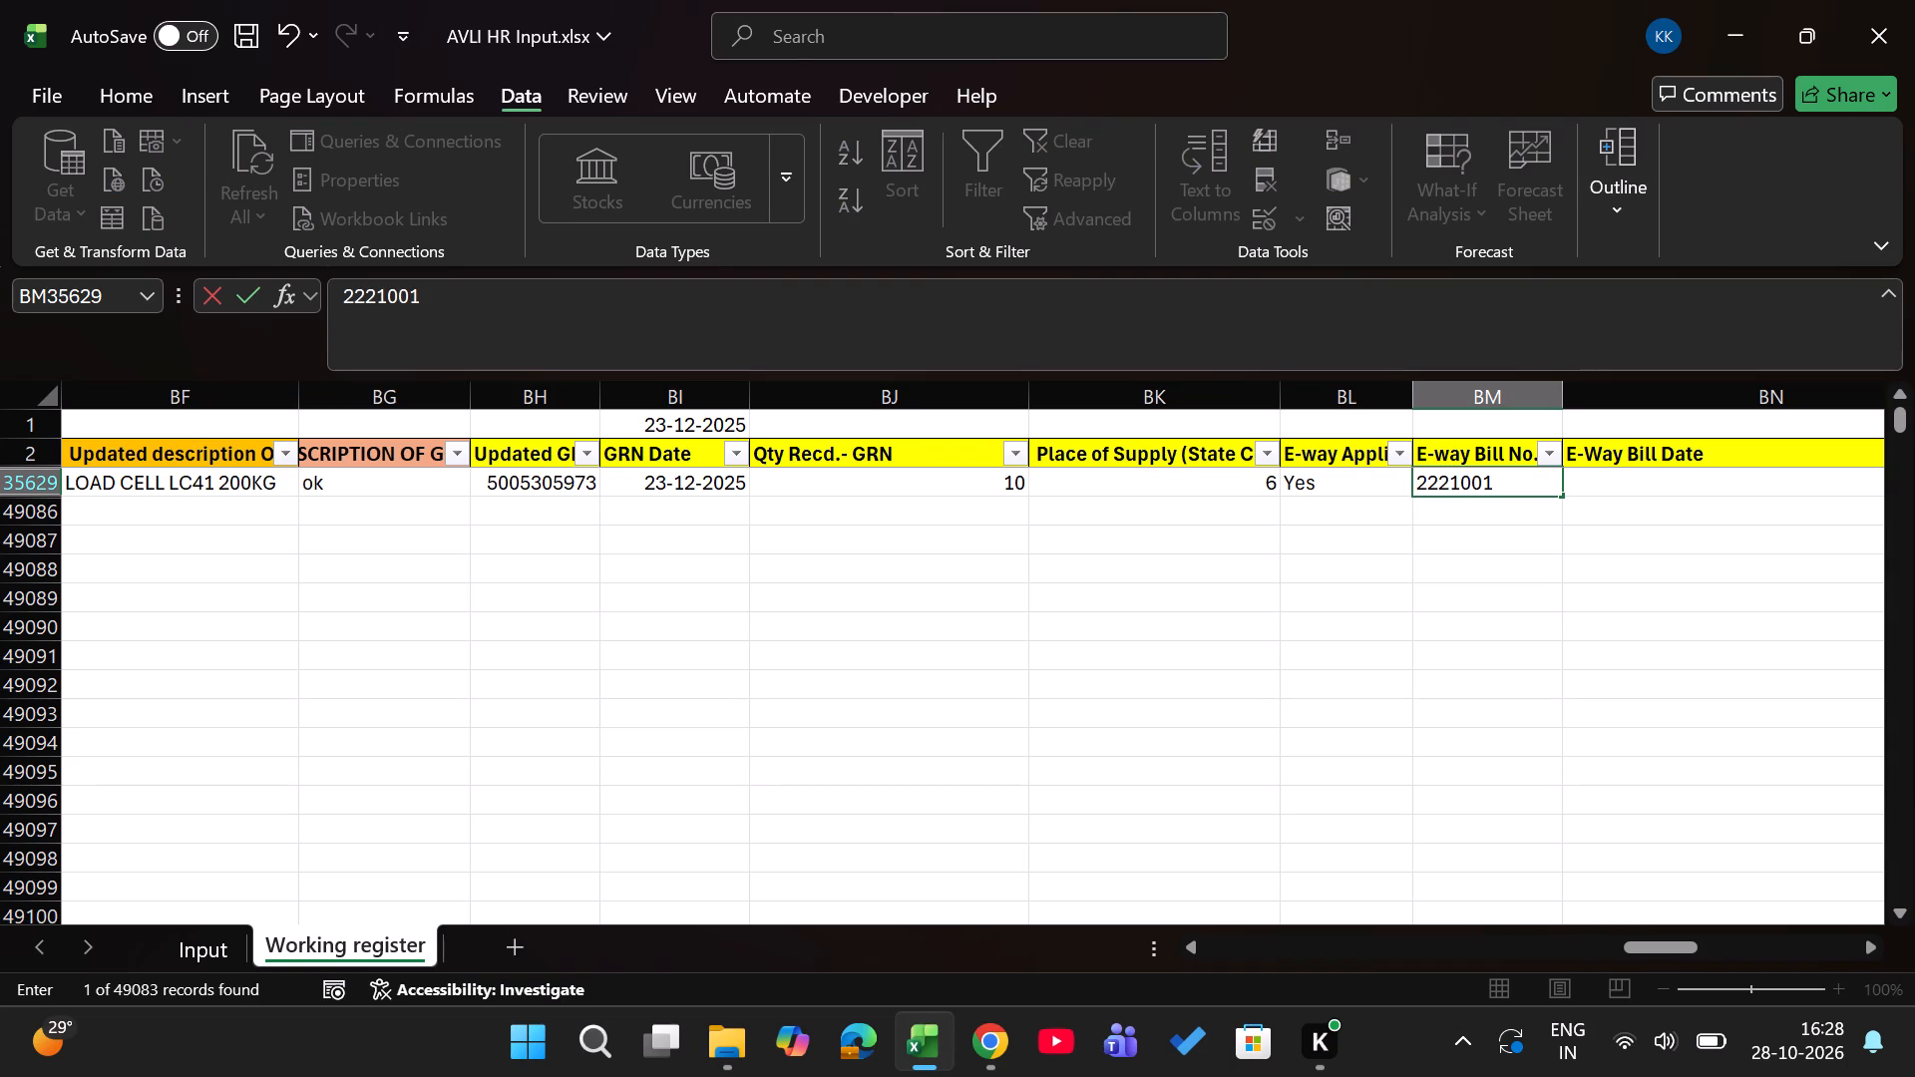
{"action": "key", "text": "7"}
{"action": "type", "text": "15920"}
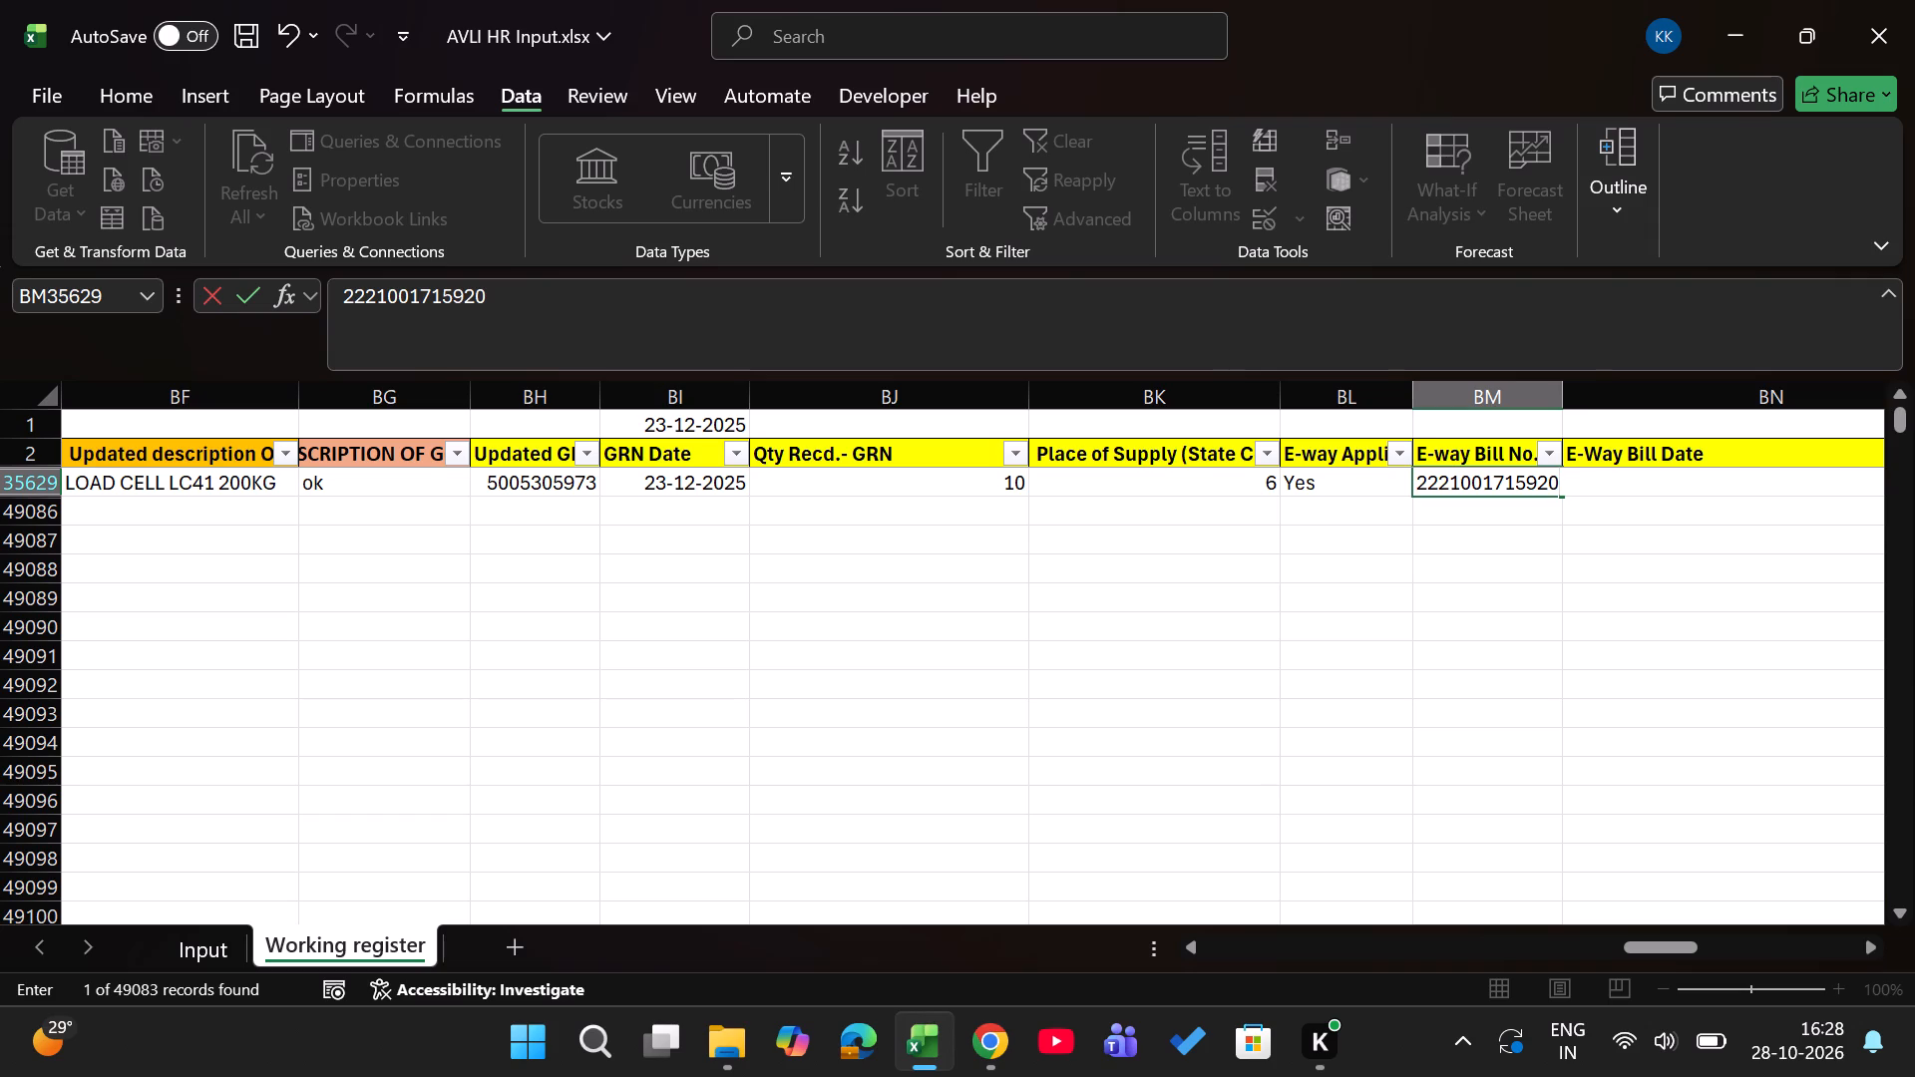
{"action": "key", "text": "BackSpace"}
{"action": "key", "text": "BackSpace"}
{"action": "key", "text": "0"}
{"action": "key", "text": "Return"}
Enter 19-12-25 as the record's E-Way Bill Date.
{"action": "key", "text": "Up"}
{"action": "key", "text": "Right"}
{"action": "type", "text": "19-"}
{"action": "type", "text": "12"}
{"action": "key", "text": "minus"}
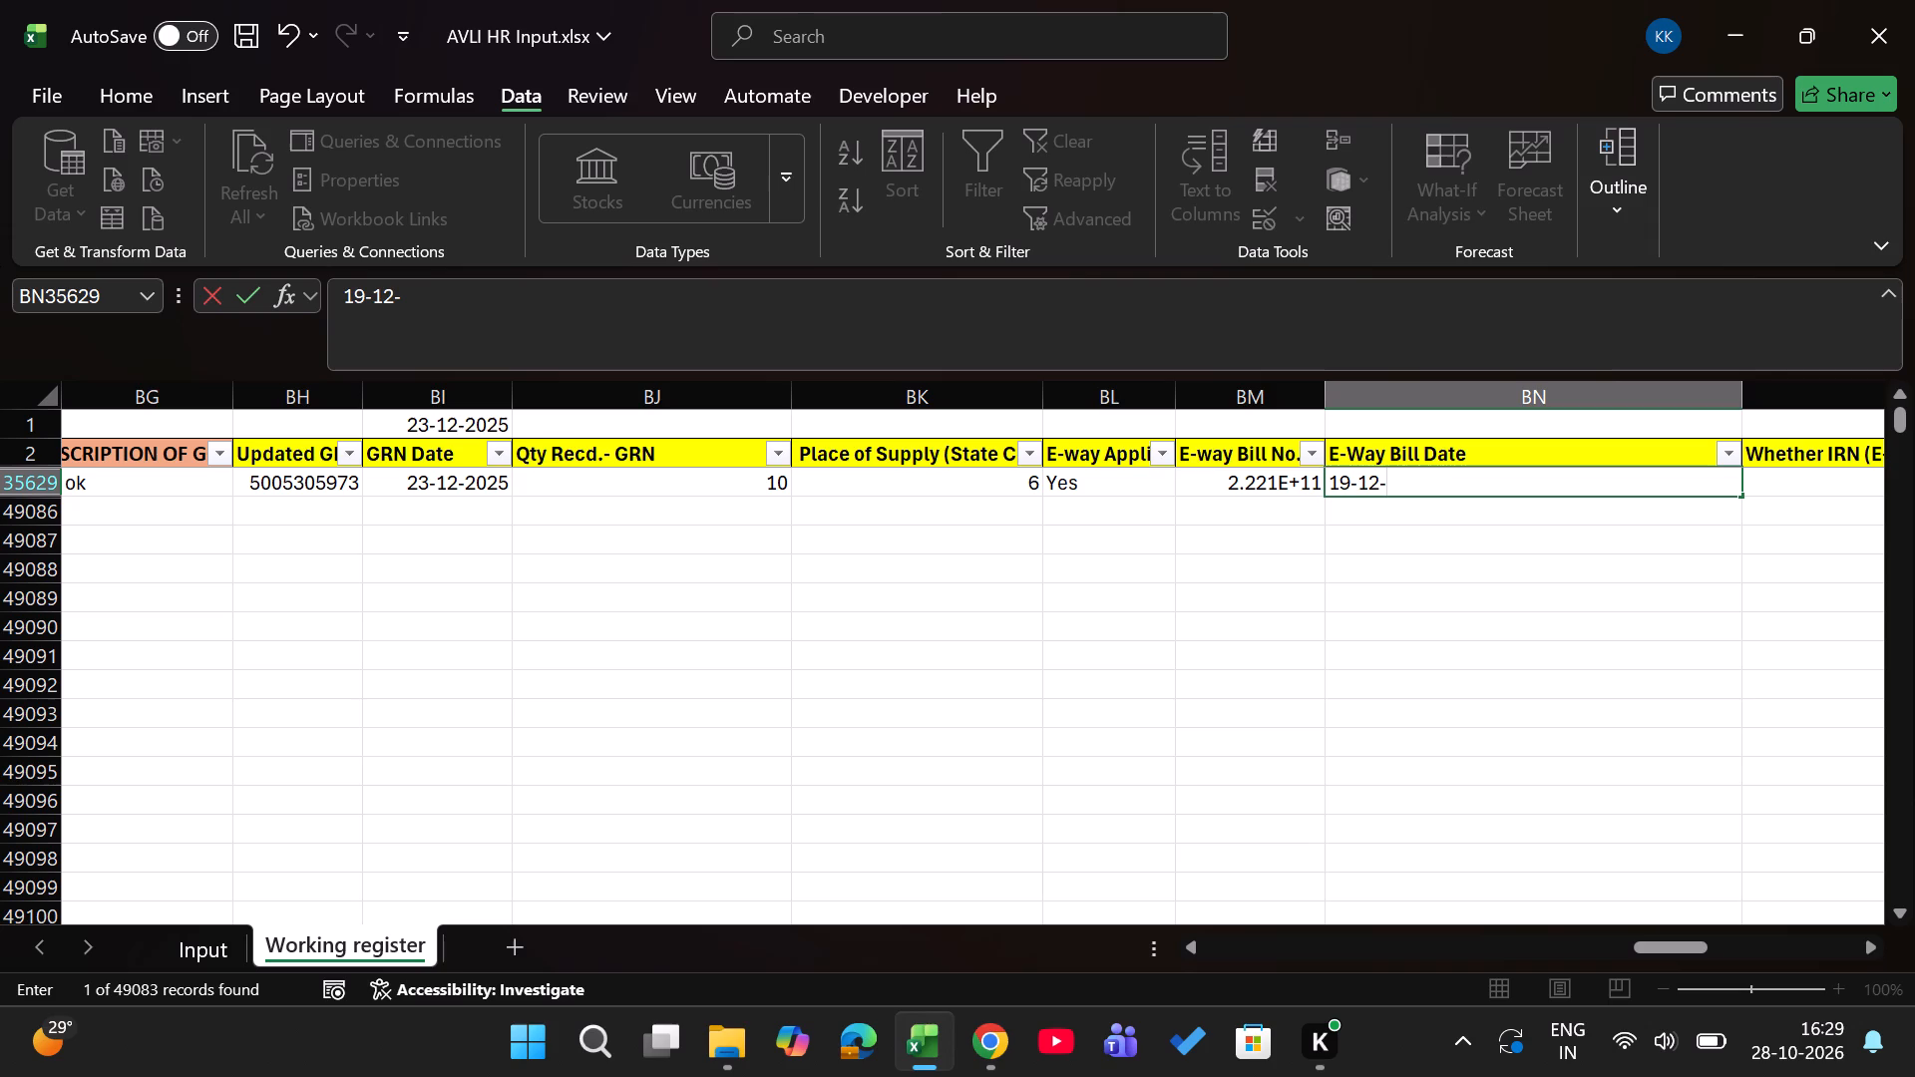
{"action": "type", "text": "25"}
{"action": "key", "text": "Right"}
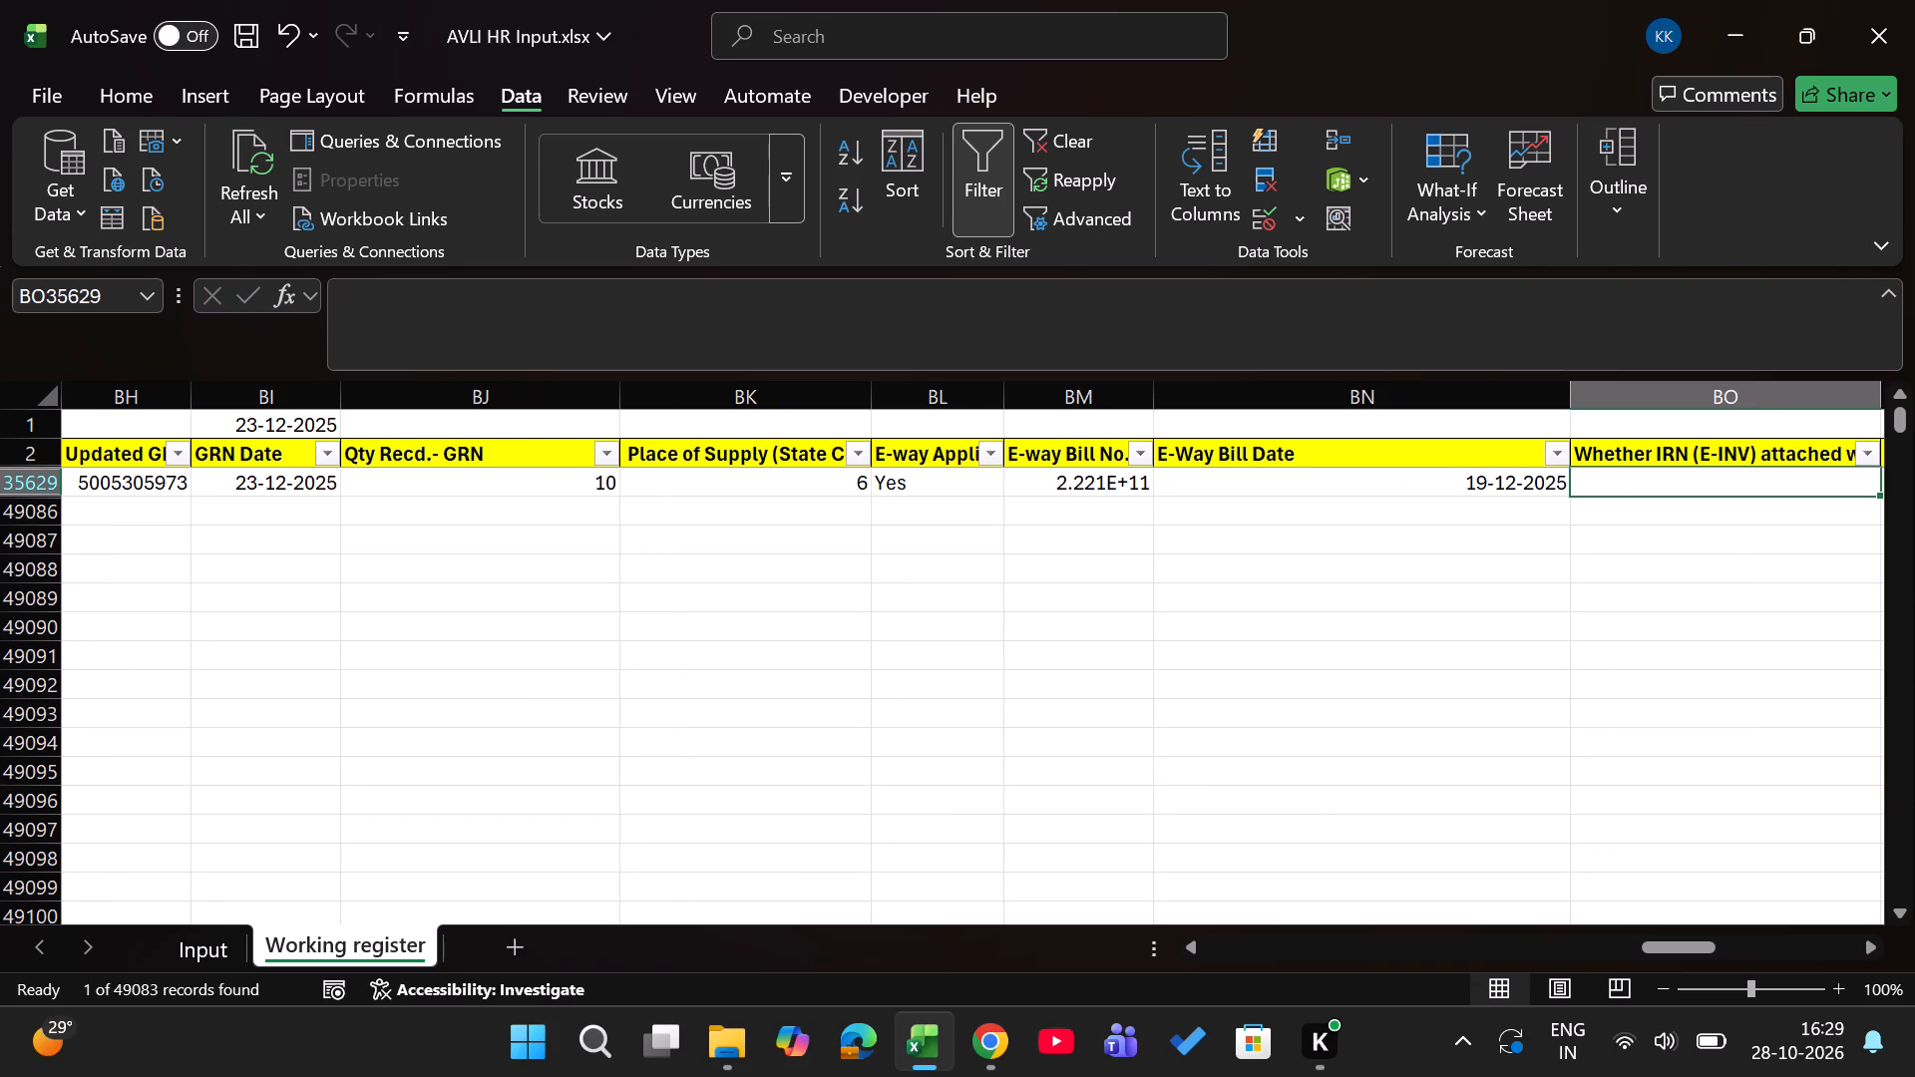
Mark the record's Whether IRN (E-INV) attached column as Yes, using the existing column entry.
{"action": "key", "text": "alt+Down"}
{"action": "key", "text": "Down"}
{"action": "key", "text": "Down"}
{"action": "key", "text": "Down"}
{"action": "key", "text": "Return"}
Set the record's Whether Invoice to be Checked? column to Yes, using the existing column entry.
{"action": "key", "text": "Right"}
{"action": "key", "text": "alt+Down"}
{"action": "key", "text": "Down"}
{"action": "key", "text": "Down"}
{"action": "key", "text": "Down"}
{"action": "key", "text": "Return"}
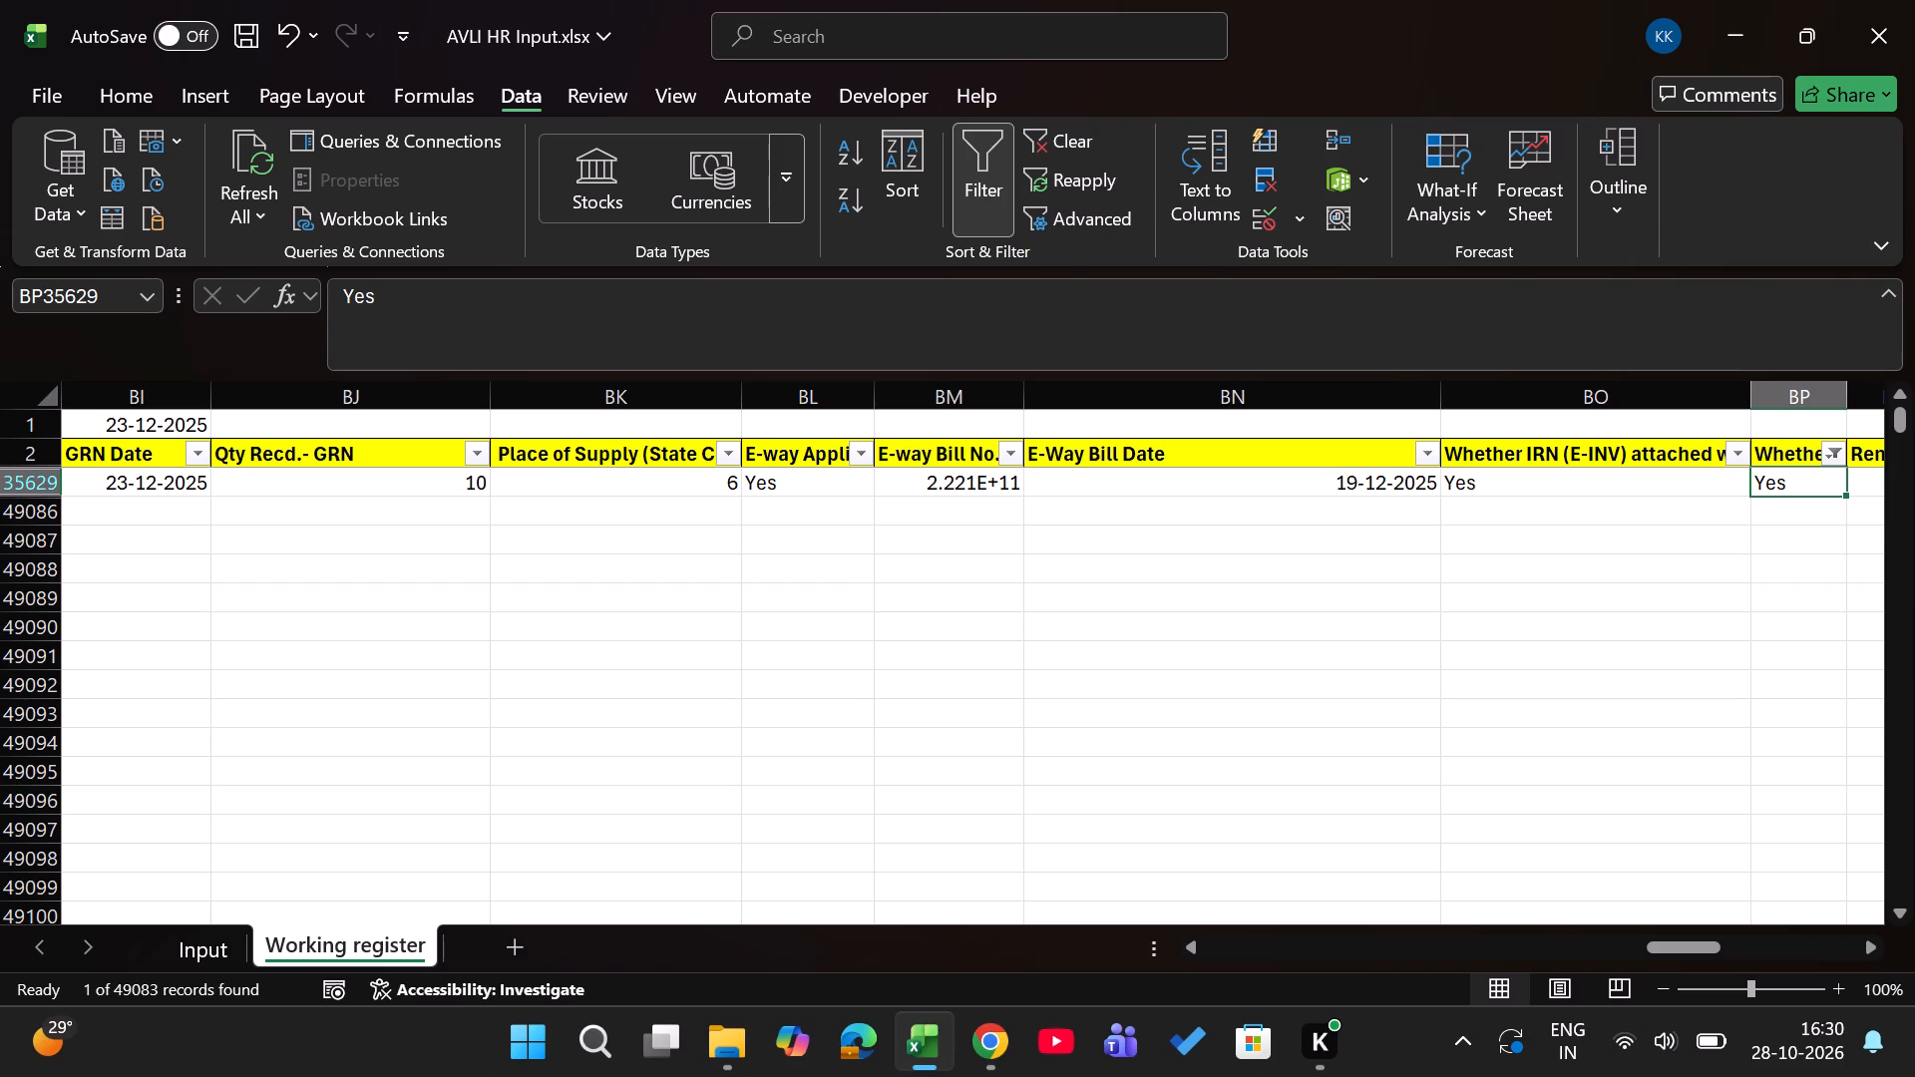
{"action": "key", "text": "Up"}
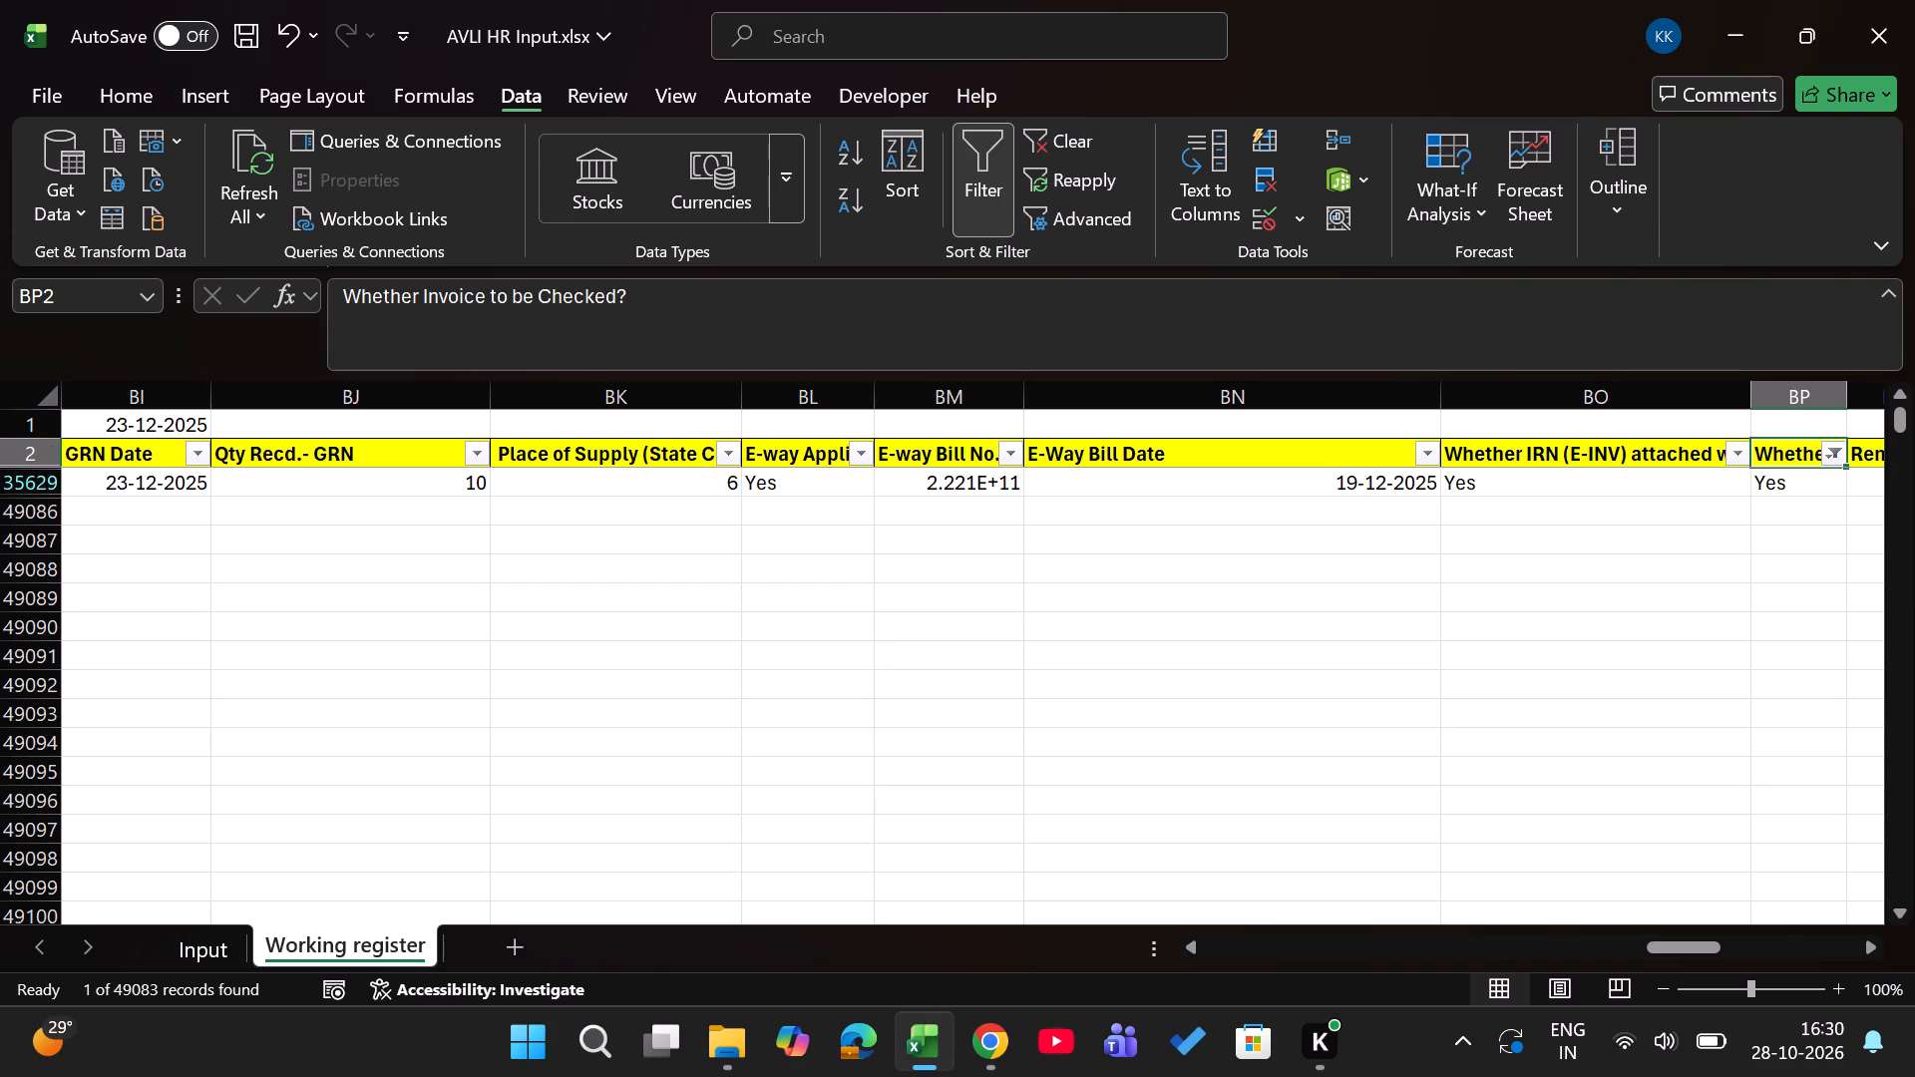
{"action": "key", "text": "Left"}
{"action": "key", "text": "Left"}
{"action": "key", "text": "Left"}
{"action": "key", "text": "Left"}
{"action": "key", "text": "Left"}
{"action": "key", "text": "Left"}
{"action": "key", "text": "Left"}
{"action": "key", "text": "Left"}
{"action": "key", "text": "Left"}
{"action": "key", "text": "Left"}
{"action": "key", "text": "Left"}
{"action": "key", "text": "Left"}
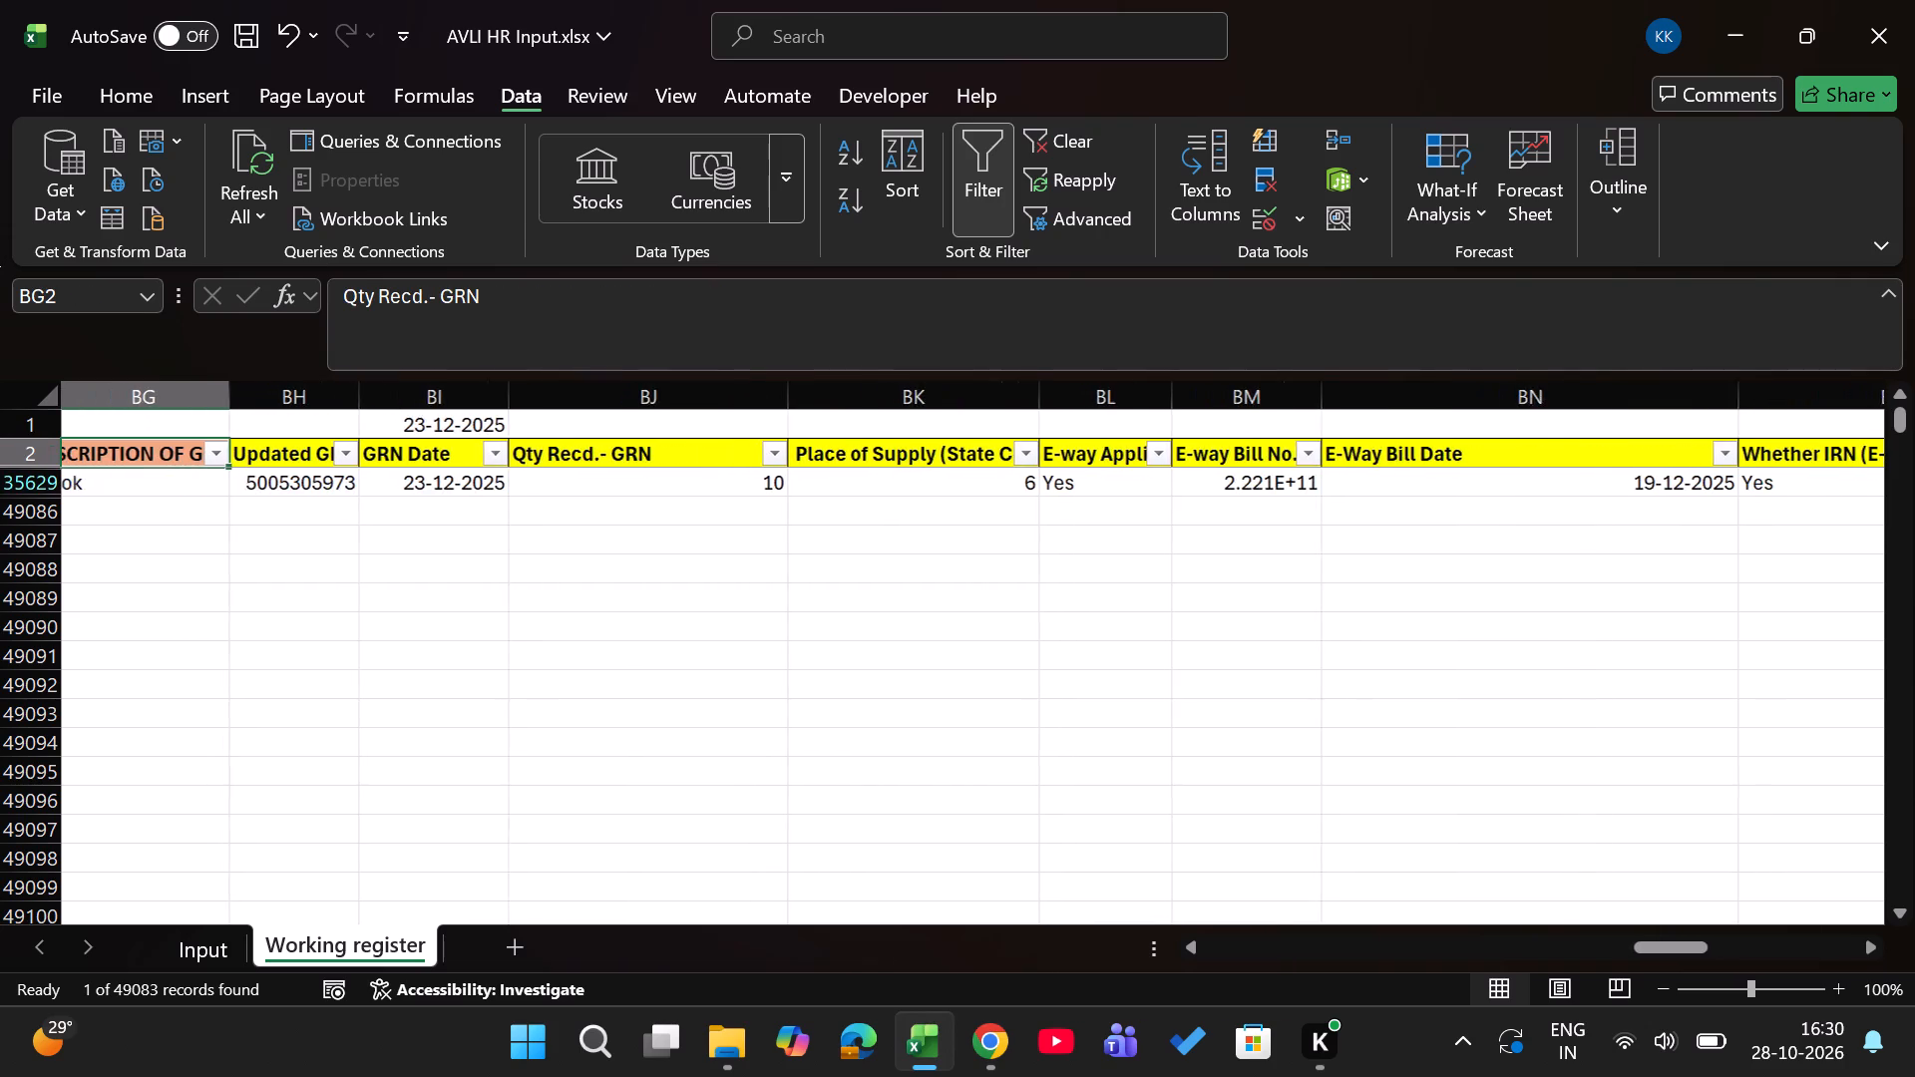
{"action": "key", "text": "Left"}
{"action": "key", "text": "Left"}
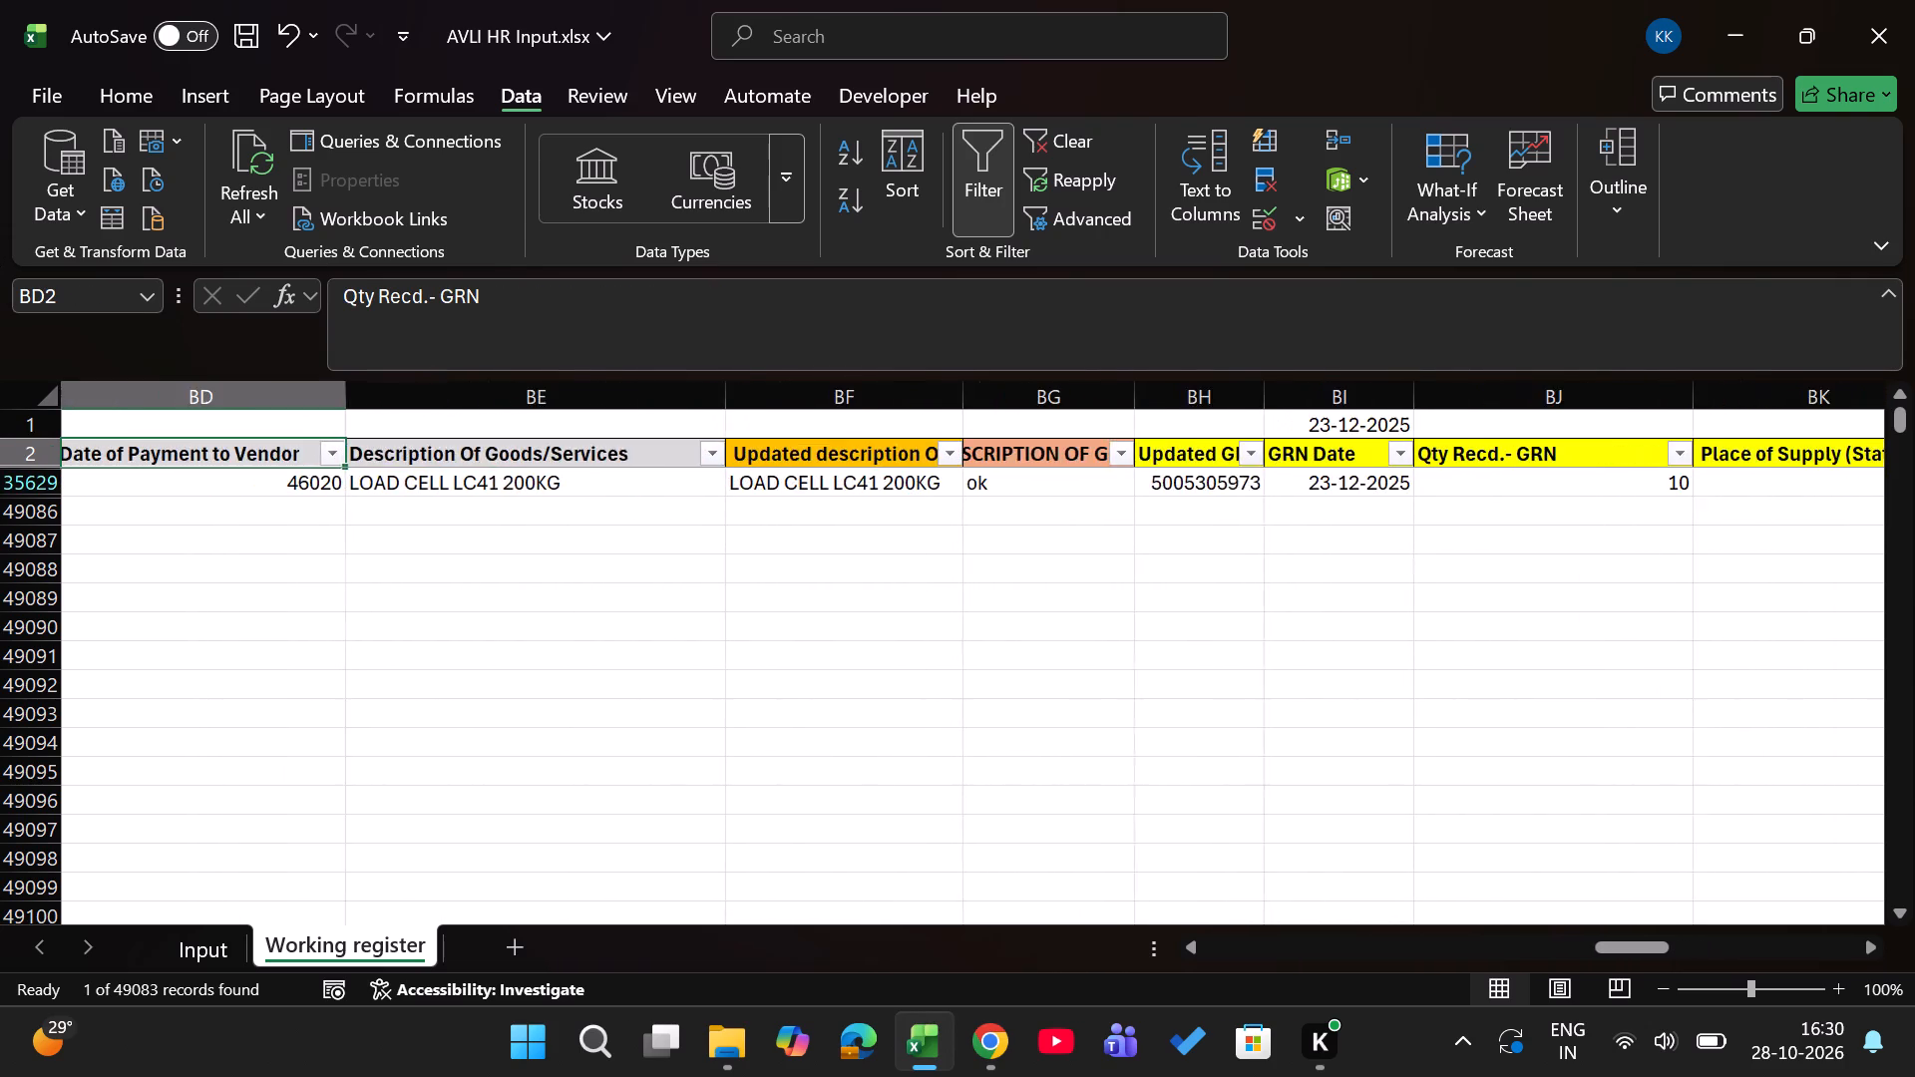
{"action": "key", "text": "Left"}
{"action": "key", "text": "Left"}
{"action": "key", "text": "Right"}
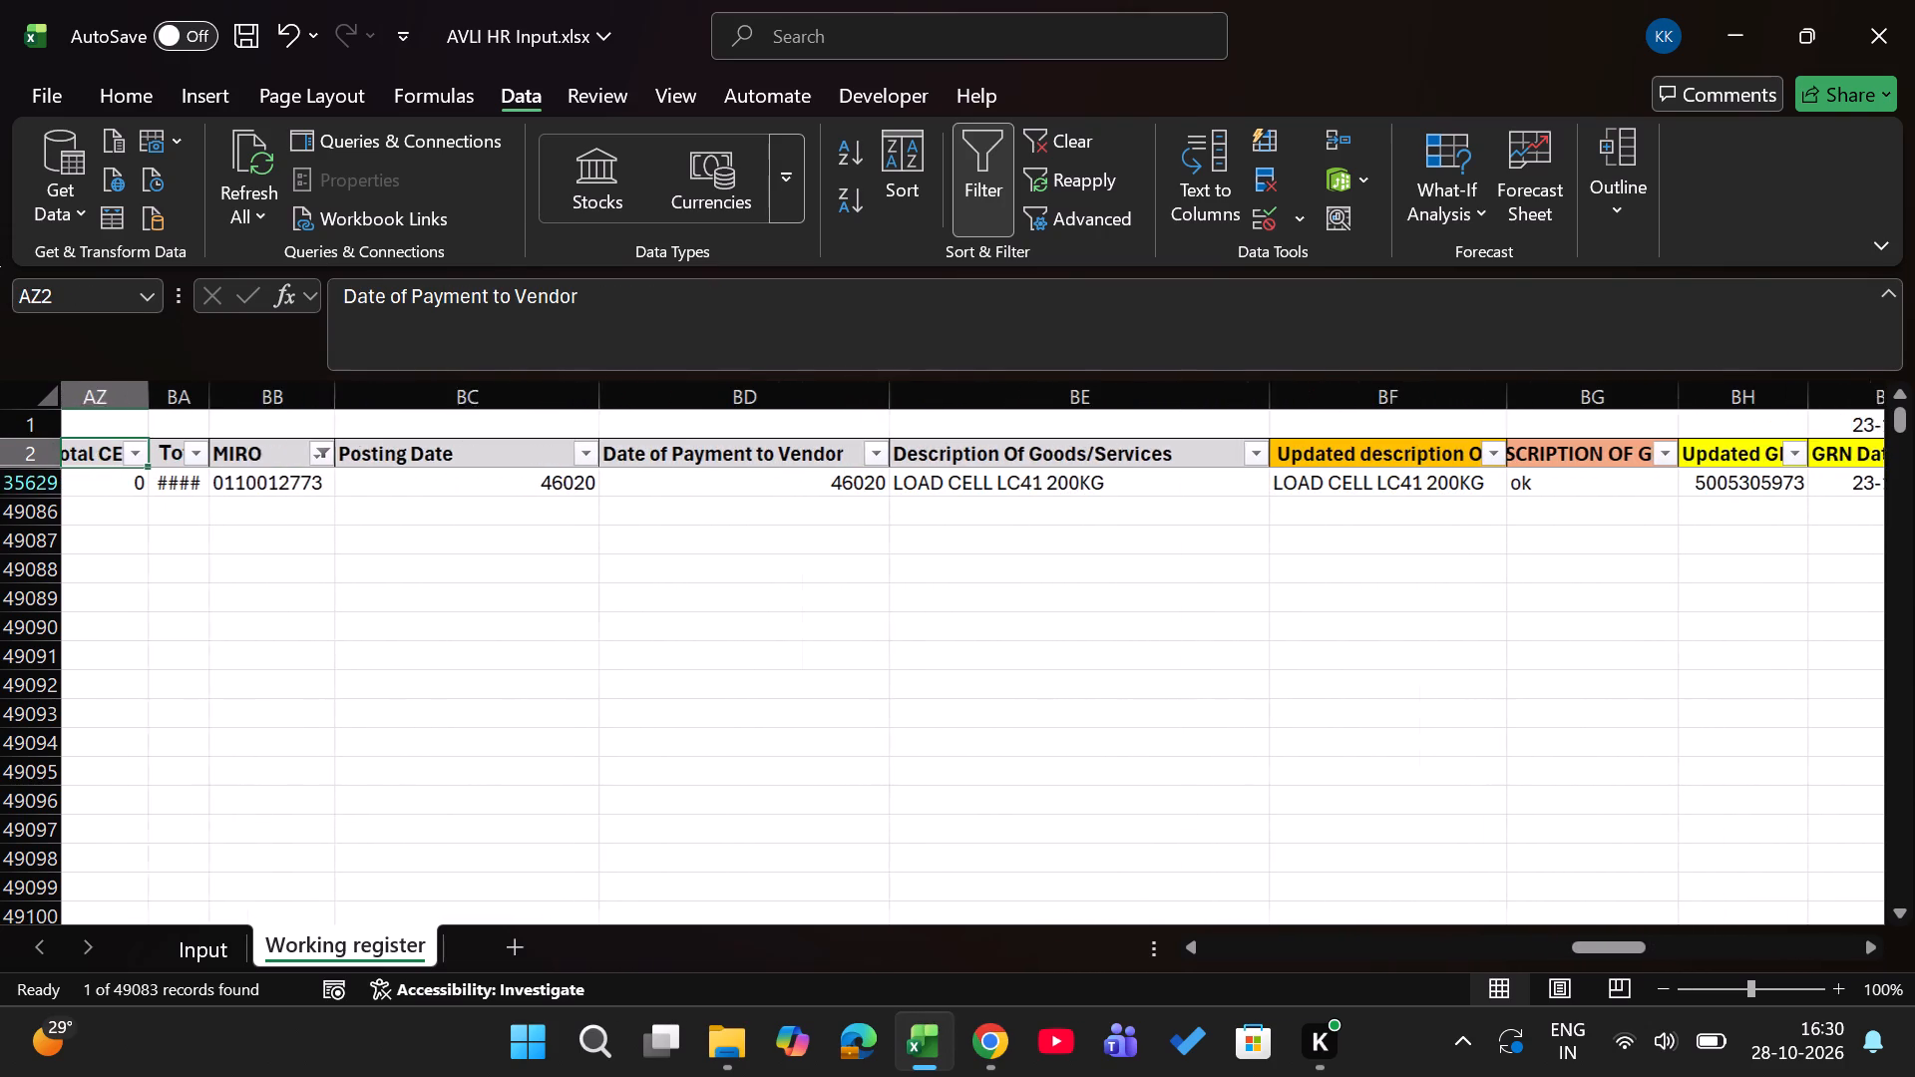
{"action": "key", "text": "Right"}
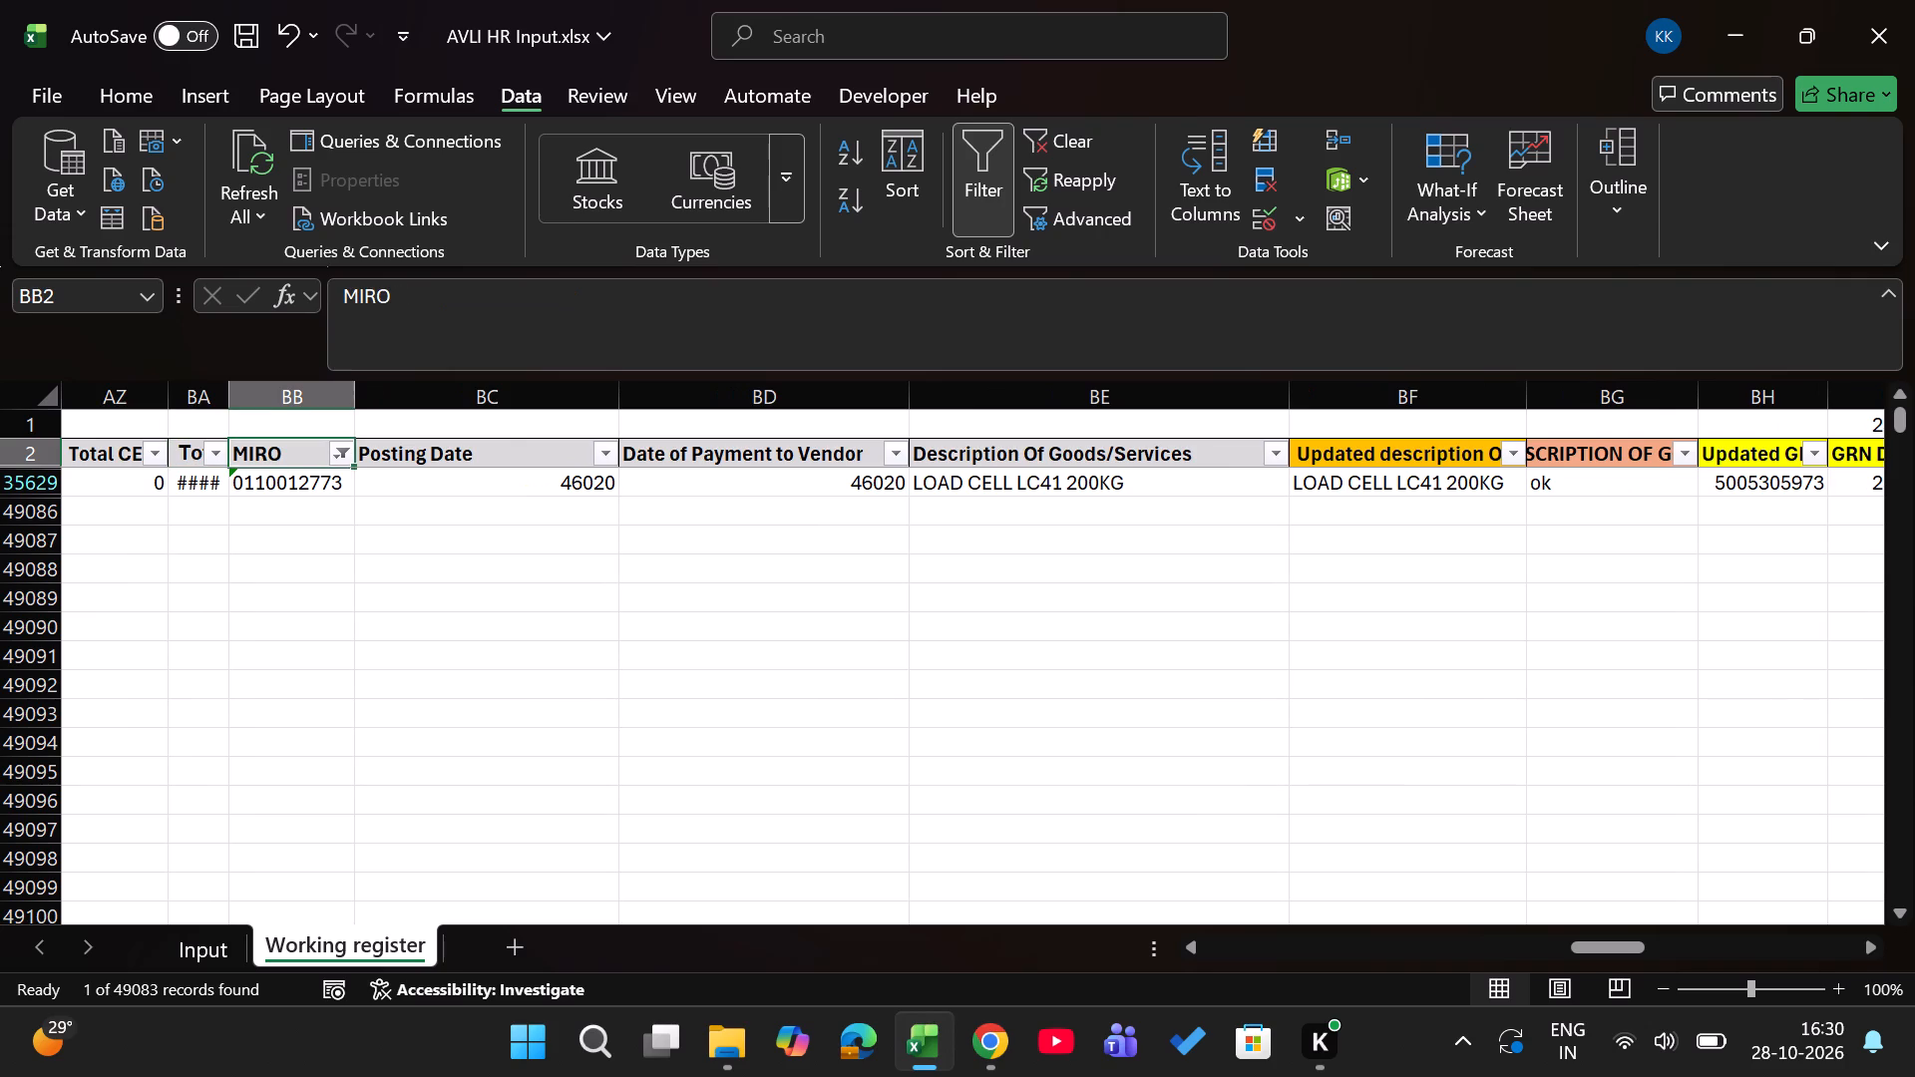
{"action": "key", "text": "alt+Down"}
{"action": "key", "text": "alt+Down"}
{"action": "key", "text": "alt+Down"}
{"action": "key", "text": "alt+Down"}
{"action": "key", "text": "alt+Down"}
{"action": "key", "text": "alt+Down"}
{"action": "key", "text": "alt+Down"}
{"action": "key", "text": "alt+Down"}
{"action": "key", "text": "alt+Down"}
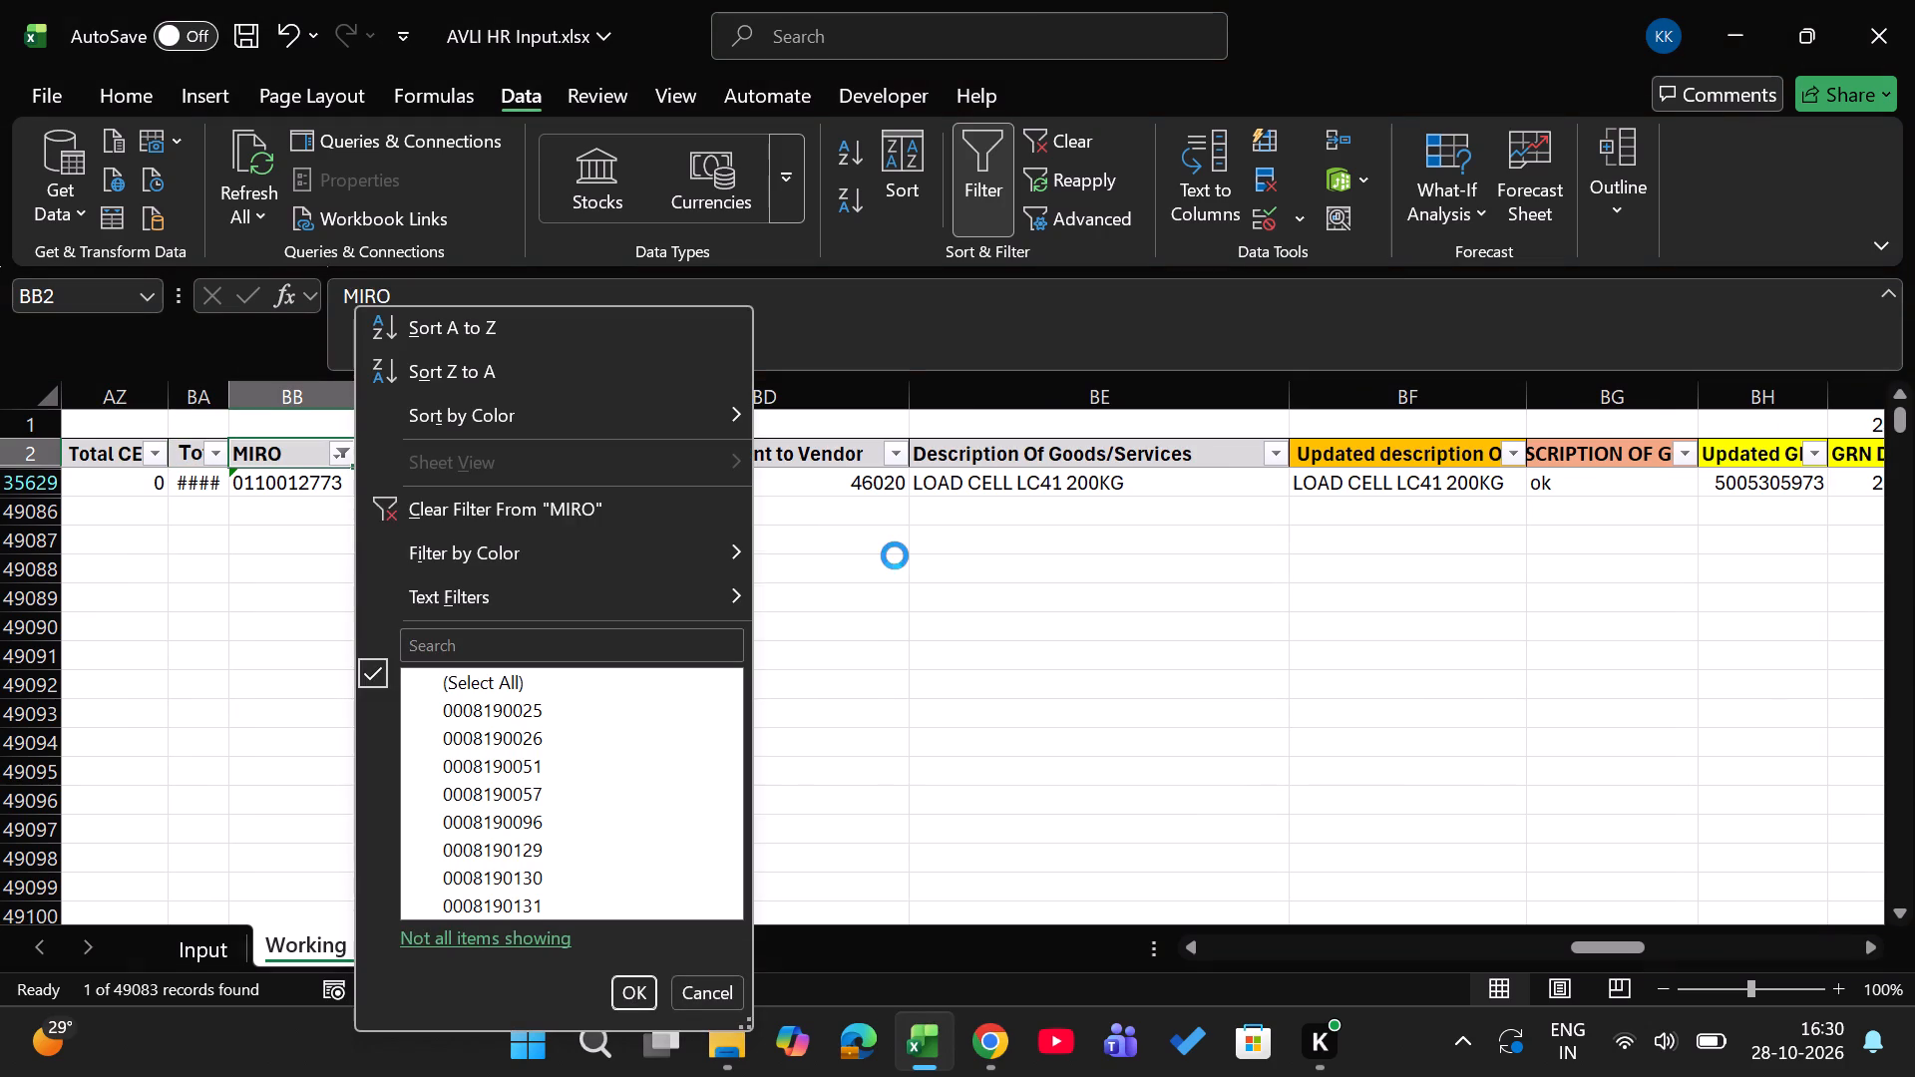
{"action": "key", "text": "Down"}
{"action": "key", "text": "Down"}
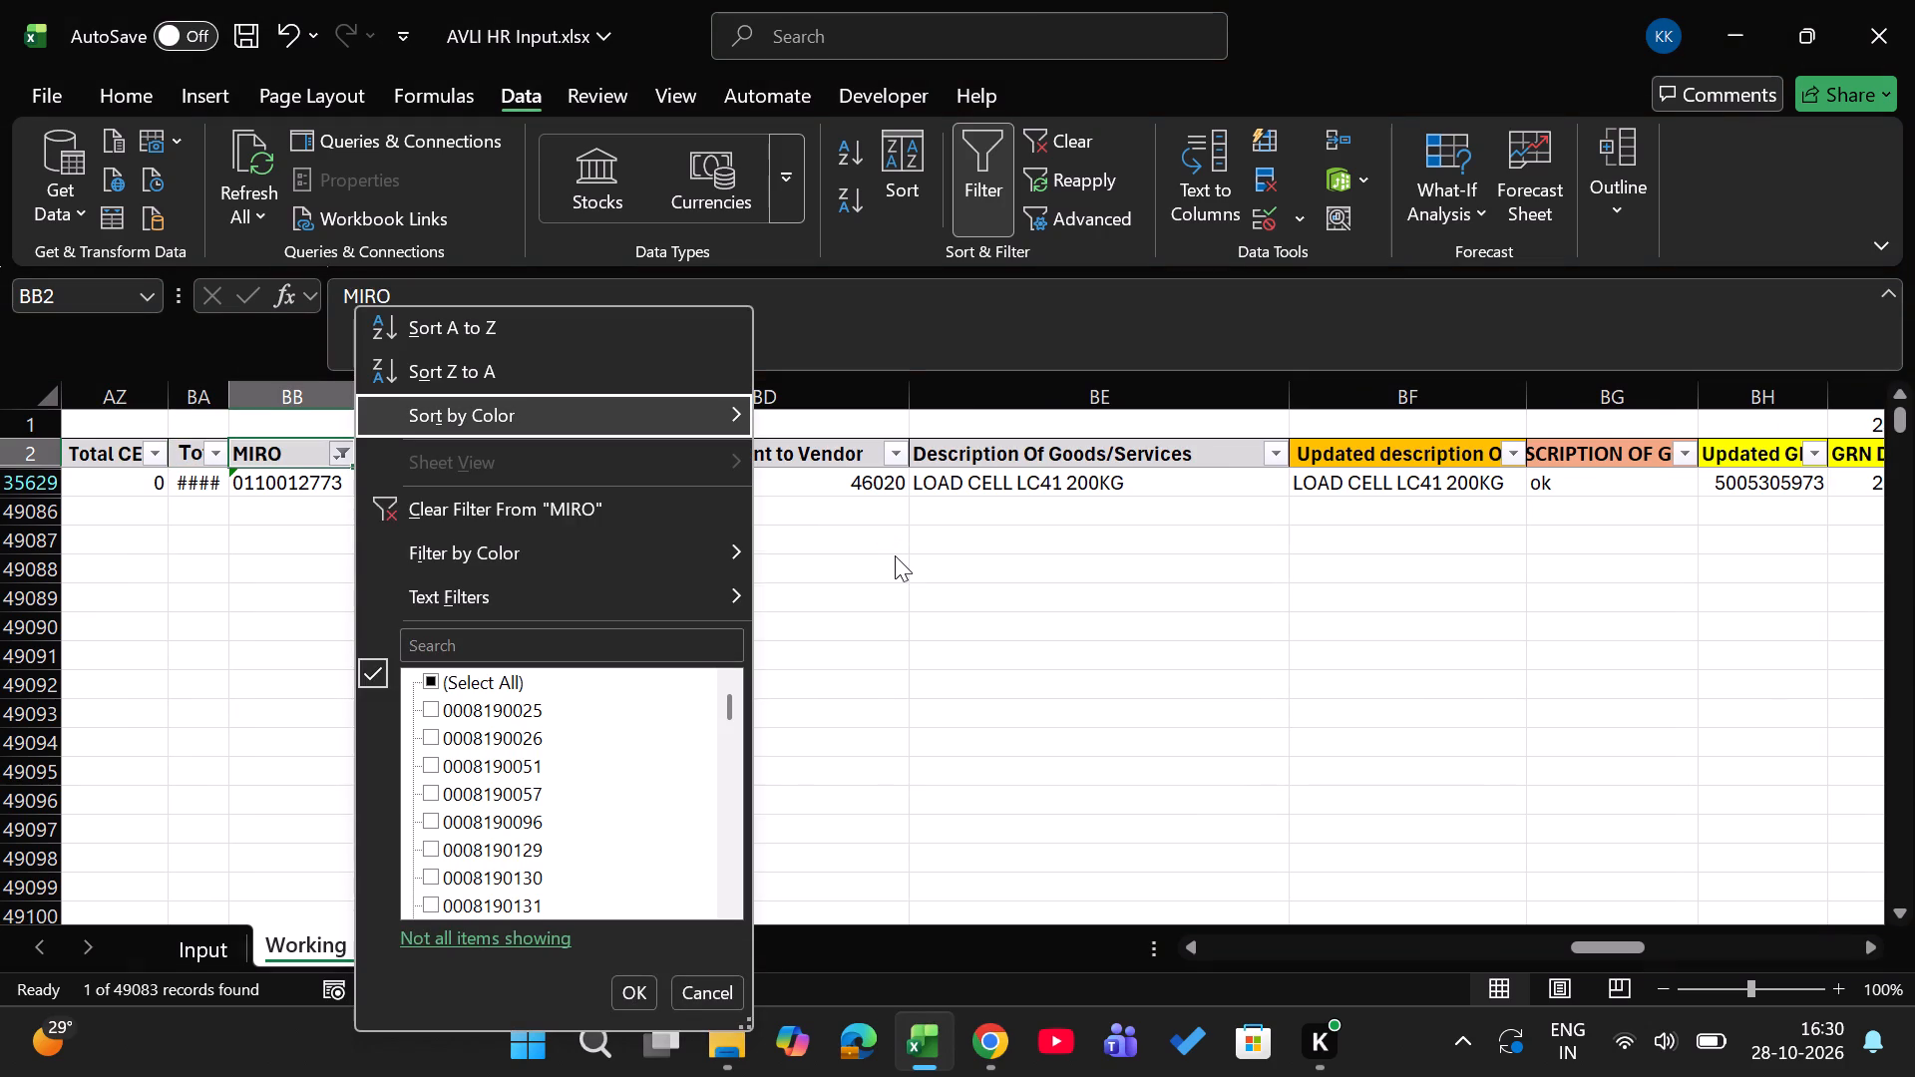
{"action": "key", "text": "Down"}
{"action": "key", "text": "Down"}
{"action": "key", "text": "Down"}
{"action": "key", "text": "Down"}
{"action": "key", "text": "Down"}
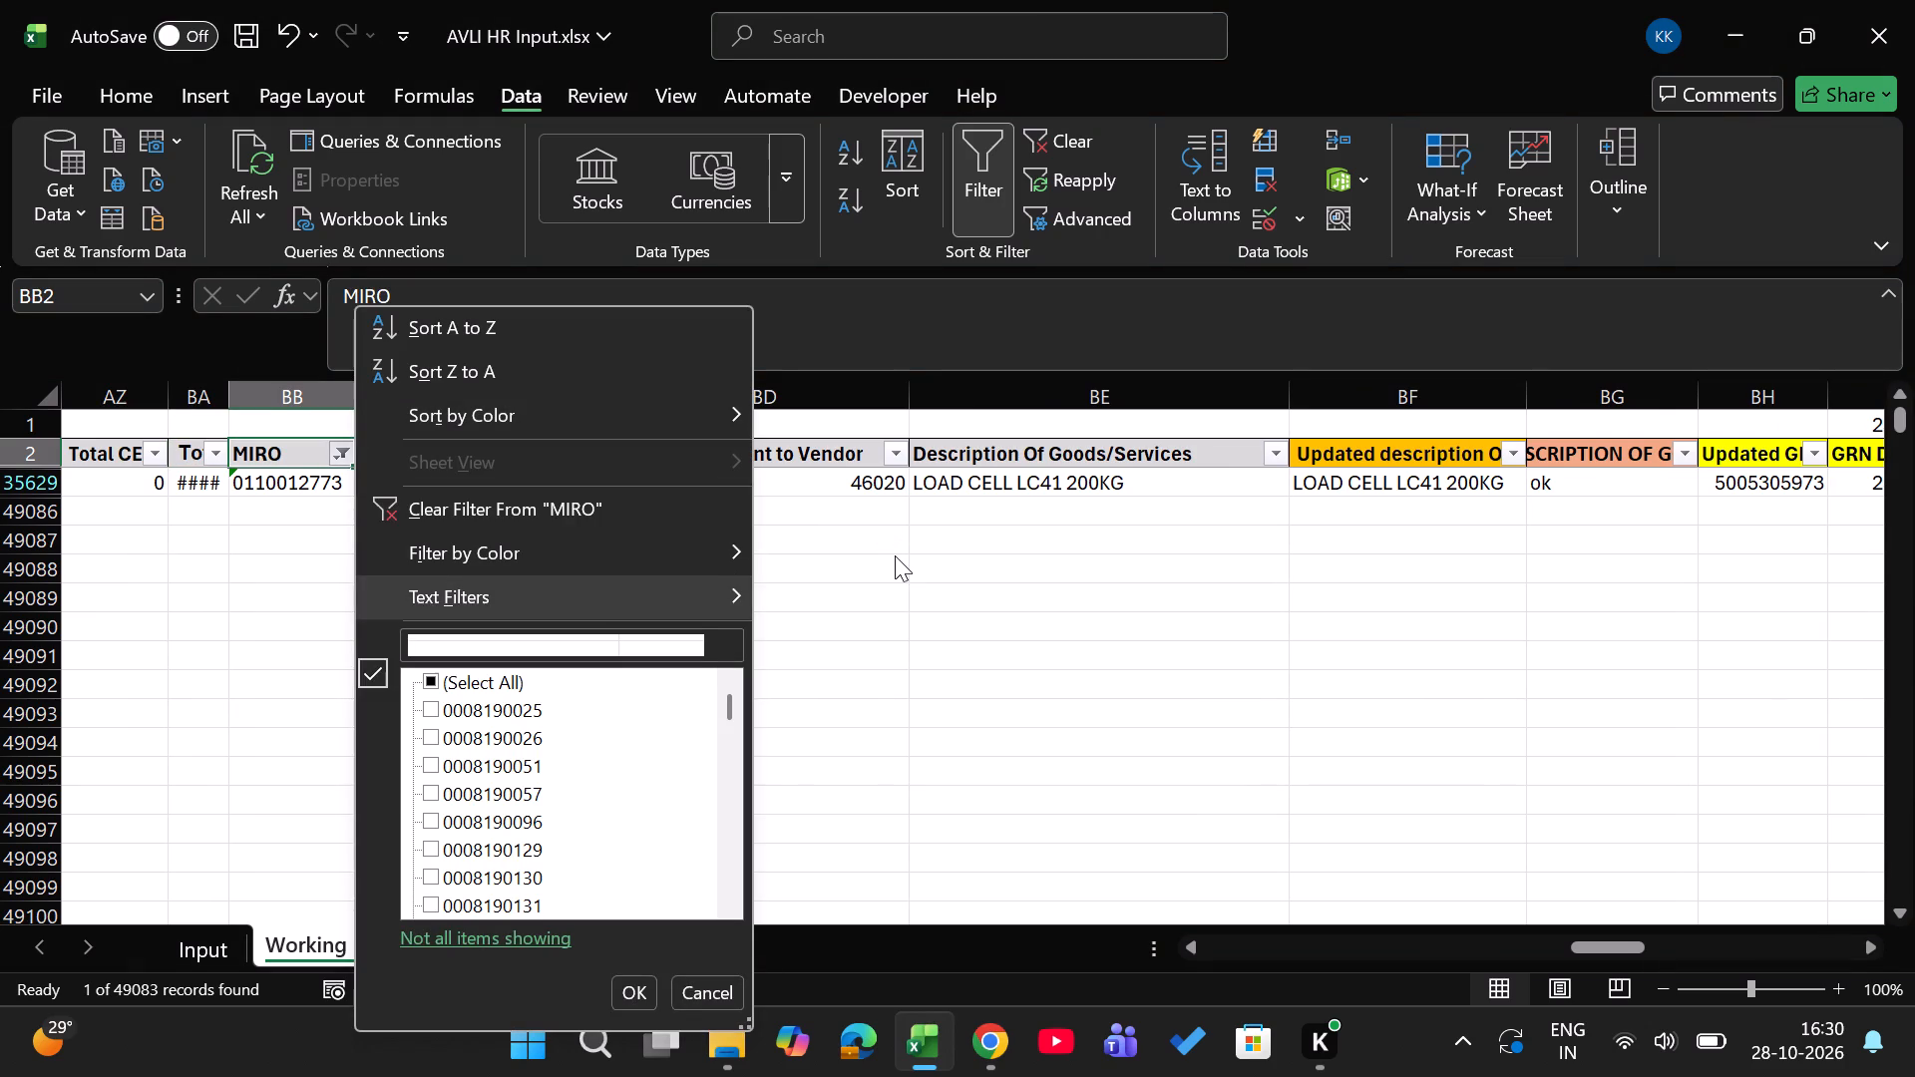
{"action": "type", "text": "1277"}
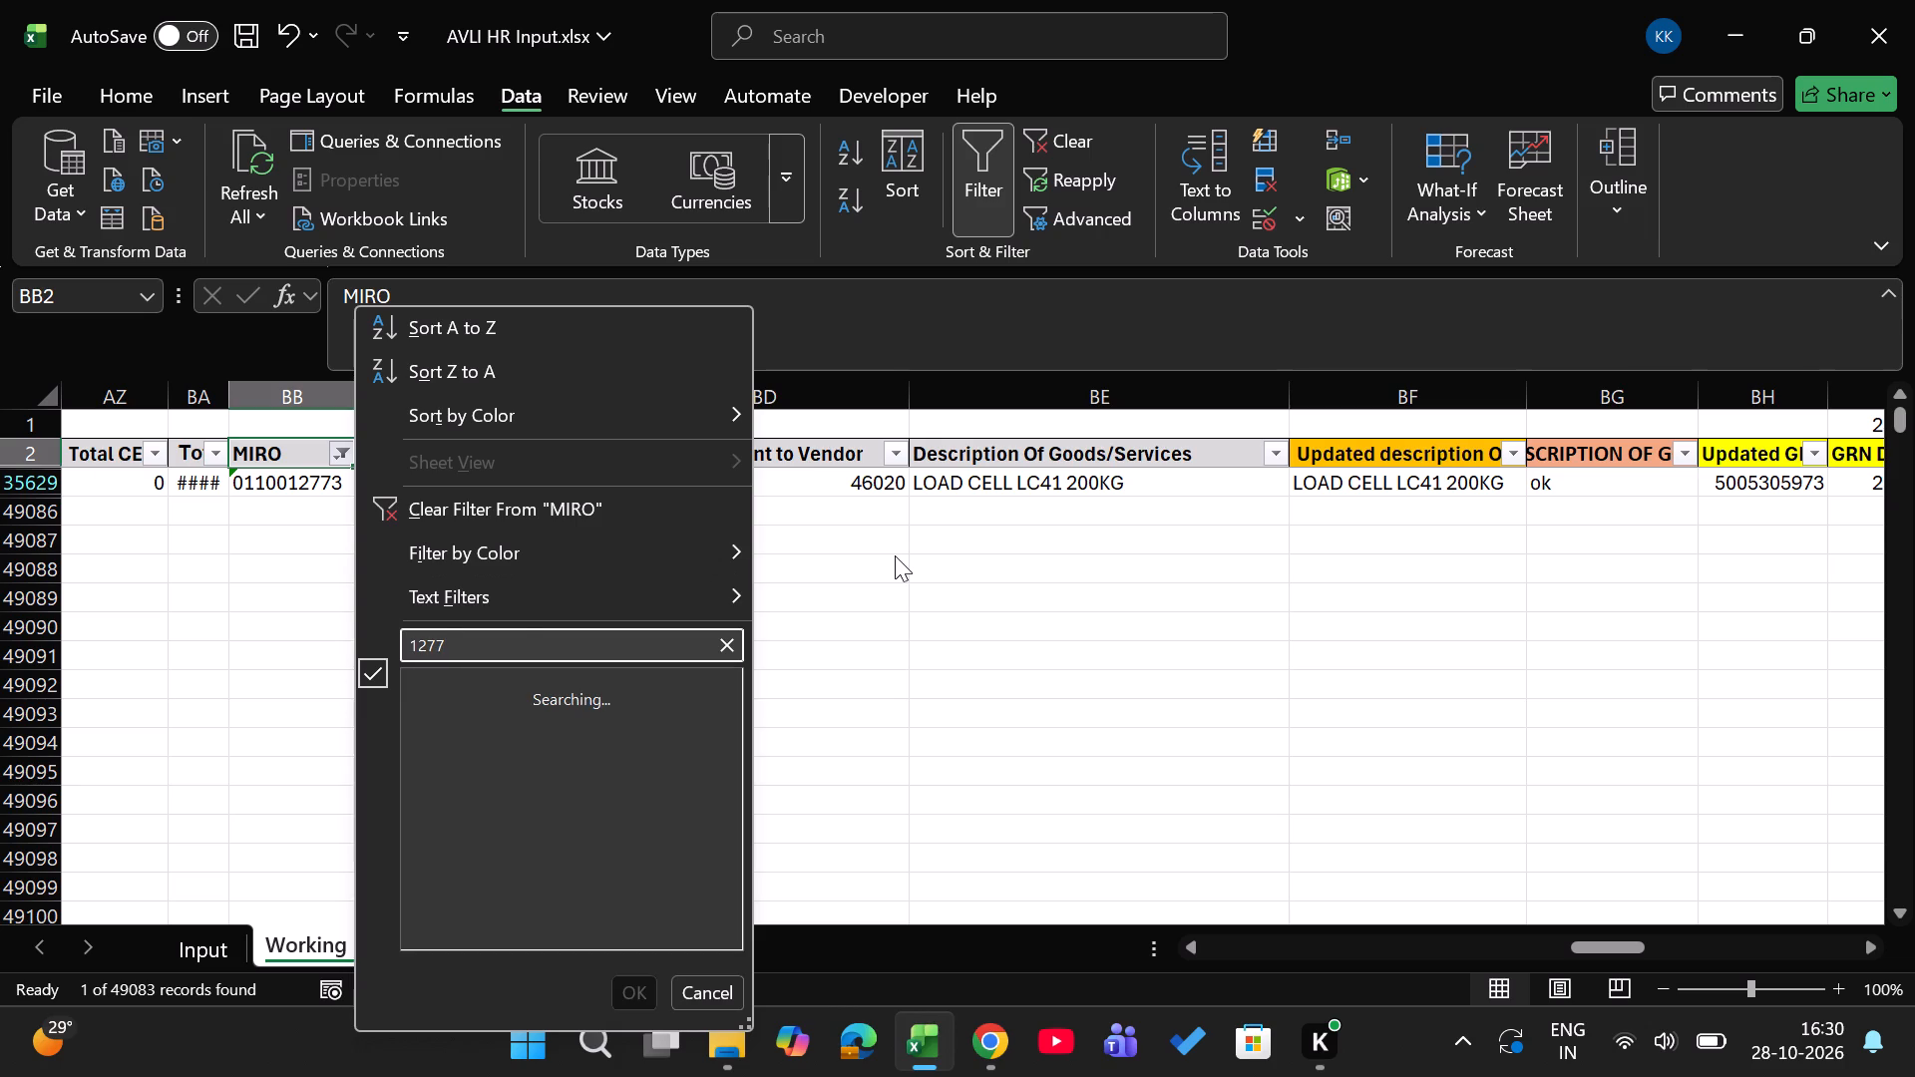
{"action": "key", "text": "2"}
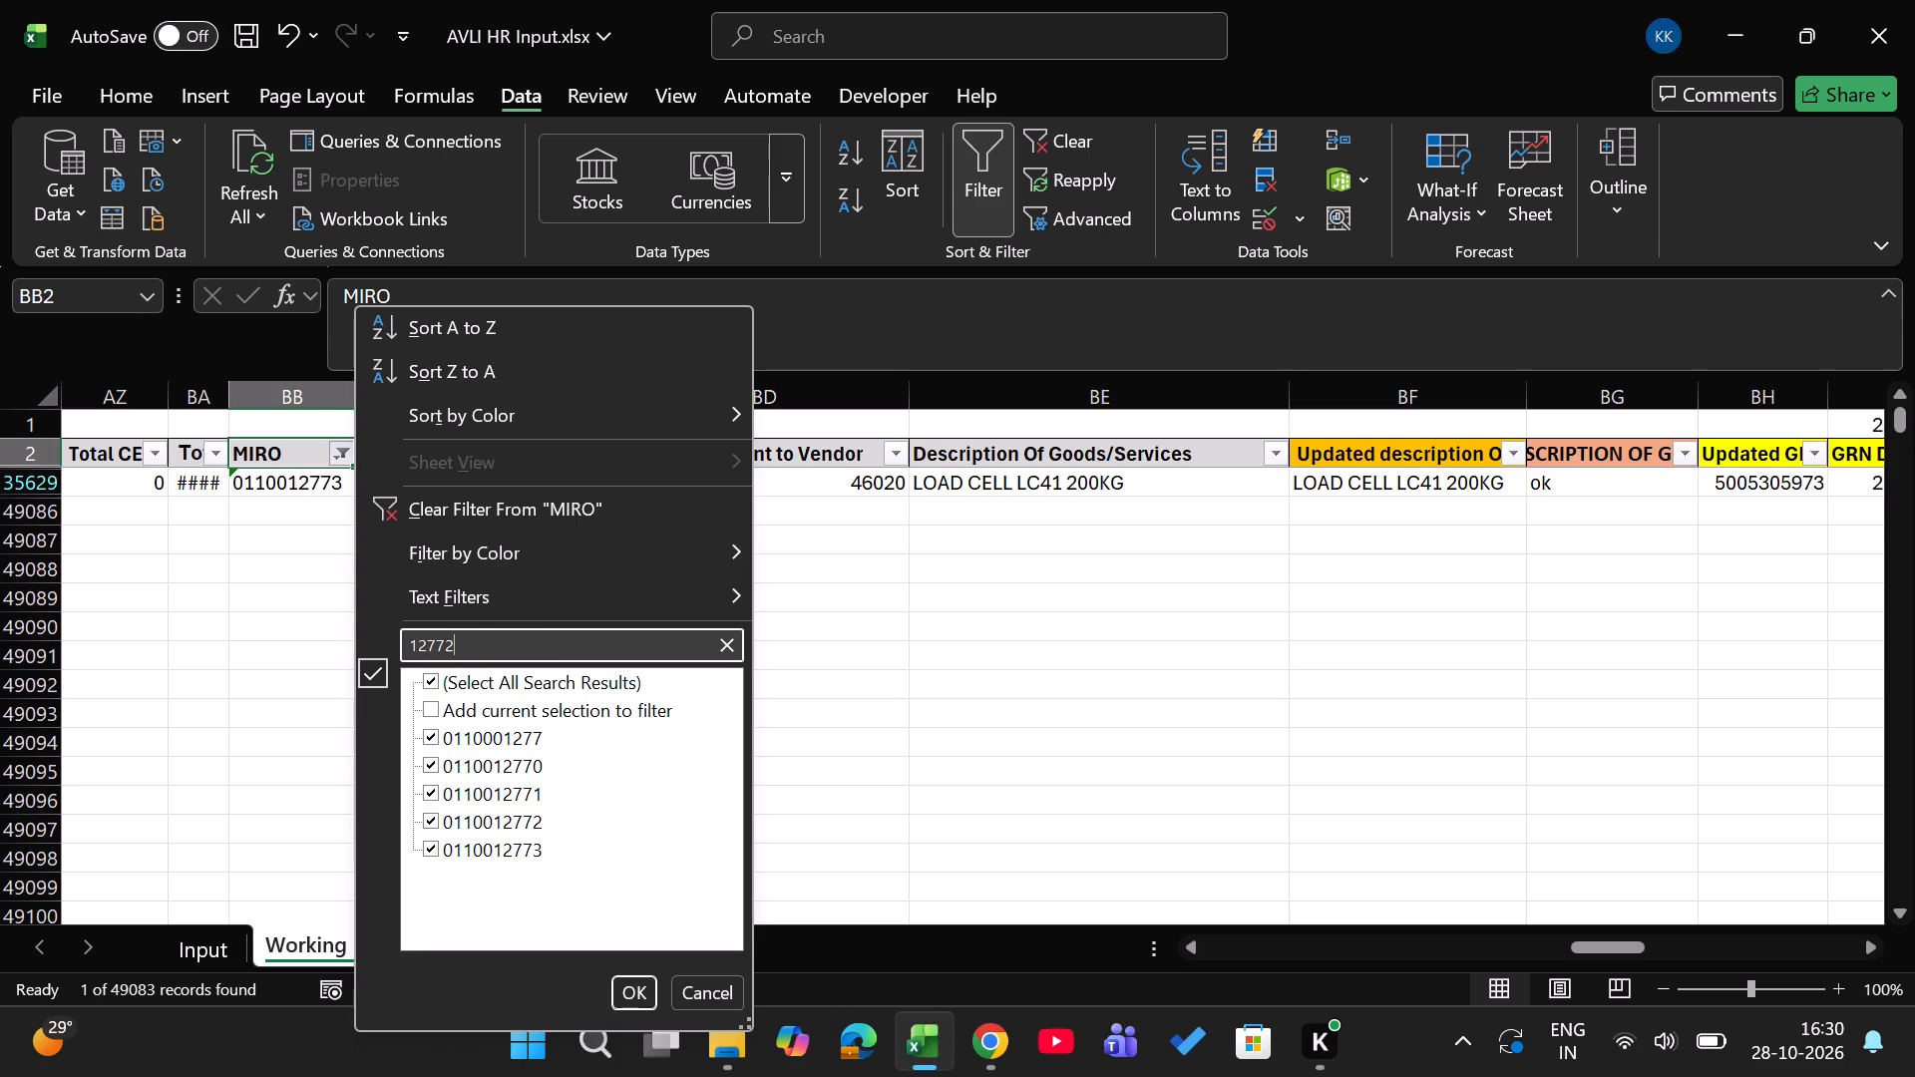
{"action": "key", "text": "Return"}
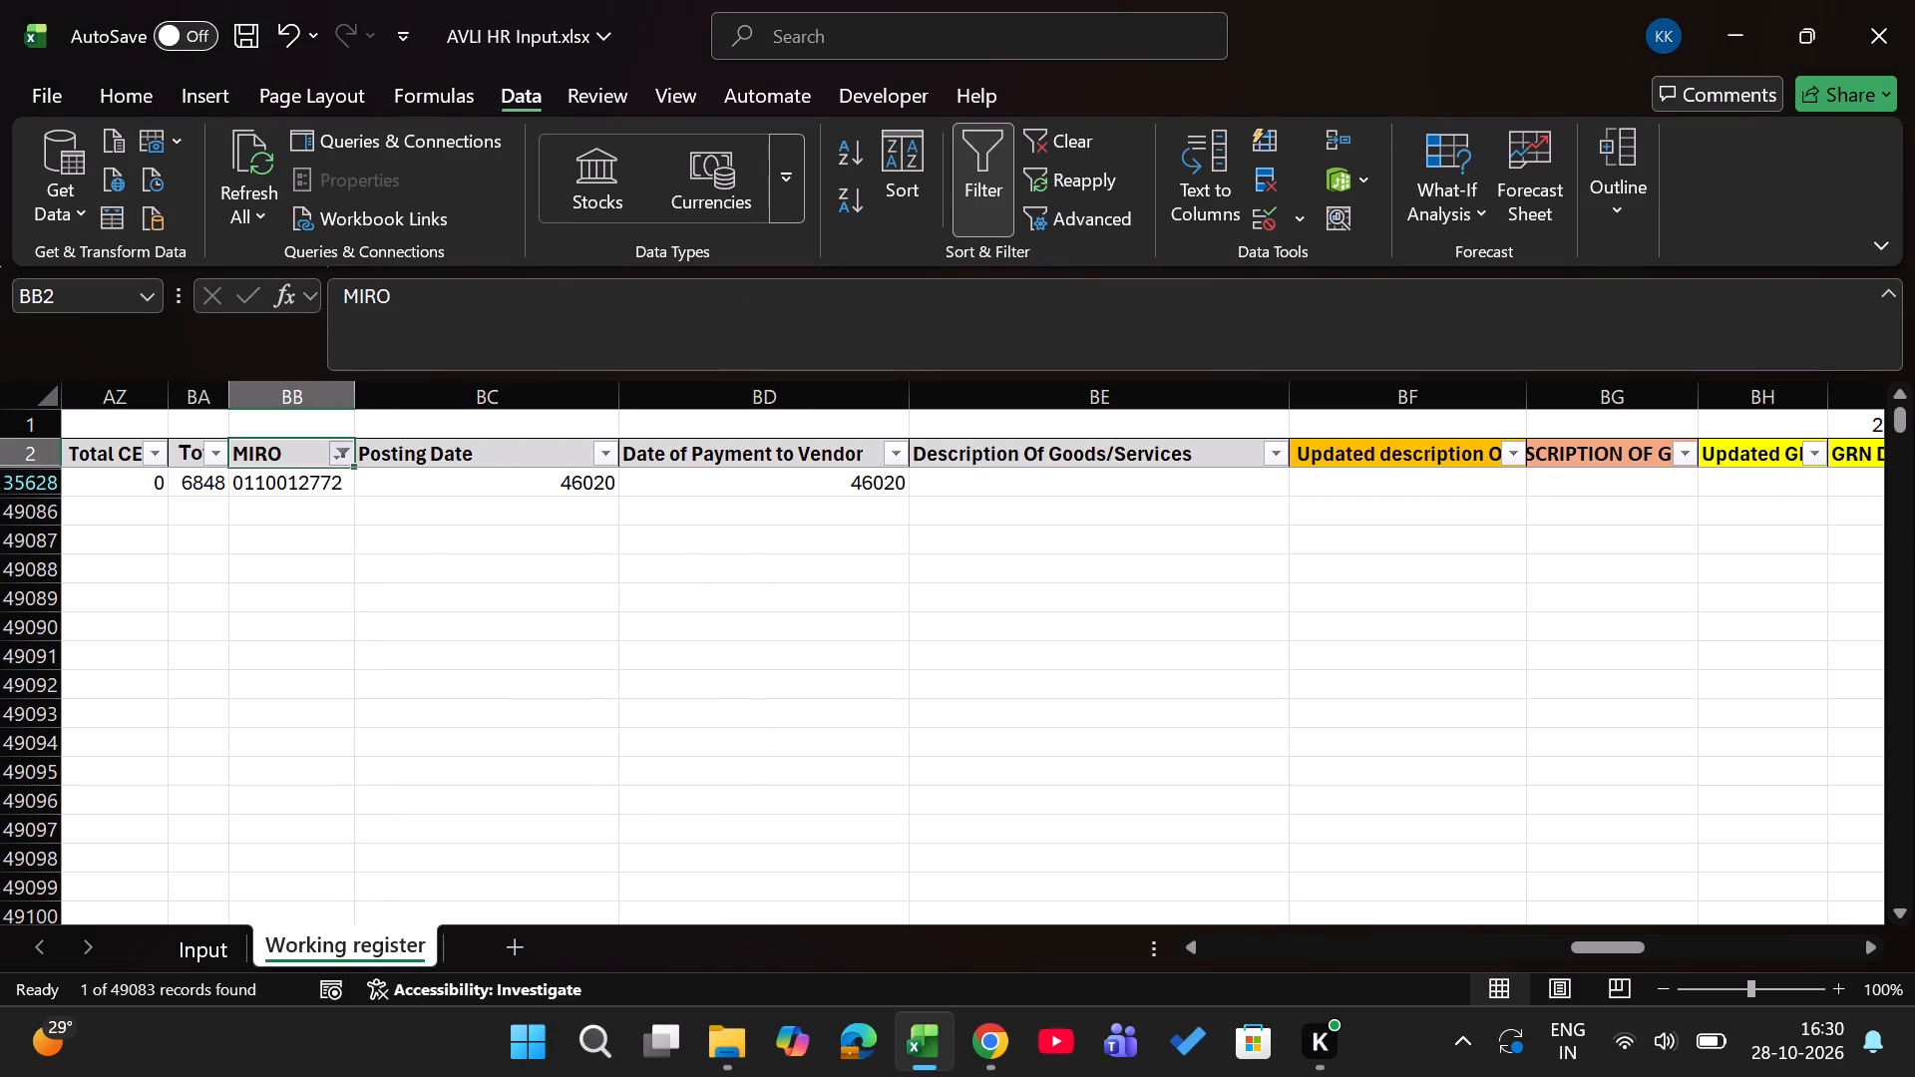
{"action": "key", "text": "ctrl+Left"}
{"action": "key", "text": "Right"}
{"action": "key", "text": "Down"}
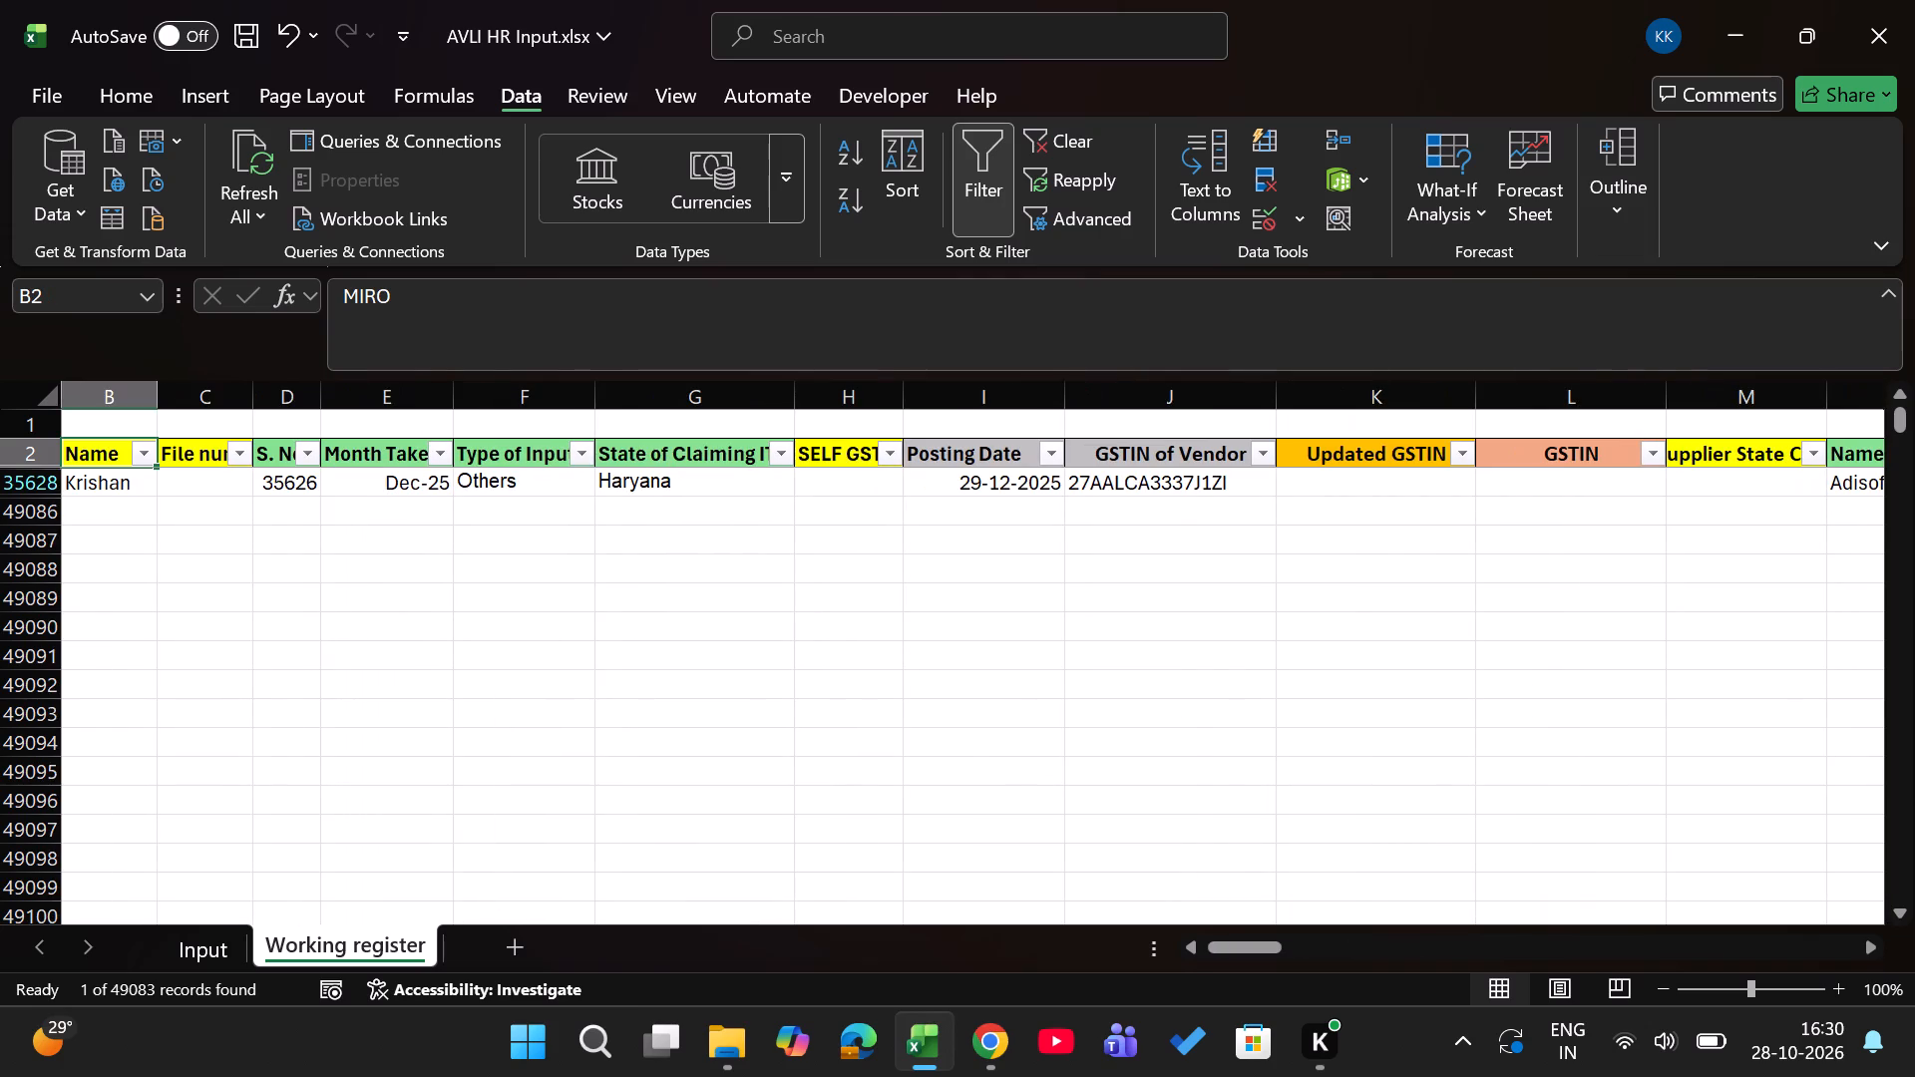
{"action": "type", "text": "19"}
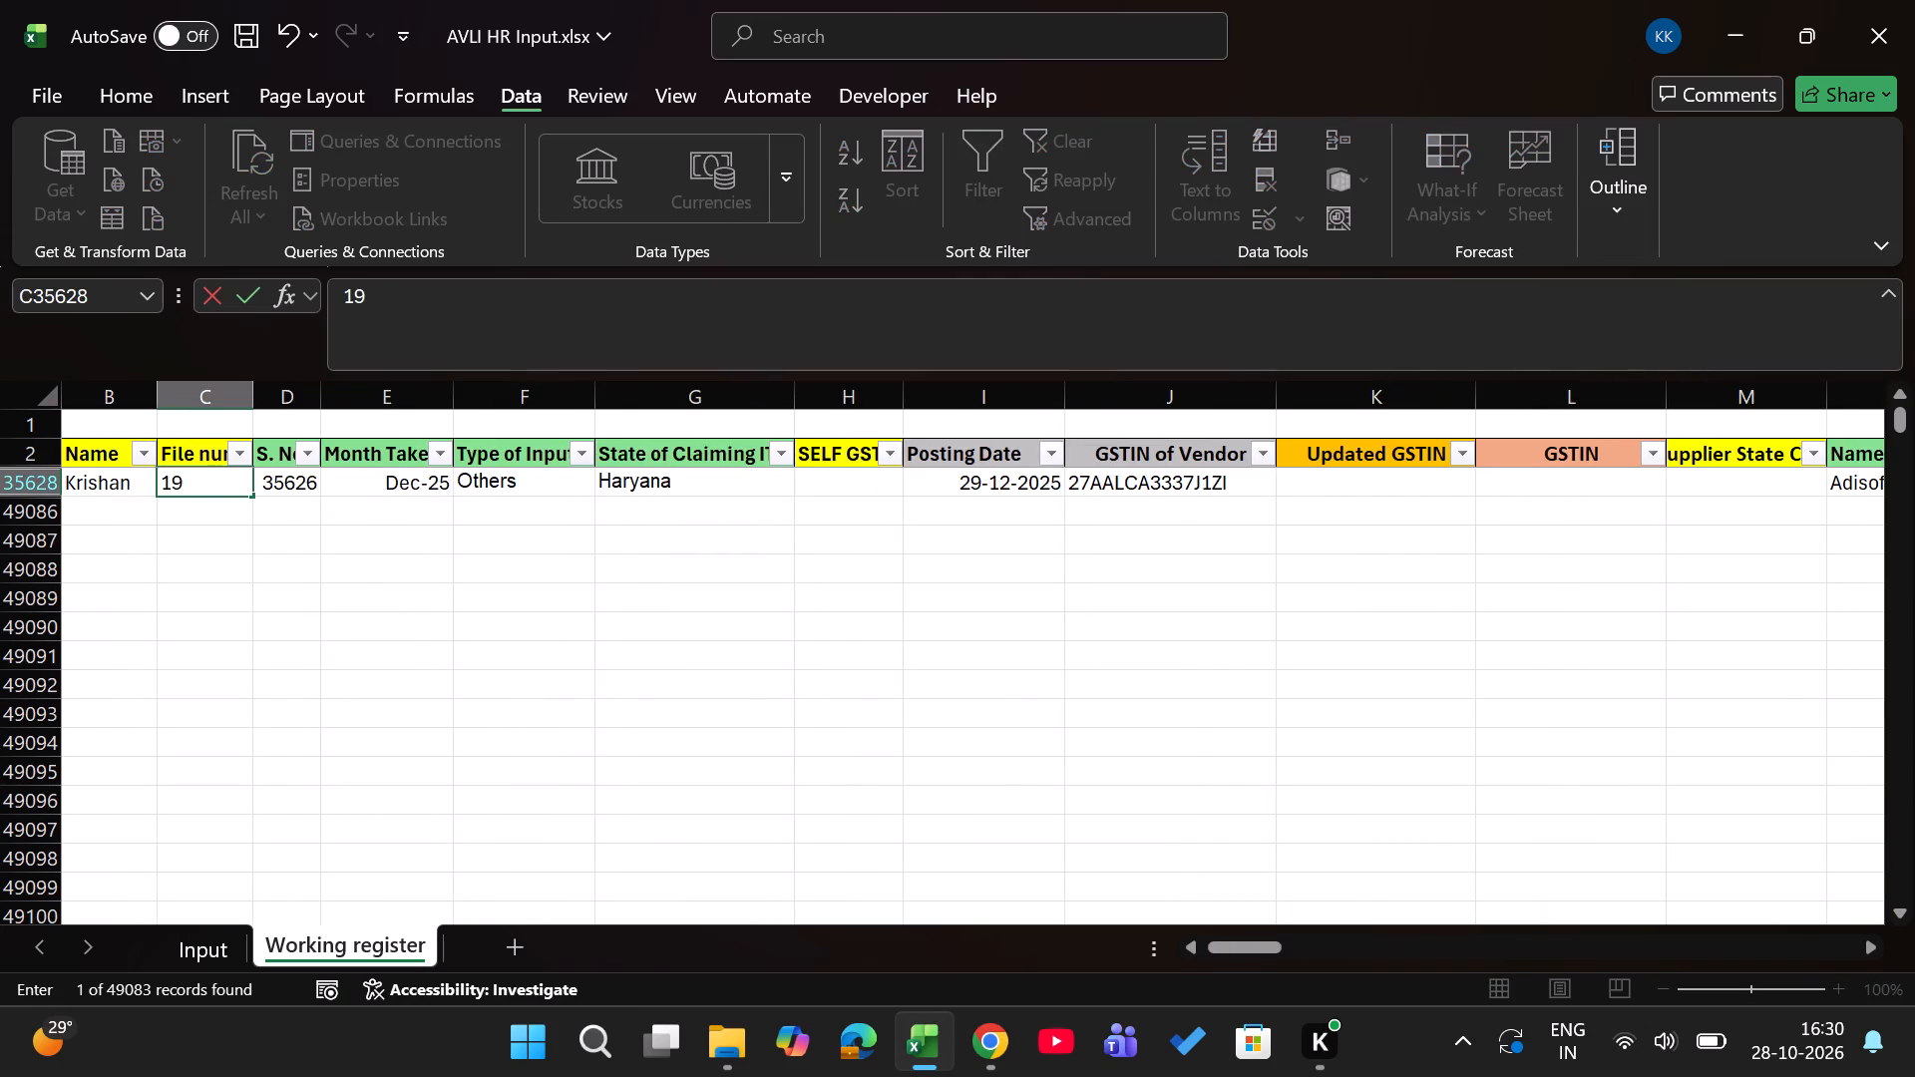
{"action": "key", "text": "Return"}
{"action": "key", "text": "Up"}
{"action": "type", "text": "189"}
Fill the record's SELF GST column with the existing column entry starting 06AAACA03.
{"action": "key", "text": "Right"}
{"action": "key", "text": "Right"}
{"action": "key", "text": "Right"}
{"action": "key", "text": "Right"}
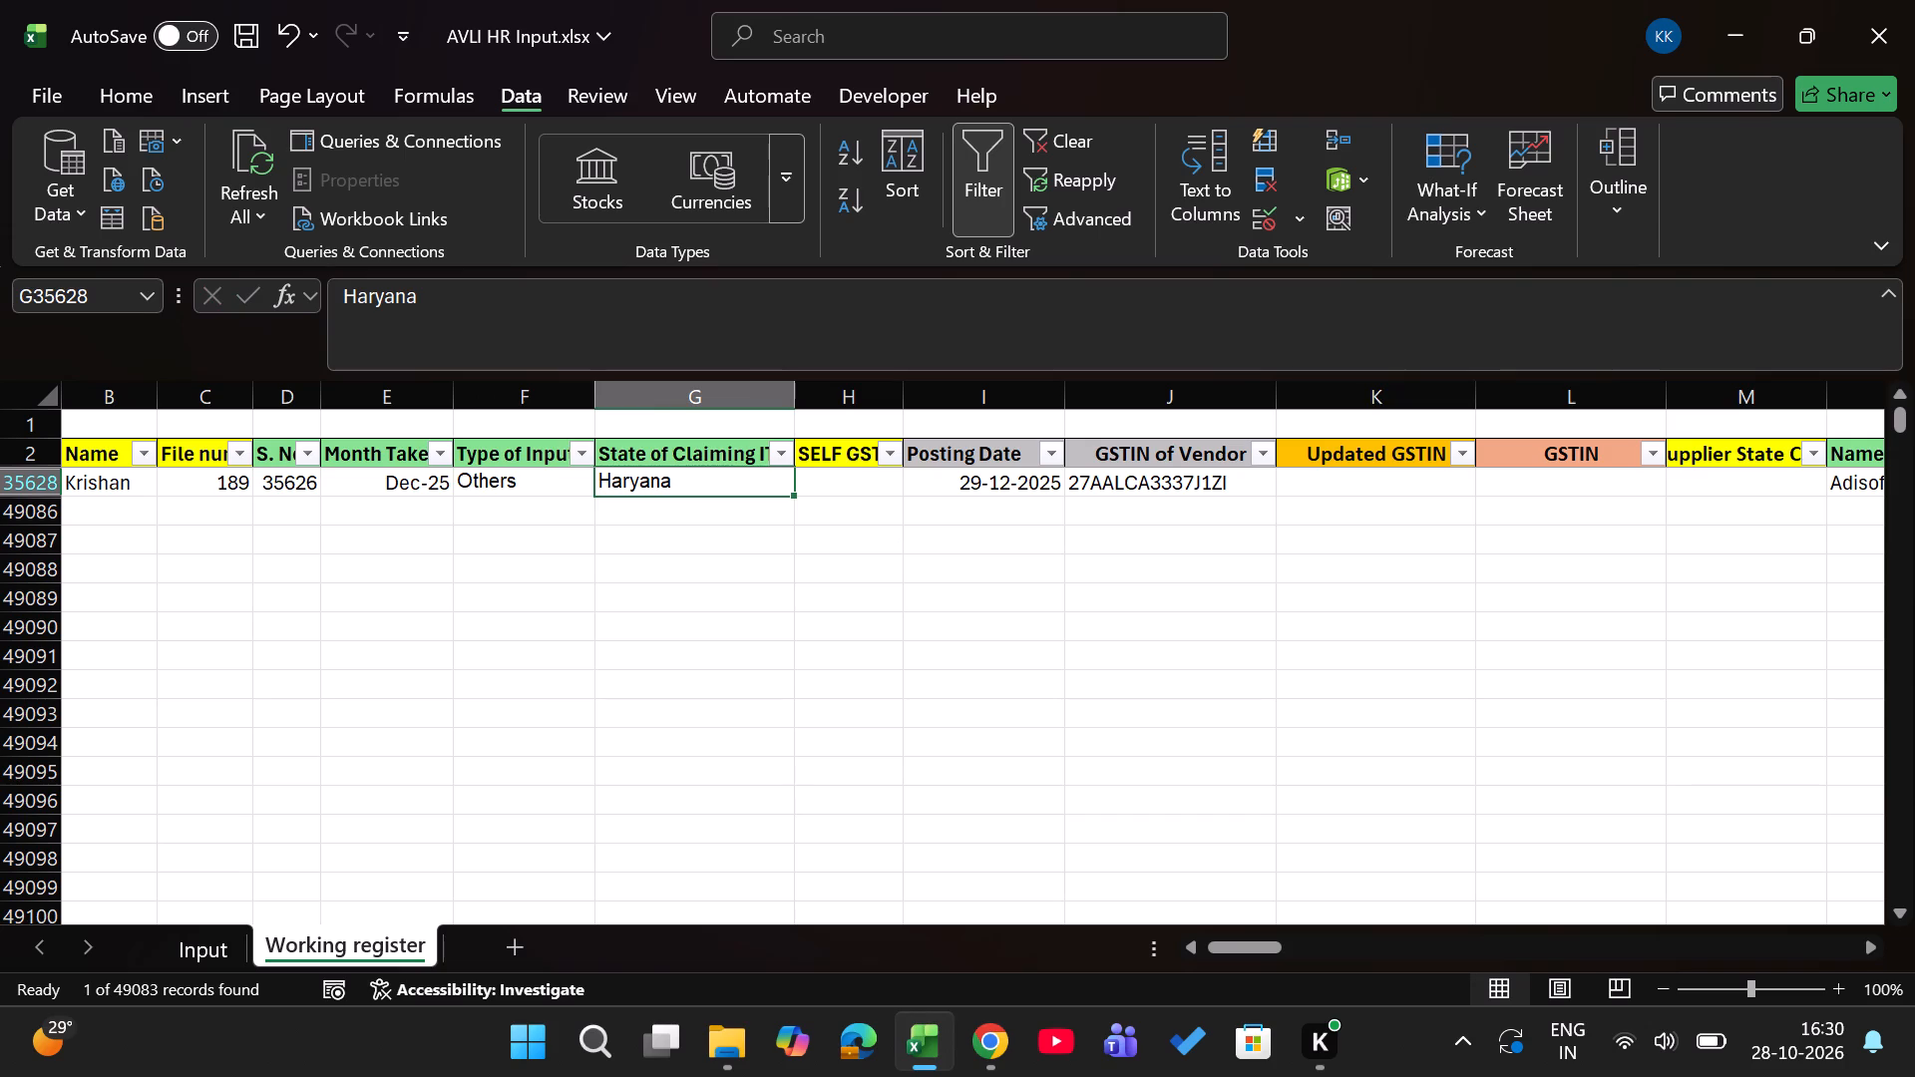
{"action": "key", "text": "Right"}
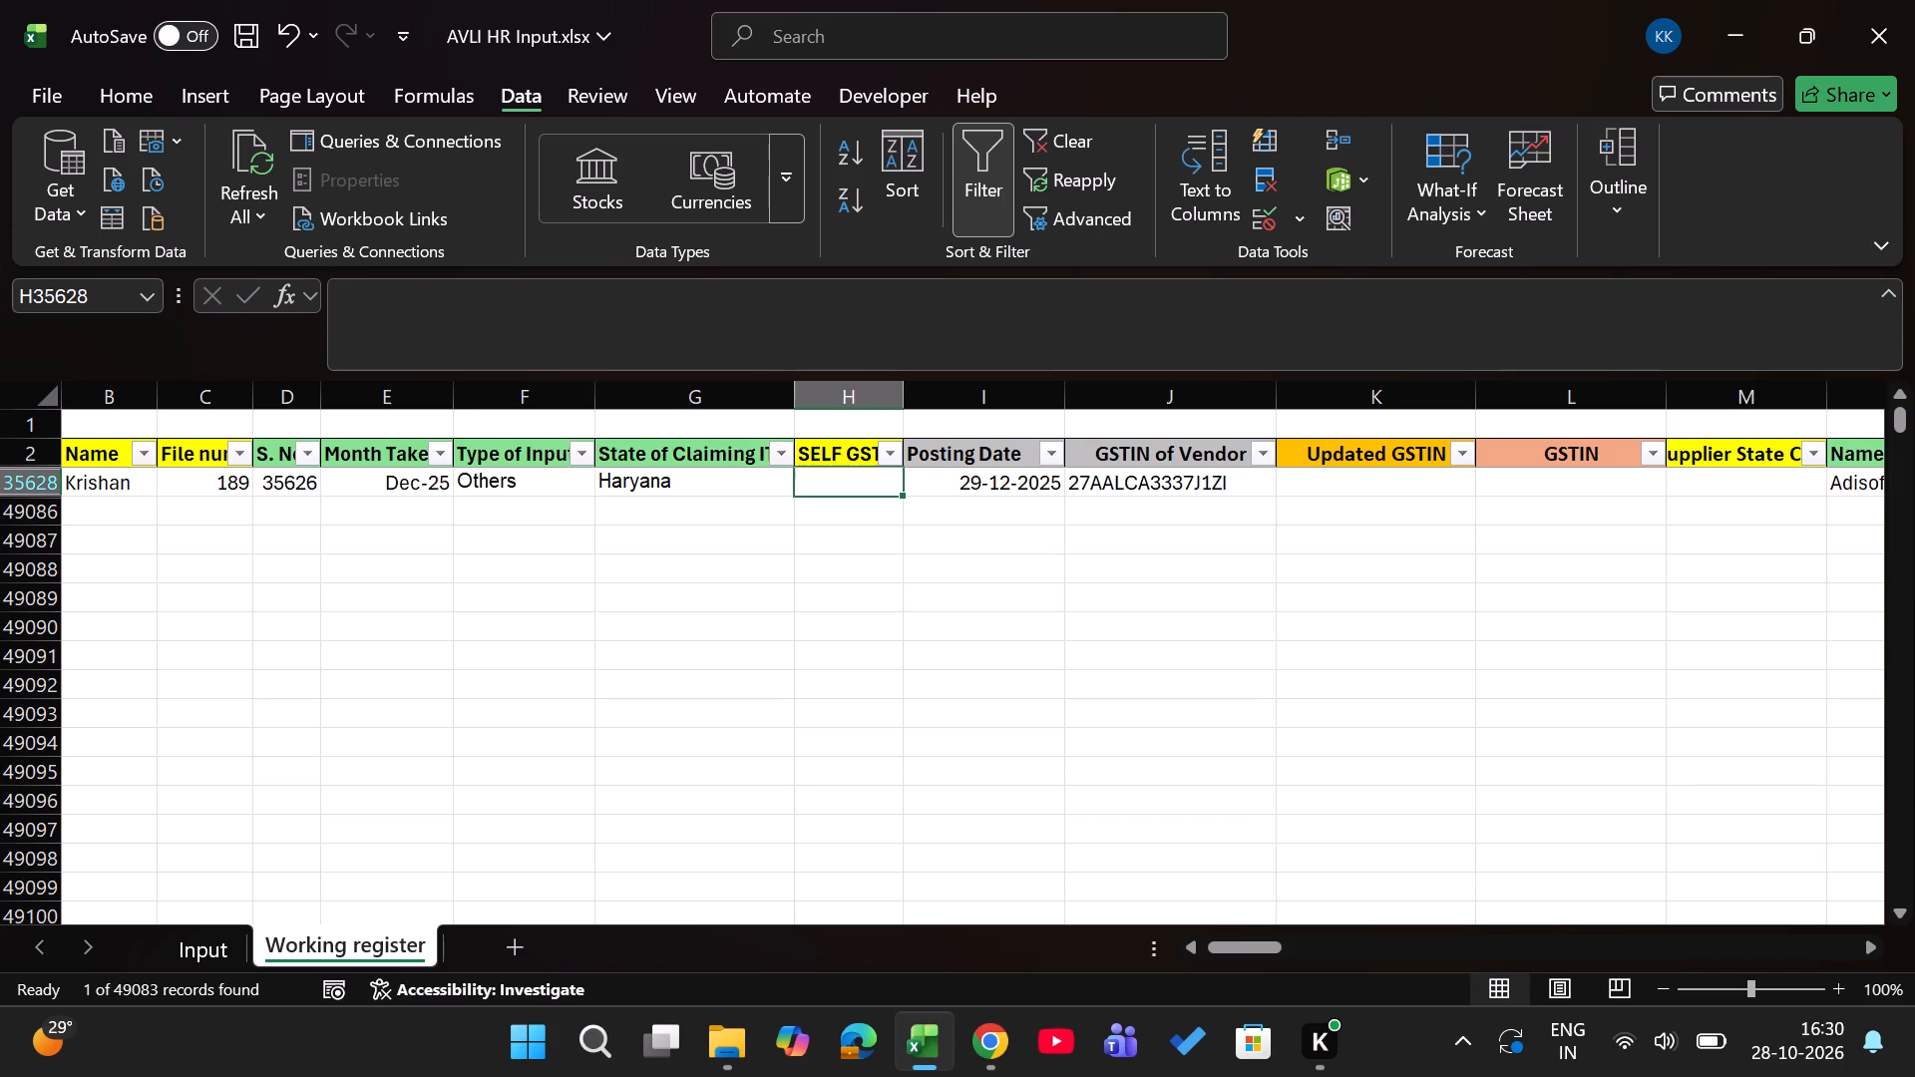
{"action": "key", "text": "alt+Down"}
{"action": "key", "text": "Down"}
{"action": "key", "text": "Return"}
Copy the record's GSTIN of Vendor into Updated GSTIN and mark the GSTIN check column OK.
{"action": "key", "text": "Right"}
{"action": "key", "text": "Right"}
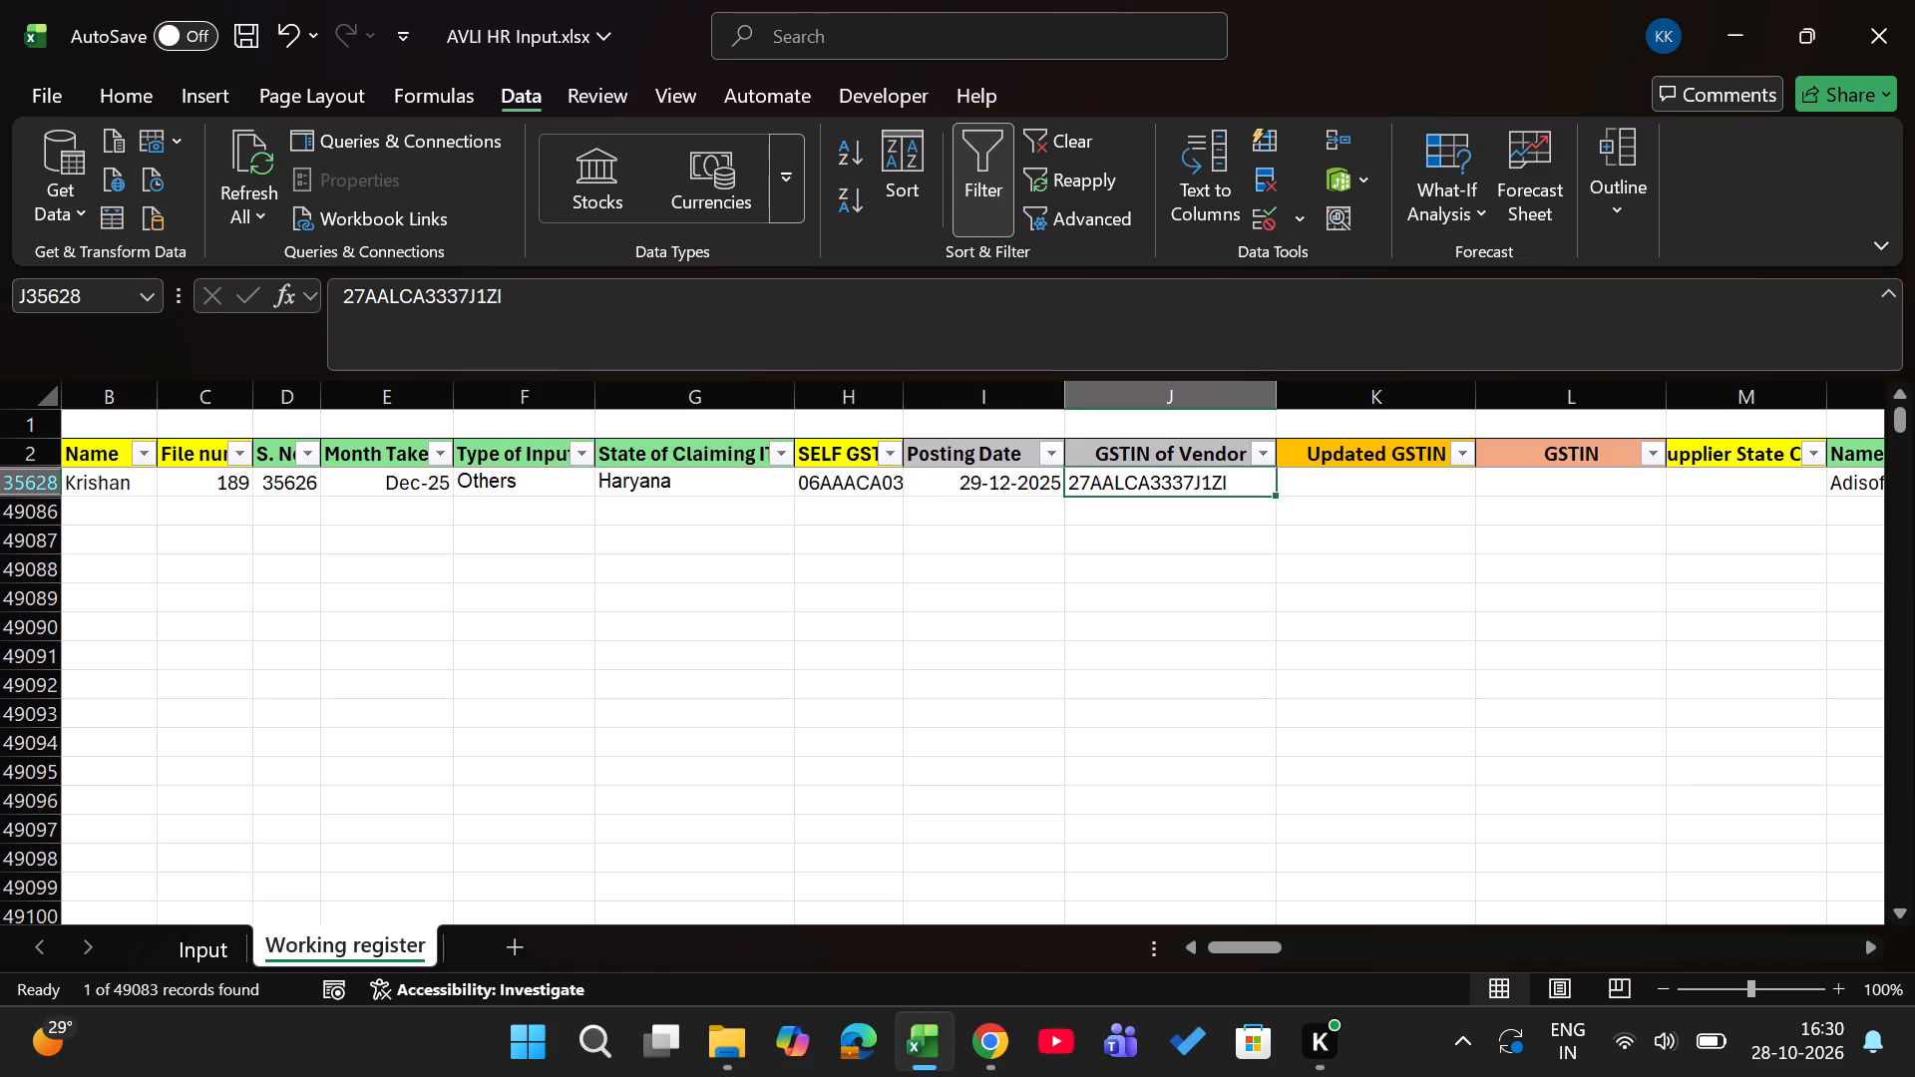
{"action": "key", "text": "ctrl+c"}
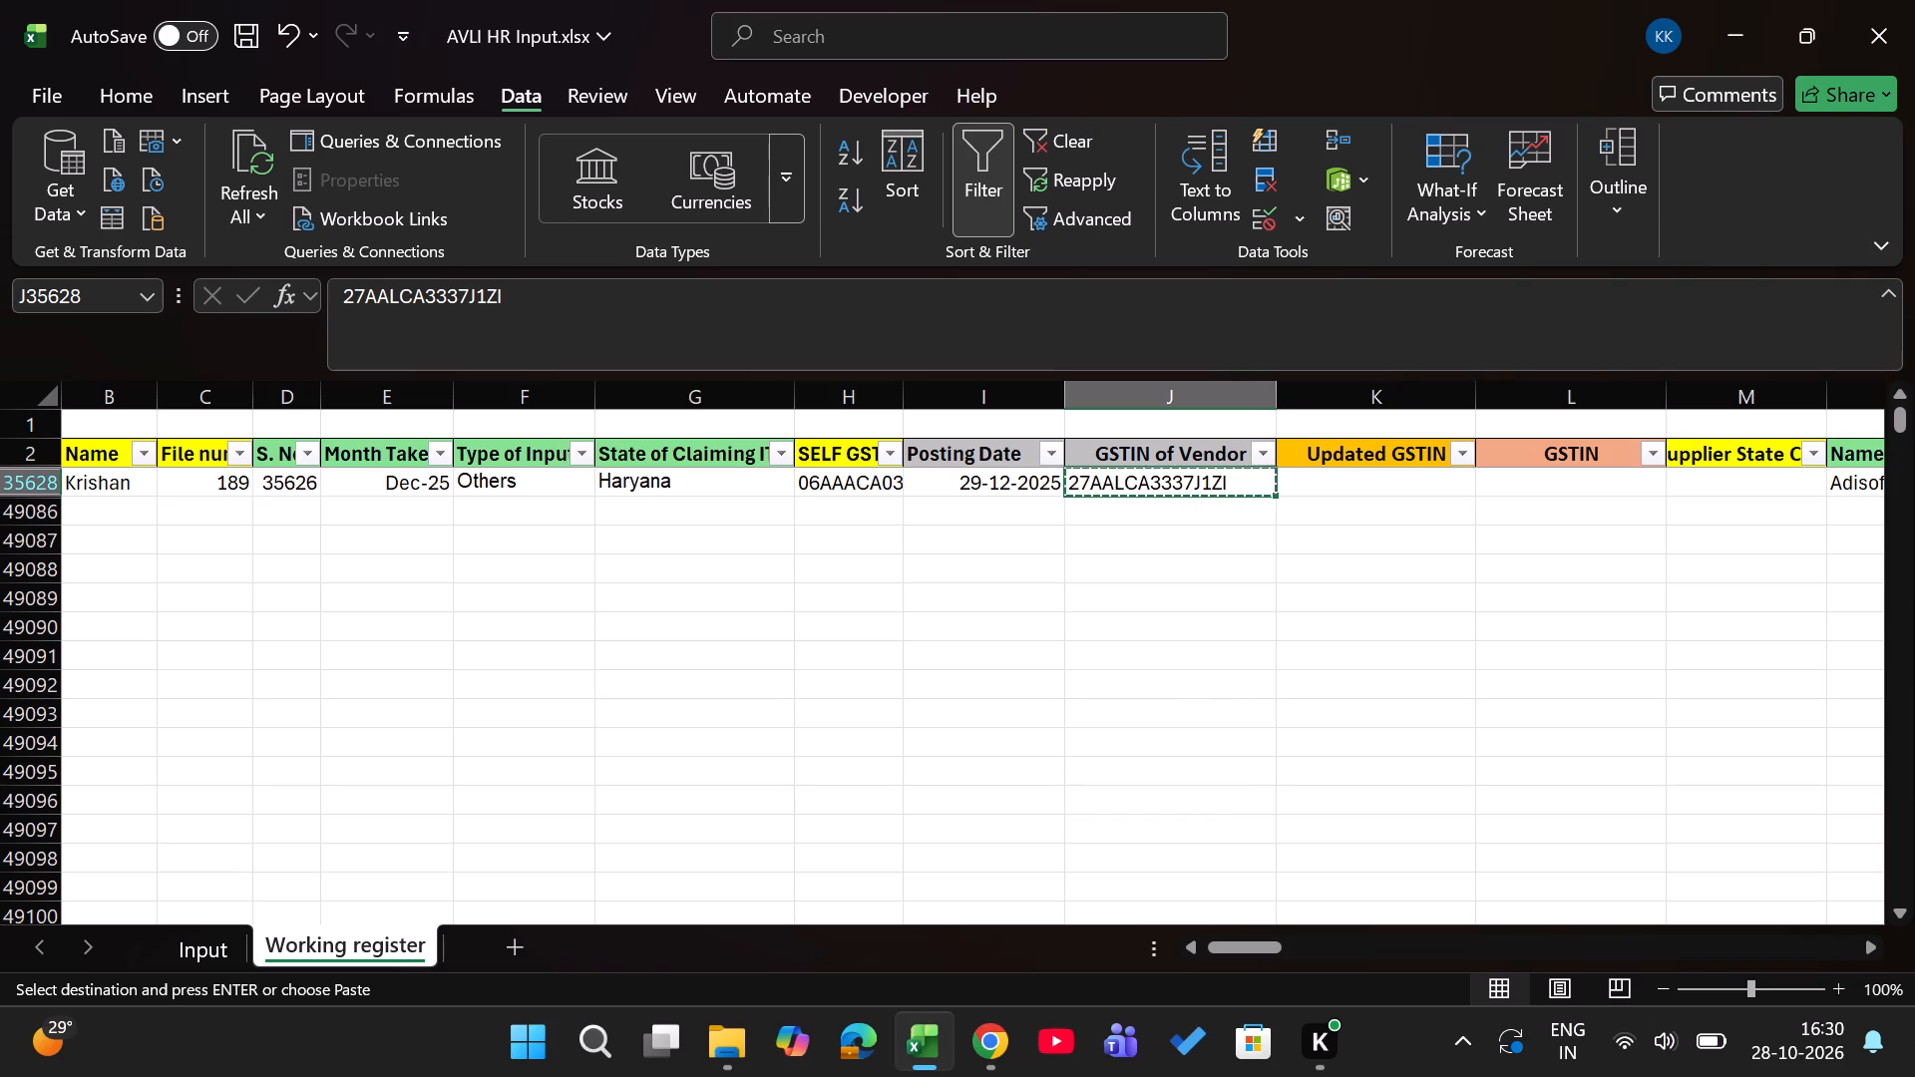
{"action": "key", "text": "Right"}
{"action": "key", "text": "Return"}
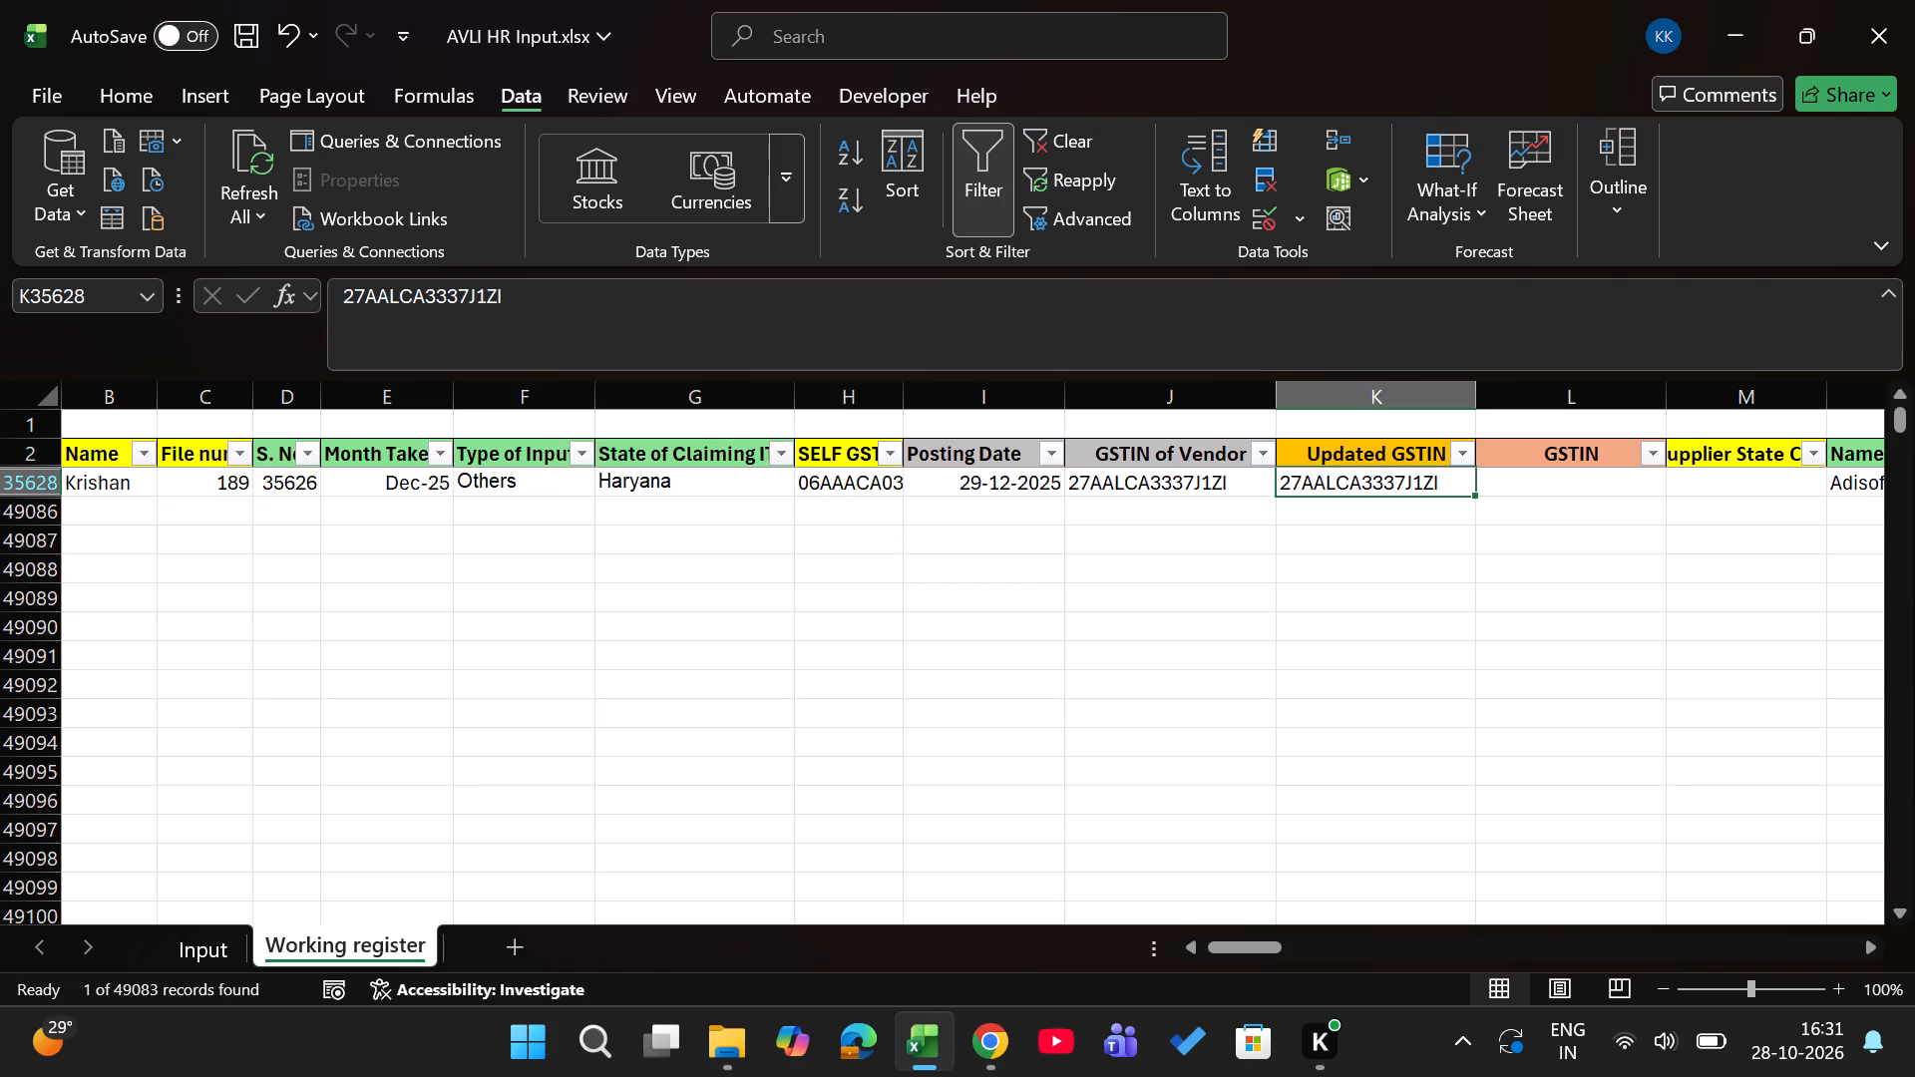
{"action": "key", "text": "Right"}
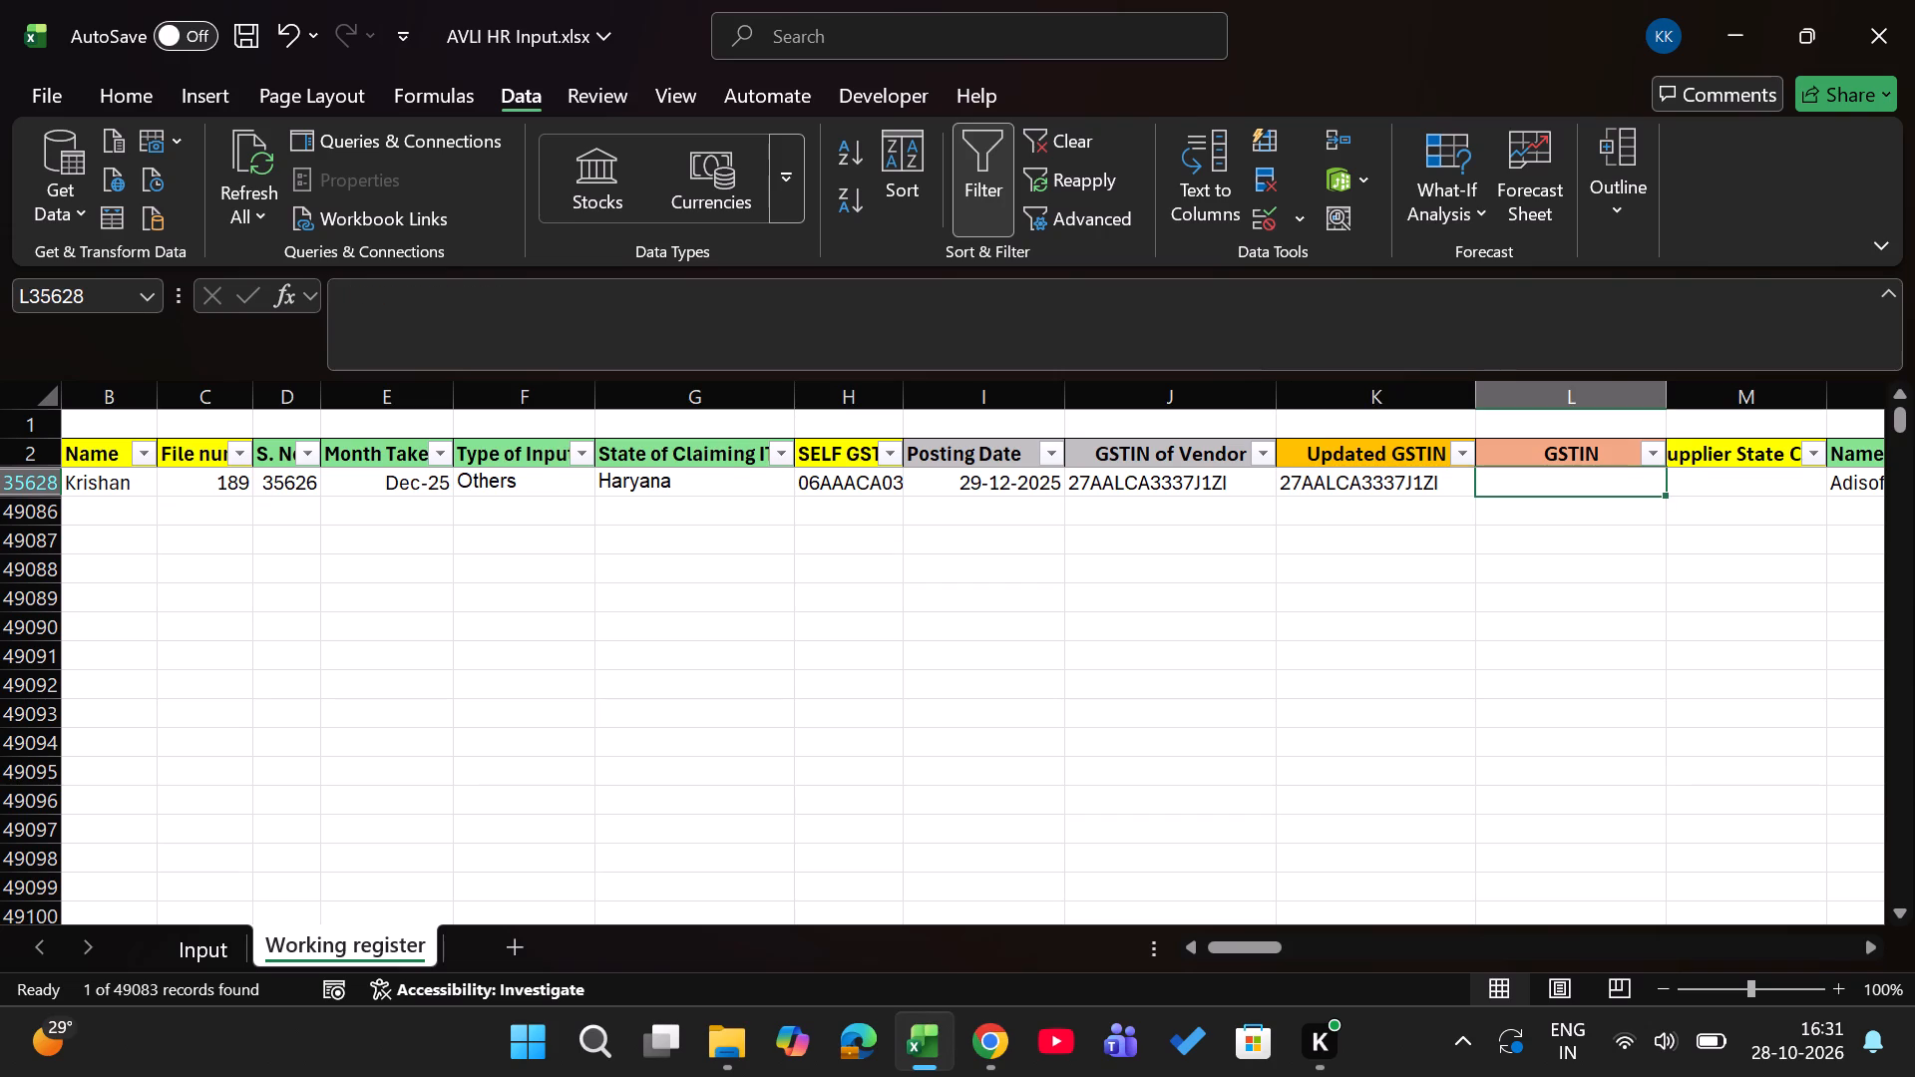
{"action": "type", "text": "OK"}
{"action": "key", "text": "Right"}
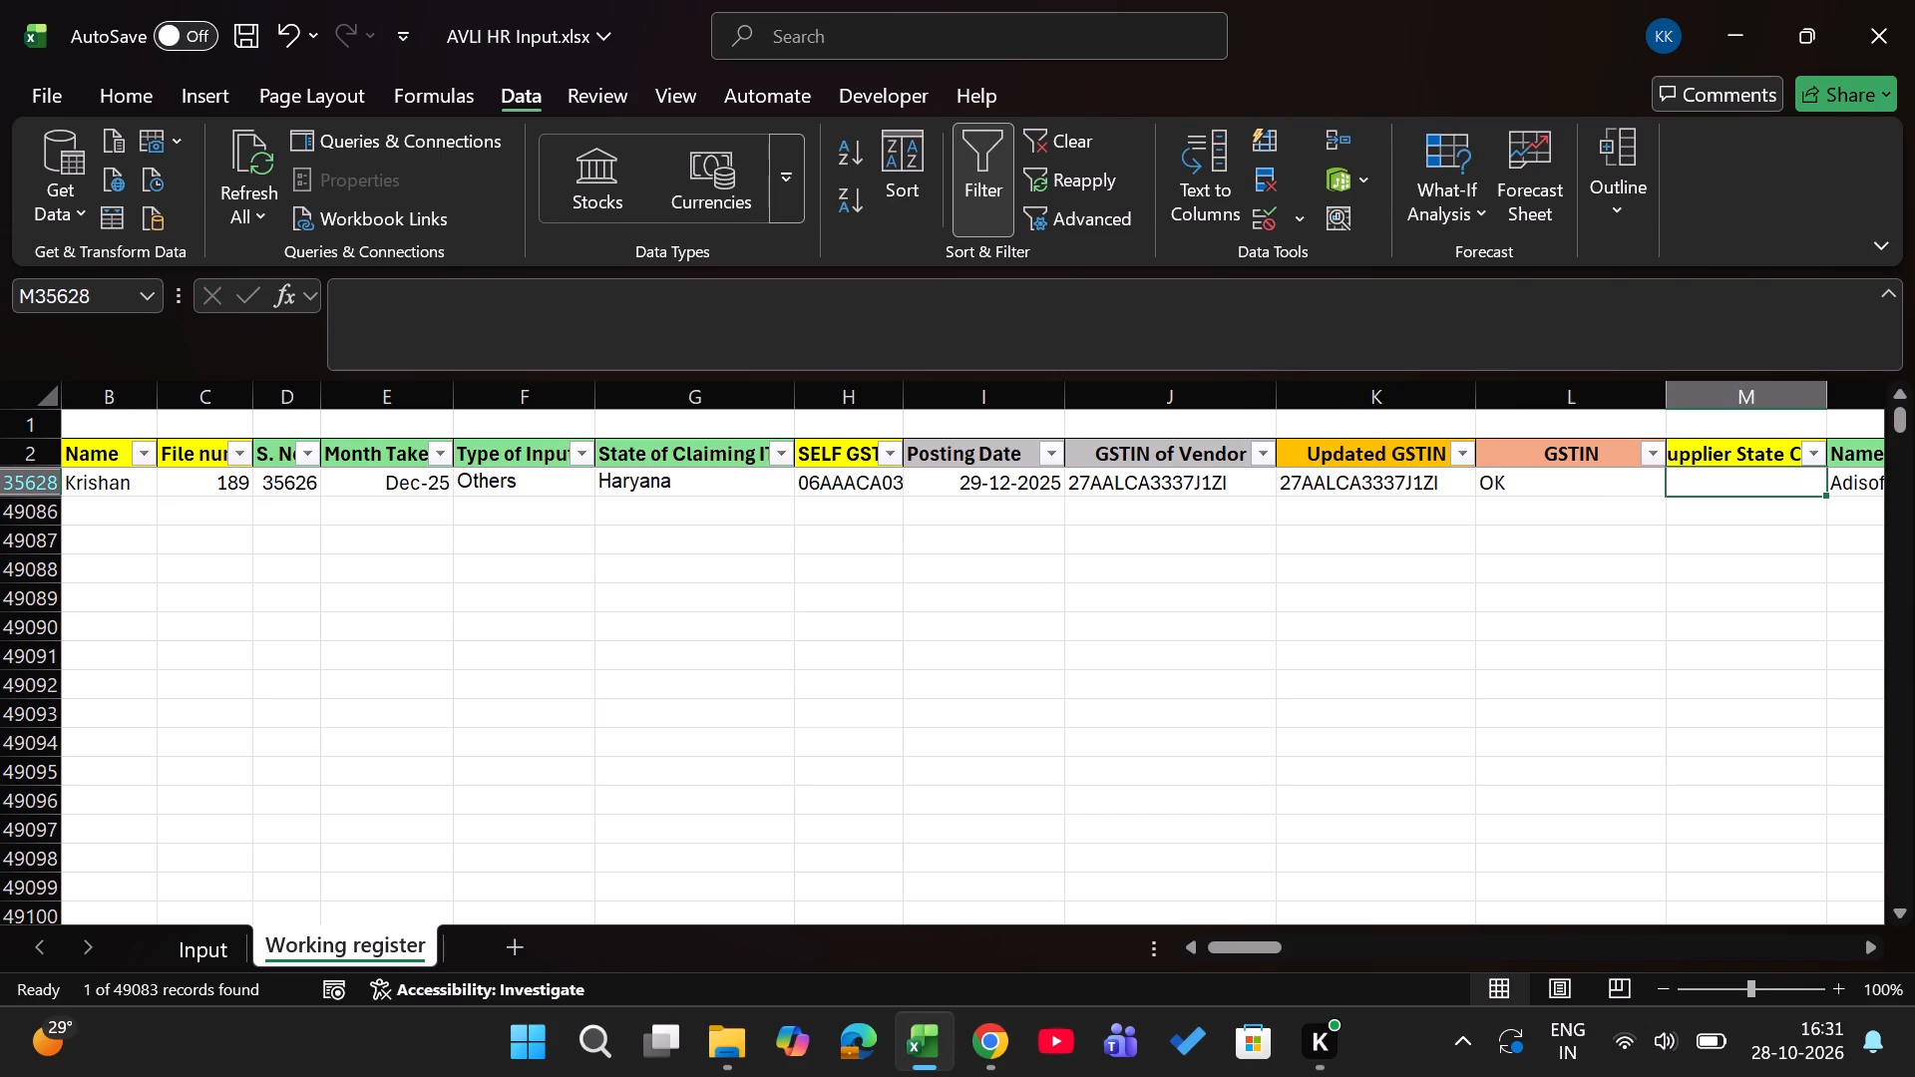
Enter 27 as the record's Supplier State Code.
{"action": "type", "text": "27"}
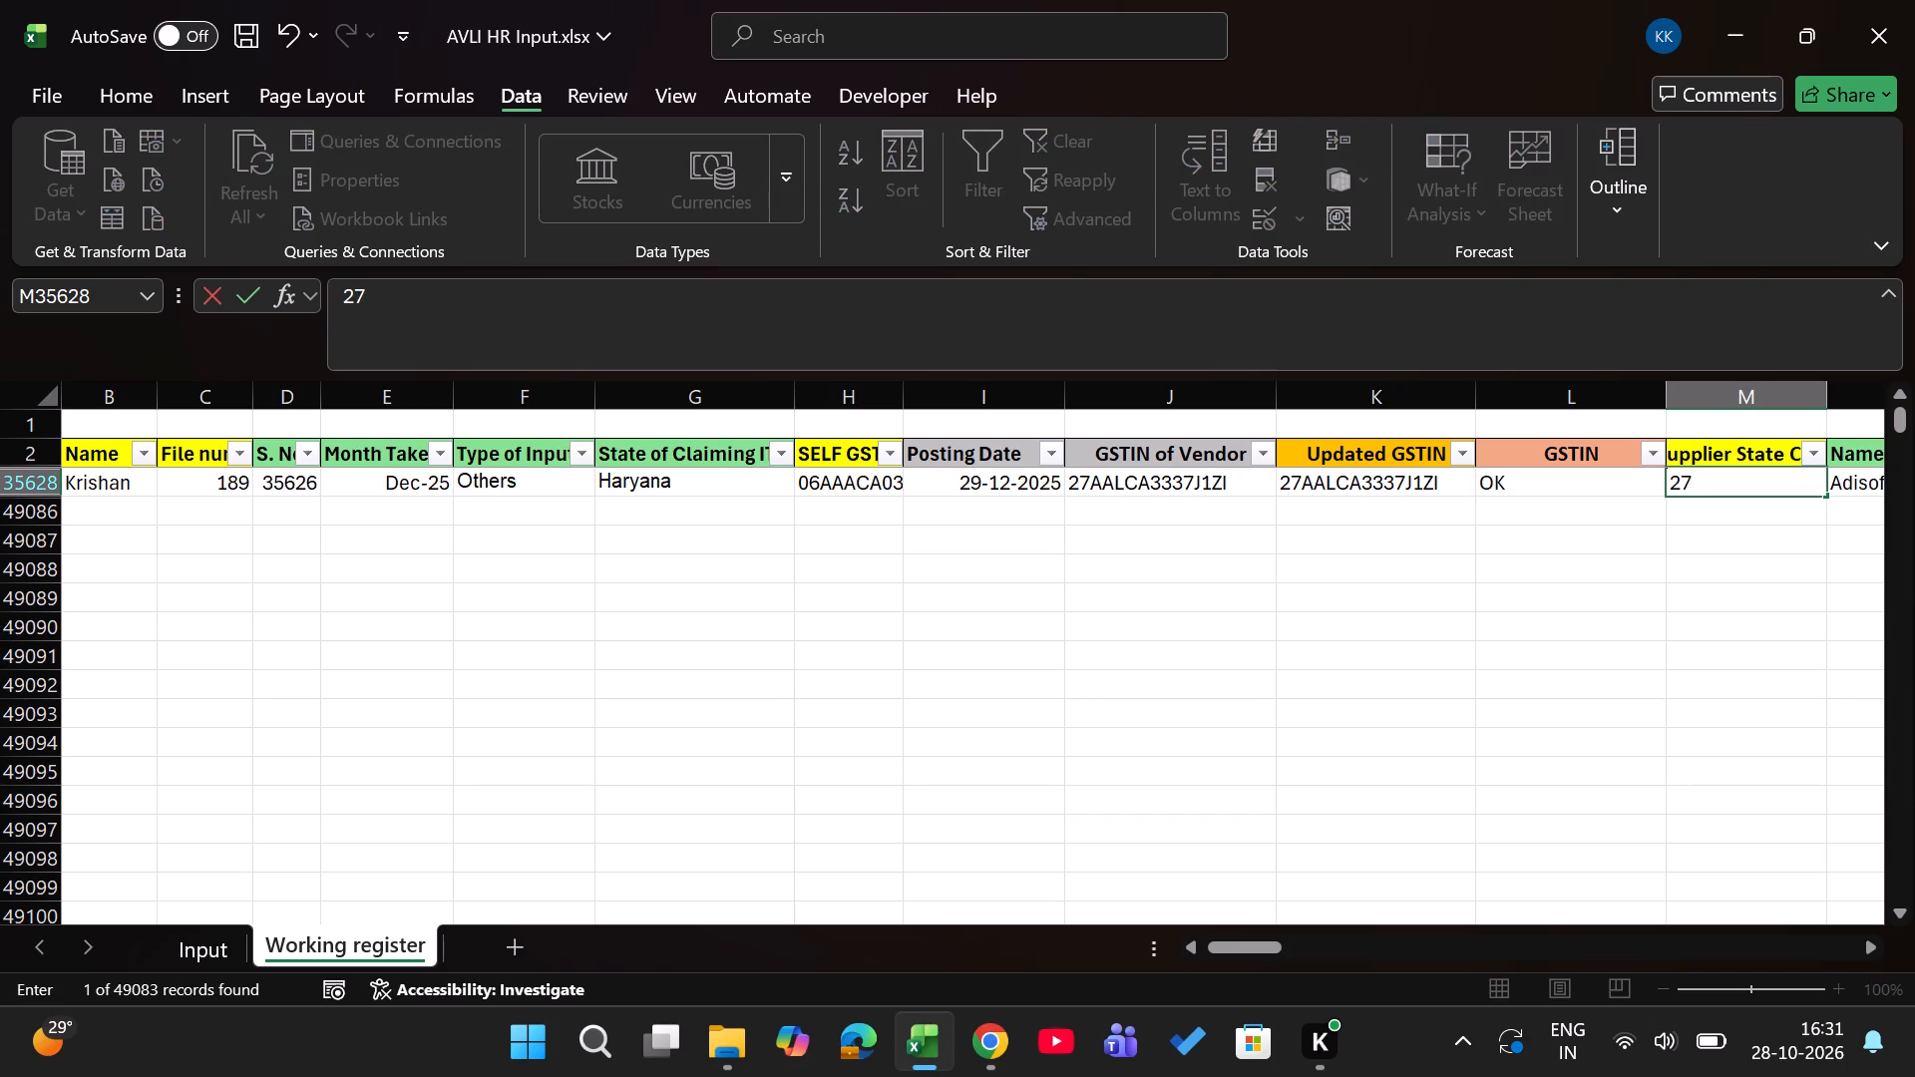
{"action": "key", "text": "Right"}
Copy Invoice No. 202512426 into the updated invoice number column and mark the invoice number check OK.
{"action": "key", "text": "Right"}
{"action": "key", "text": "Right"}
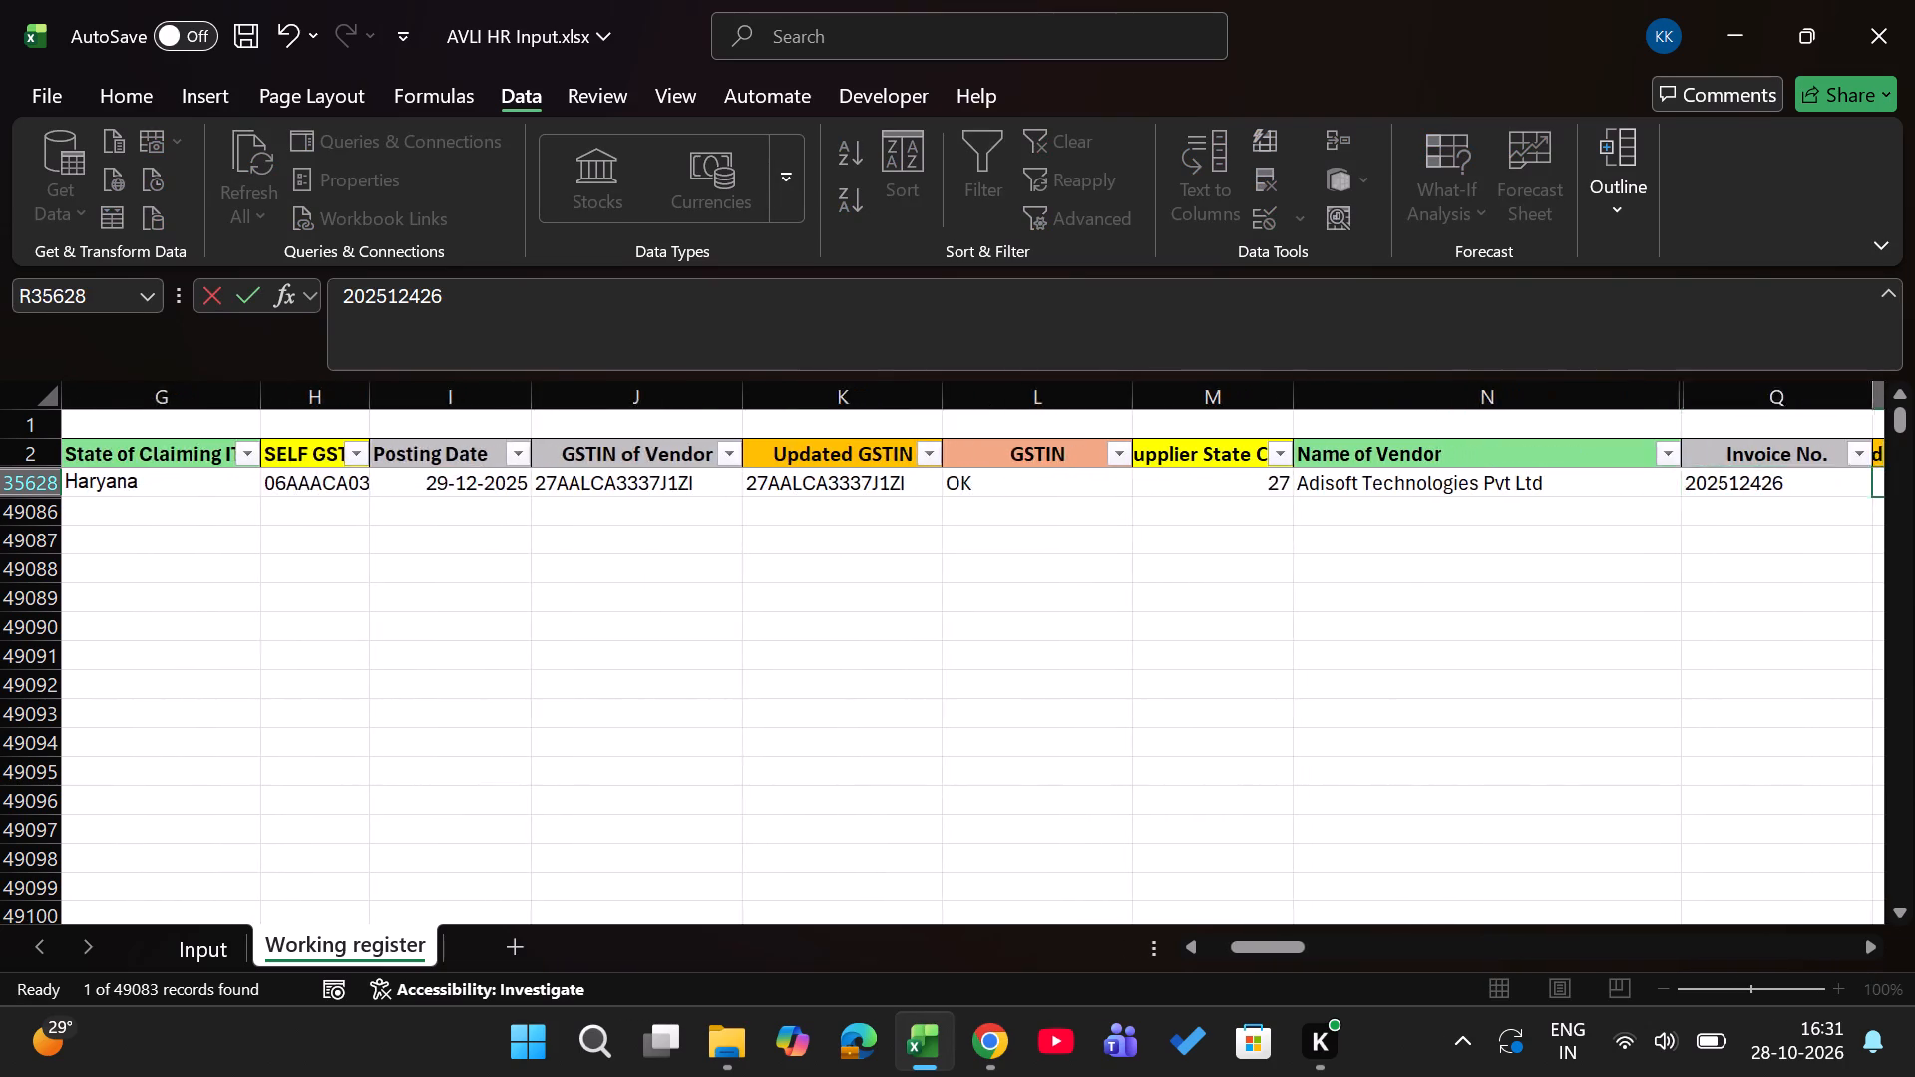
{"action": "key", "text": "Left"}
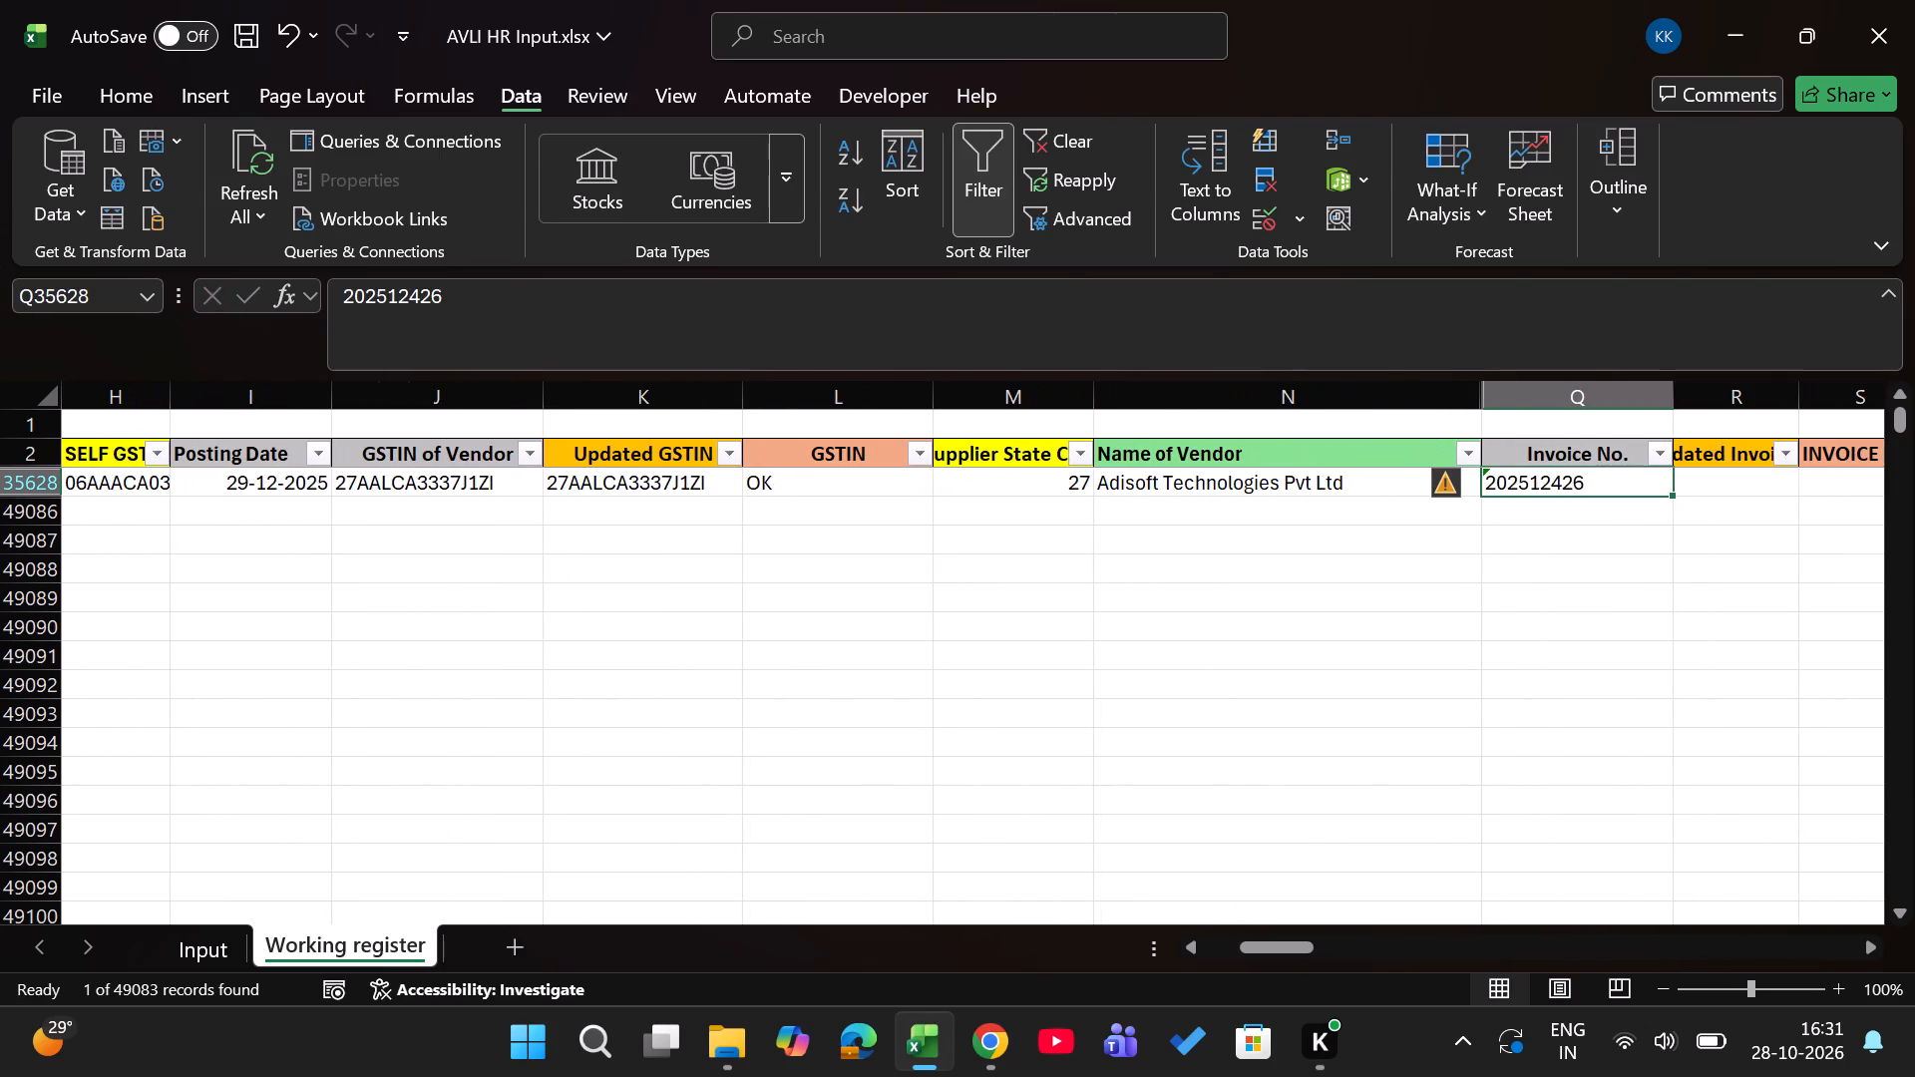
{"action": "key", "text": "ctrl+c"}
{"action": "key", "text": "Right"}
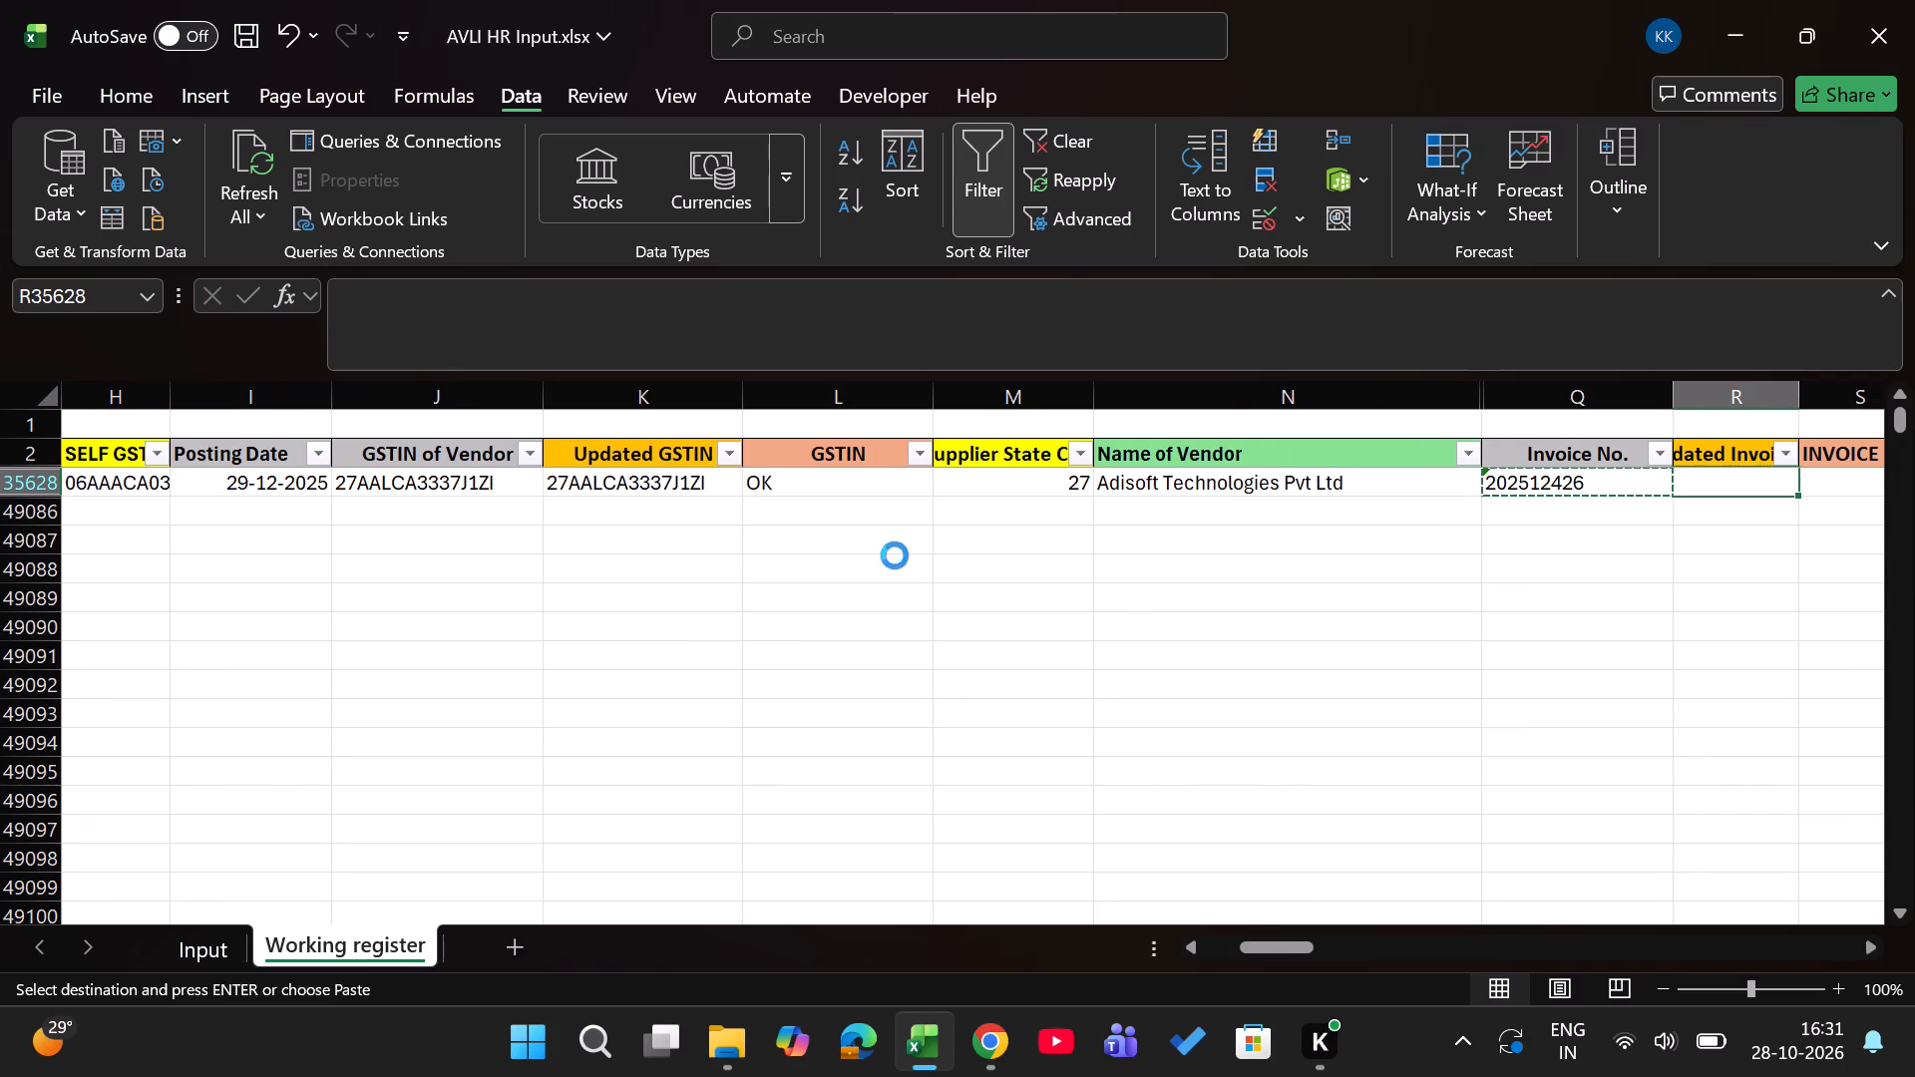
{"action": "key", "text": "Return"}
{"action": "key", "text": "Right"}
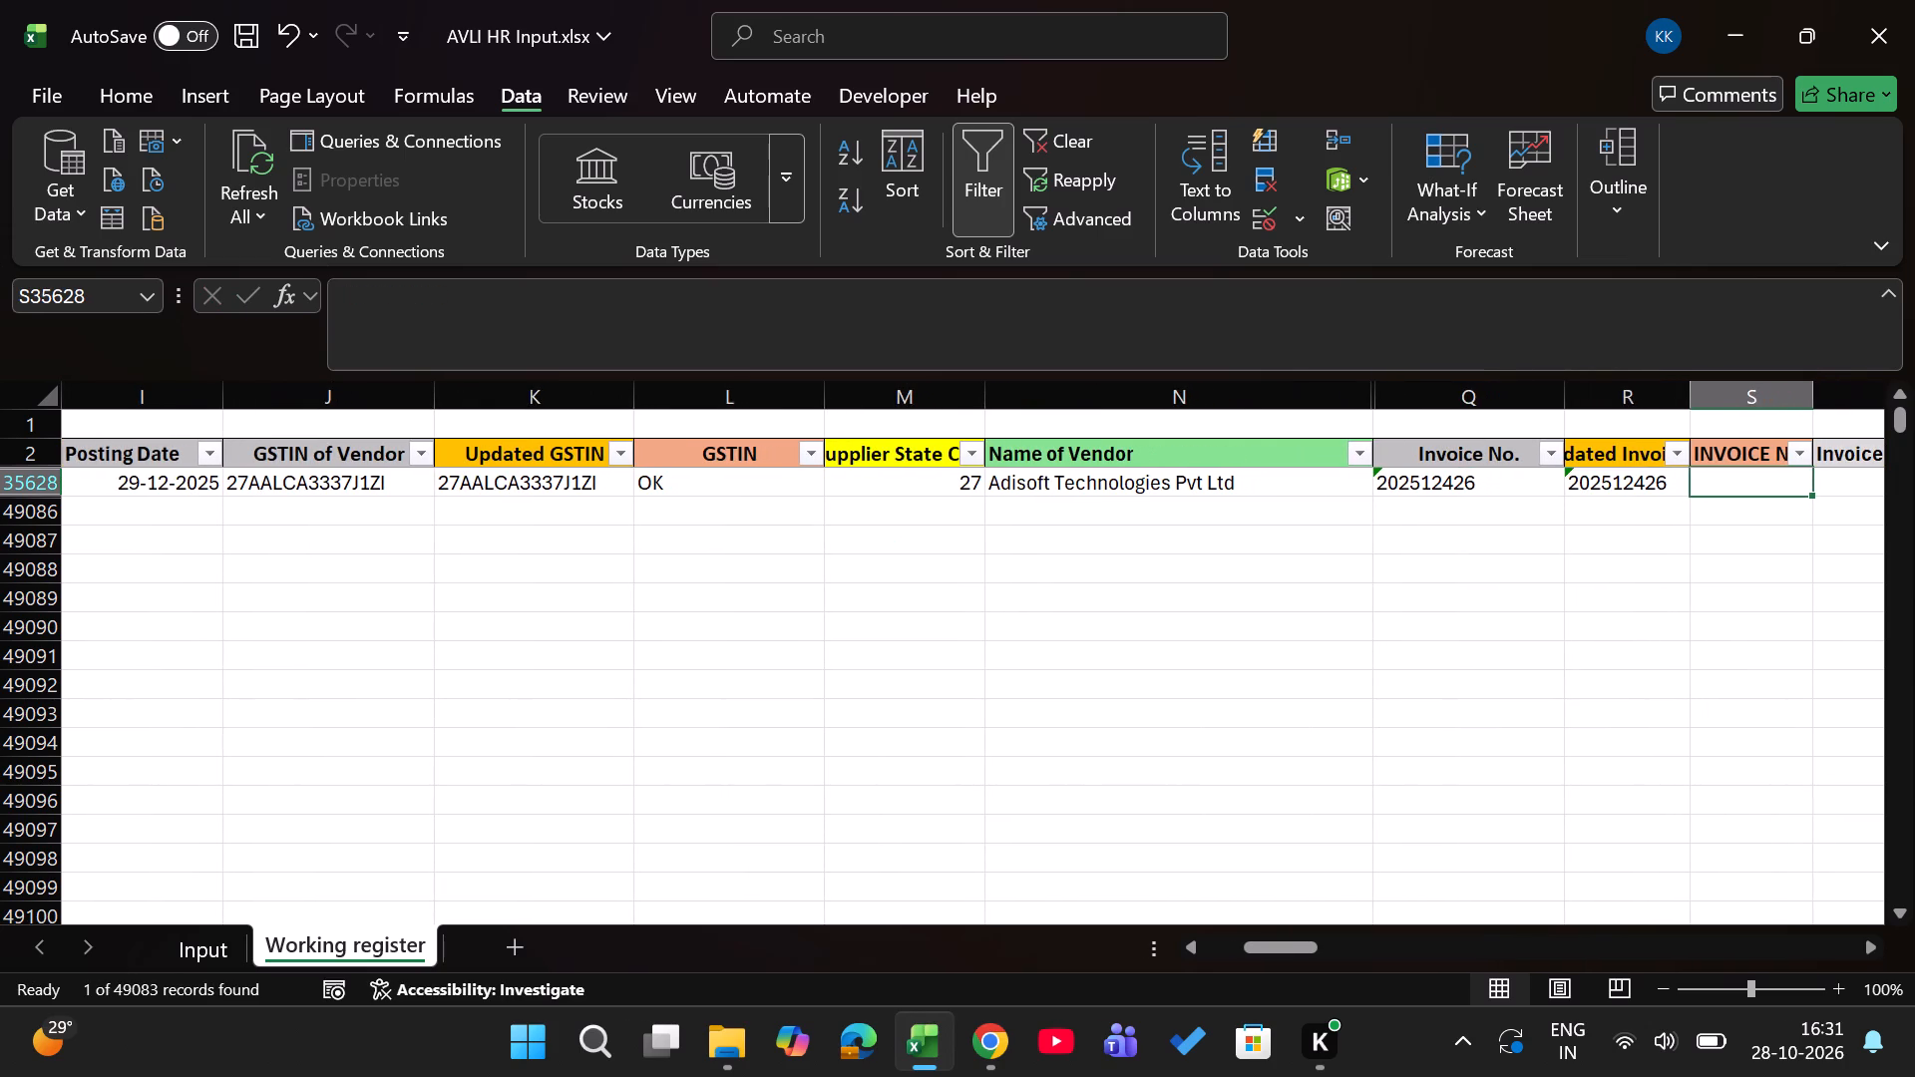
{"action": "type", "text": "OK"}
{"action": "key", "text": "Right"}
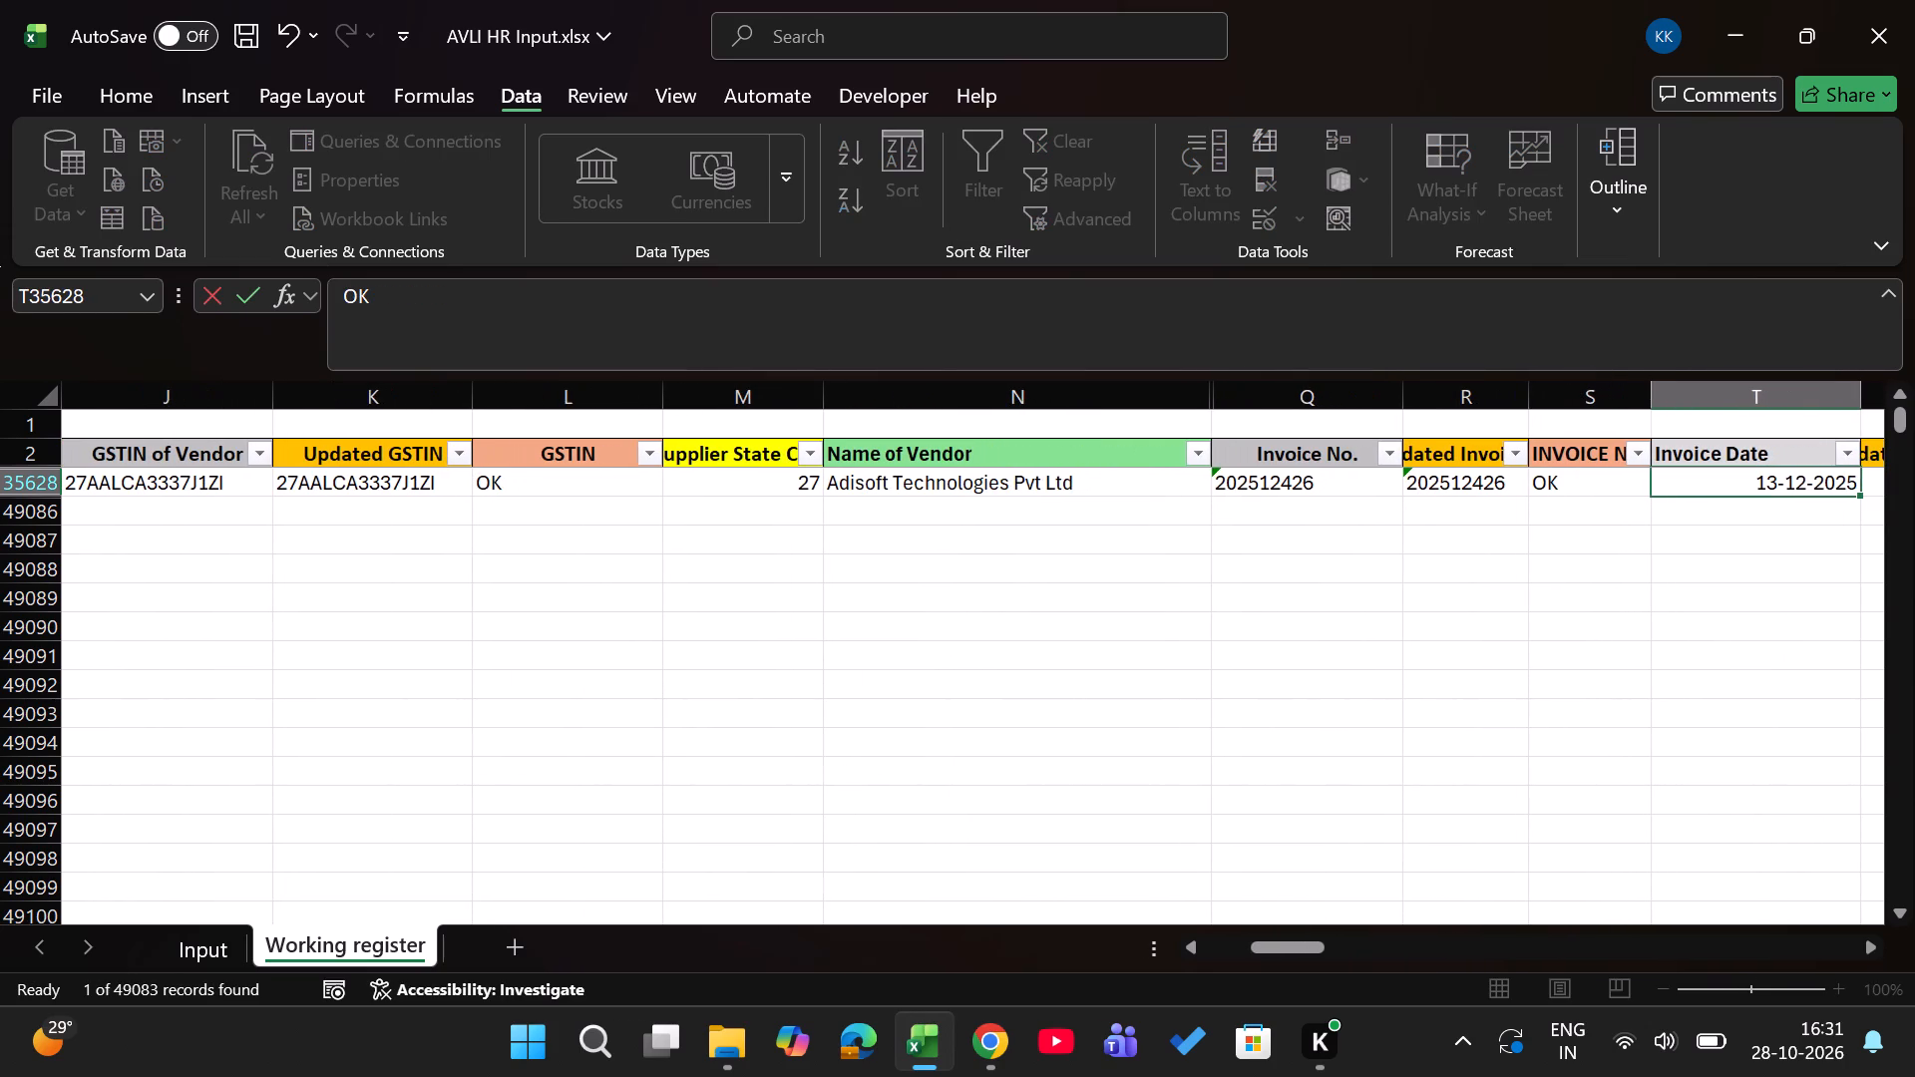
Copy the Invoice Date 13-12-2025 into the updated invoice date column and mark the INVOICE DATE check OK.
{"action": "key", "text": "ctrl+c"}
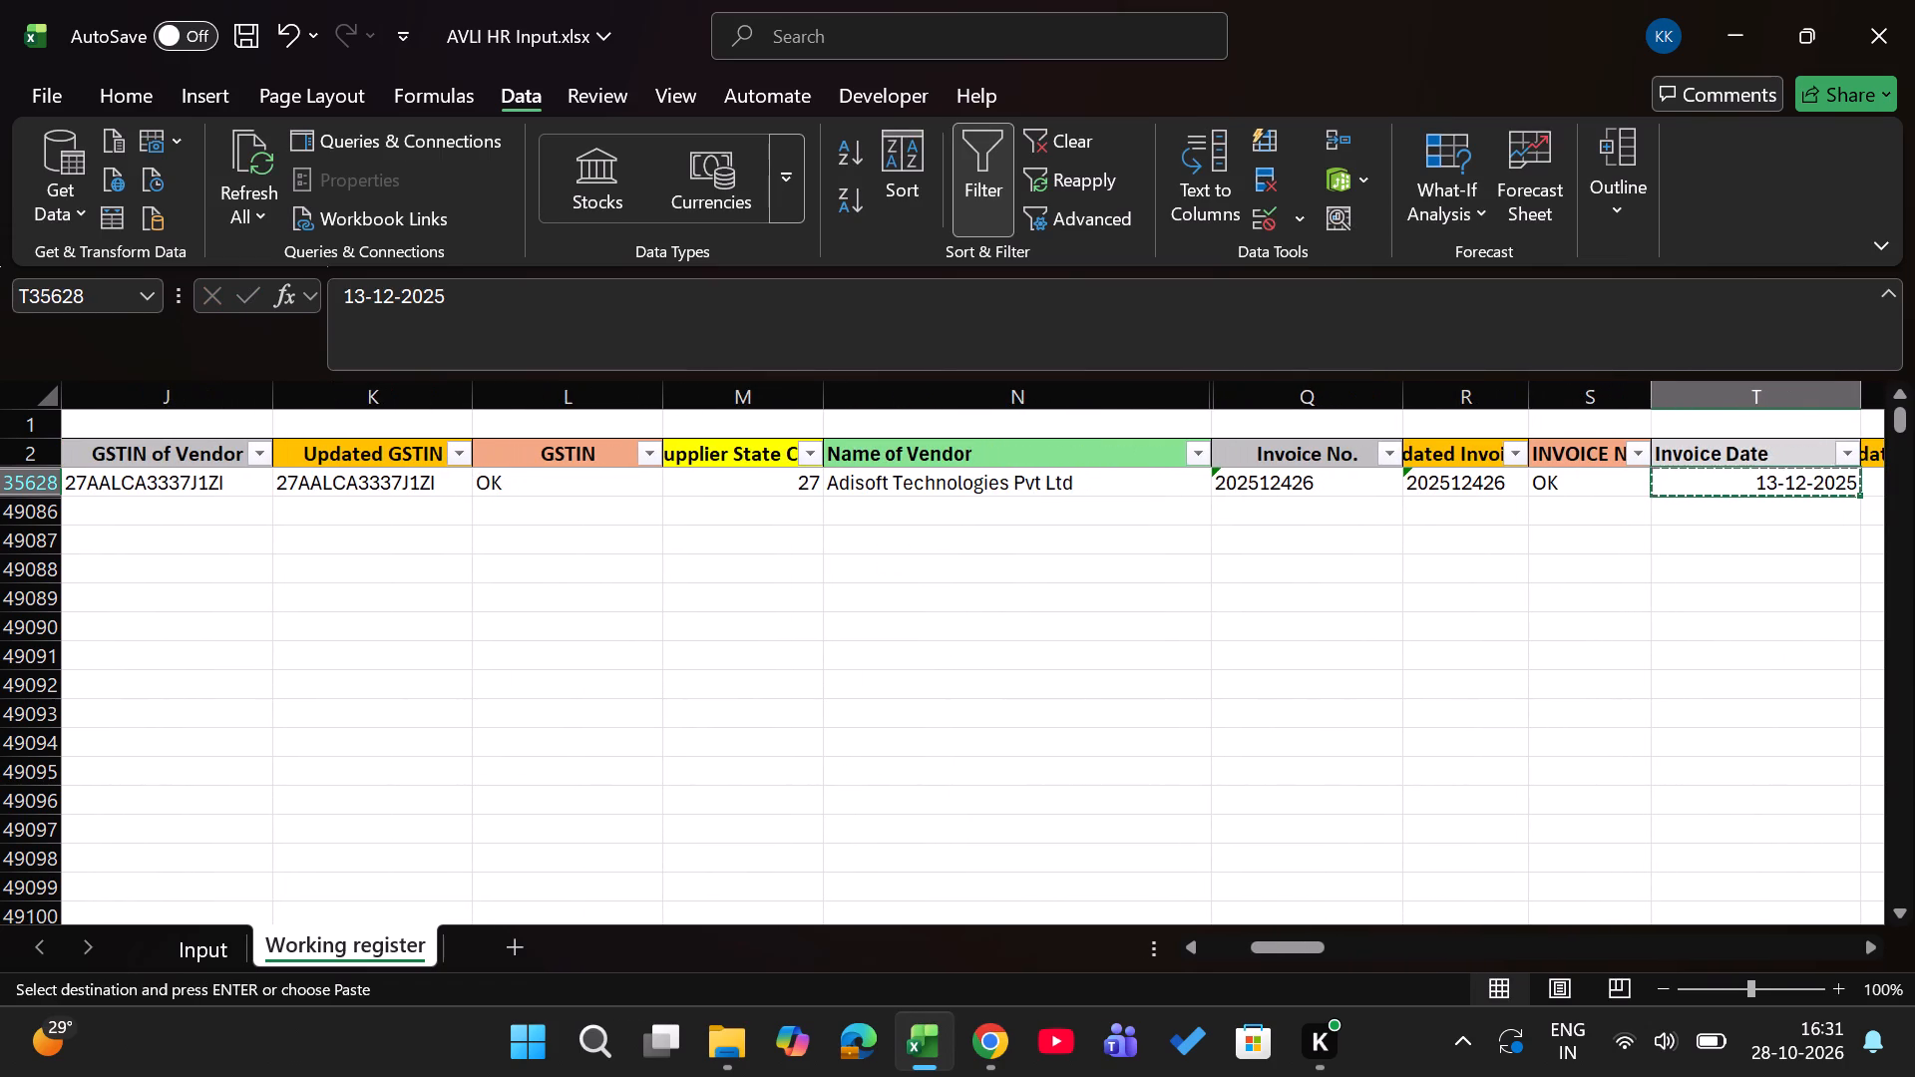
{"action": "key", "text": "Right"}
{"action": "key", "text": "Return"}
{"action": "key", "text": "Right"}
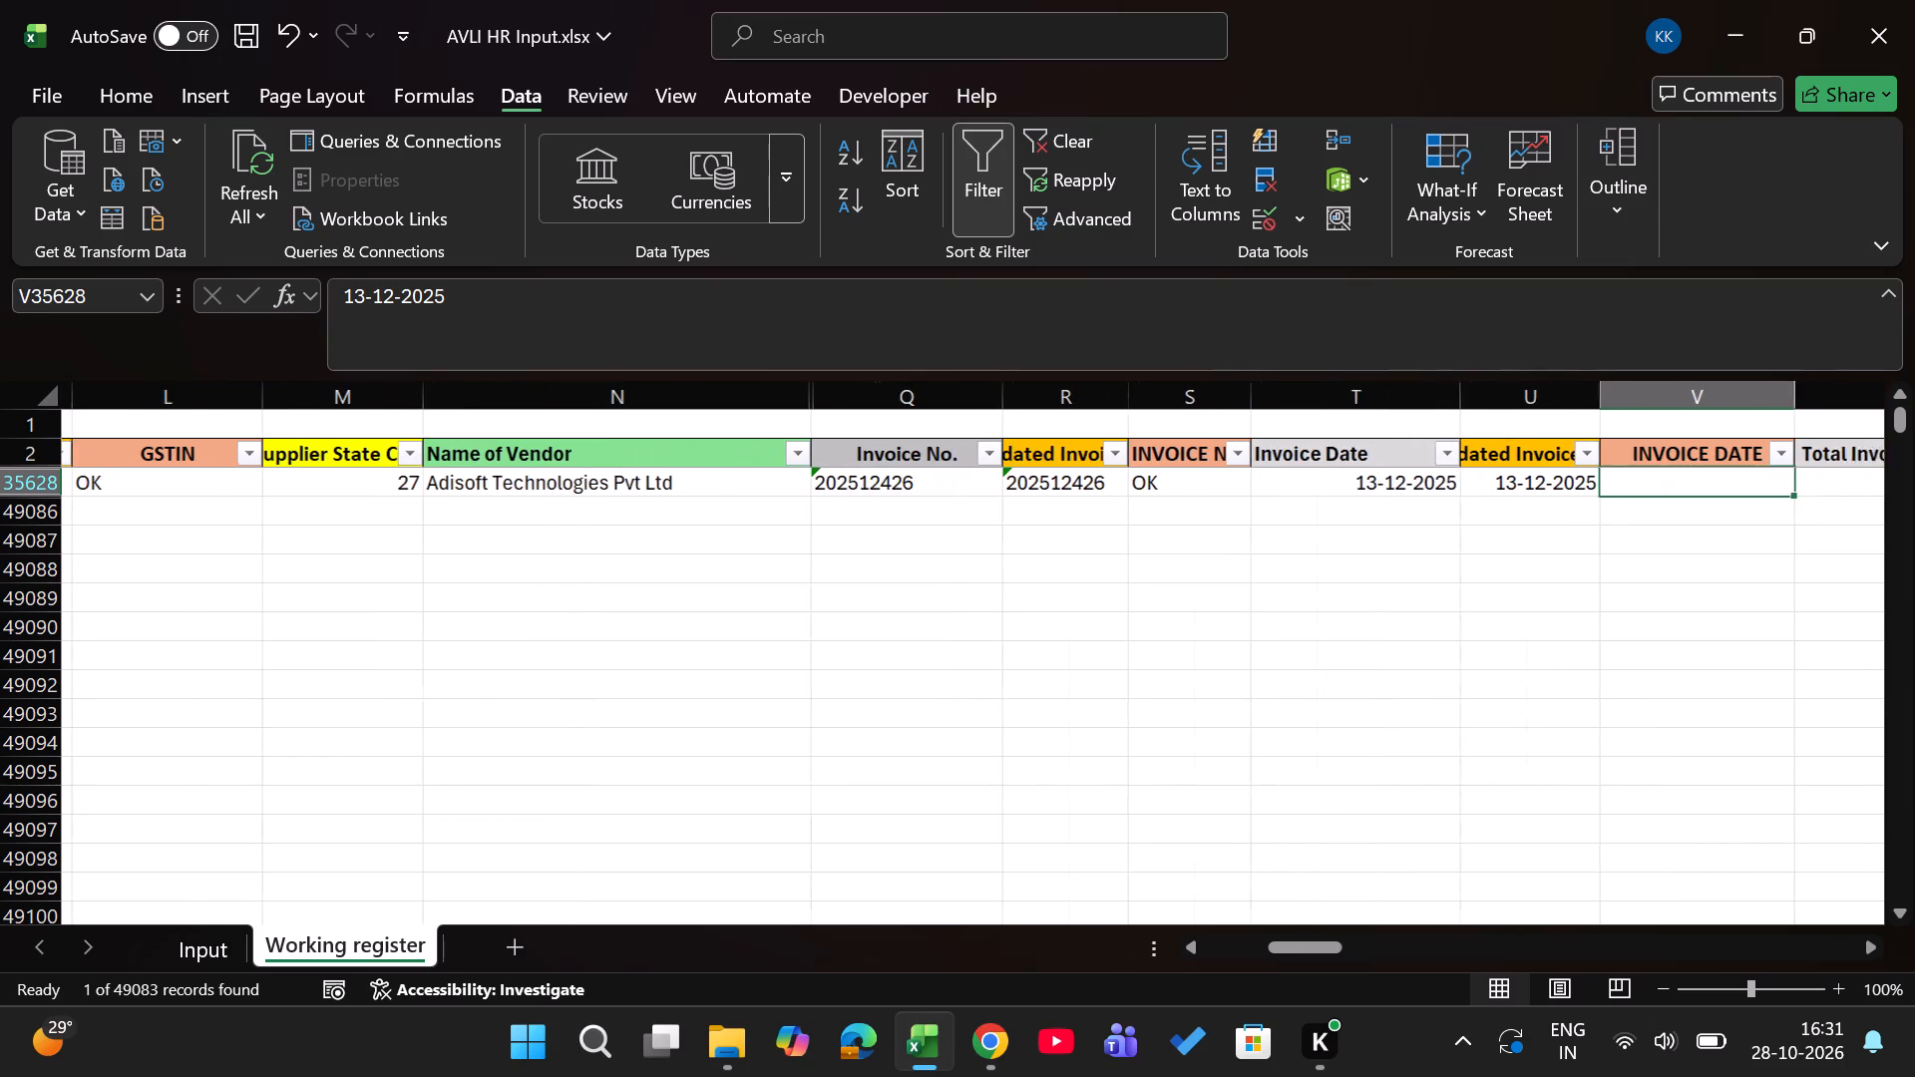
{"action": "key", "text": "Right"}
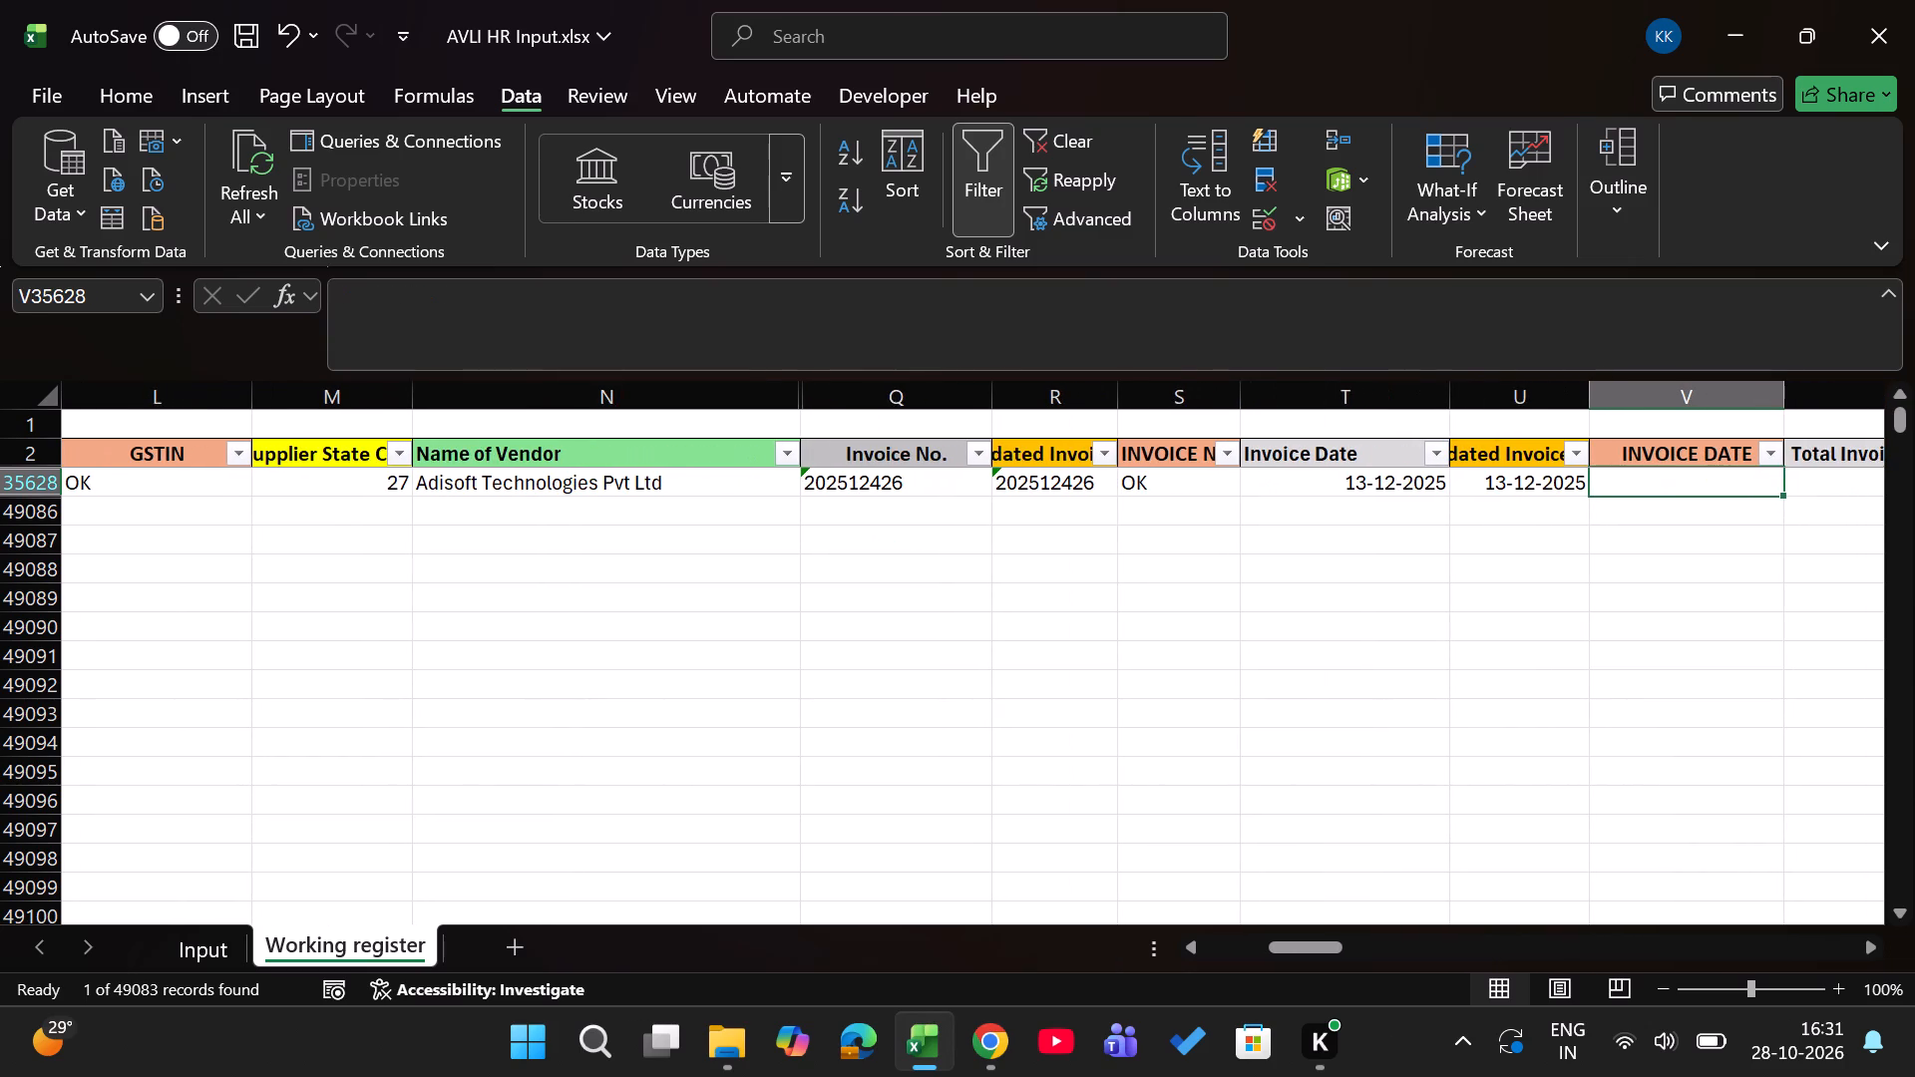
{"action": "key", "text": "Left"}
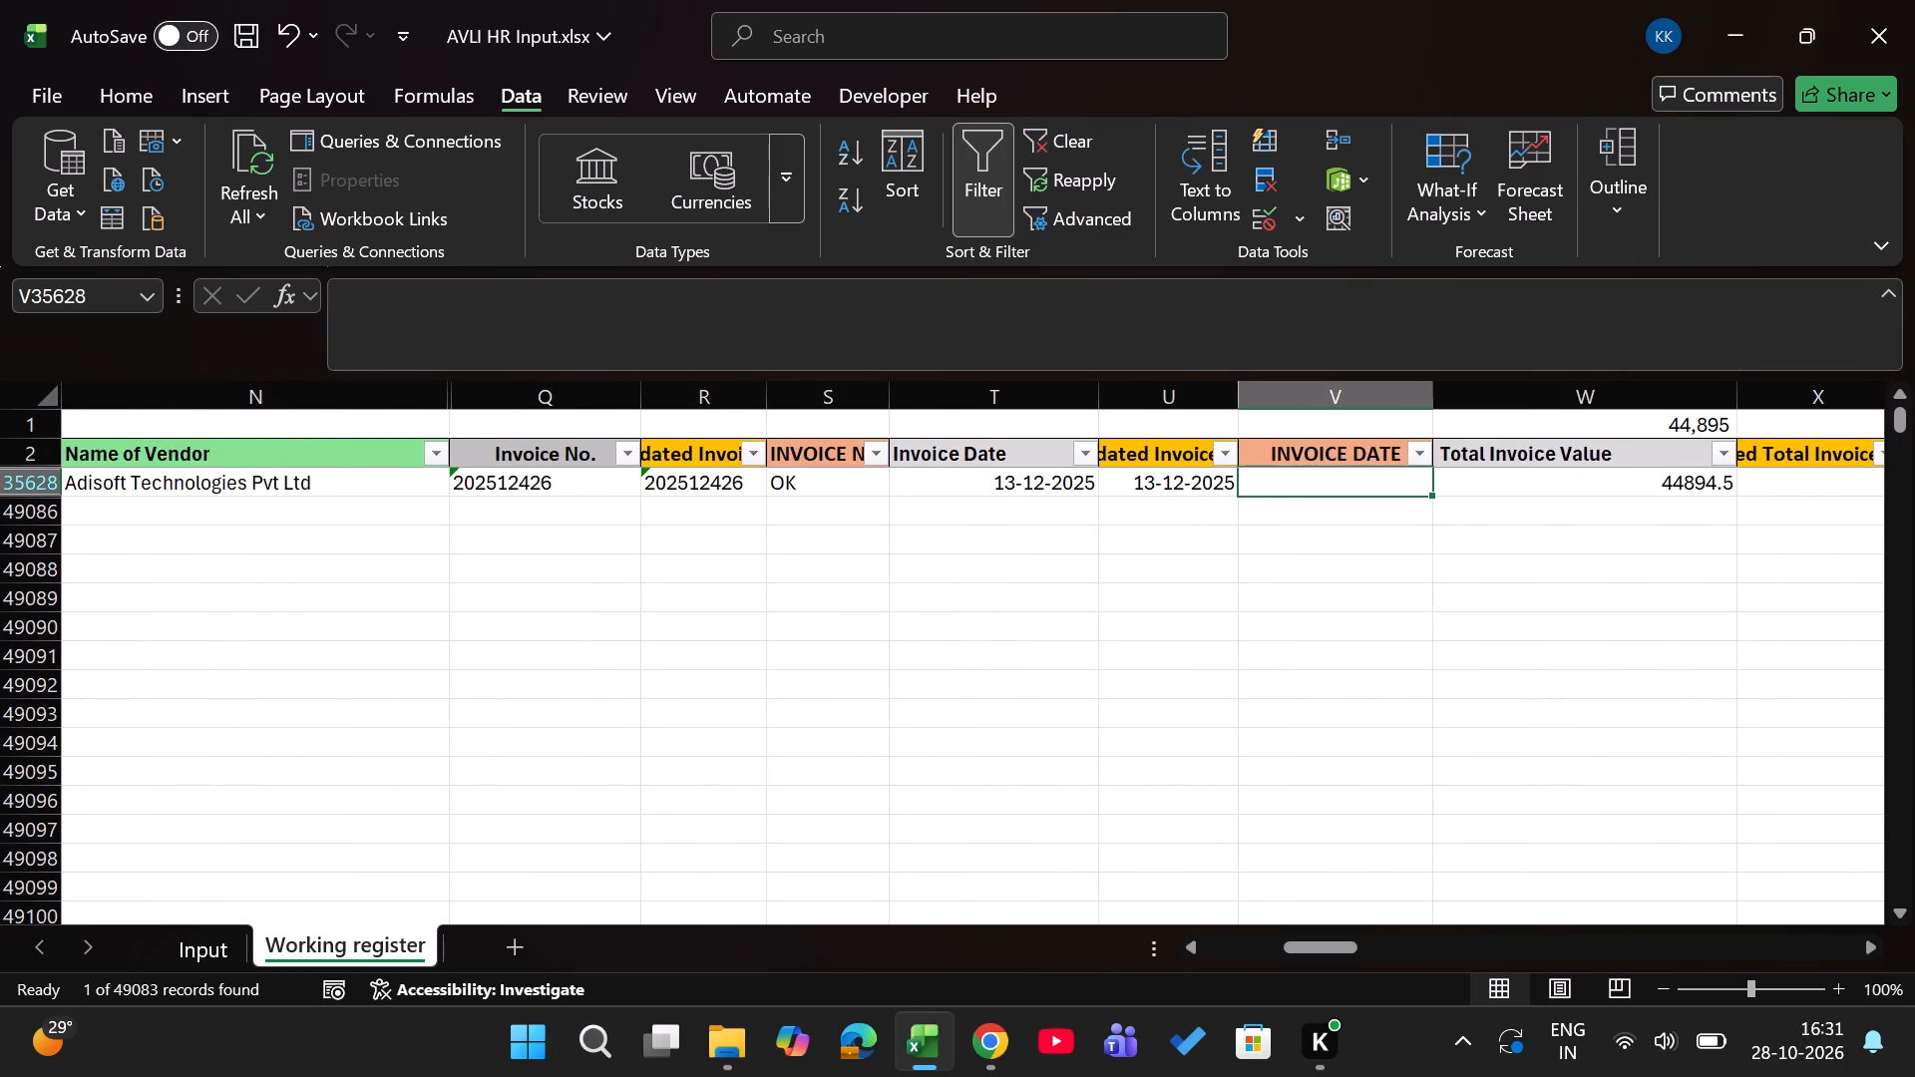
{"action": "type", "text": "OK"}
{"action": "key", "text": "Right"}
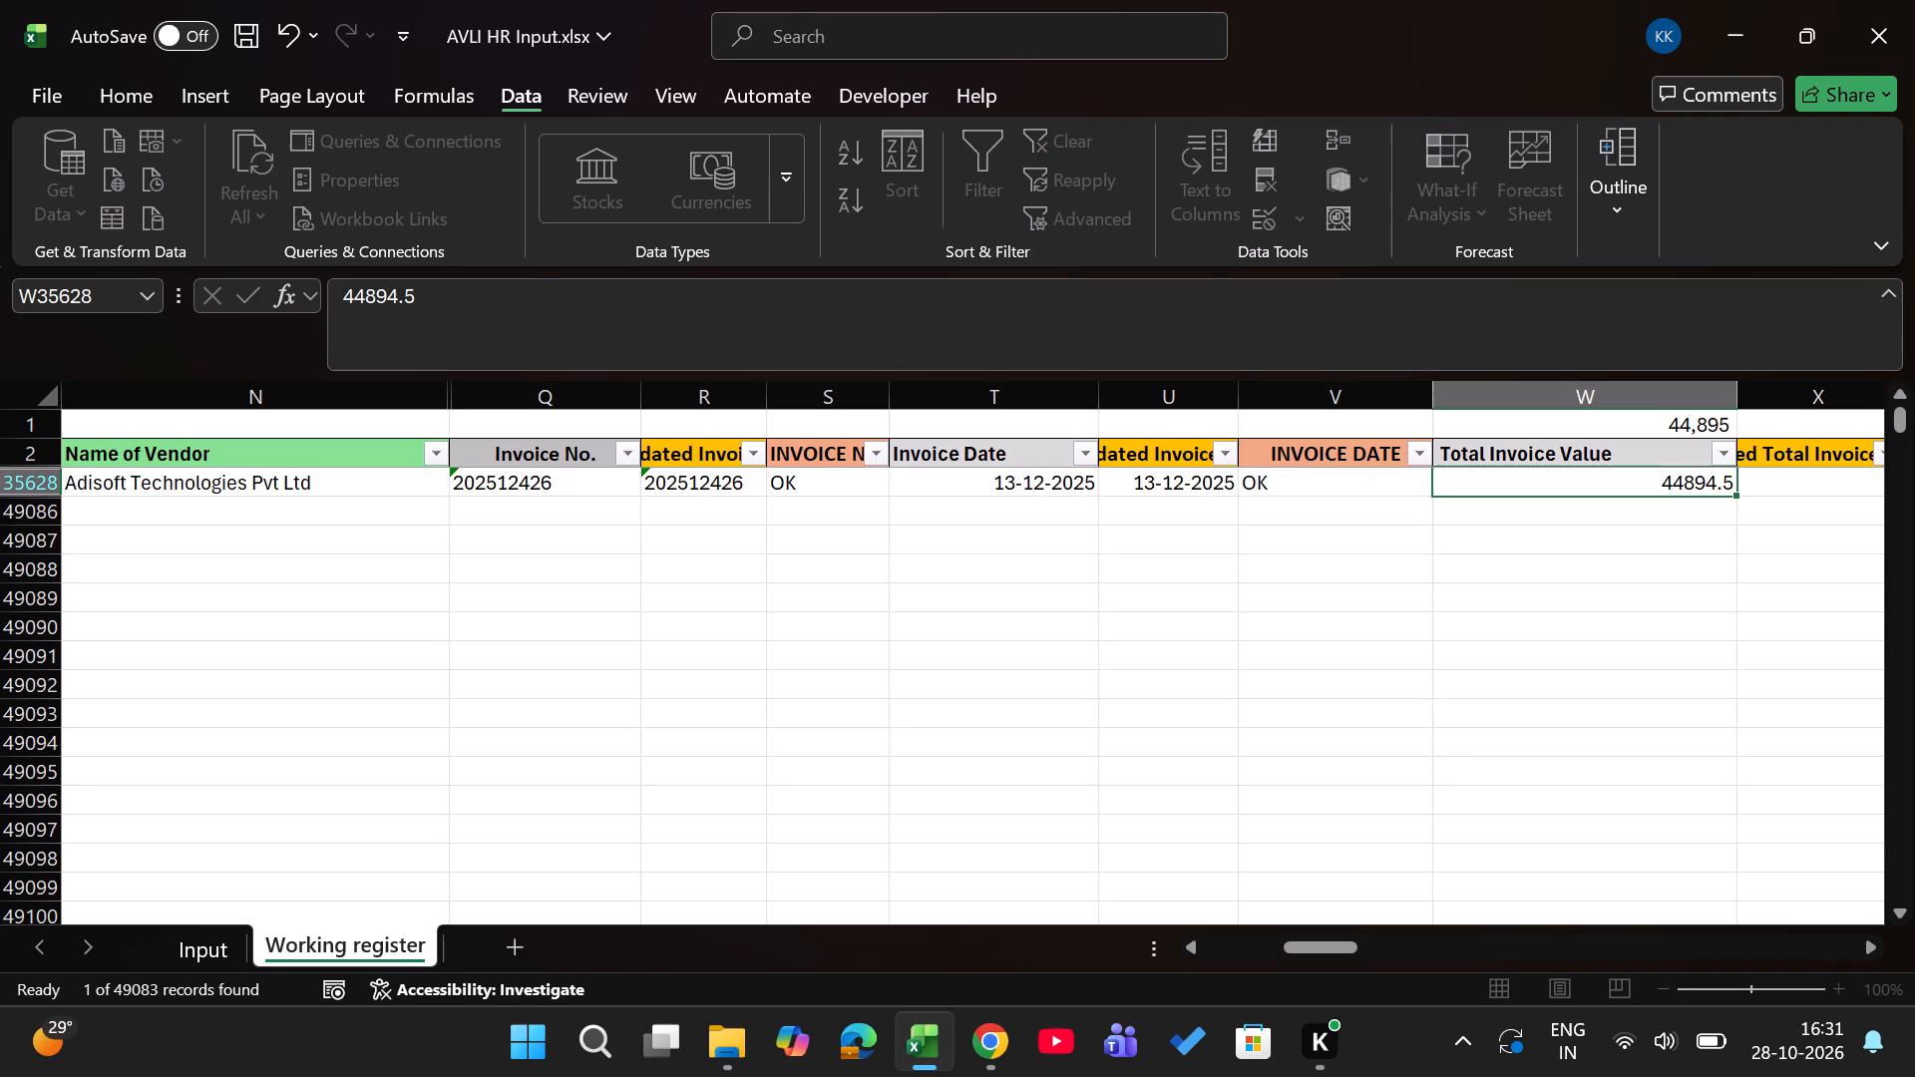
Copy the Total Invoice Value of 44894.5 into the record's updated total invoice value column.
{"action": "key", "text": "ctrl+c"}
{"action": "key", "text": "Right"}
{"action": "key", "text": "Return"}
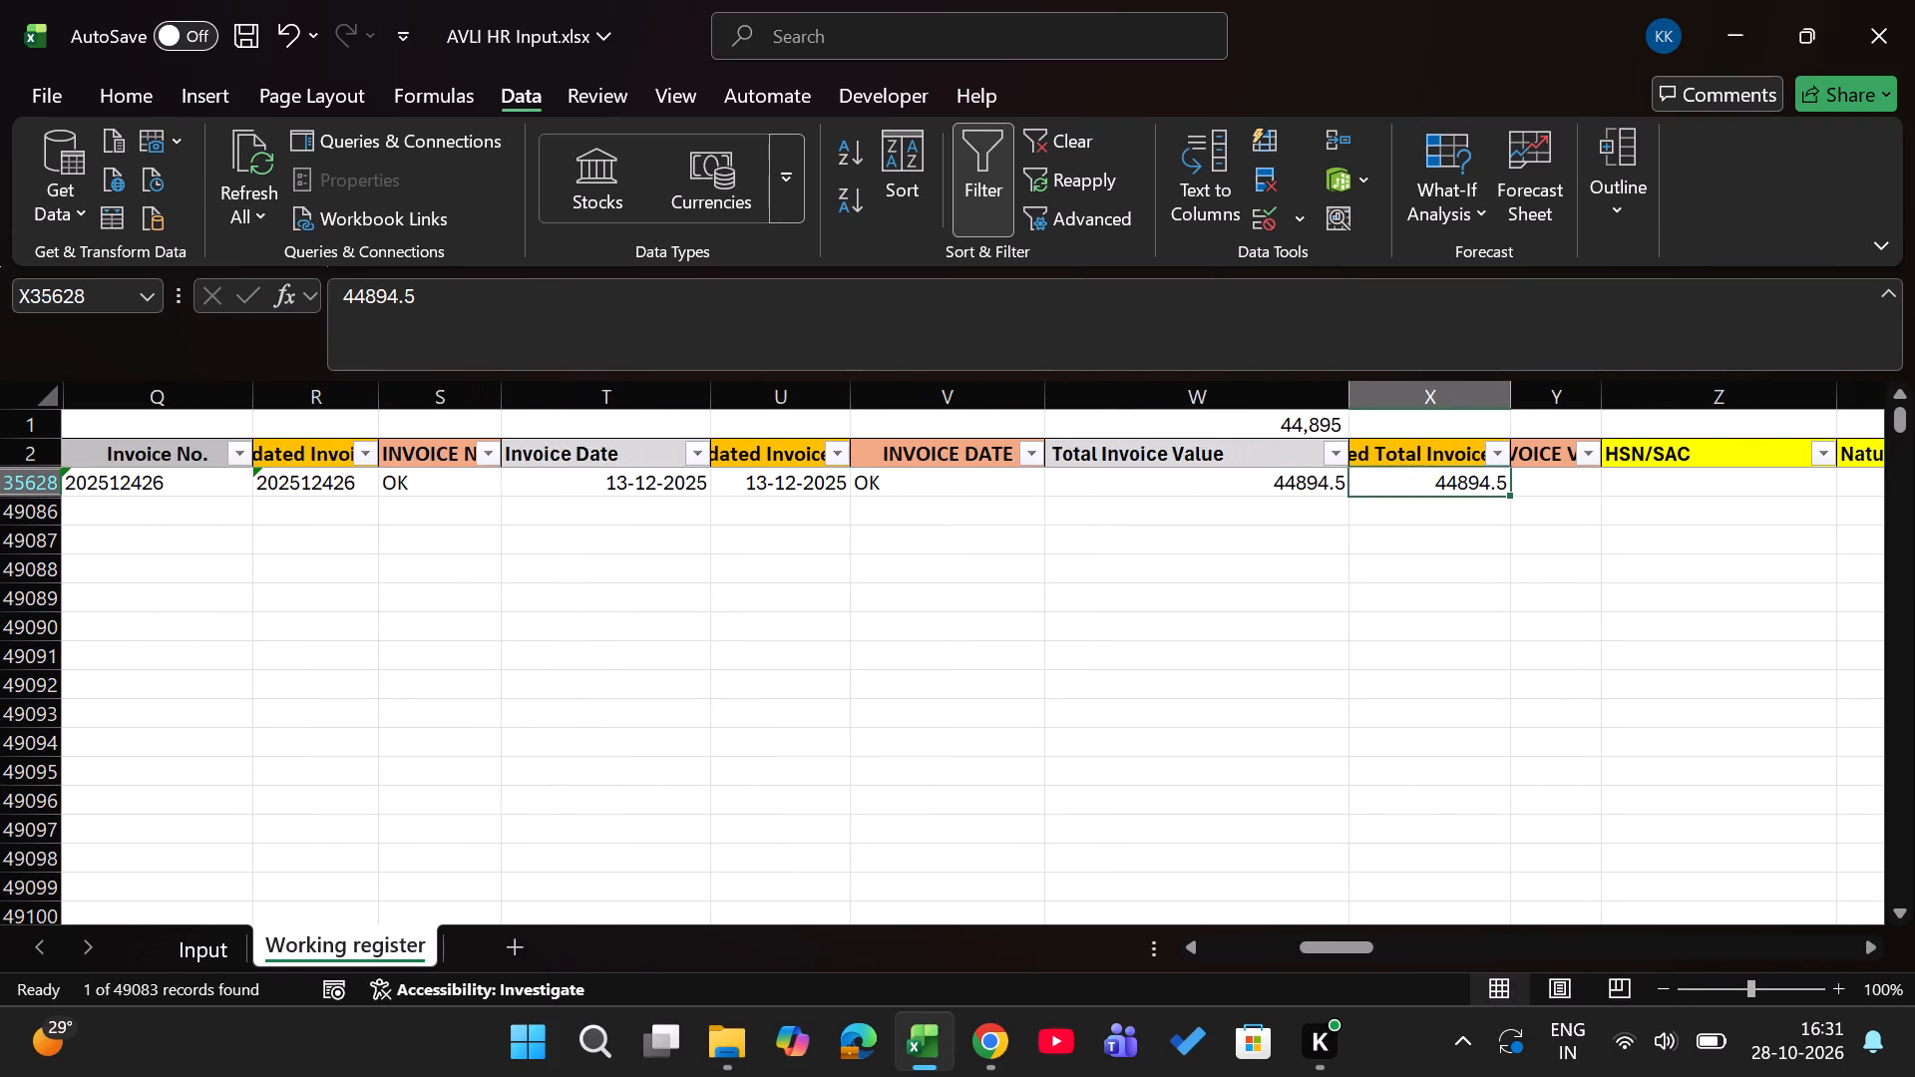
Mark the record's invoice value check as ok.
{"action": "key", "text": "Right"}
{"action": "key", "text": "alt+Down"}
{"action": "key", "text": "alt+Down"}
{"action": "key", "text": "Down"}
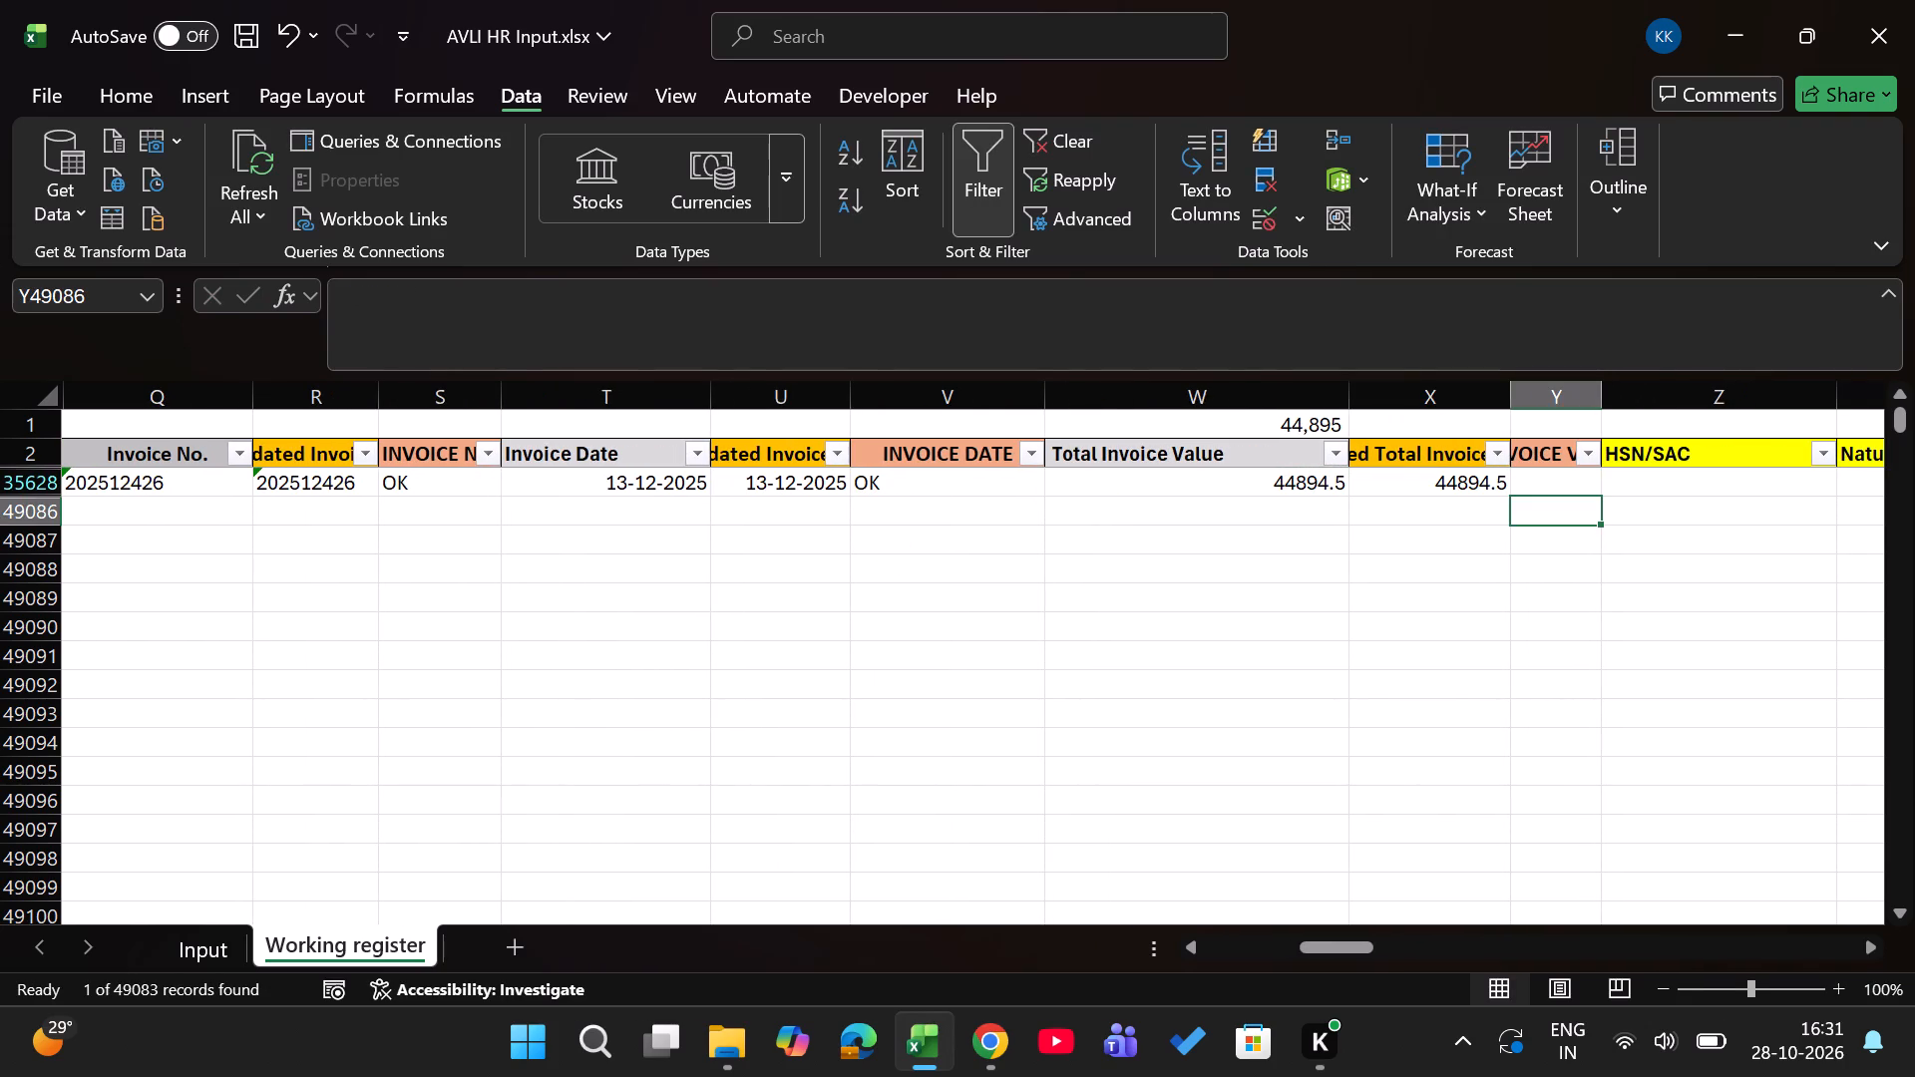
{"action": "key", "text": "Down"}
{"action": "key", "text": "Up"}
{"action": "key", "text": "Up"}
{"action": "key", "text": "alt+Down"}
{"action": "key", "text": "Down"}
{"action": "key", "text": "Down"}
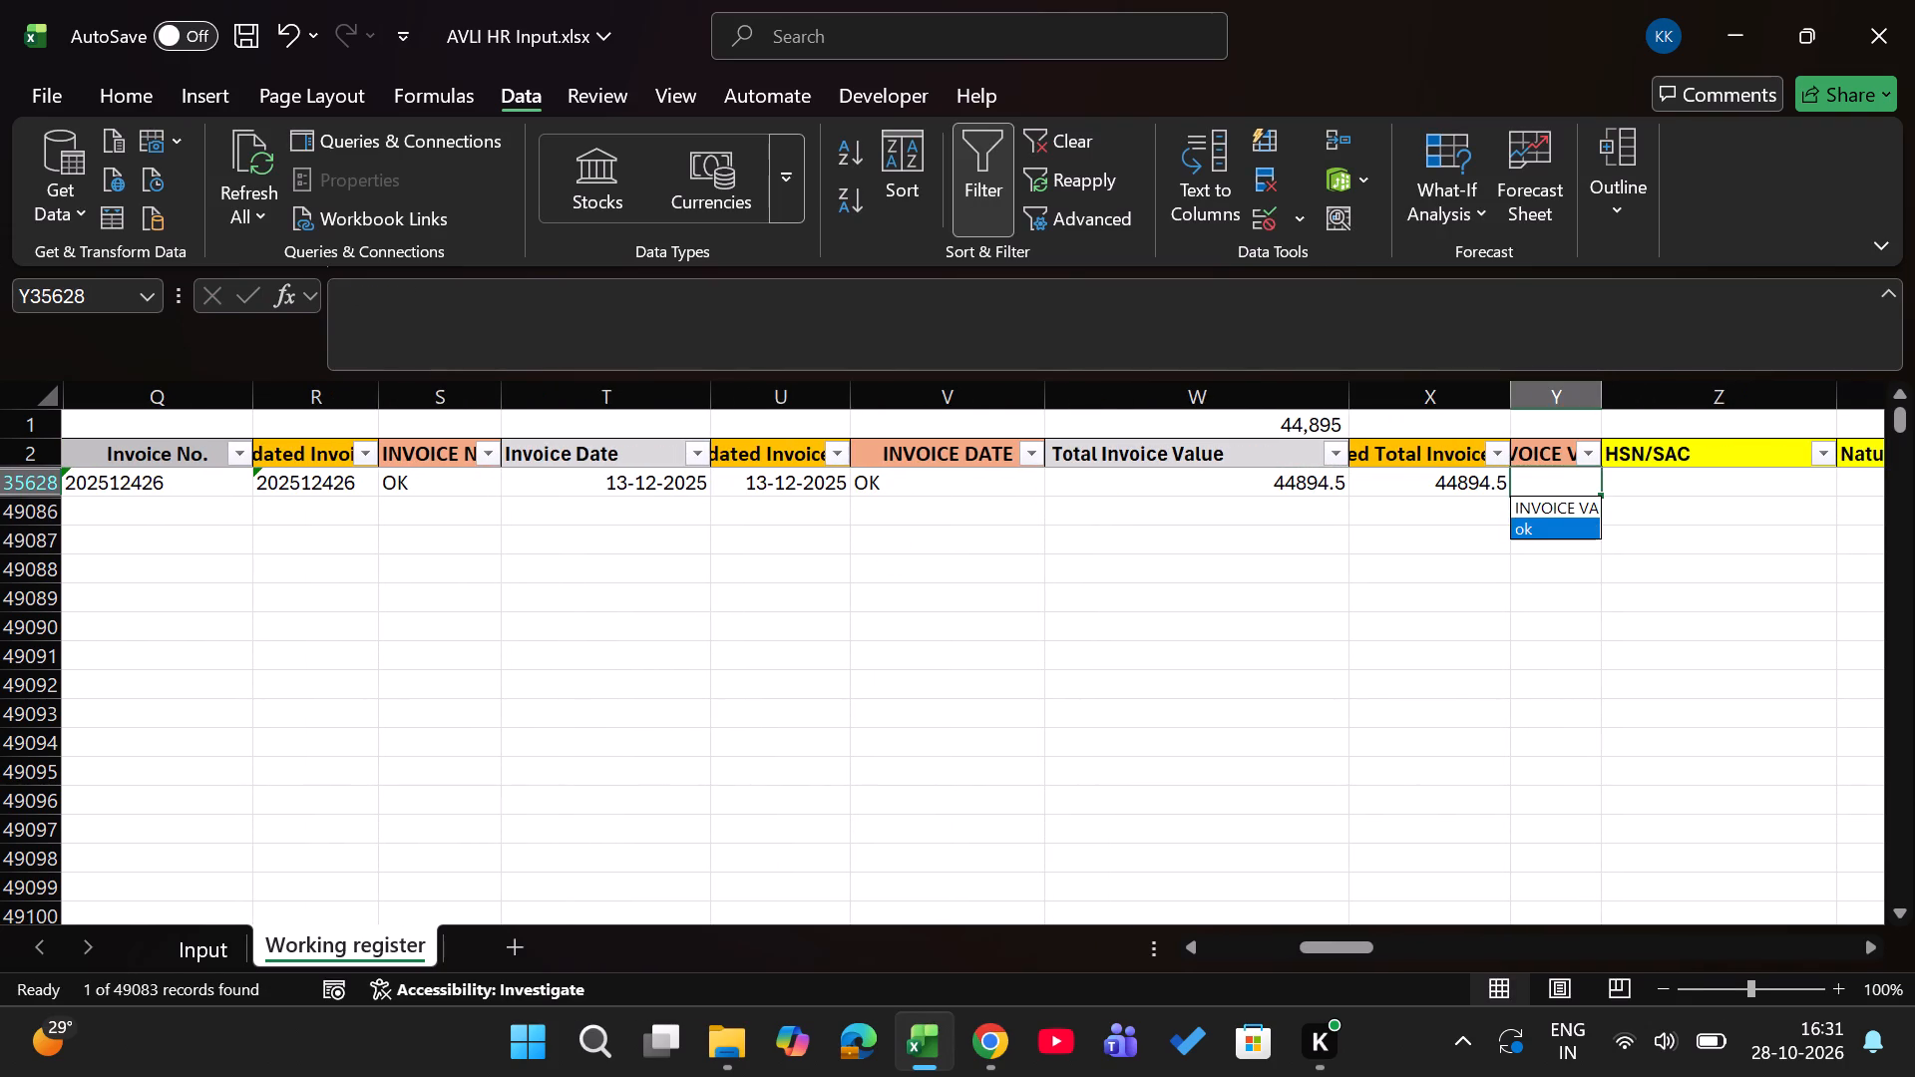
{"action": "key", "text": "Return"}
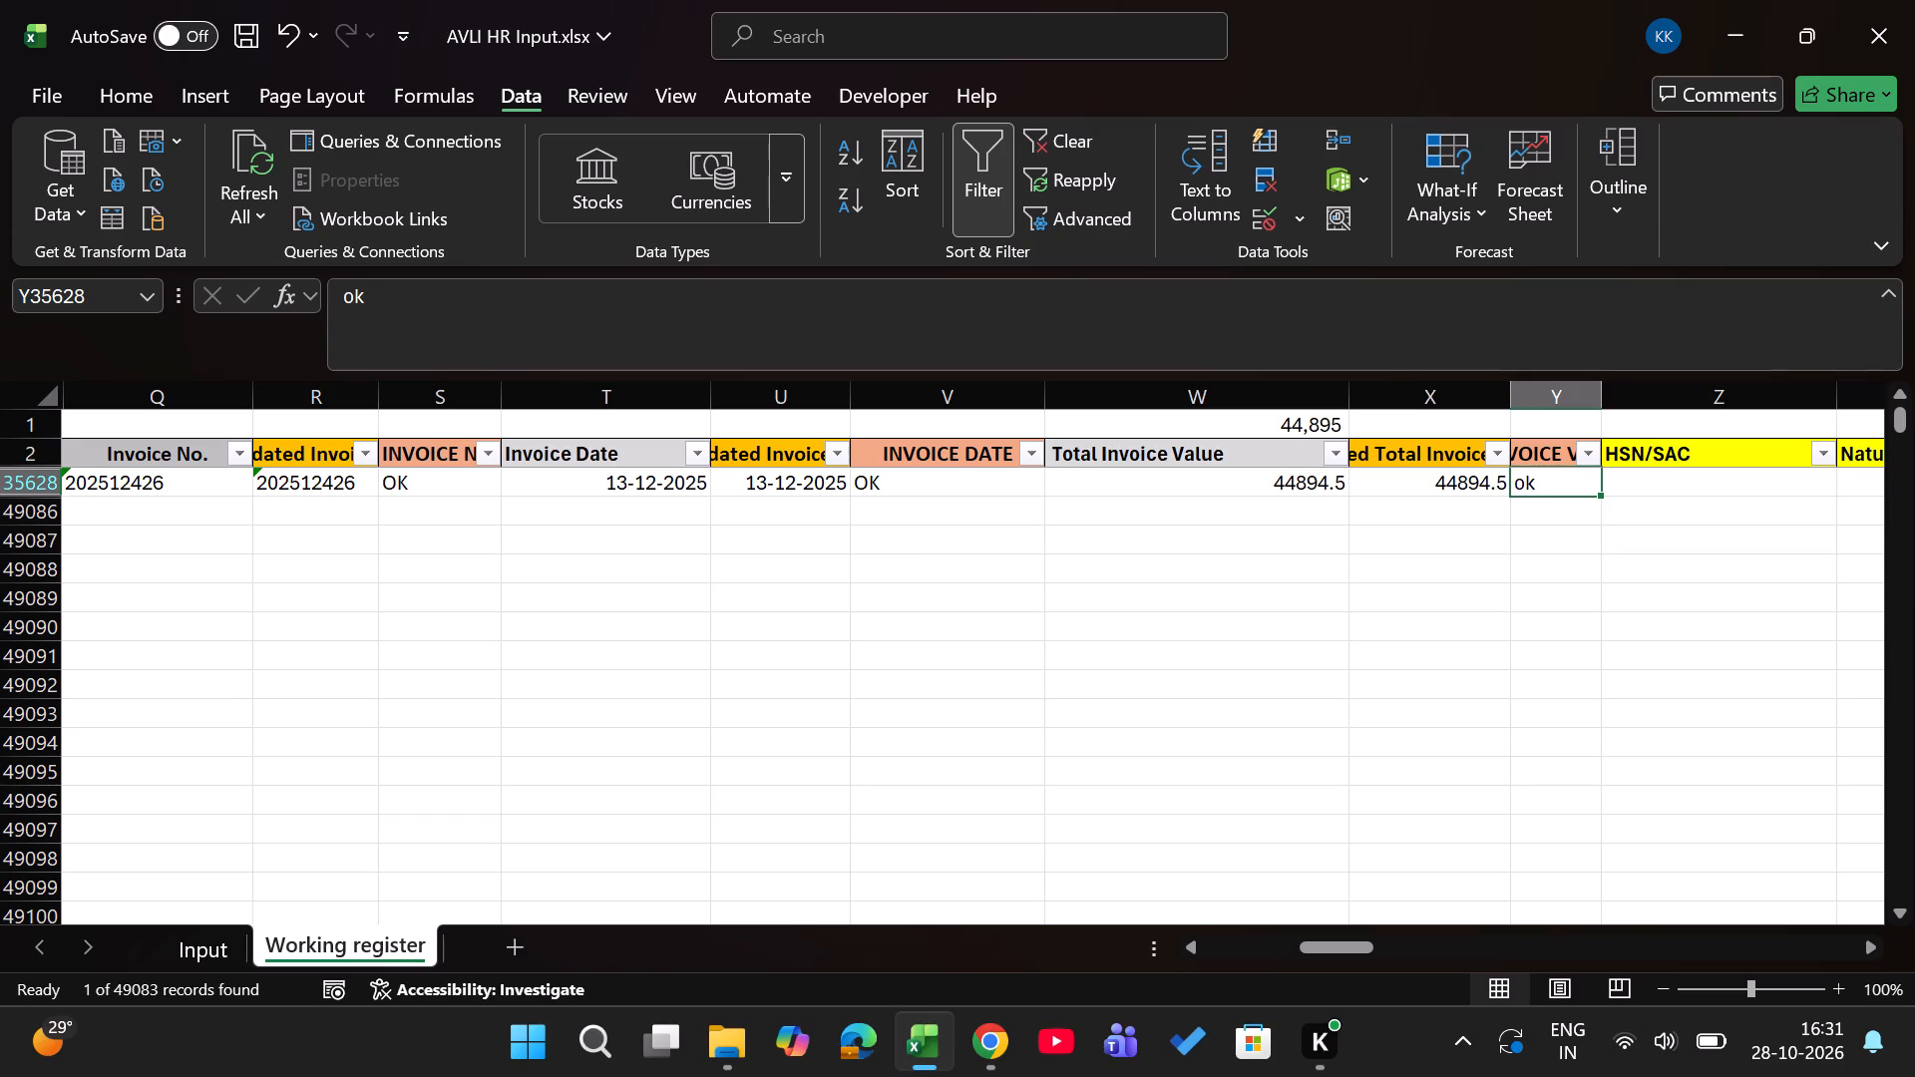
Enter 85389000 as the record's HSN/SAC code.
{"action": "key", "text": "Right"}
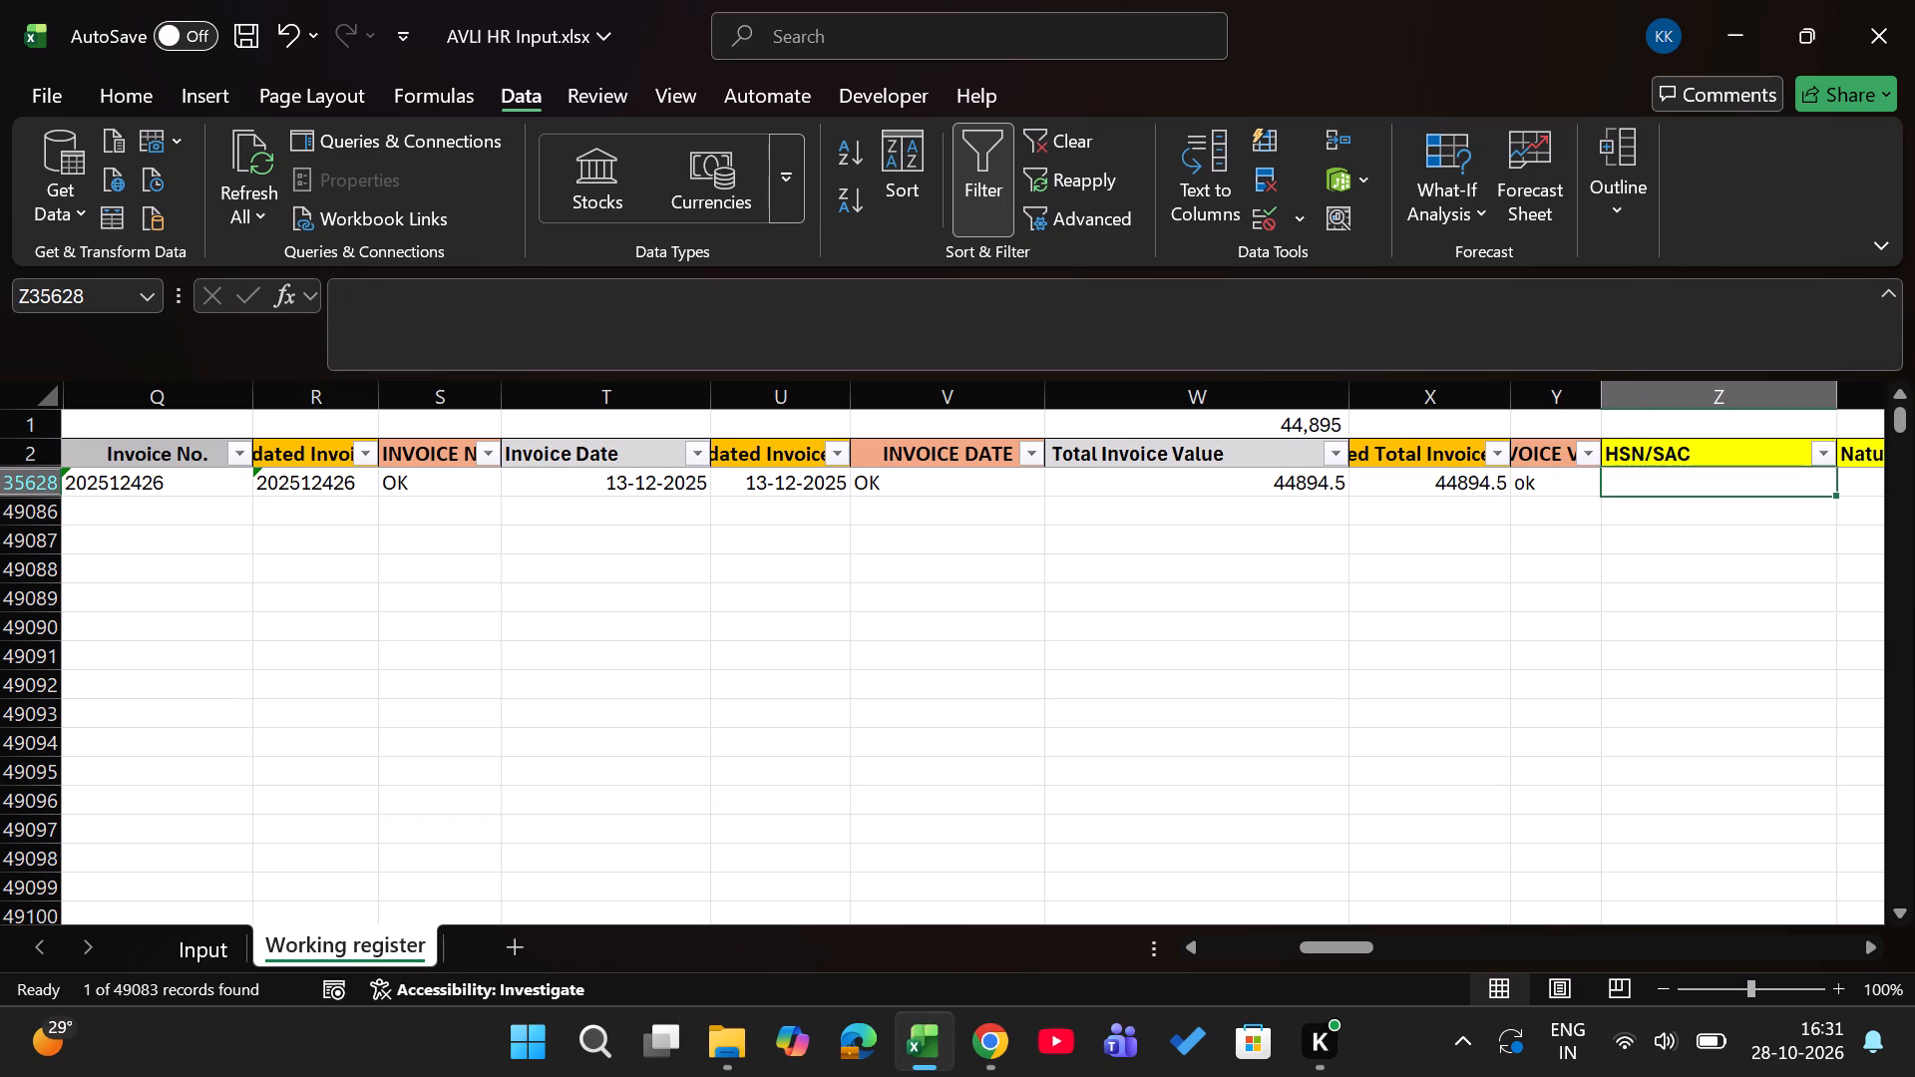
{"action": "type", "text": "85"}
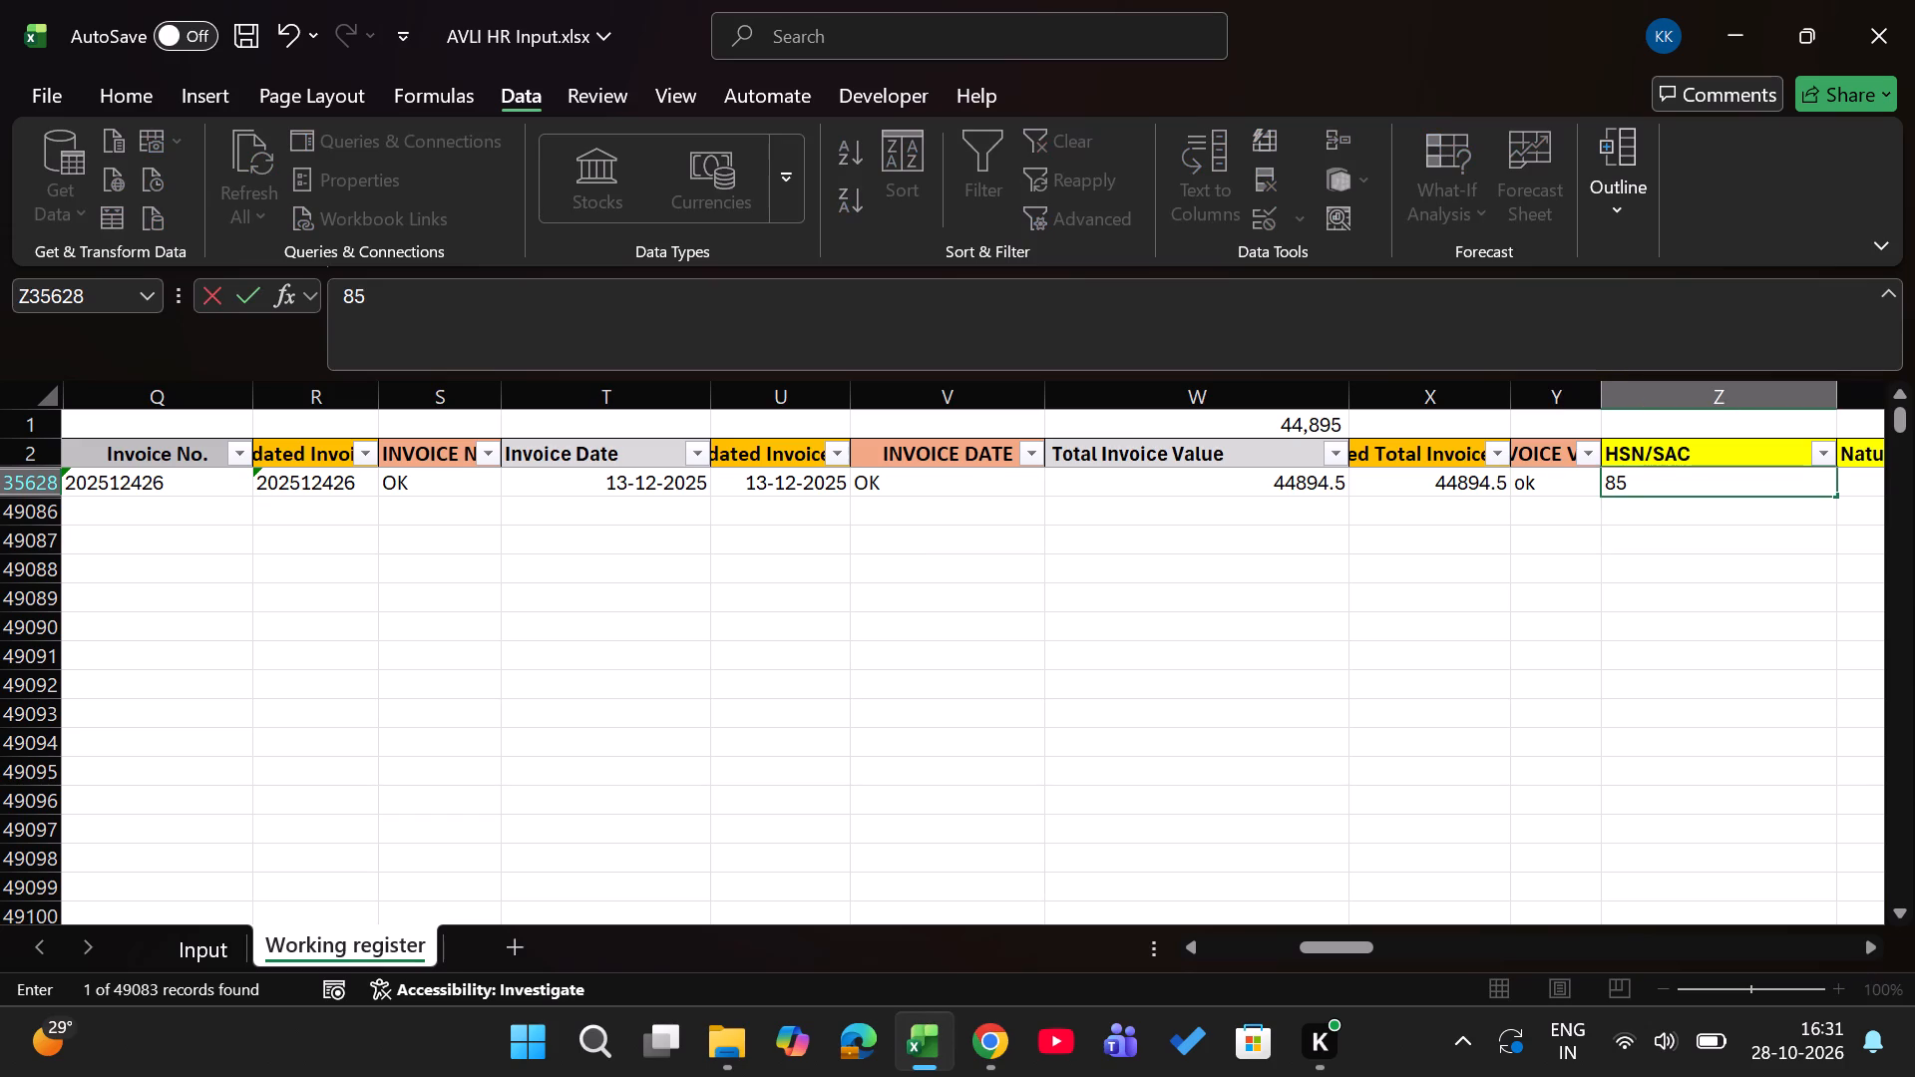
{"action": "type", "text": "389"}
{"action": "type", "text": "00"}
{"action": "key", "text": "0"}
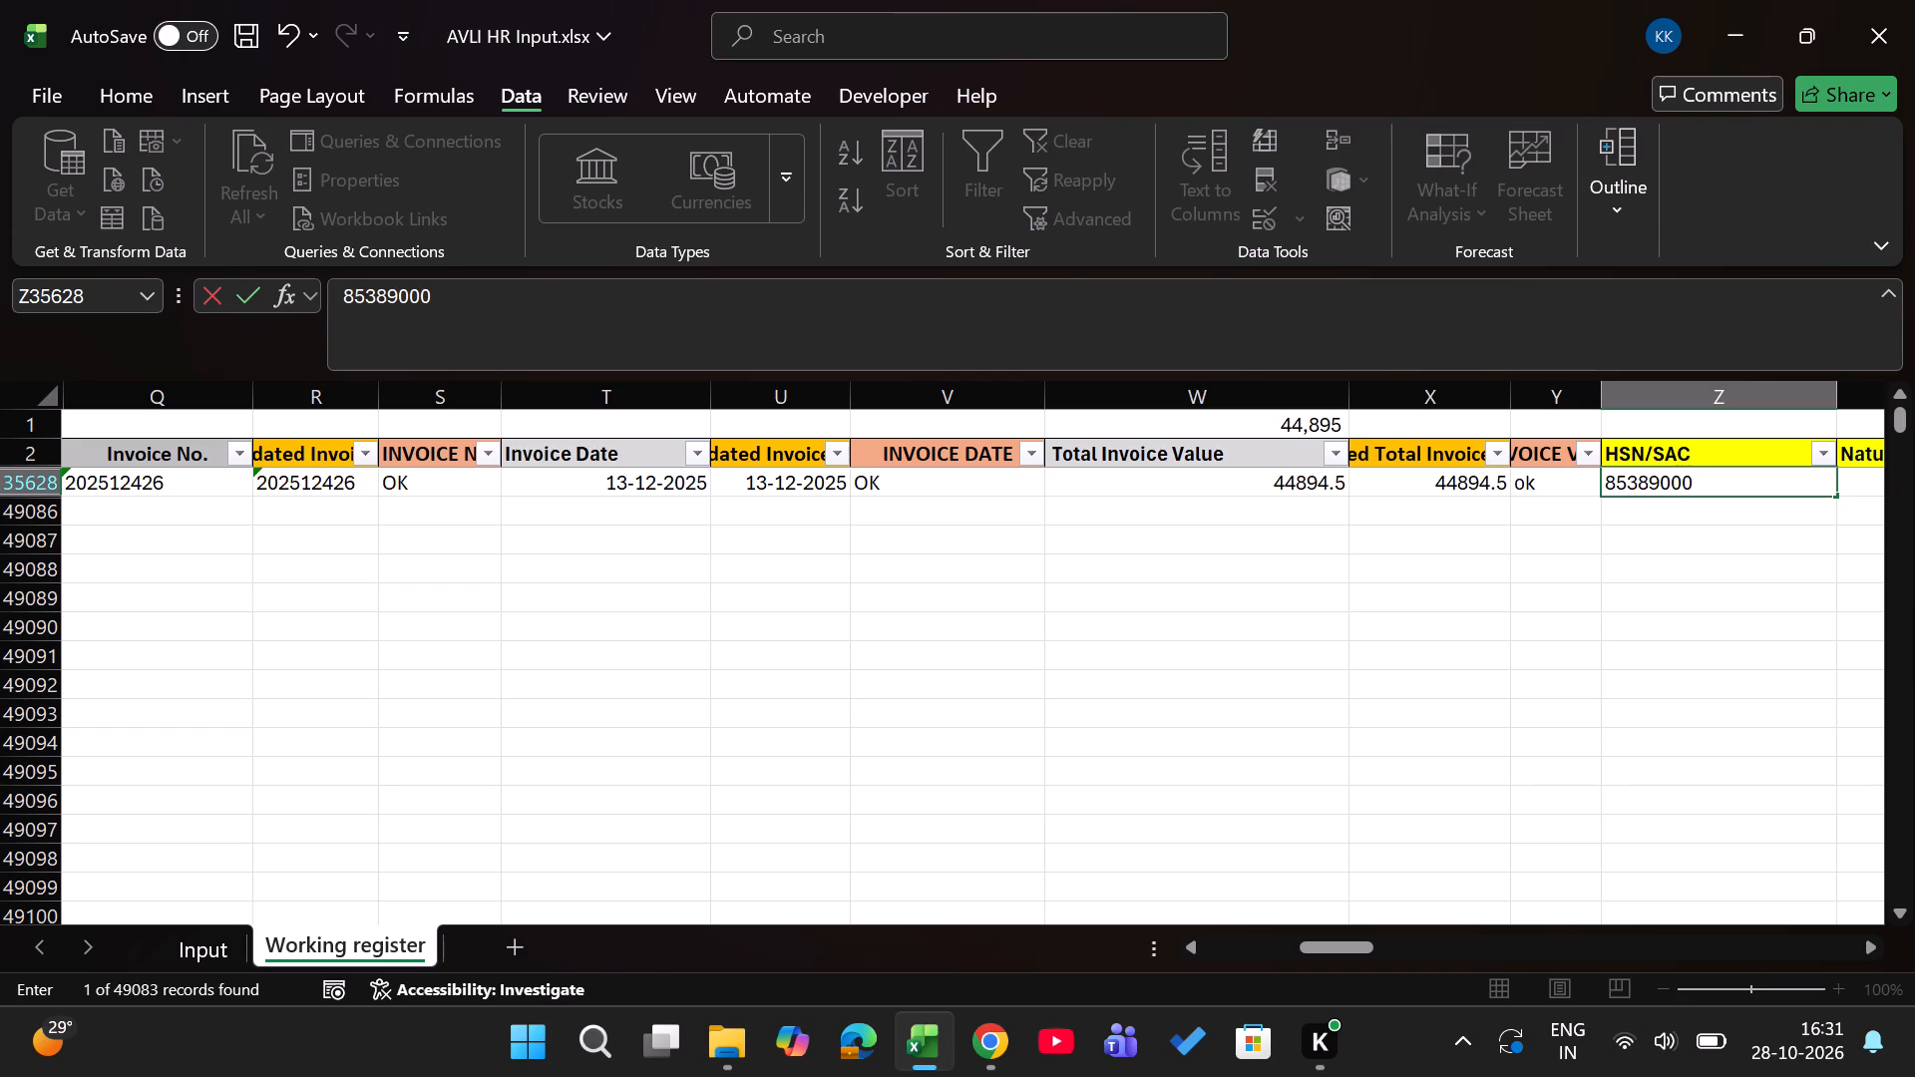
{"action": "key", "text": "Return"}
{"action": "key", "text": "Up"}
Set the record's Nature (Goods/Services) field to Goods.
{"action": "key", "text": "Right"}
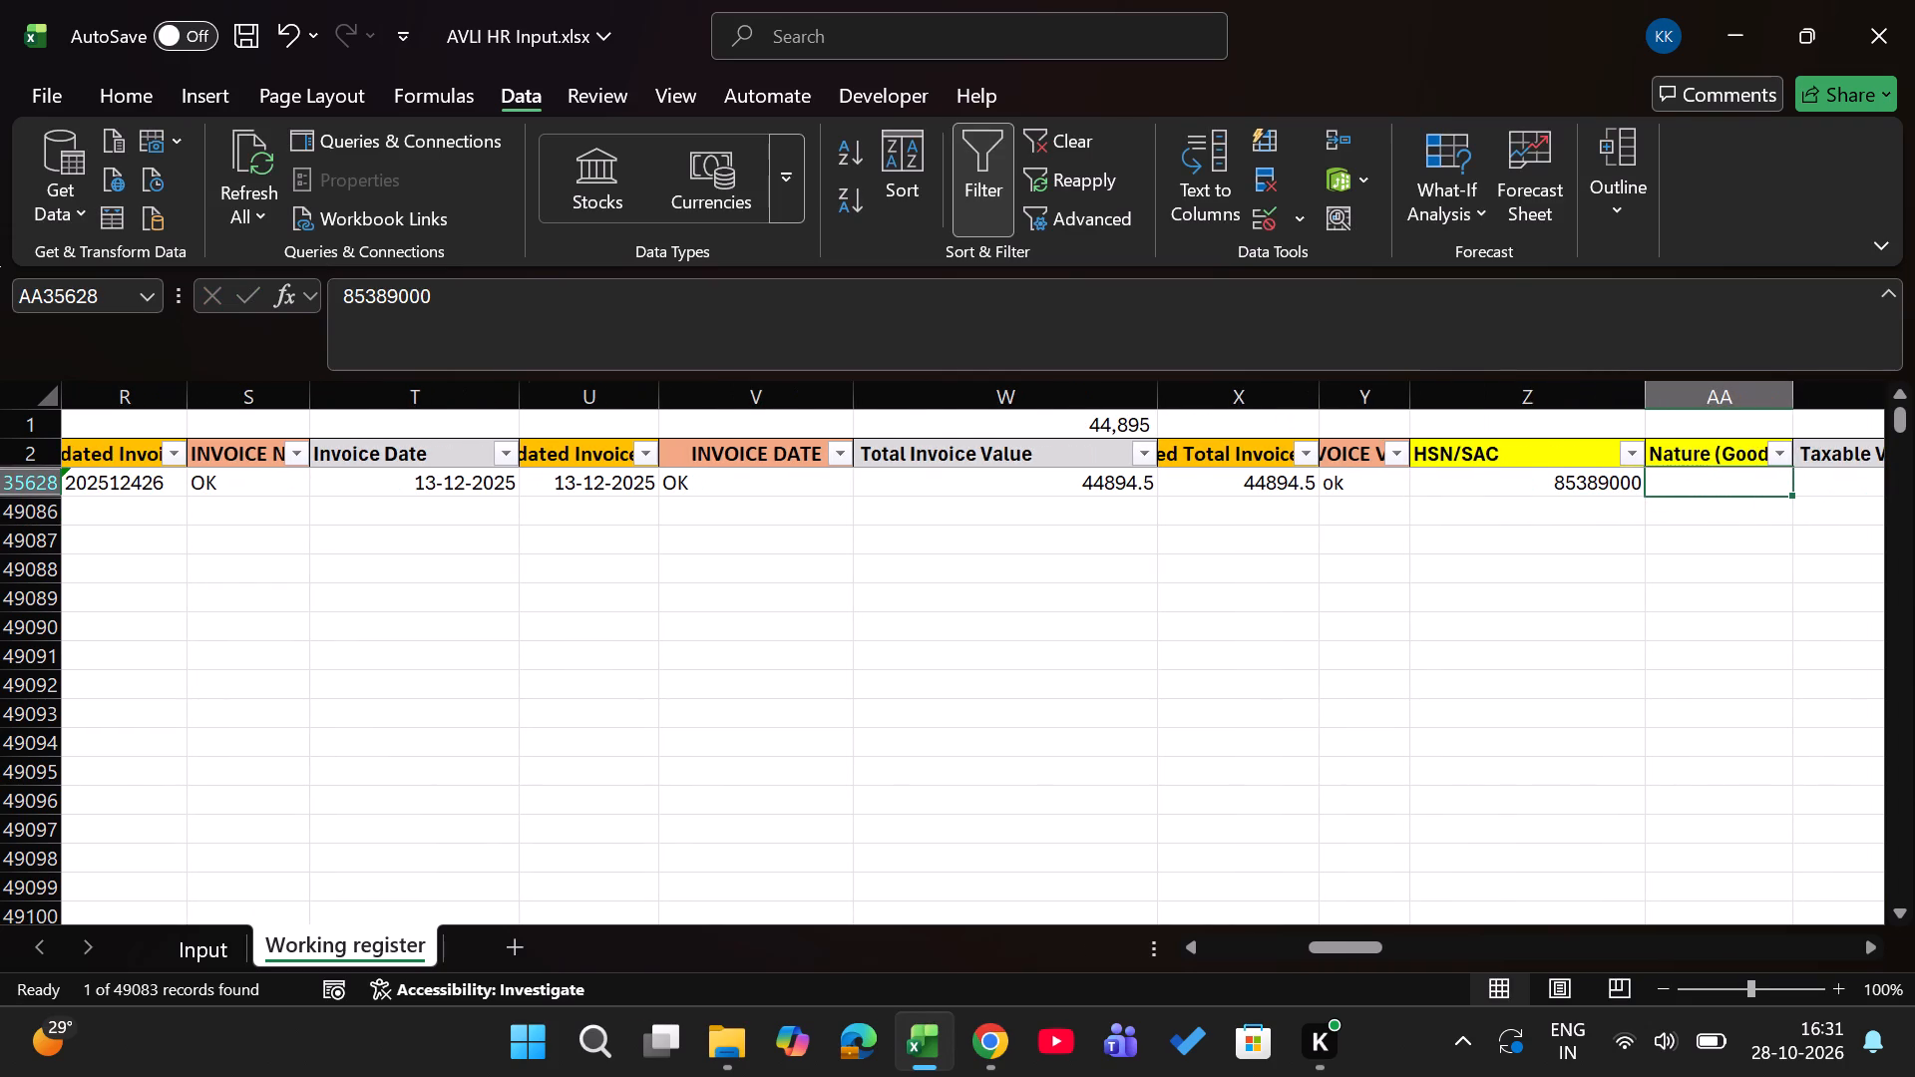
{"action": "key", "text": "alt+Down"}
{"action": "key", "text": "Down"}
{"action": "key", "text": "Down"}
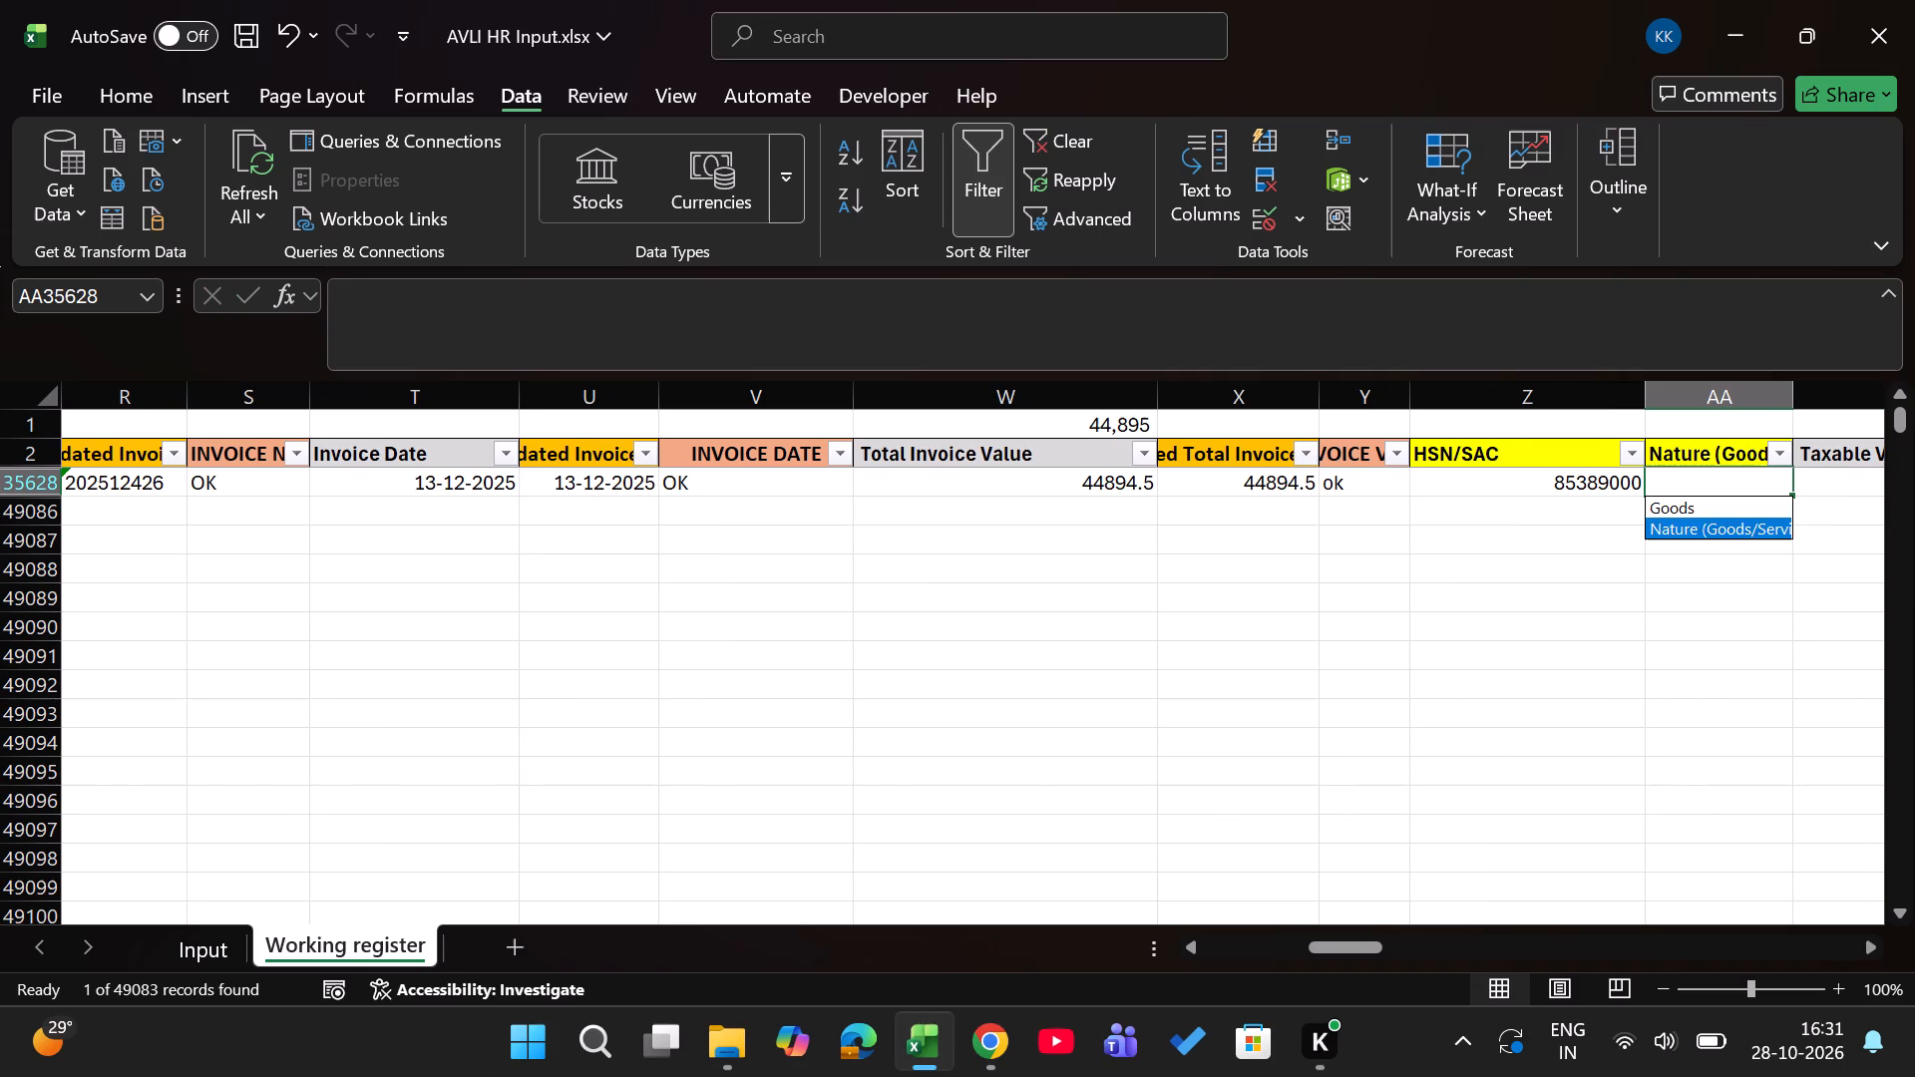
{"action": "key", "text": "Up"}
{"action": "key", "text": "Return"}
Copy the Taxable Value of 38046.5 into the updated taxable value column and mark the TAXABLE VALUE check OK.
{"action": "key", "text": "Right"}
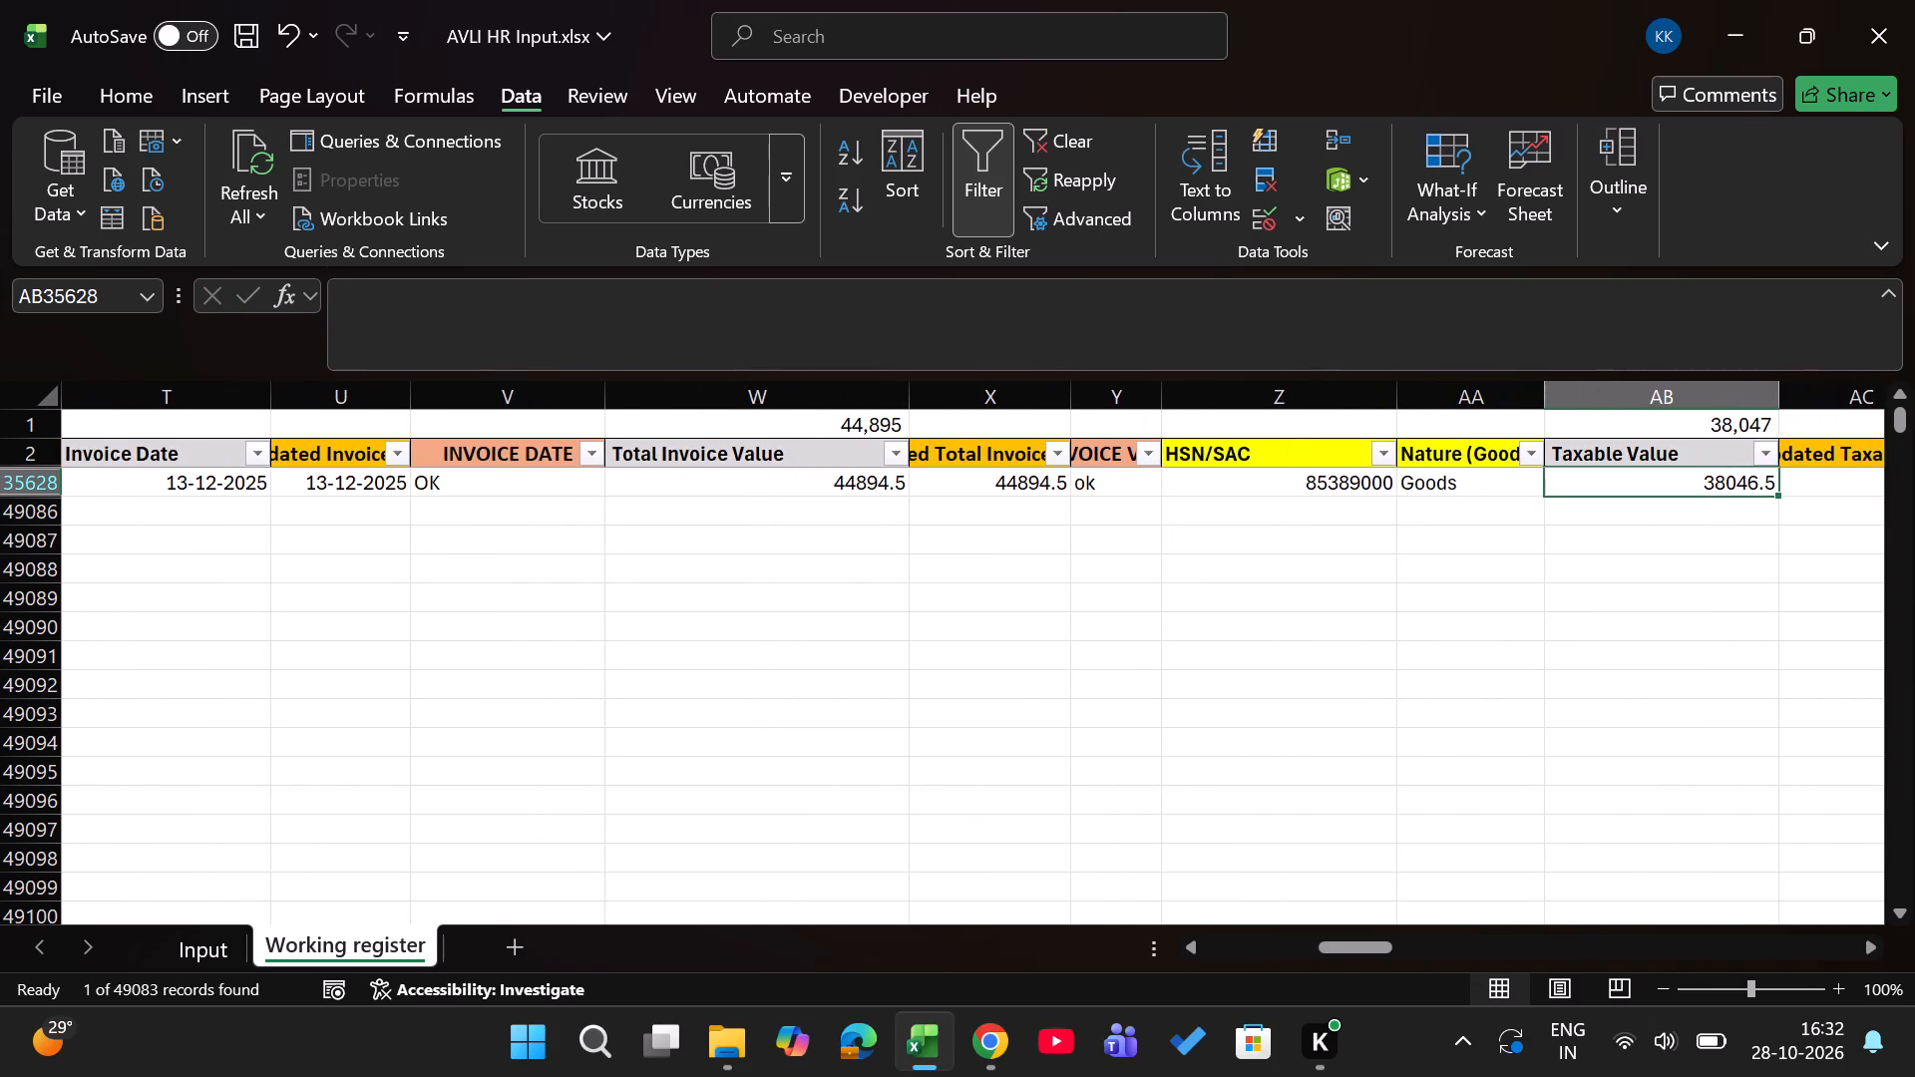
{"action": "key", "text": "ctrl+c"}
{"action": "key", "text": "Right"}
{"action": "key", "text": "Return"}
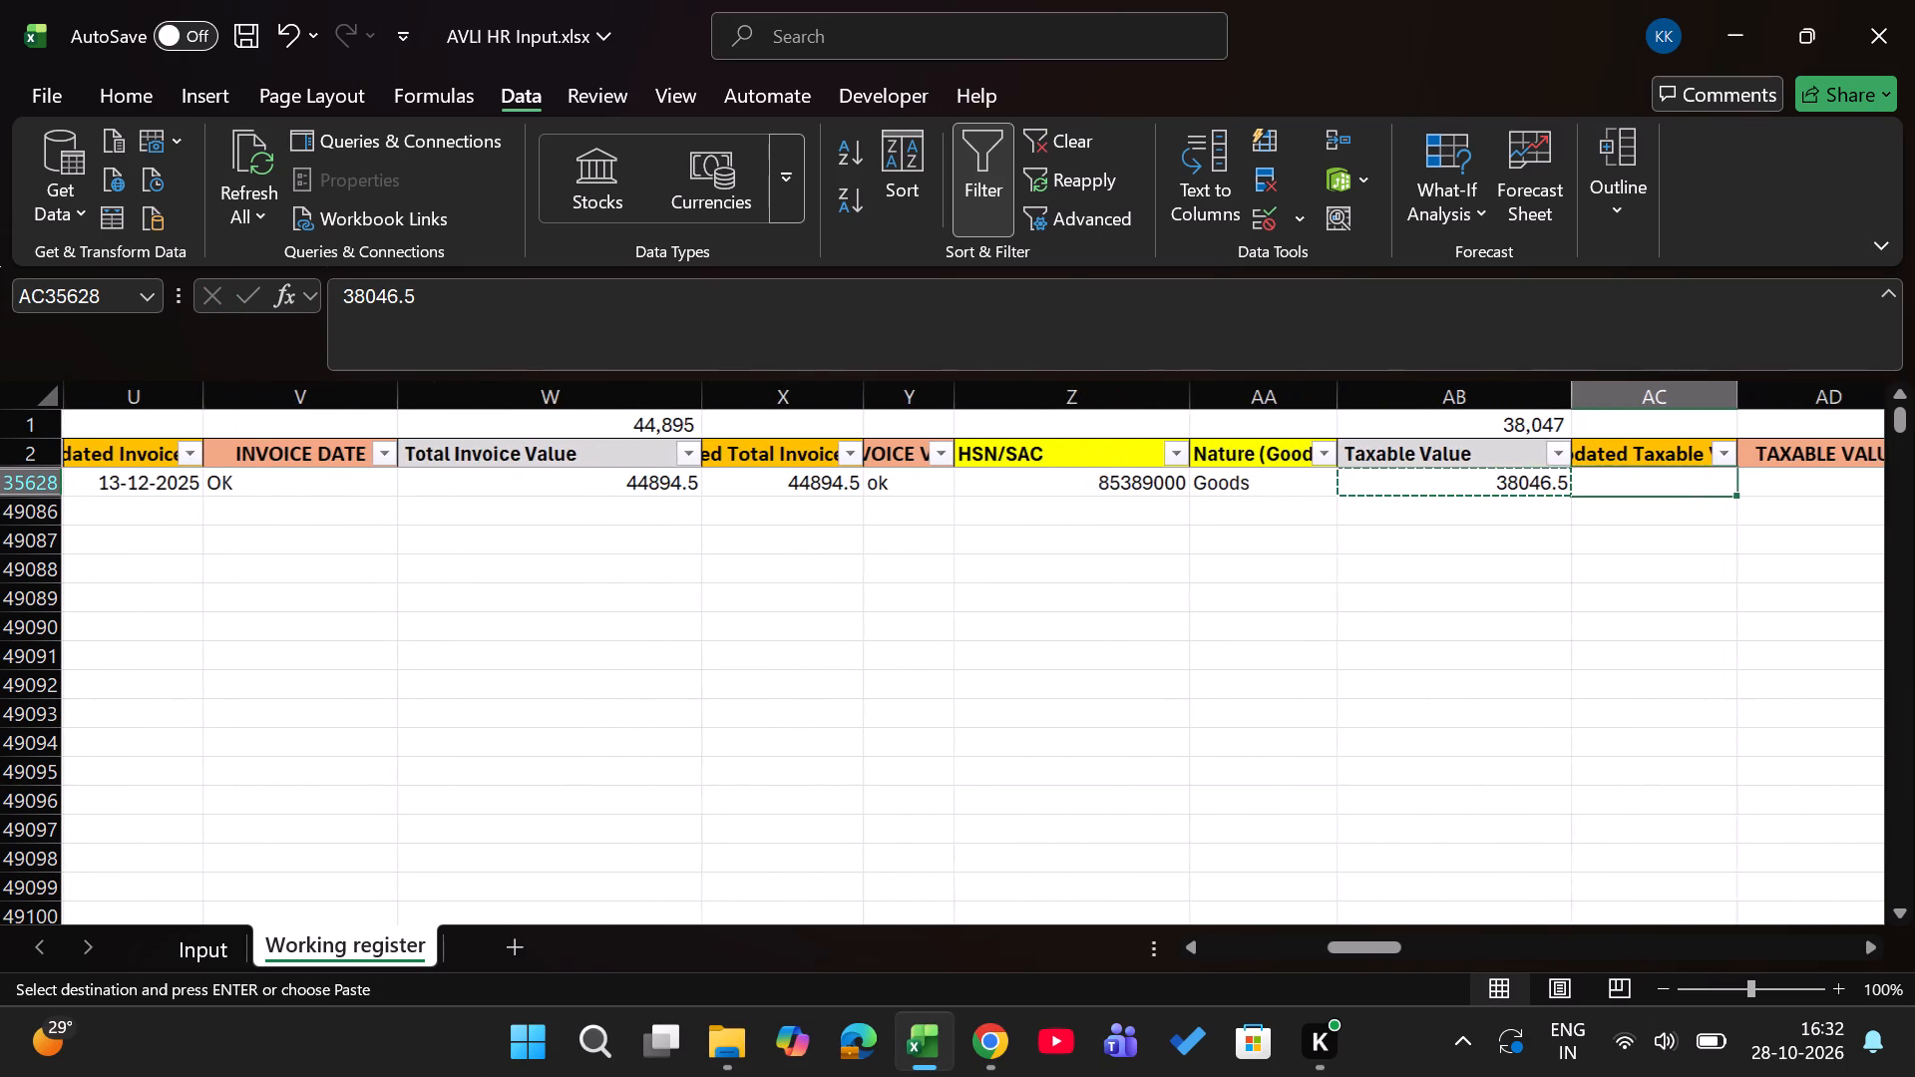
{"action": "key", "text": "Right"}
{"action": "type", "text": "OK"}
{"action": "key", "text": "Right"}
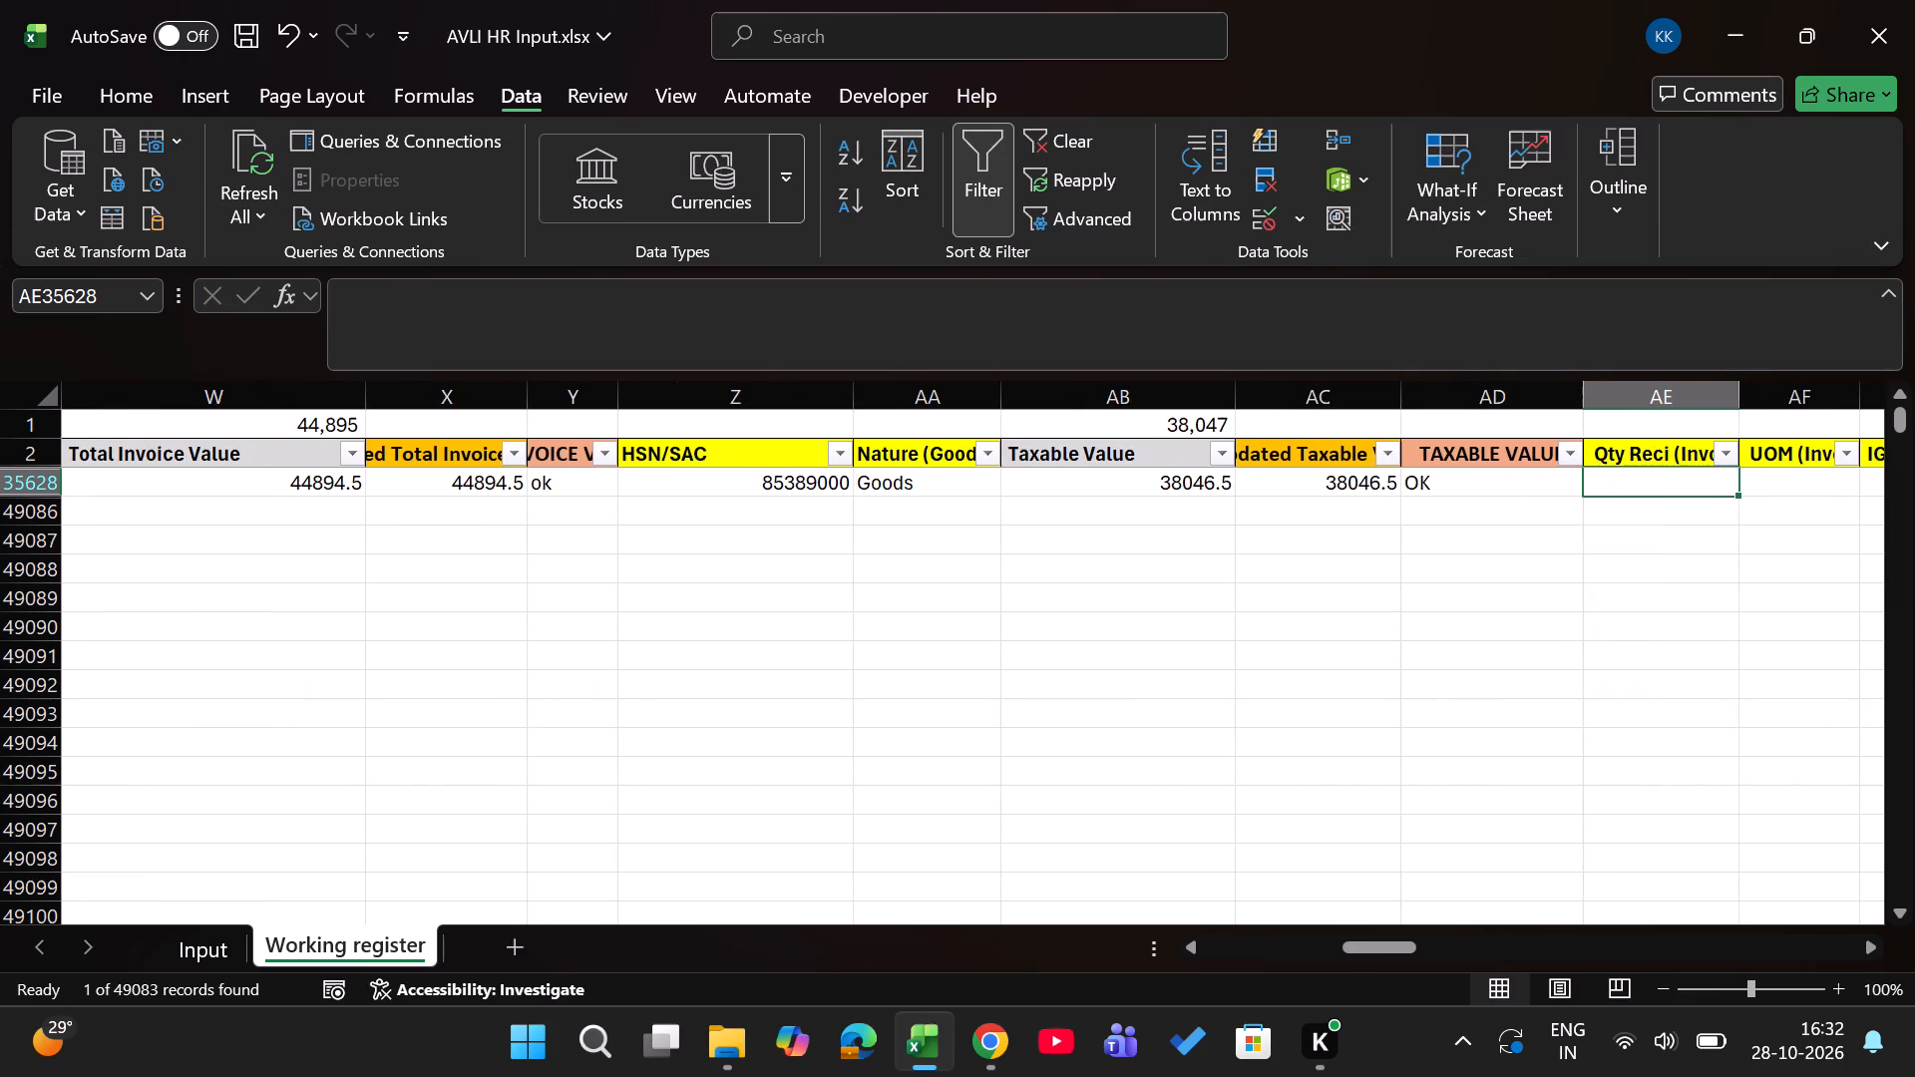
Enter the invoice's received quantity as 1 and its UOM as PCS.
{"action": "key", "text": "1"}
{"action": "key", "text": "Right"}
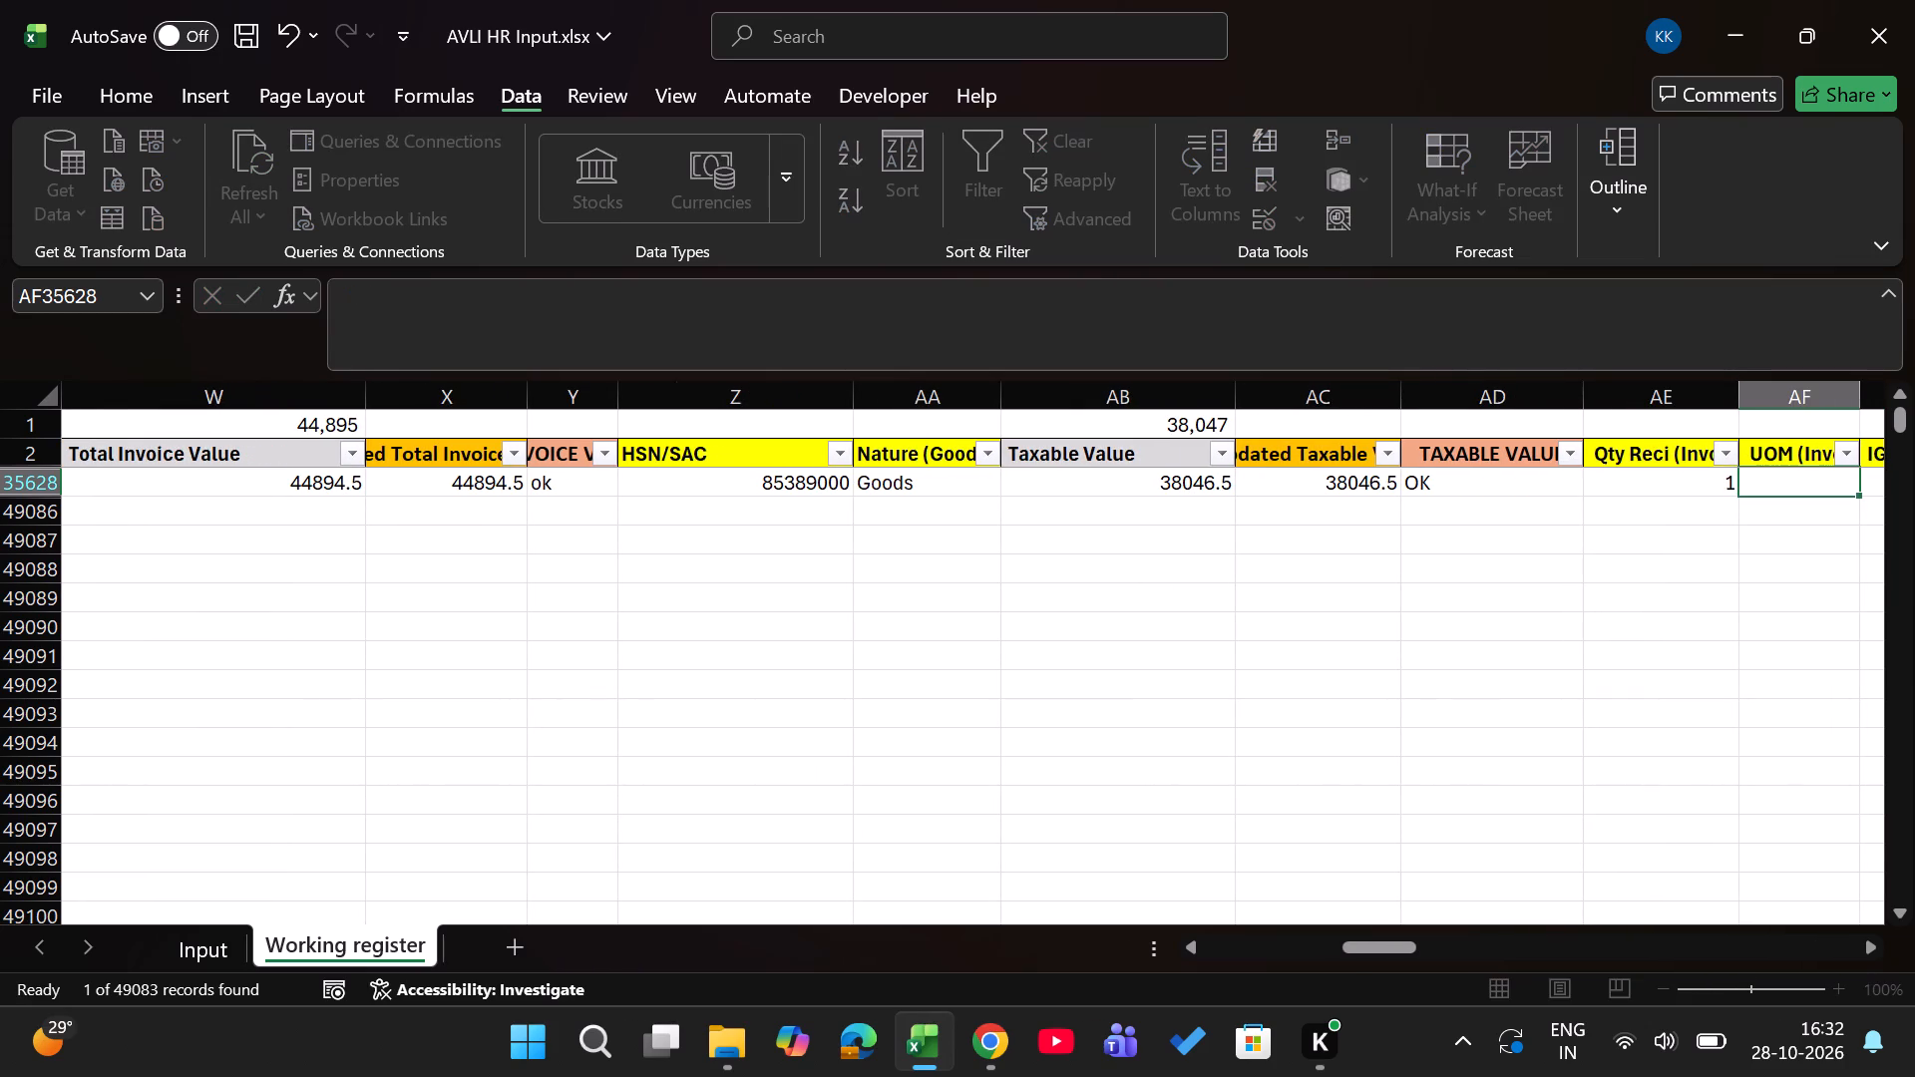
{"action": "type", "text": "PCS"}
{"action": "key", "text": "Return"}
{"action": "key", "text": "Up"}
Enter 18 as the record's IGST rate.
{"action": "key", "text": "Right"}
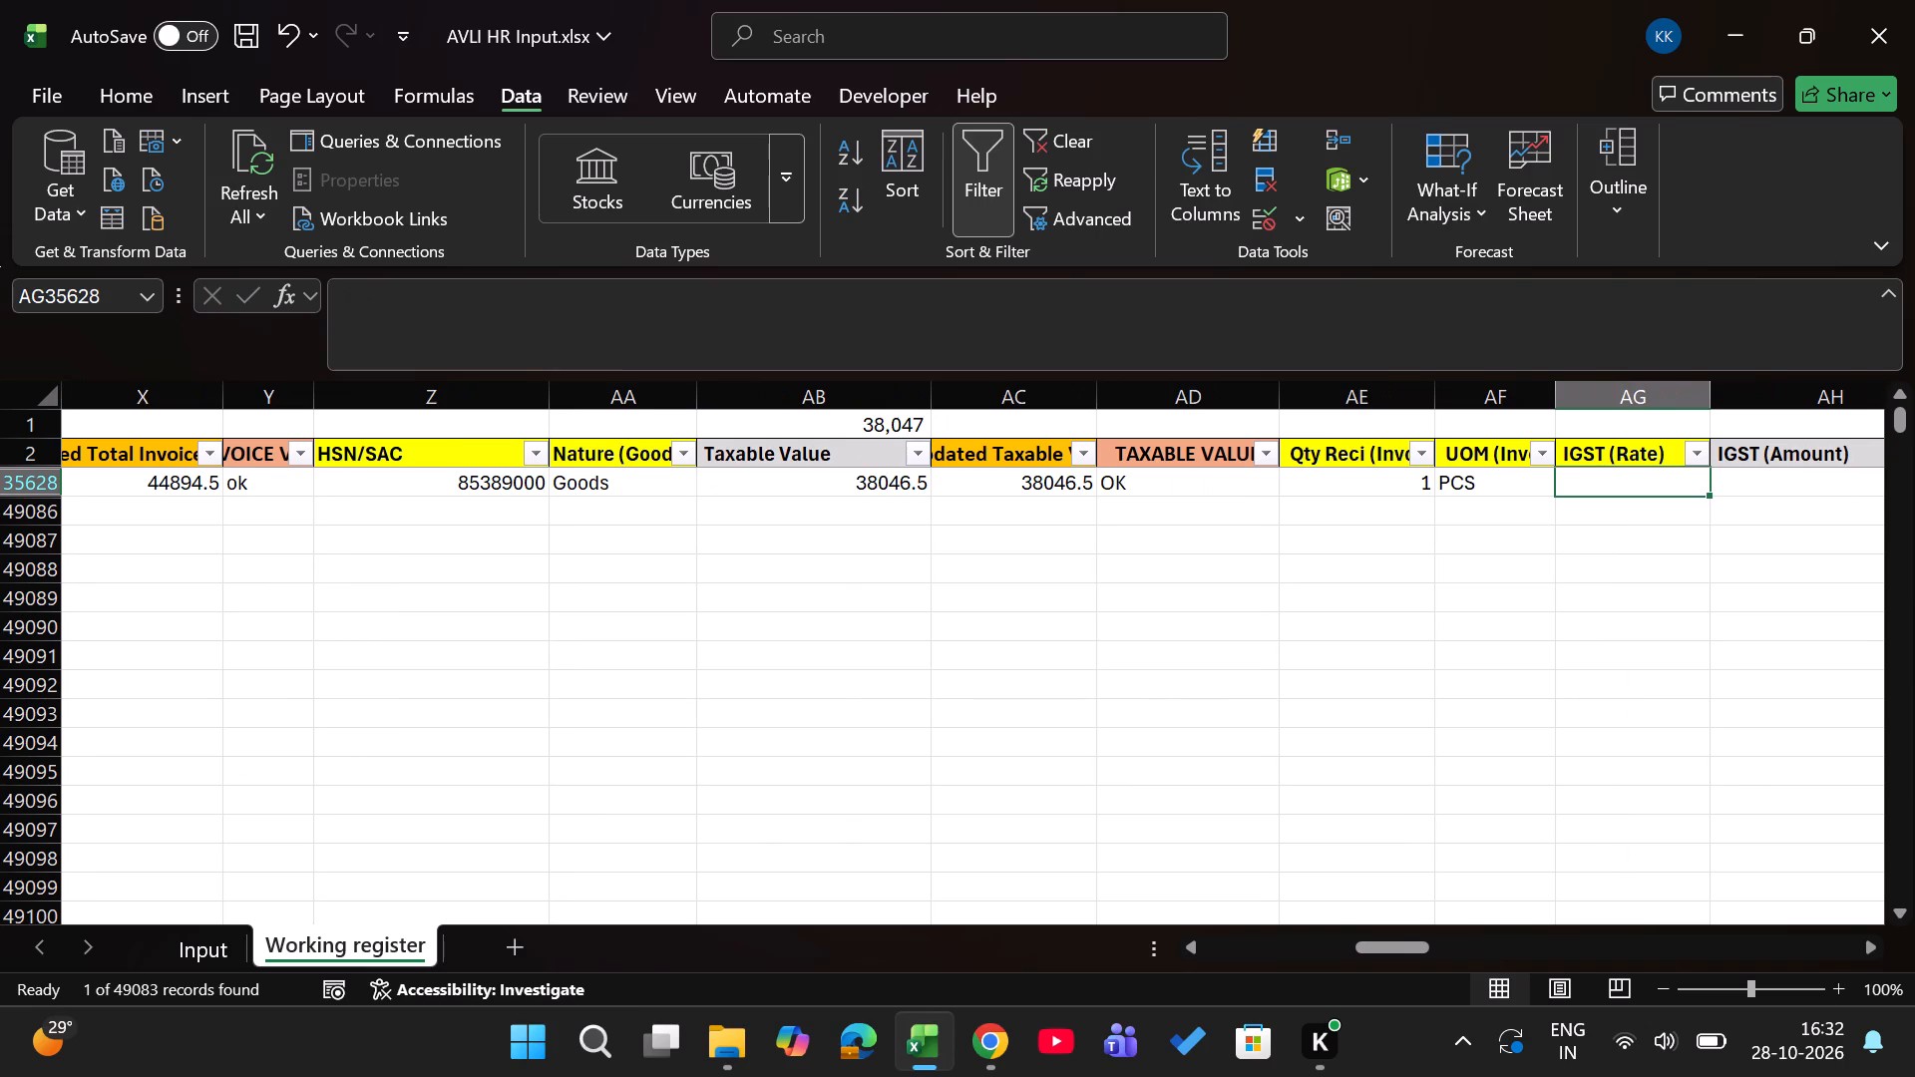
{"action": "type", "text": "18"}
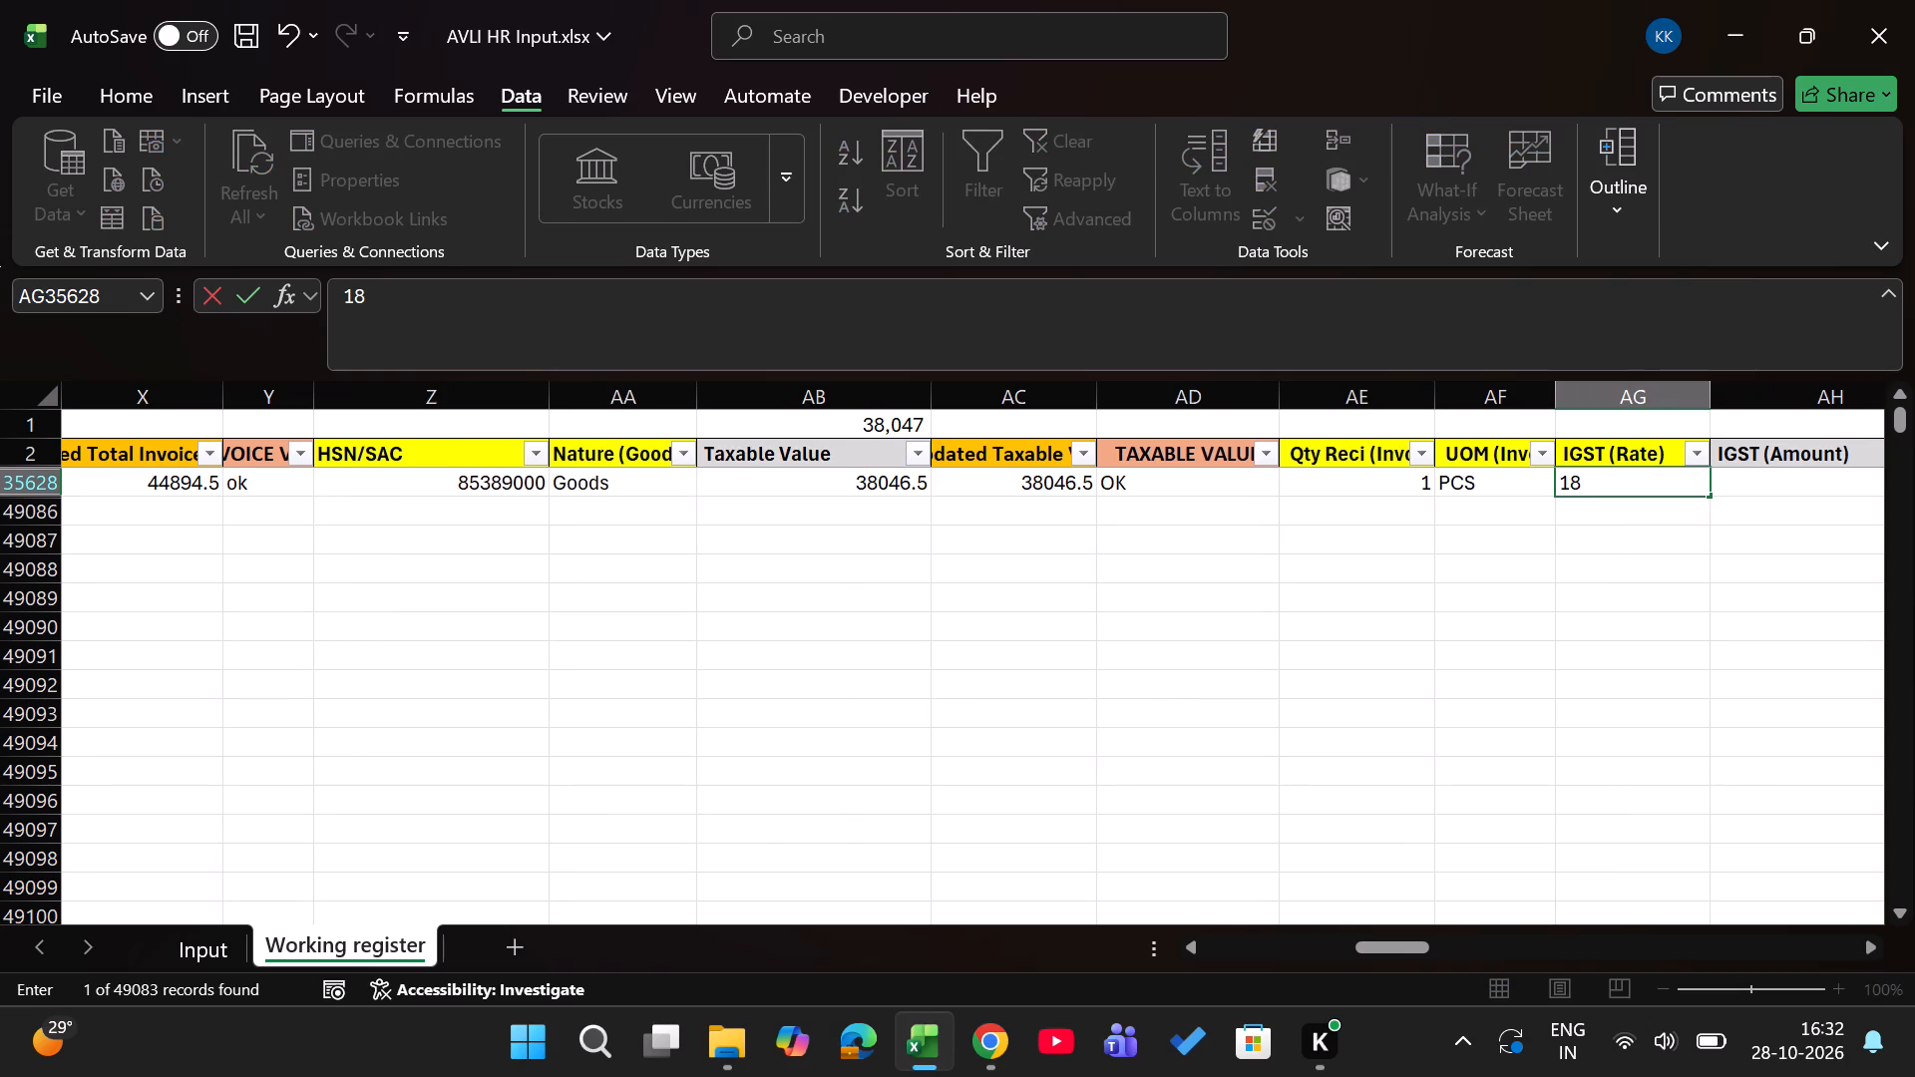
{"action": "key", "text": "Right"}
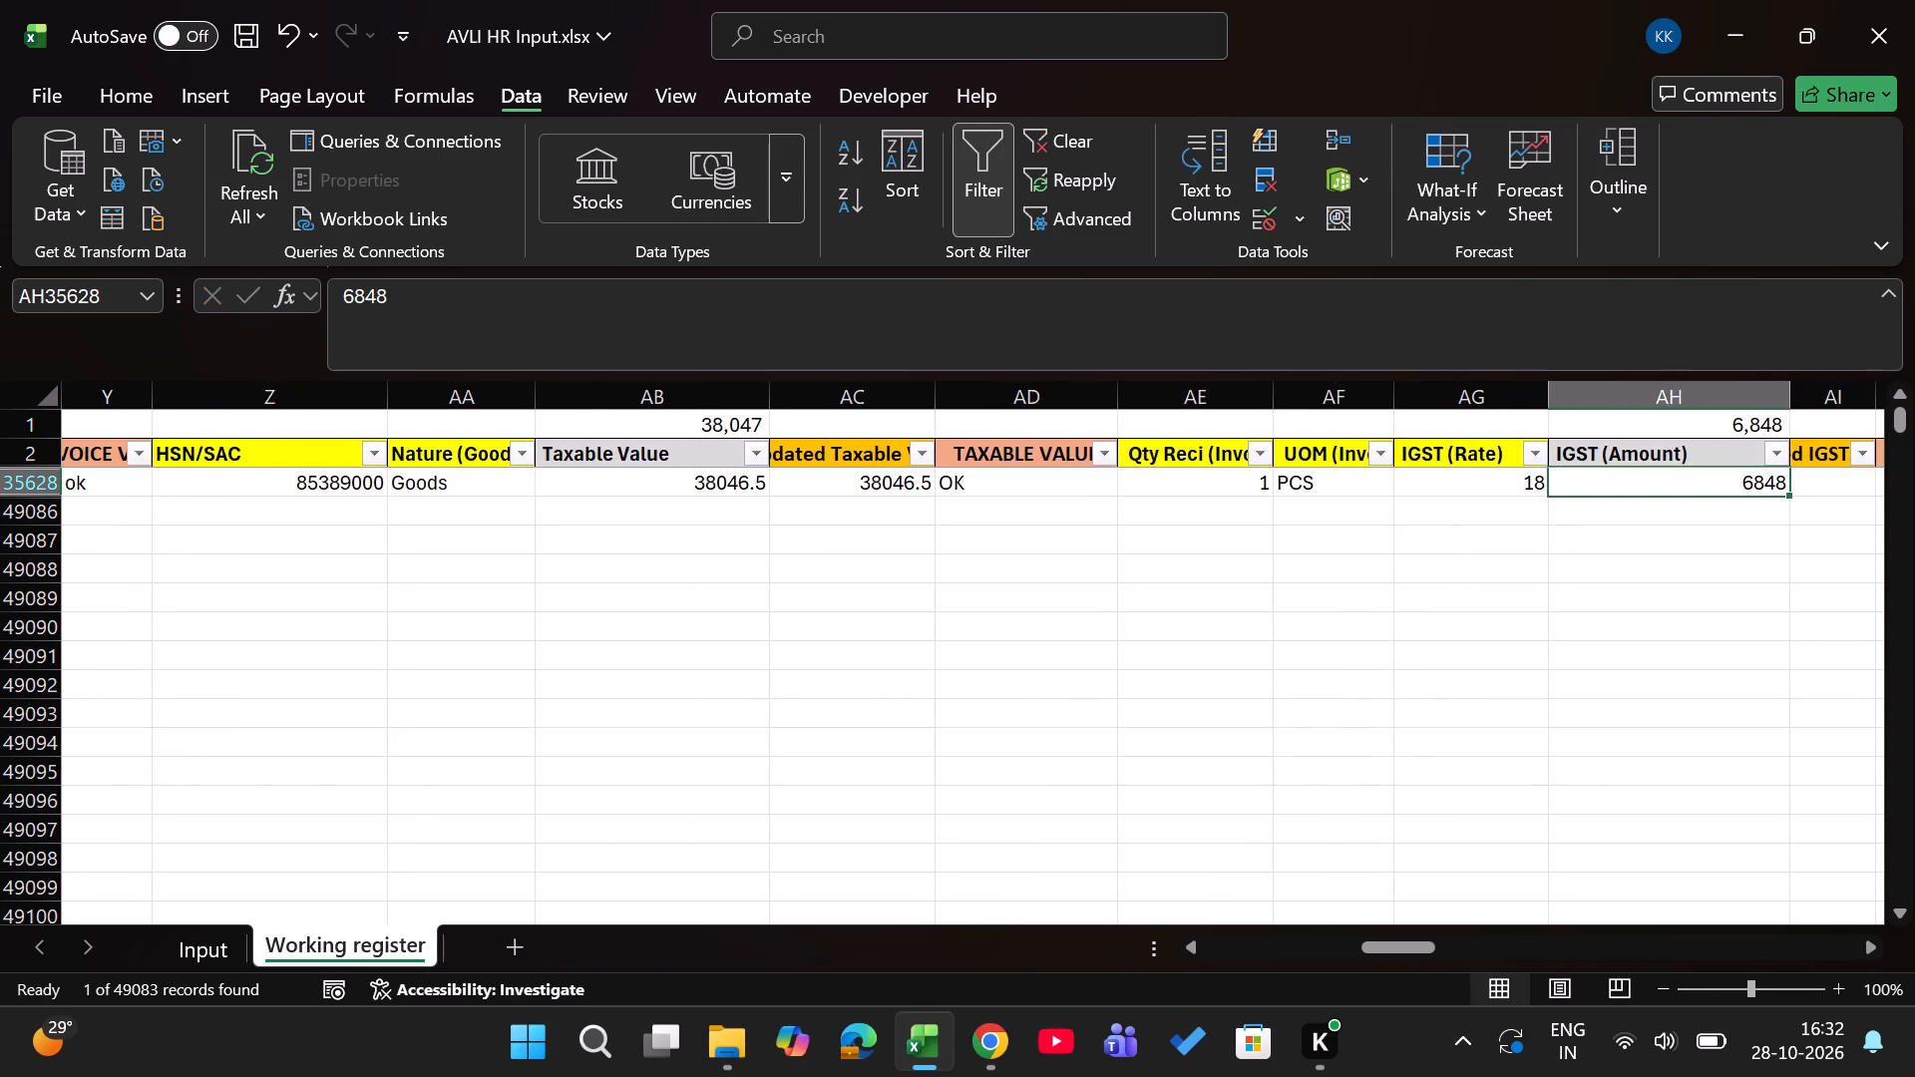
Copy the IGST Amount of 6848 into the updated IGST column and mark the IGST check ok.
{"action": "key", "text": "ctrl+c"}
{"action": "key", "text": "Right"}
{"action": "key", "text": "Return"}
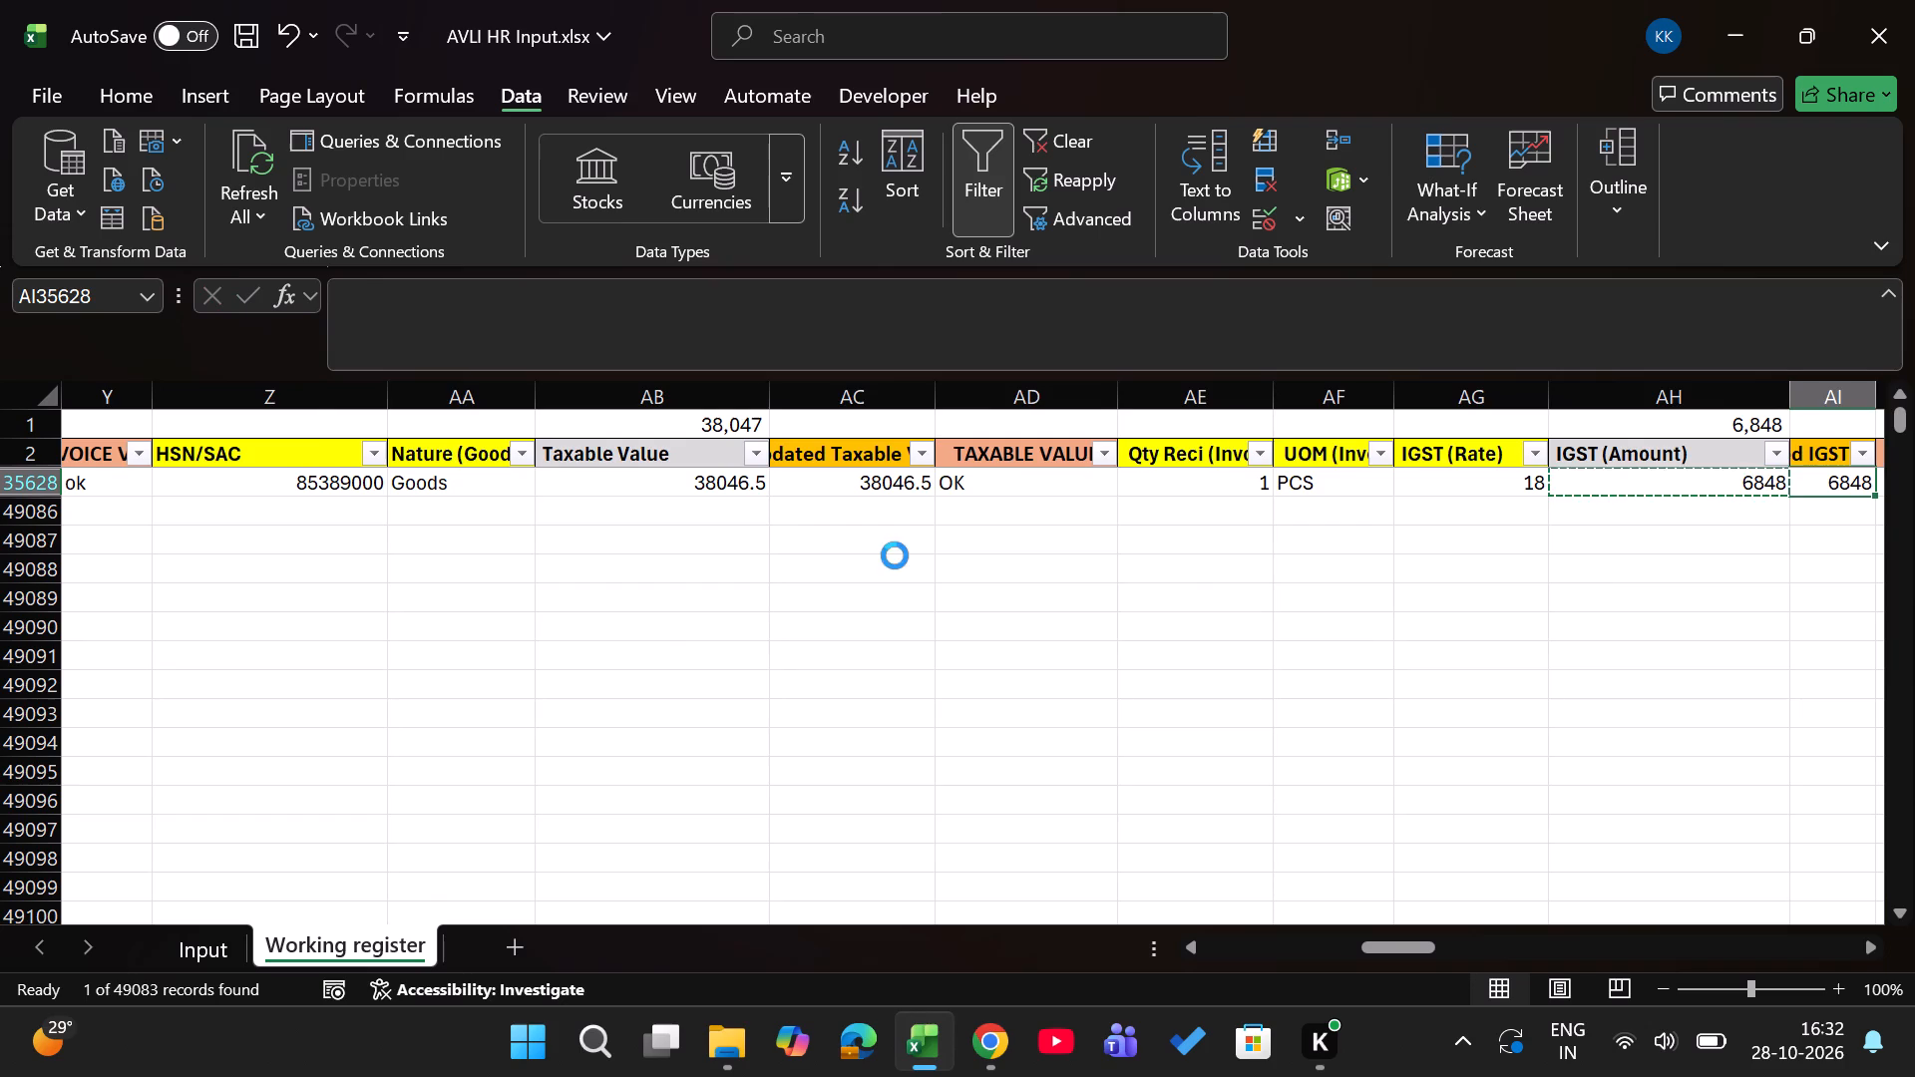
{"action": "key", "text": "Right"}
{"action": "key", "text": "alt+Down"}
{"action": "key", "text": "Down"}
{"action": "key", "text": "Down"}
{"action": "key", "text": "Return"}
Set the record's Eligibility of ITC field to INPUT, leaving the CGST, SGST and Cess fields blank.
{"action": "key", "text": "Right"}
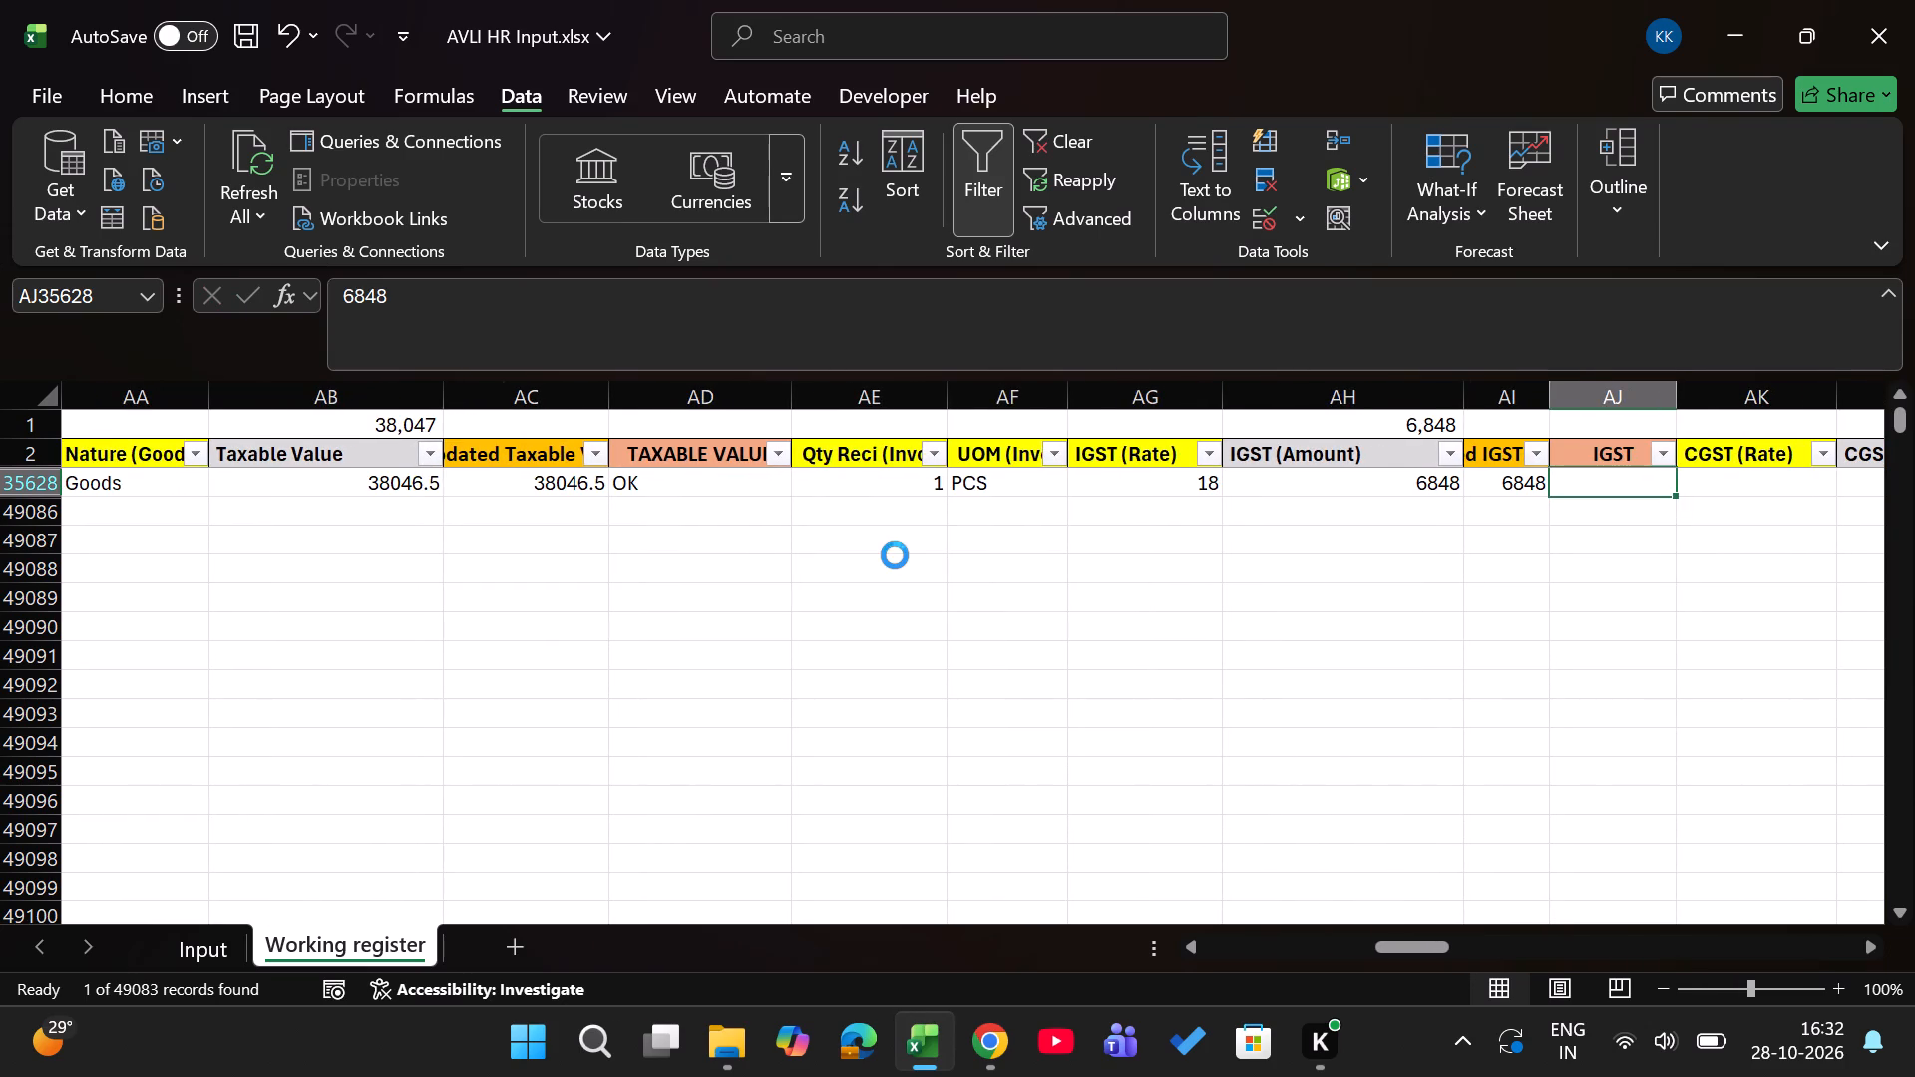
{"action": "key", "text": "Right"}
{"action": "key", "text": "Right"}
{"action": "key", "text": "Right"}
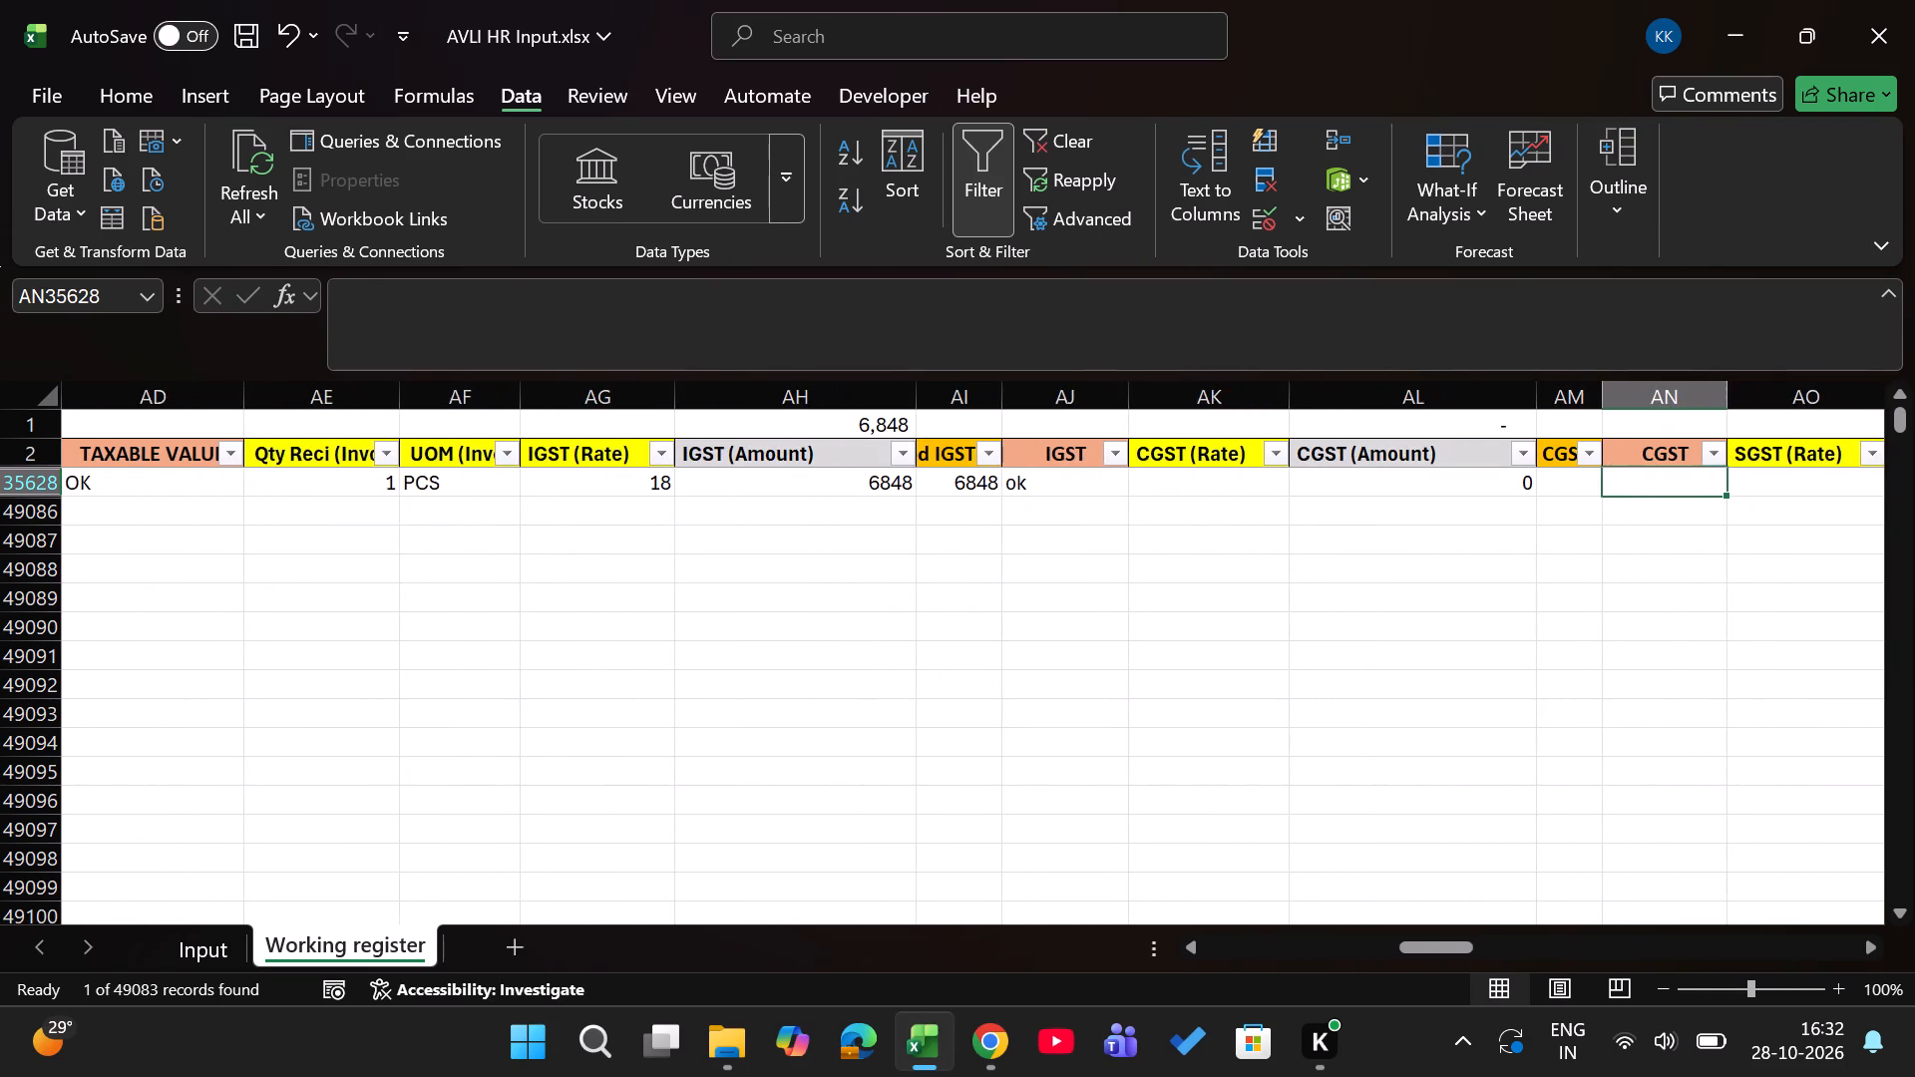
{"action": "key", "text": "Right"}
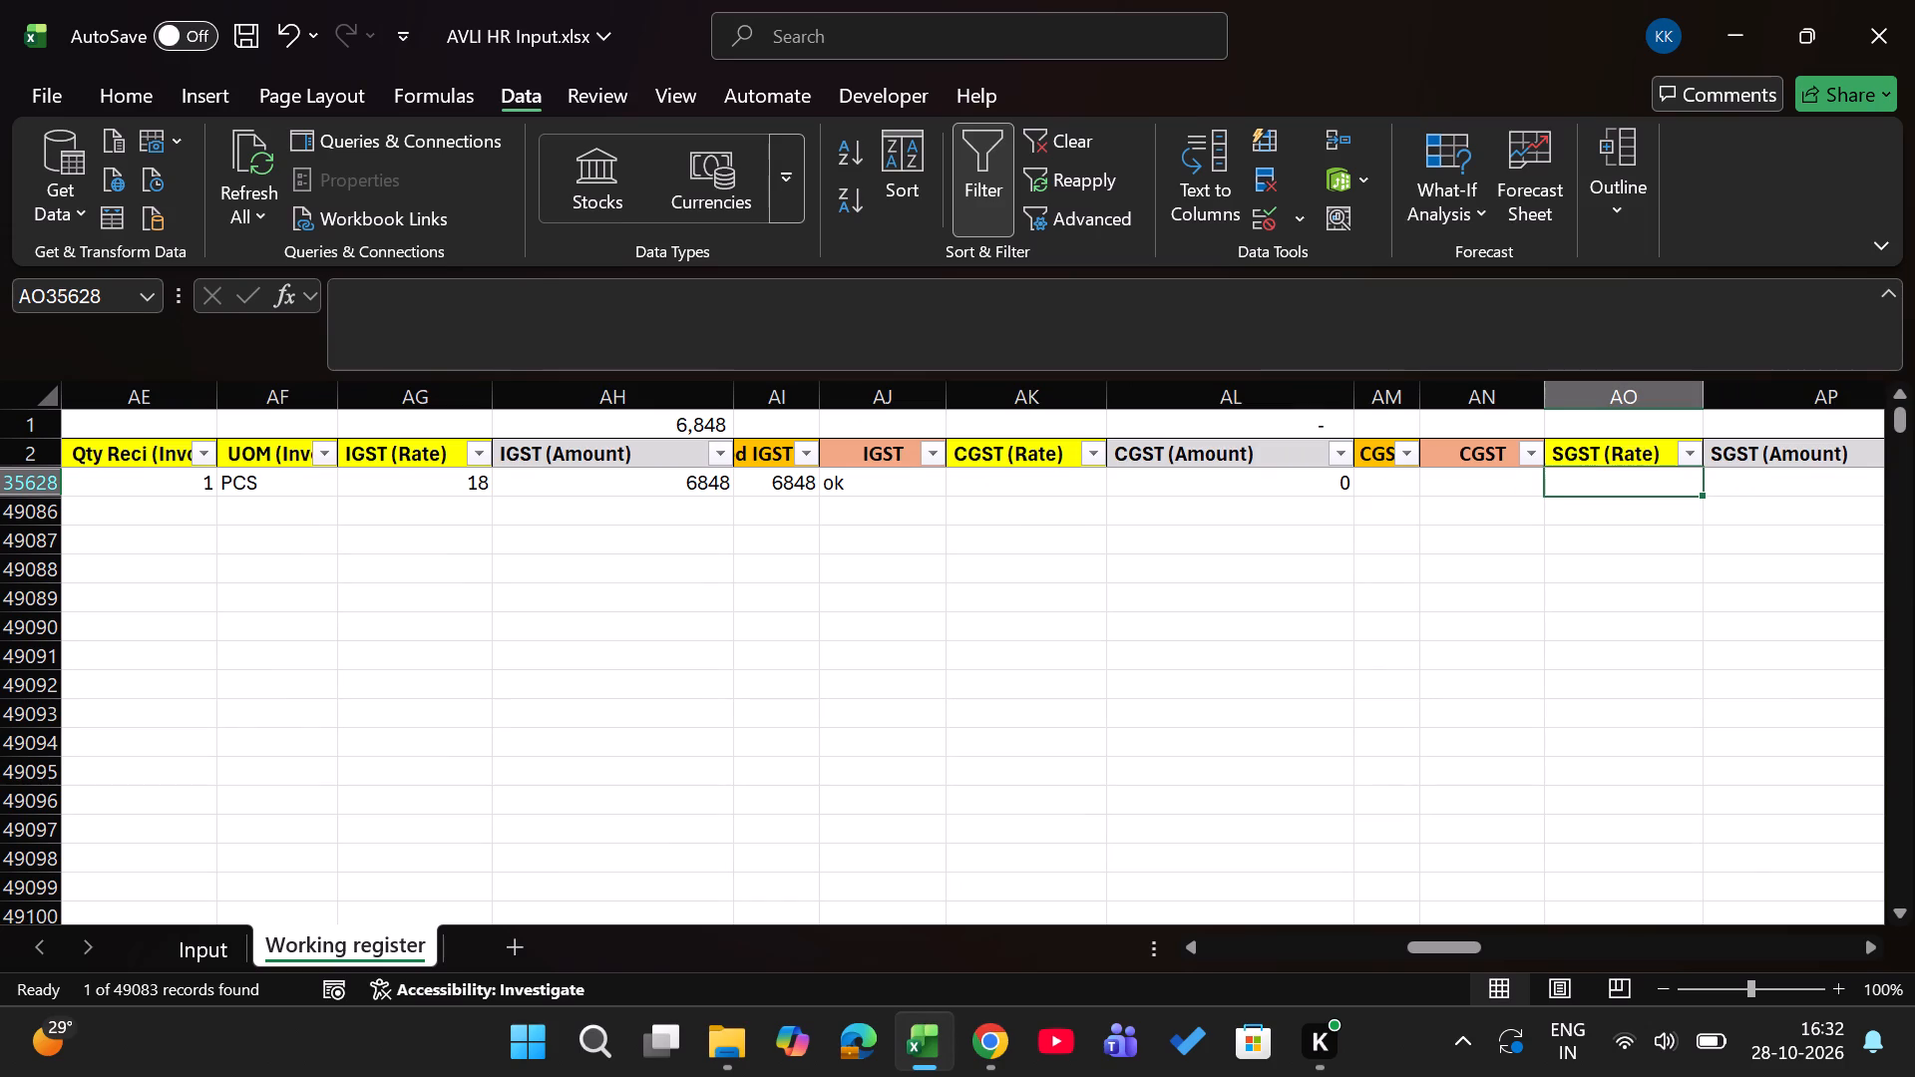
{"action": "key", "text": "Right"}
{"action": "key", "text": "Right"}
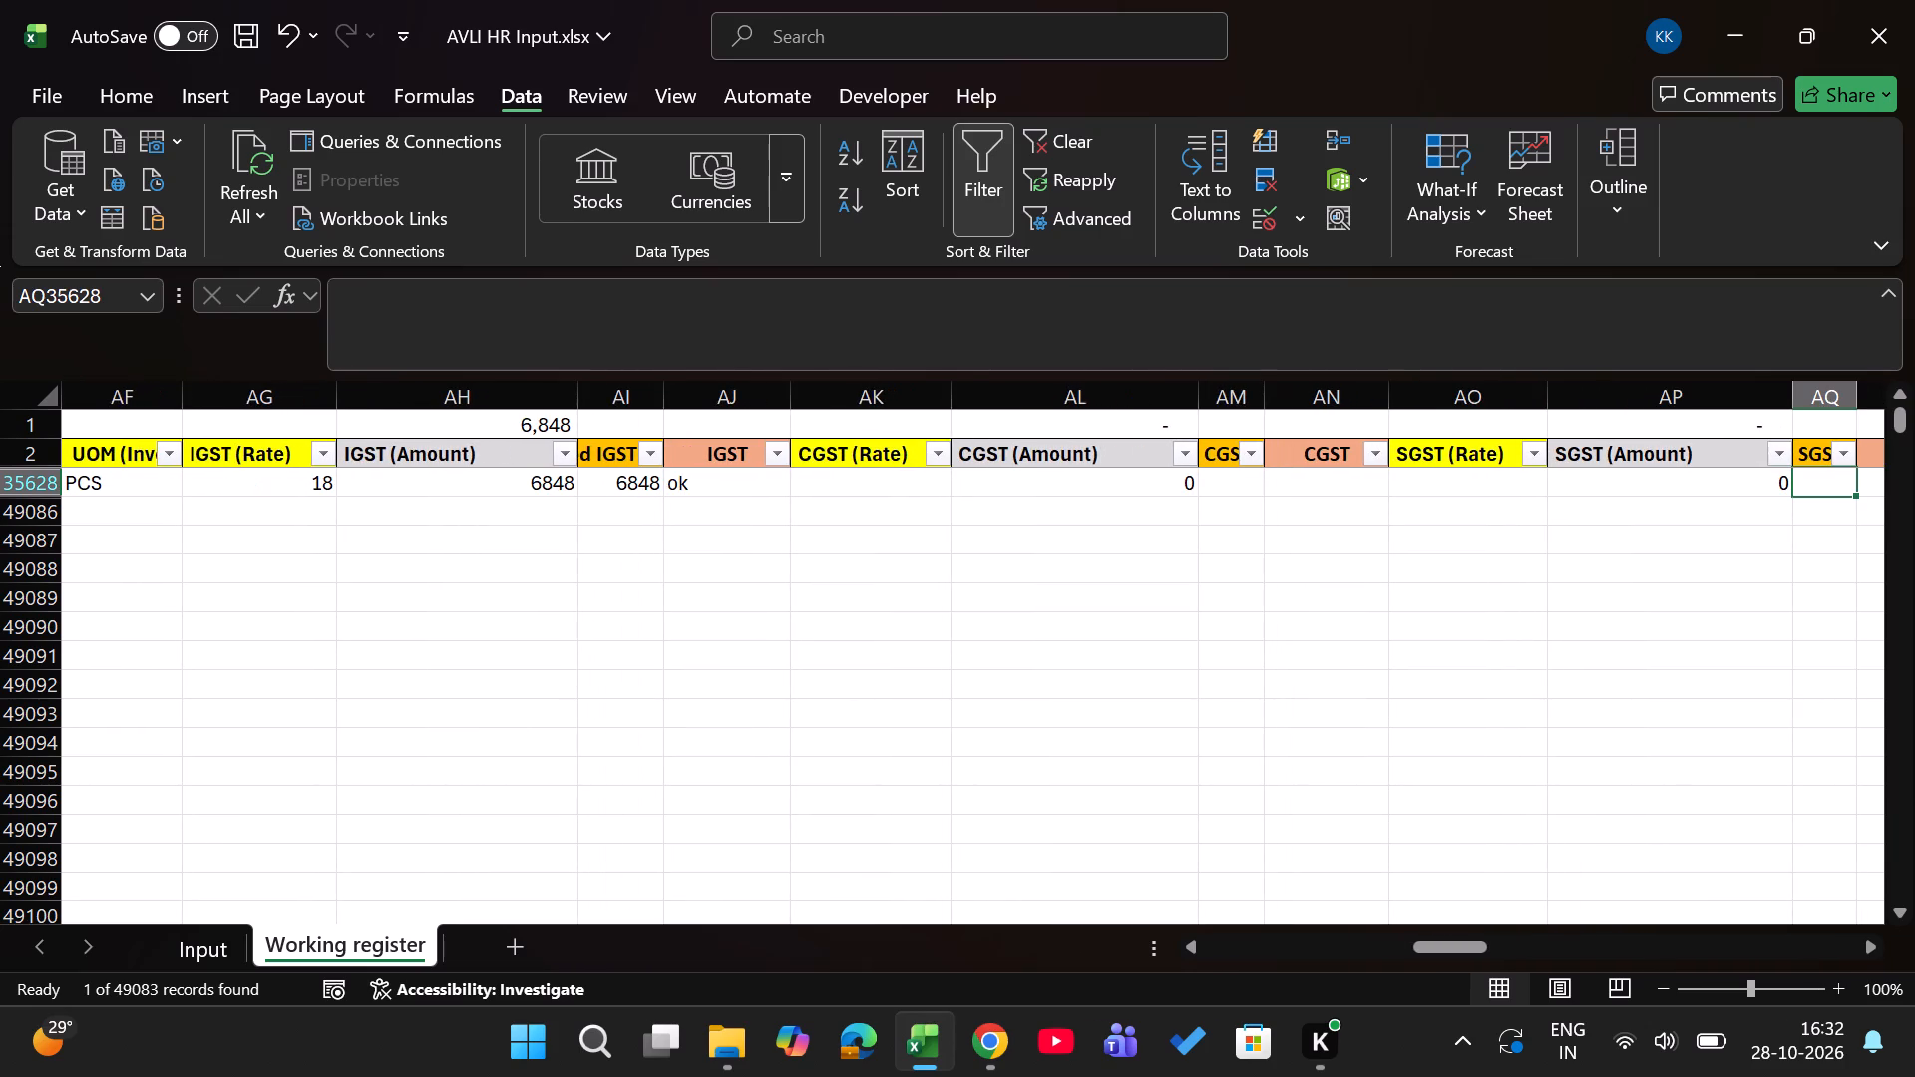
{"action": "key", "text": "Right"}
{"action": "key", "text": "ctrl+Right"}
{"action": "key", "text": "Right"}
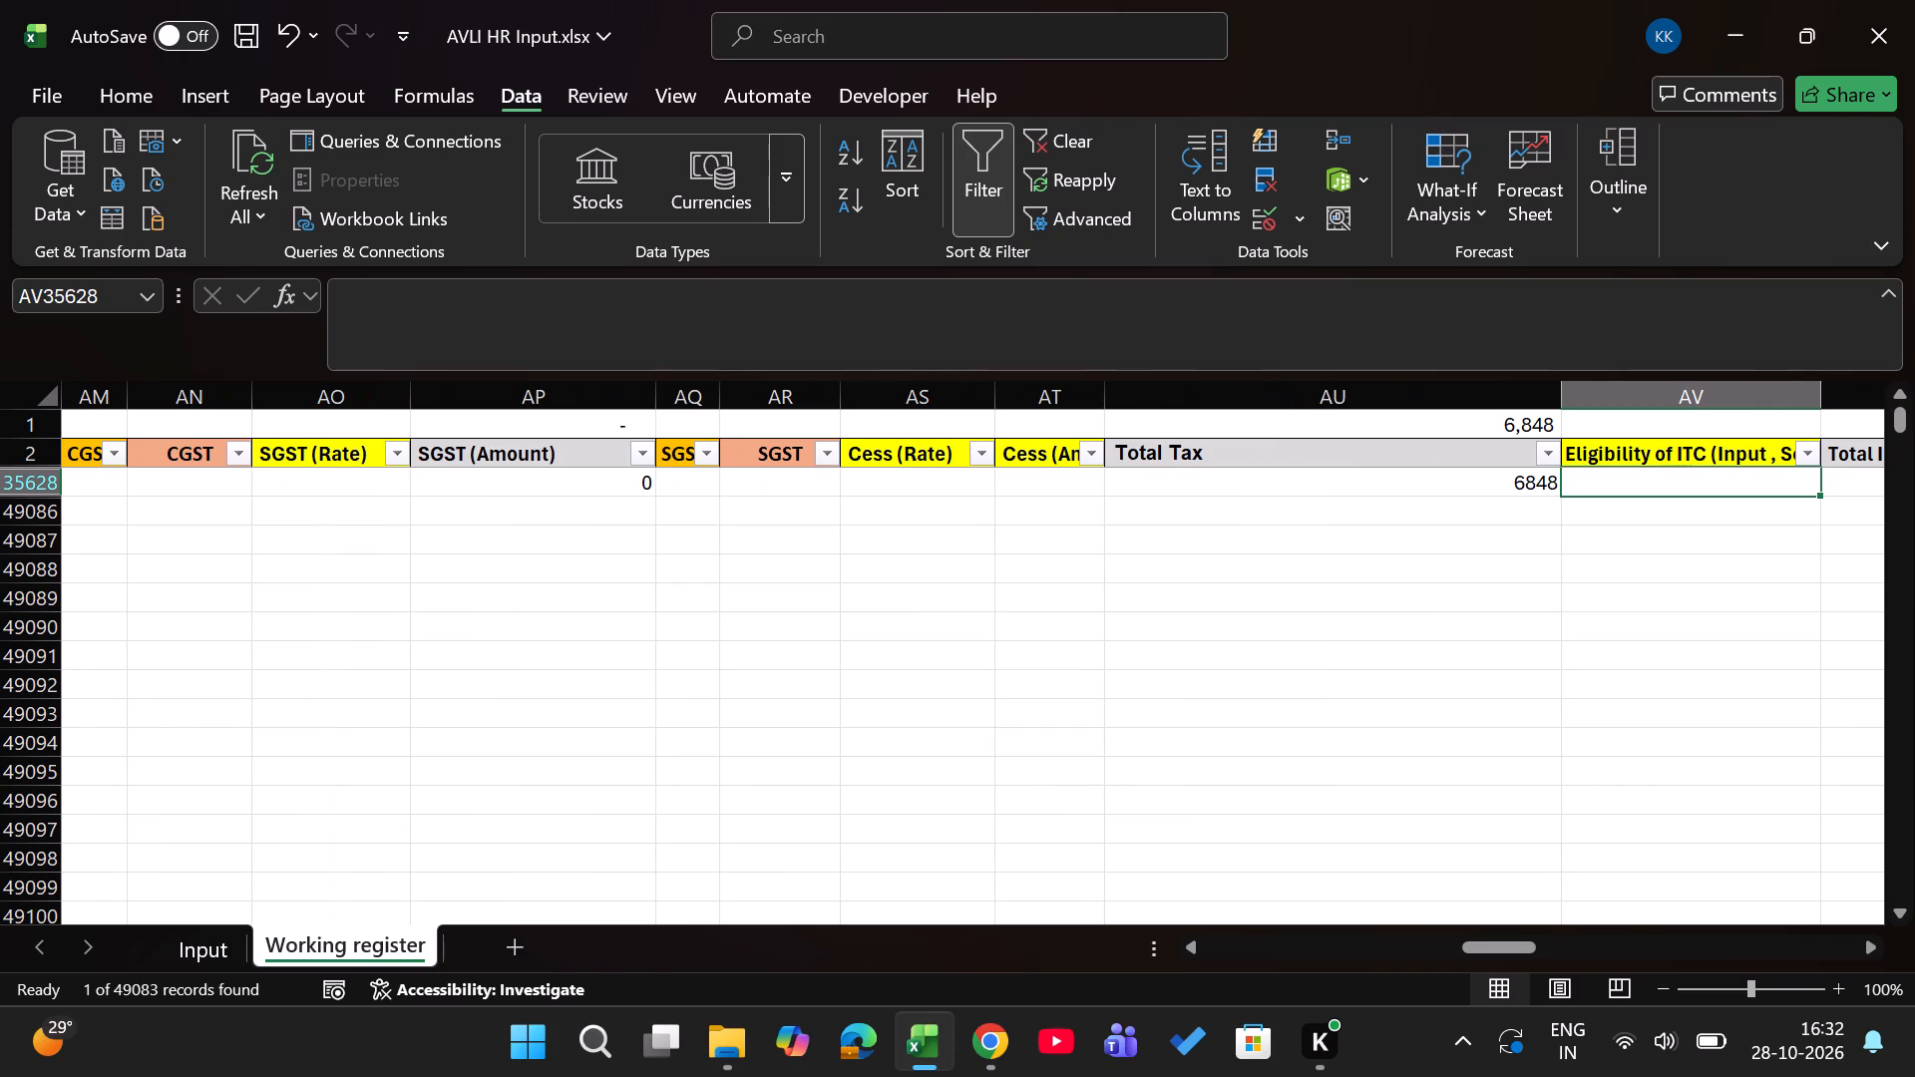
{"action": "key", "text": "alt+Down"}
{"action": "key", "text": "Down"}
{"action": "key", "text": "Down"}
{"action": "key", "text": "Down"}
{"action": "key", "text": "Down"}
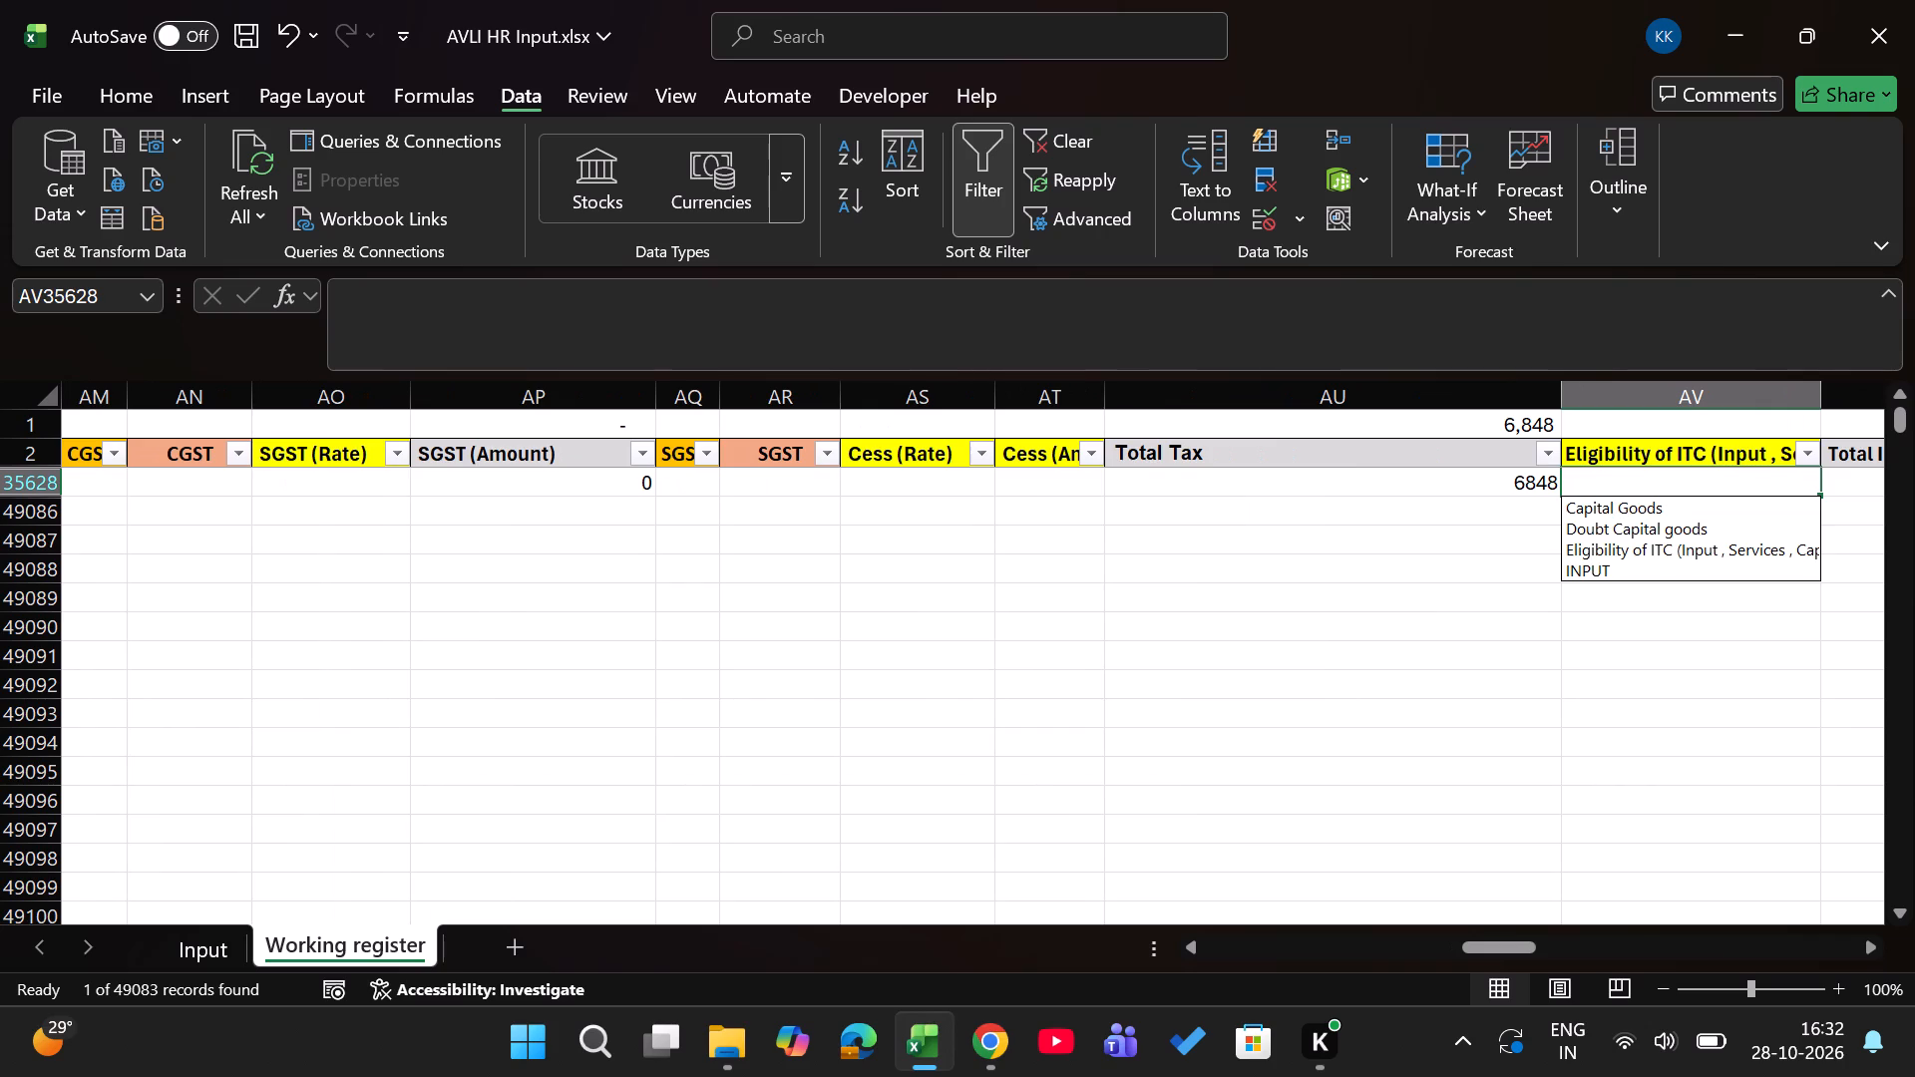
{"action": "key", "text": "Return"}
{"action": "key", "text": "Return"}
Enter MODBUS TCP/IP CARD in the record's updated description of goods column.
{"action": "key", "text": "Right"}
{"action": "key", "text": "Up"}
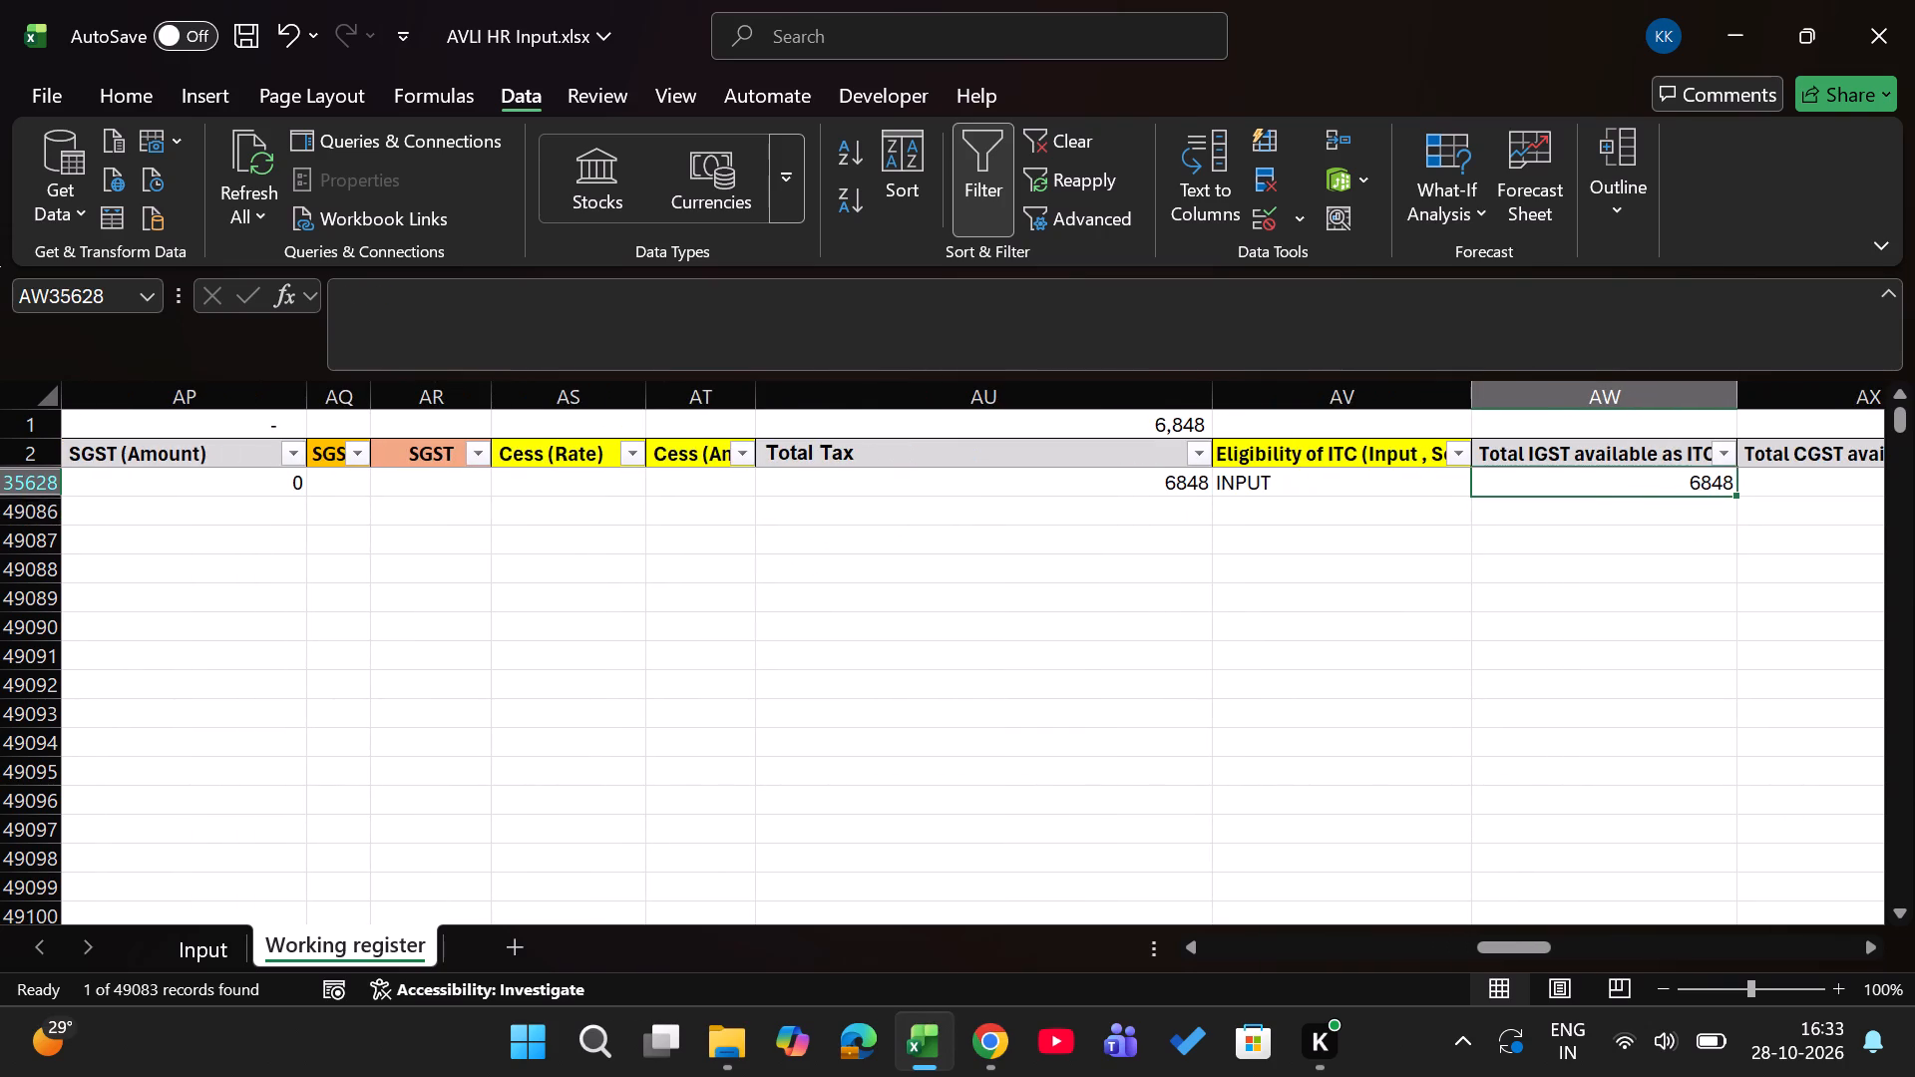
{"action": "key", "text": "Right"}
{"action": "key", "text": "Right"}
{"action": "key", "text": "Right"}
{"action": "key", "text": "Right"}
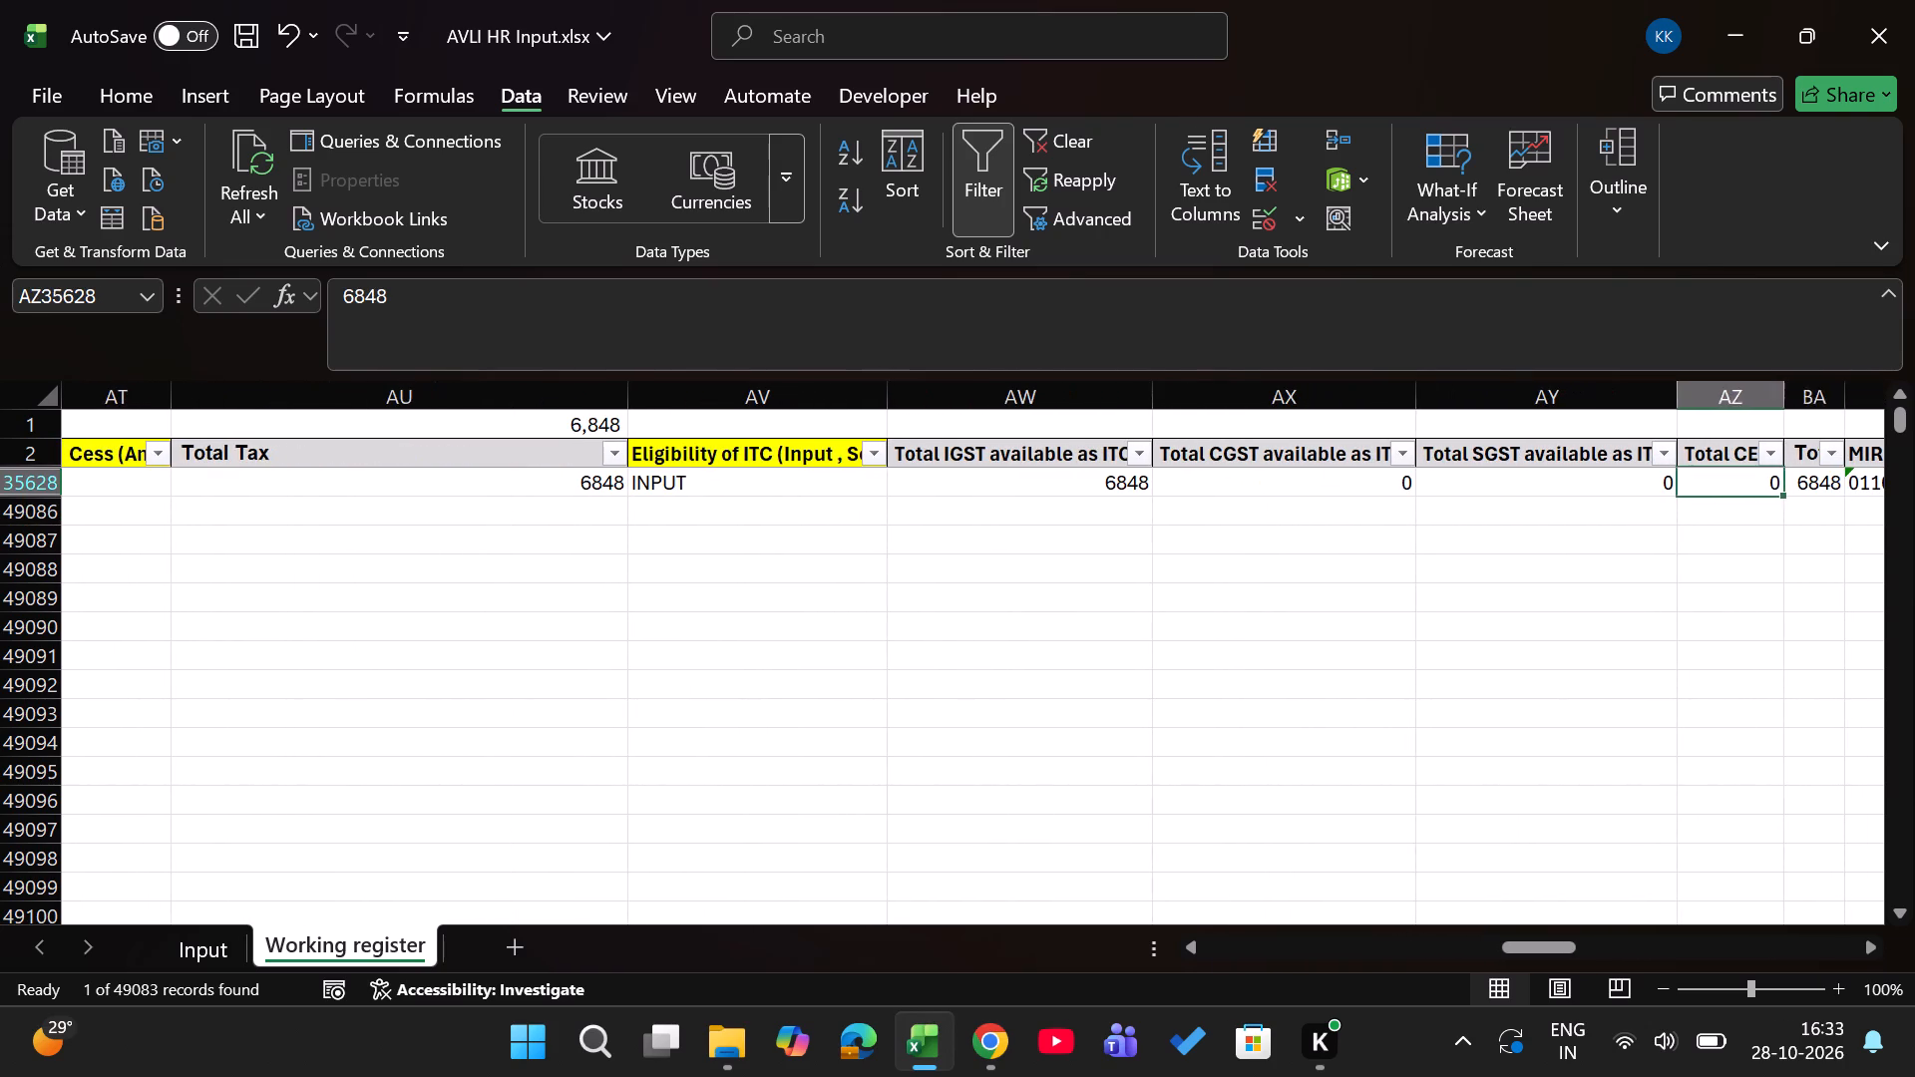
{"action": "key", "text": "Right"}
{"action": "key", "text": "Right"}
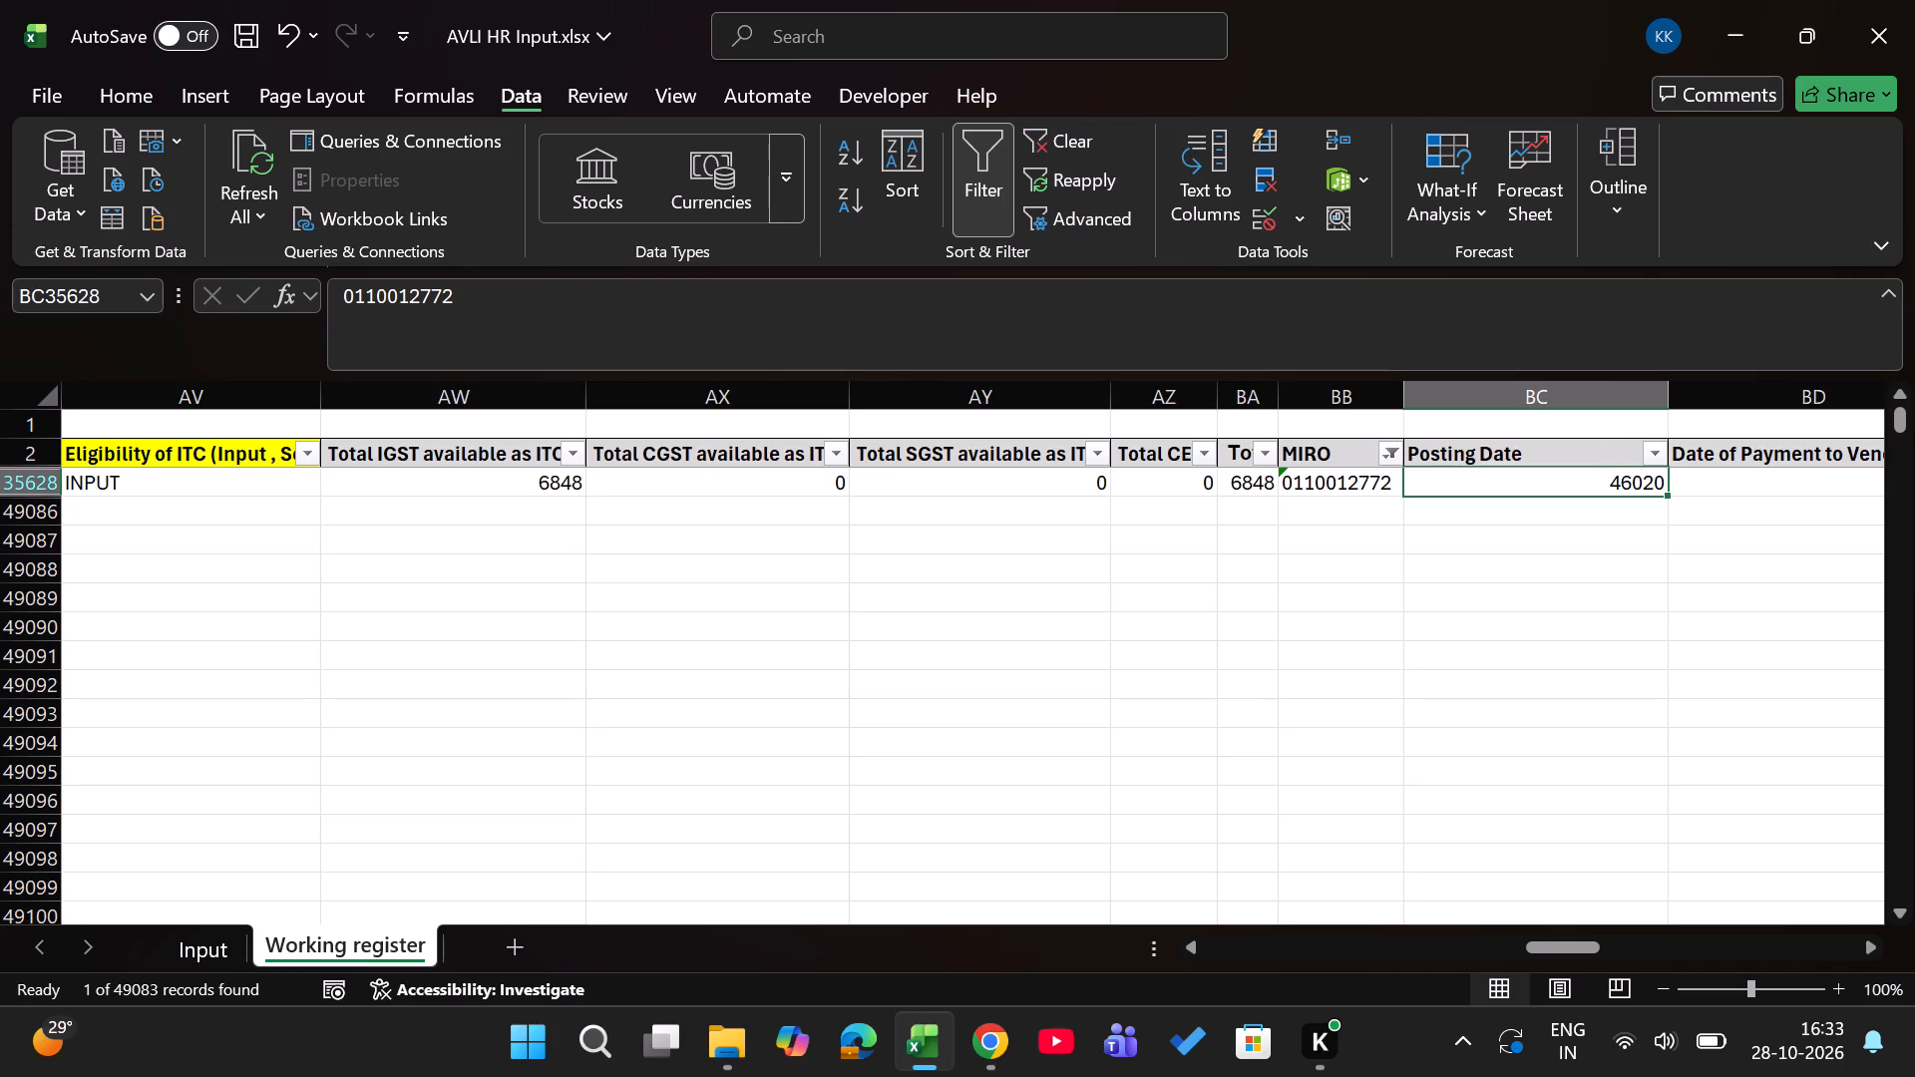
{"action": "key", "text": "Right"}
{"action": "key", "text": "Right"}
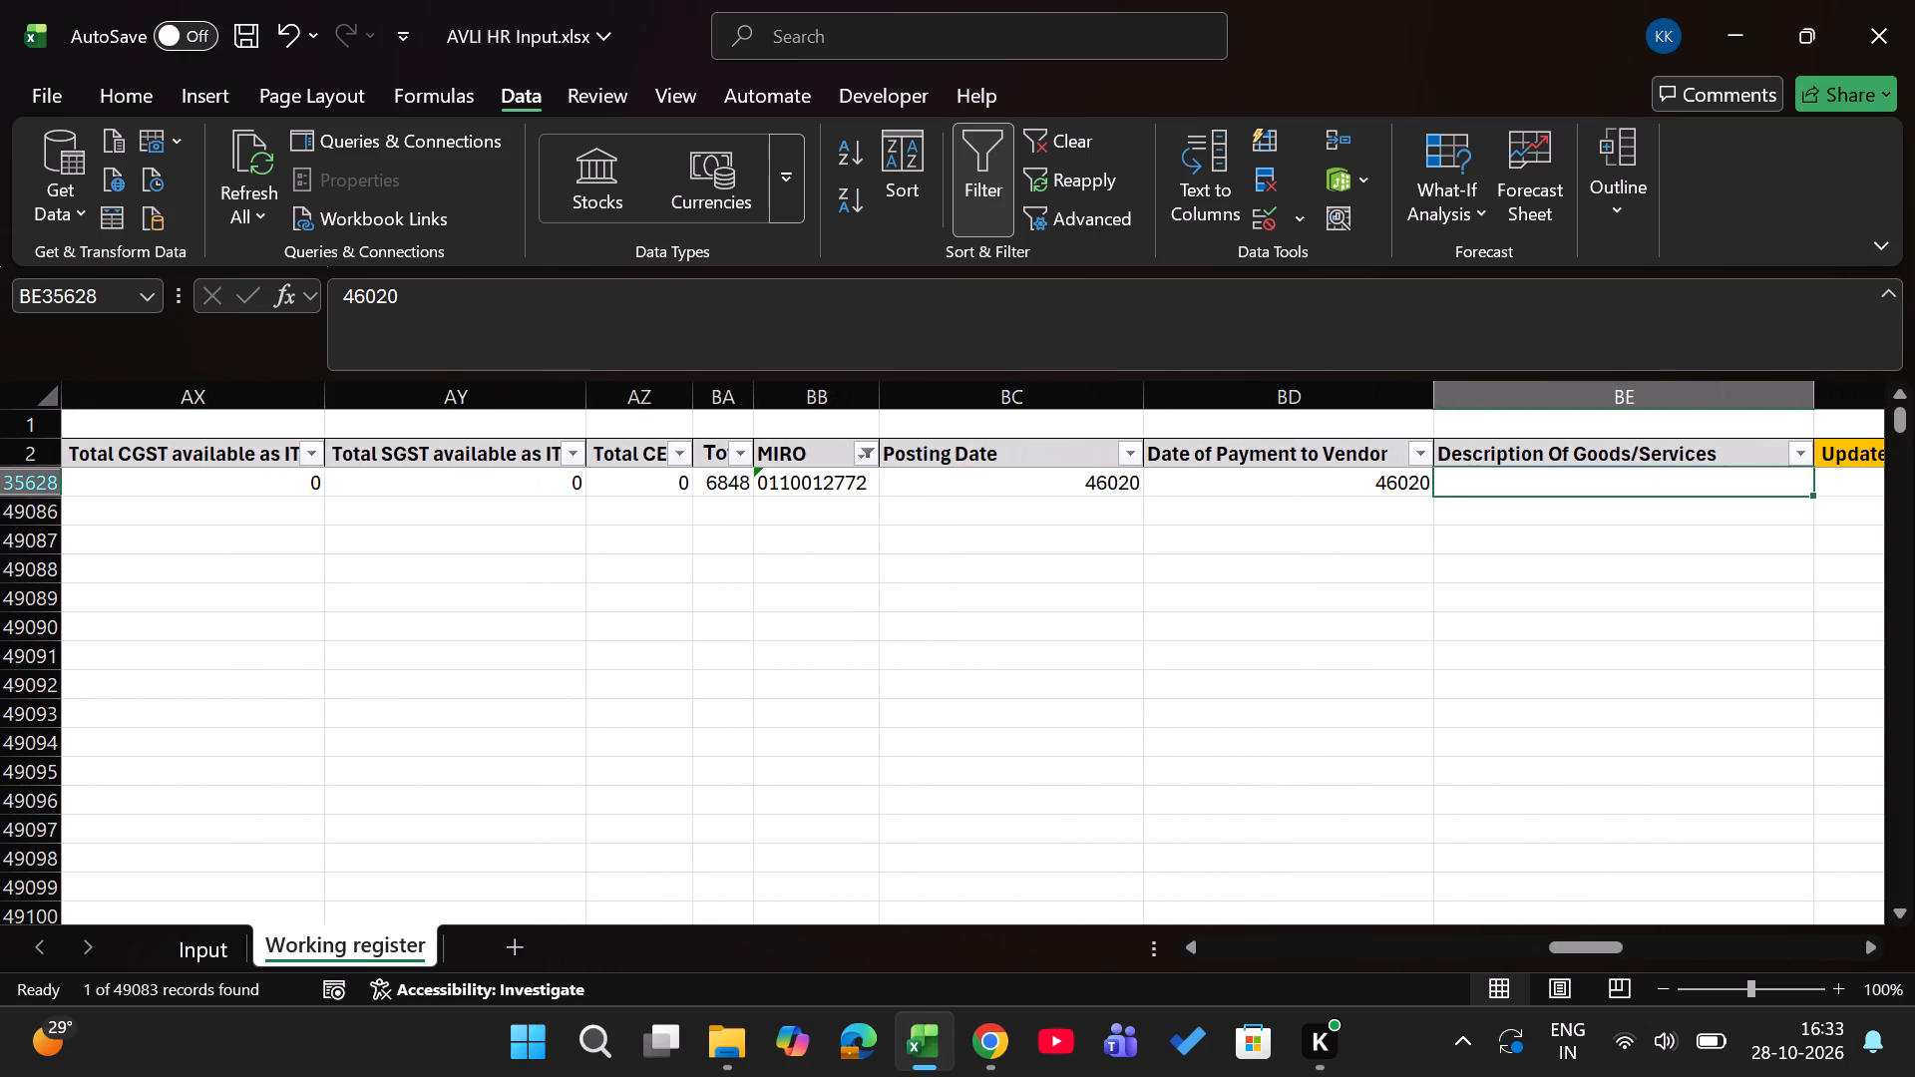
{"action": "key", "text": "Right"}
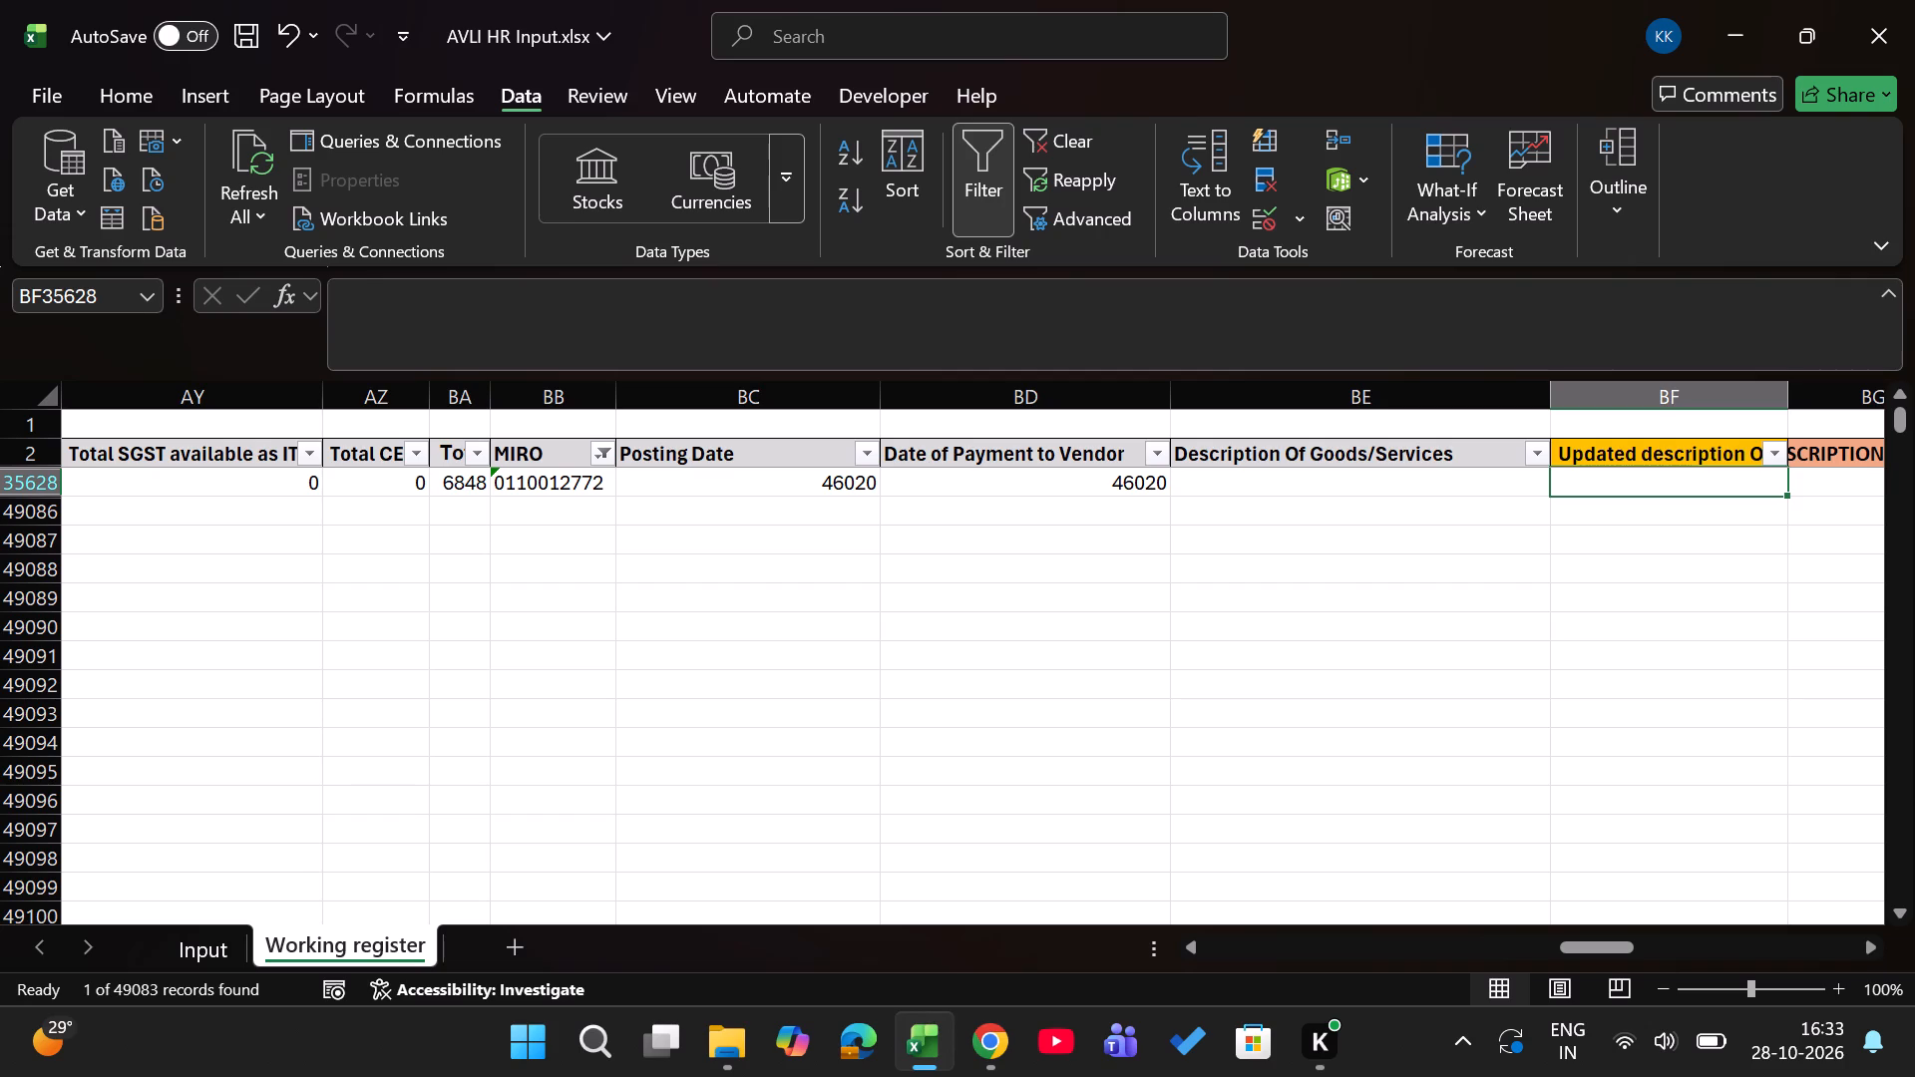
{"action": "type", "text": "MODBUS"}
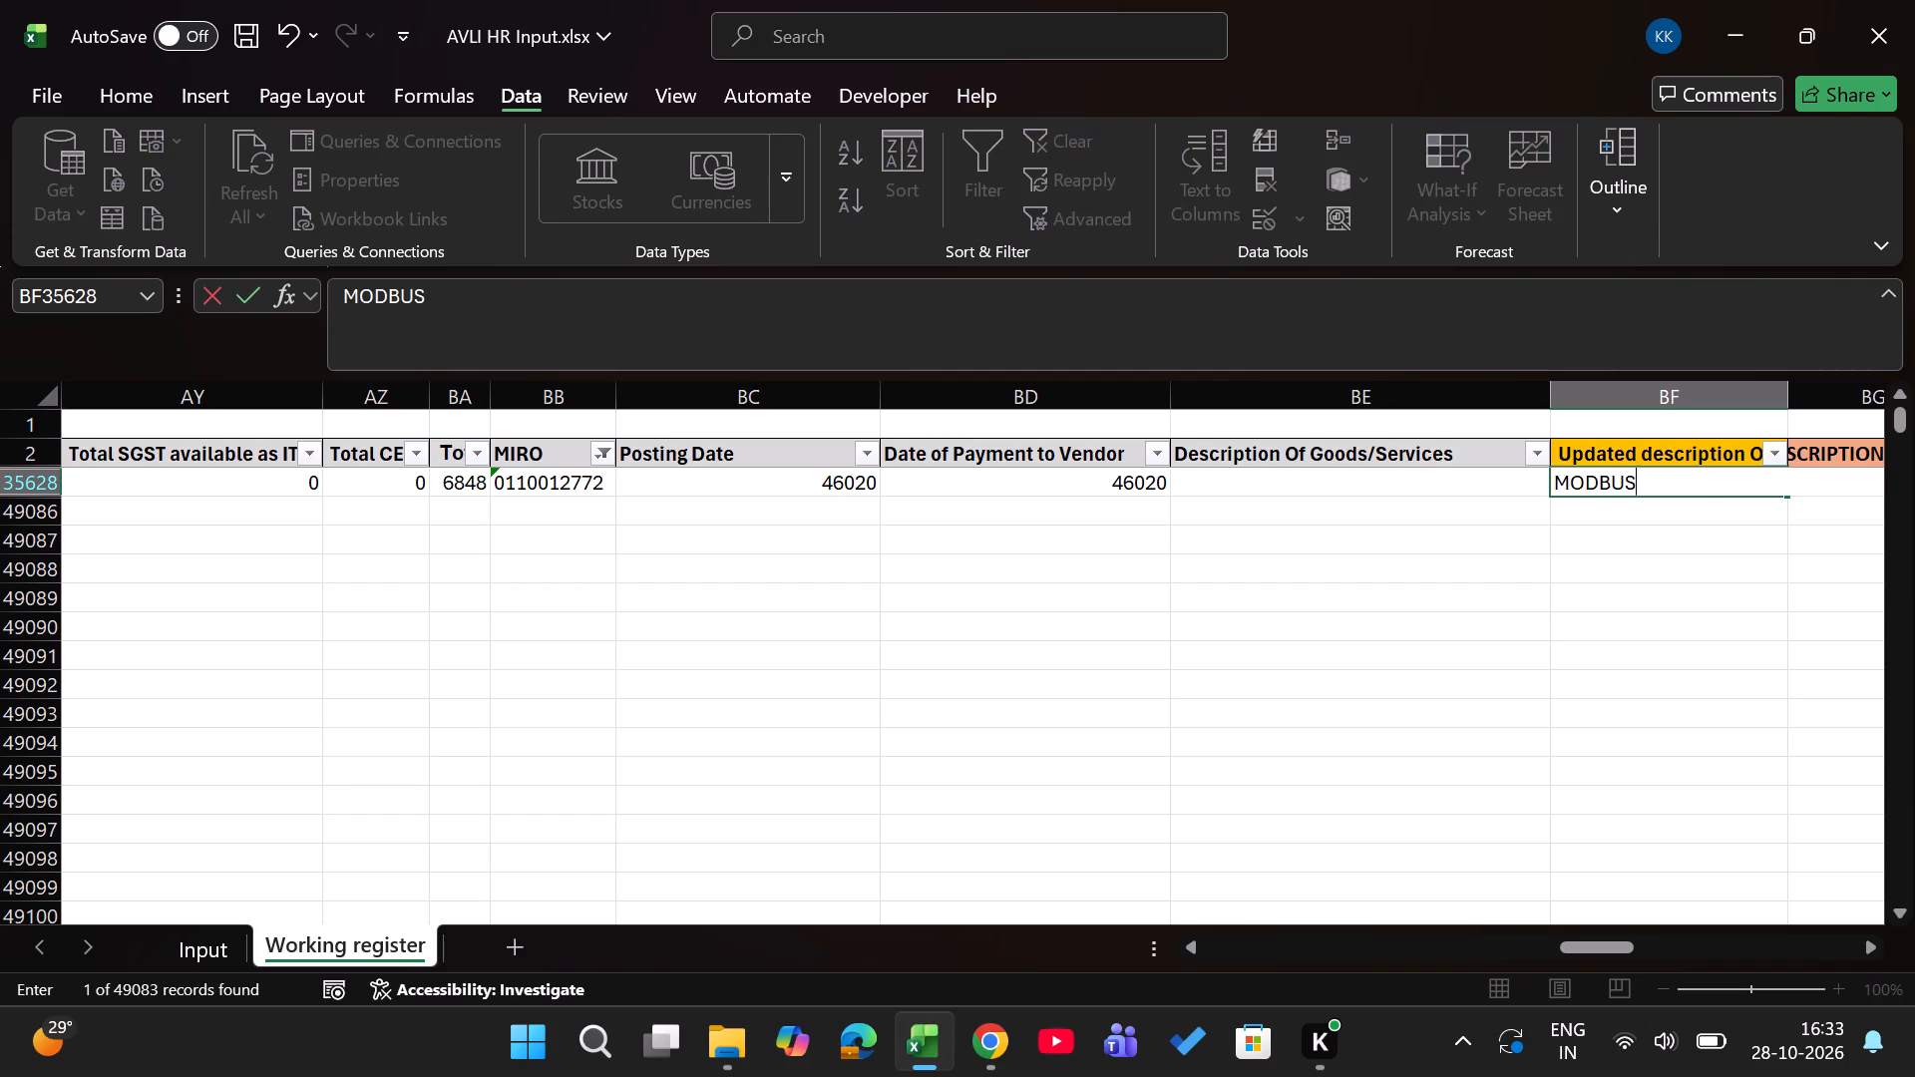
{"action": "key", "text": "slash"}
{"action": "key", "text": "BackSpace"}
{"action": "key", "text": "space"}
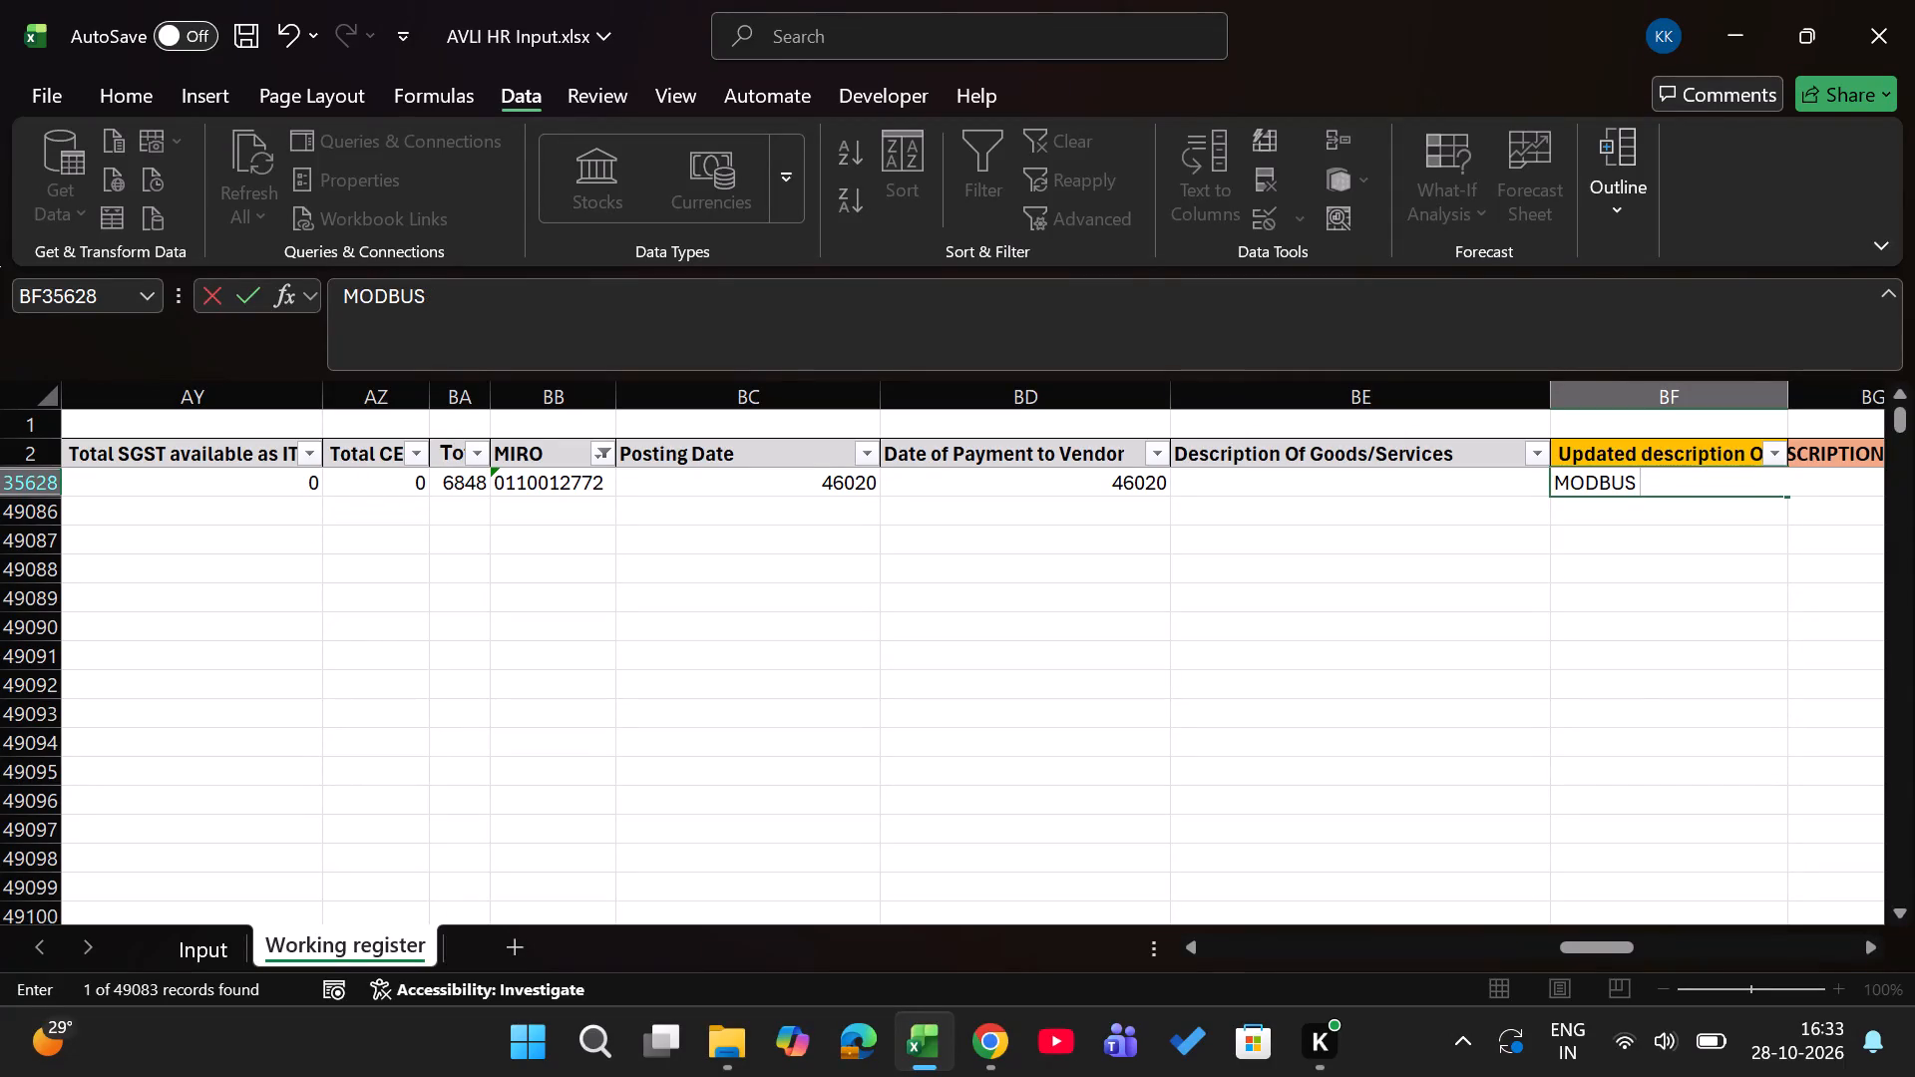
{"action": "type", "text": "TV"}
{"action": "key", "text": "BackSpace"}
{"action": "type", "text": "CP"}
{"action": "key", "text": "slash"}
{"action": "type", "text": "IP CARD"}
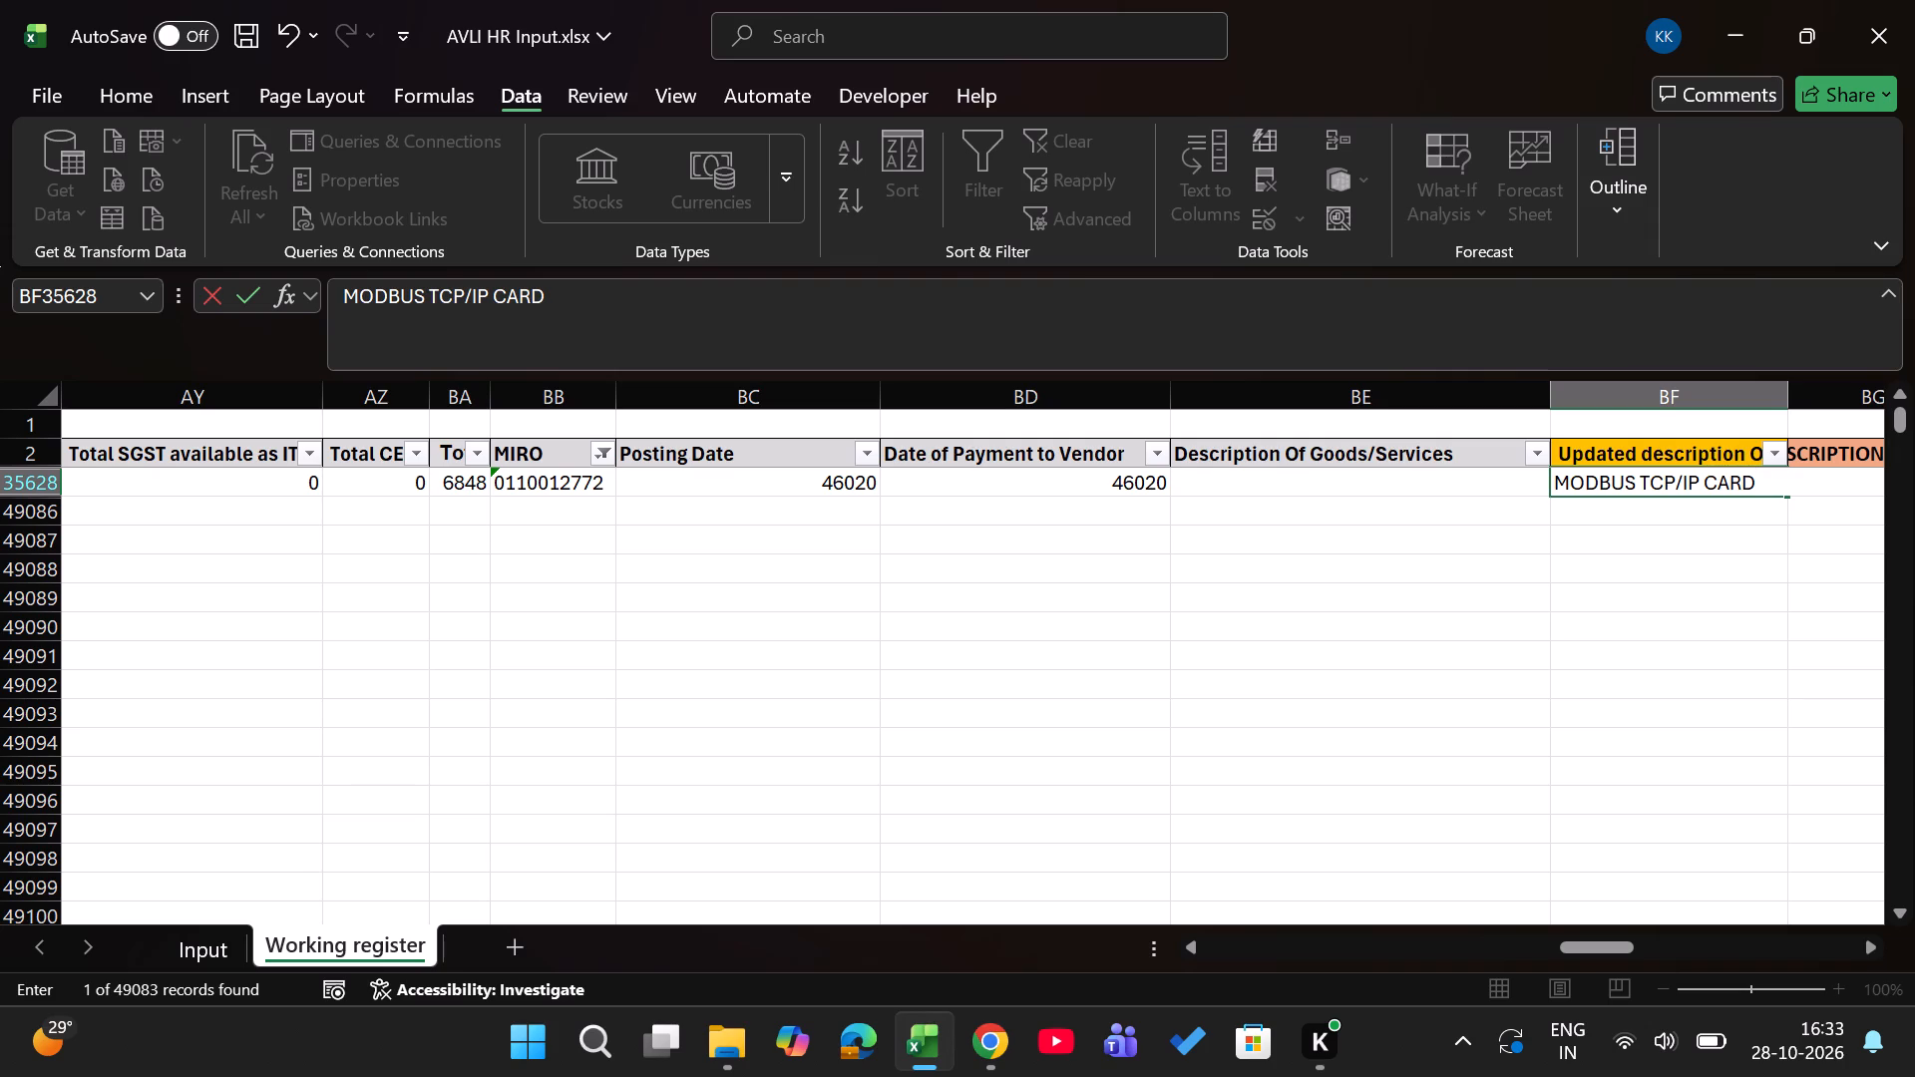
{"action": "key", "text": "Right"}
Mark the record's description of goods check as Not in PR.
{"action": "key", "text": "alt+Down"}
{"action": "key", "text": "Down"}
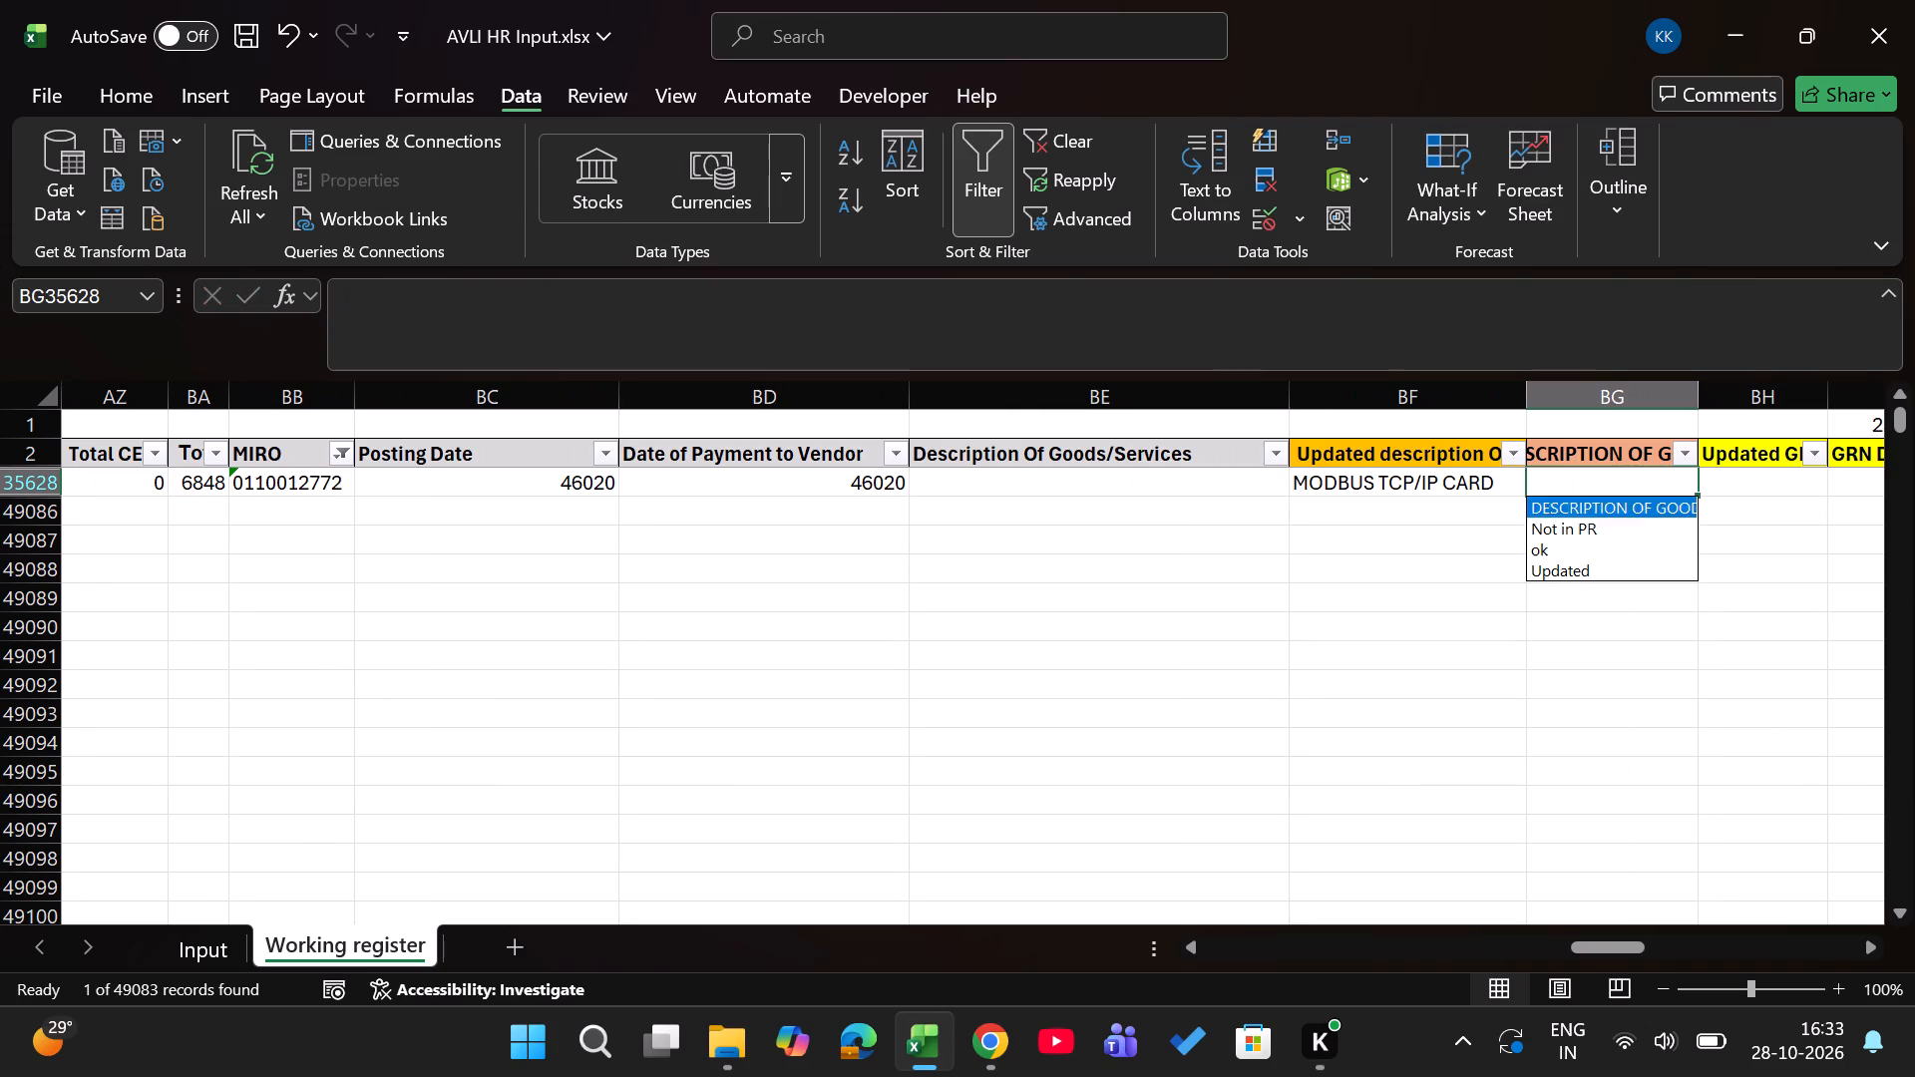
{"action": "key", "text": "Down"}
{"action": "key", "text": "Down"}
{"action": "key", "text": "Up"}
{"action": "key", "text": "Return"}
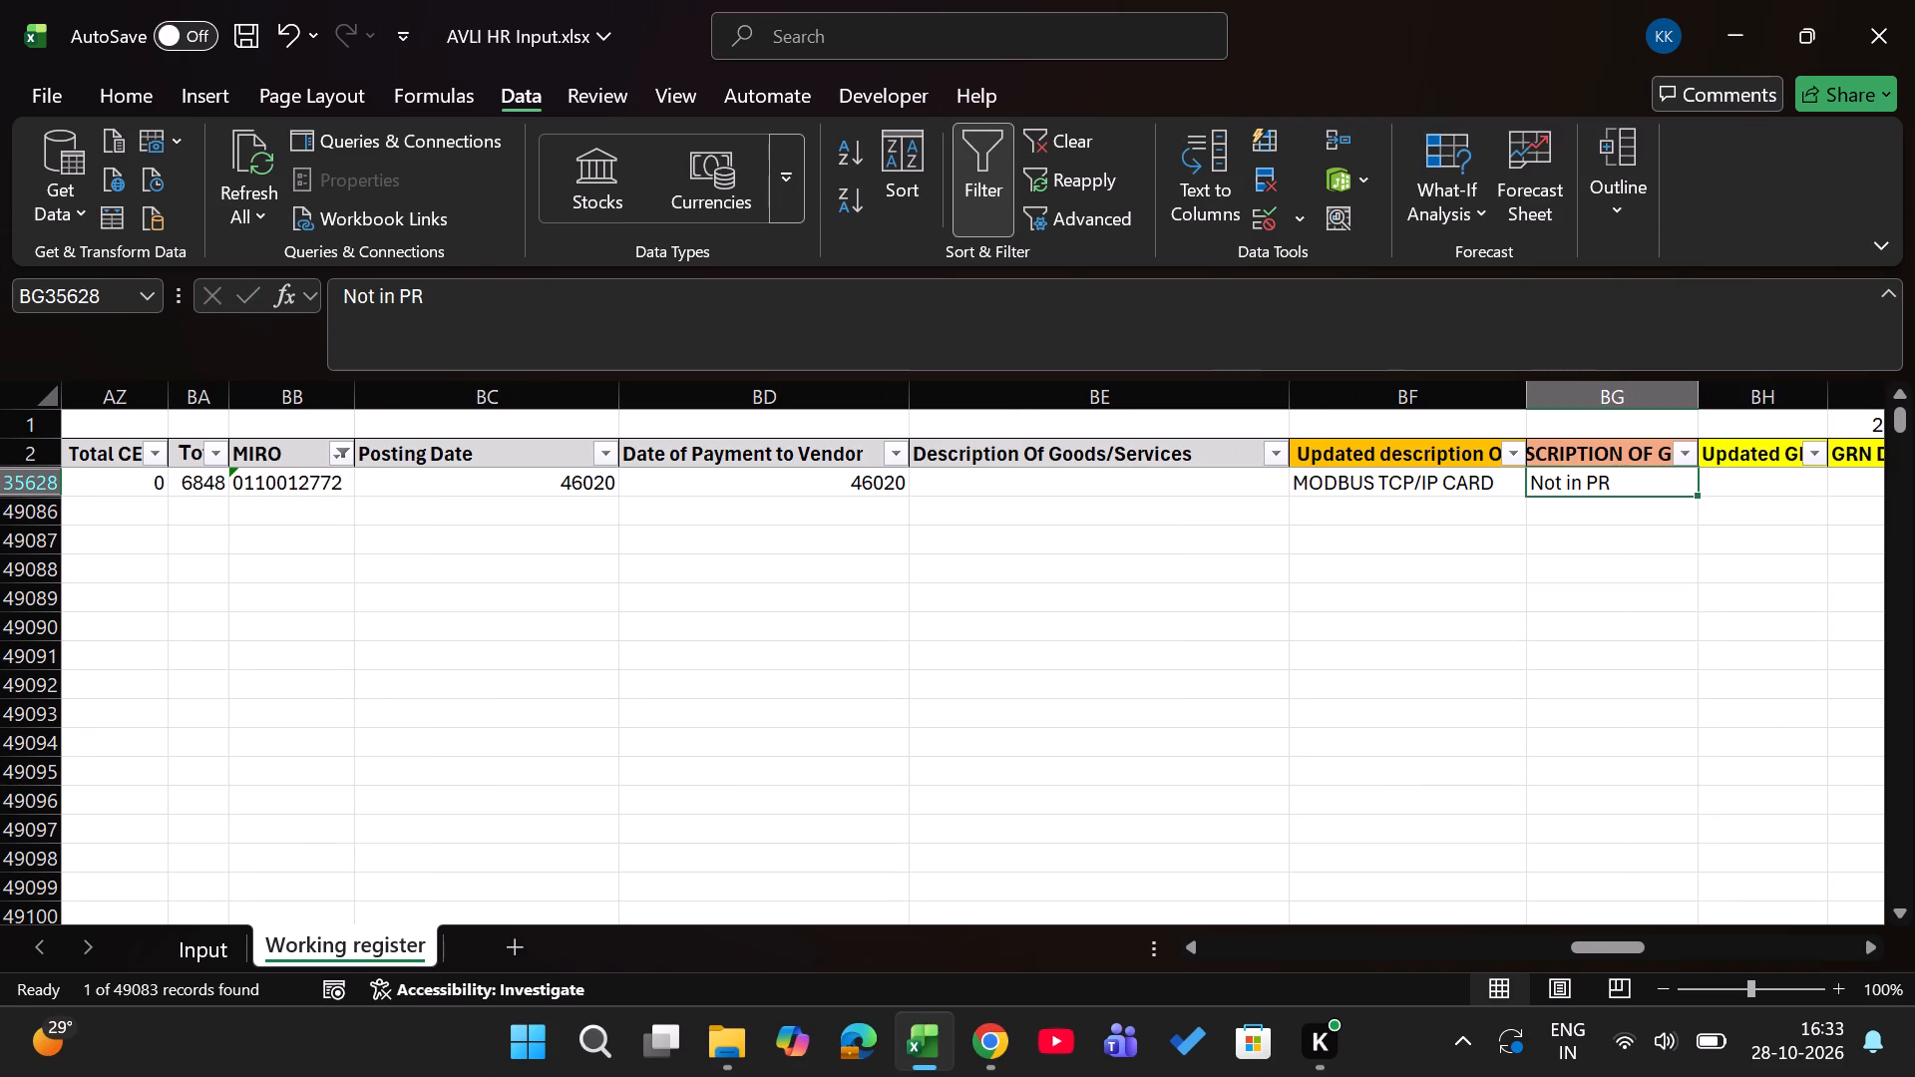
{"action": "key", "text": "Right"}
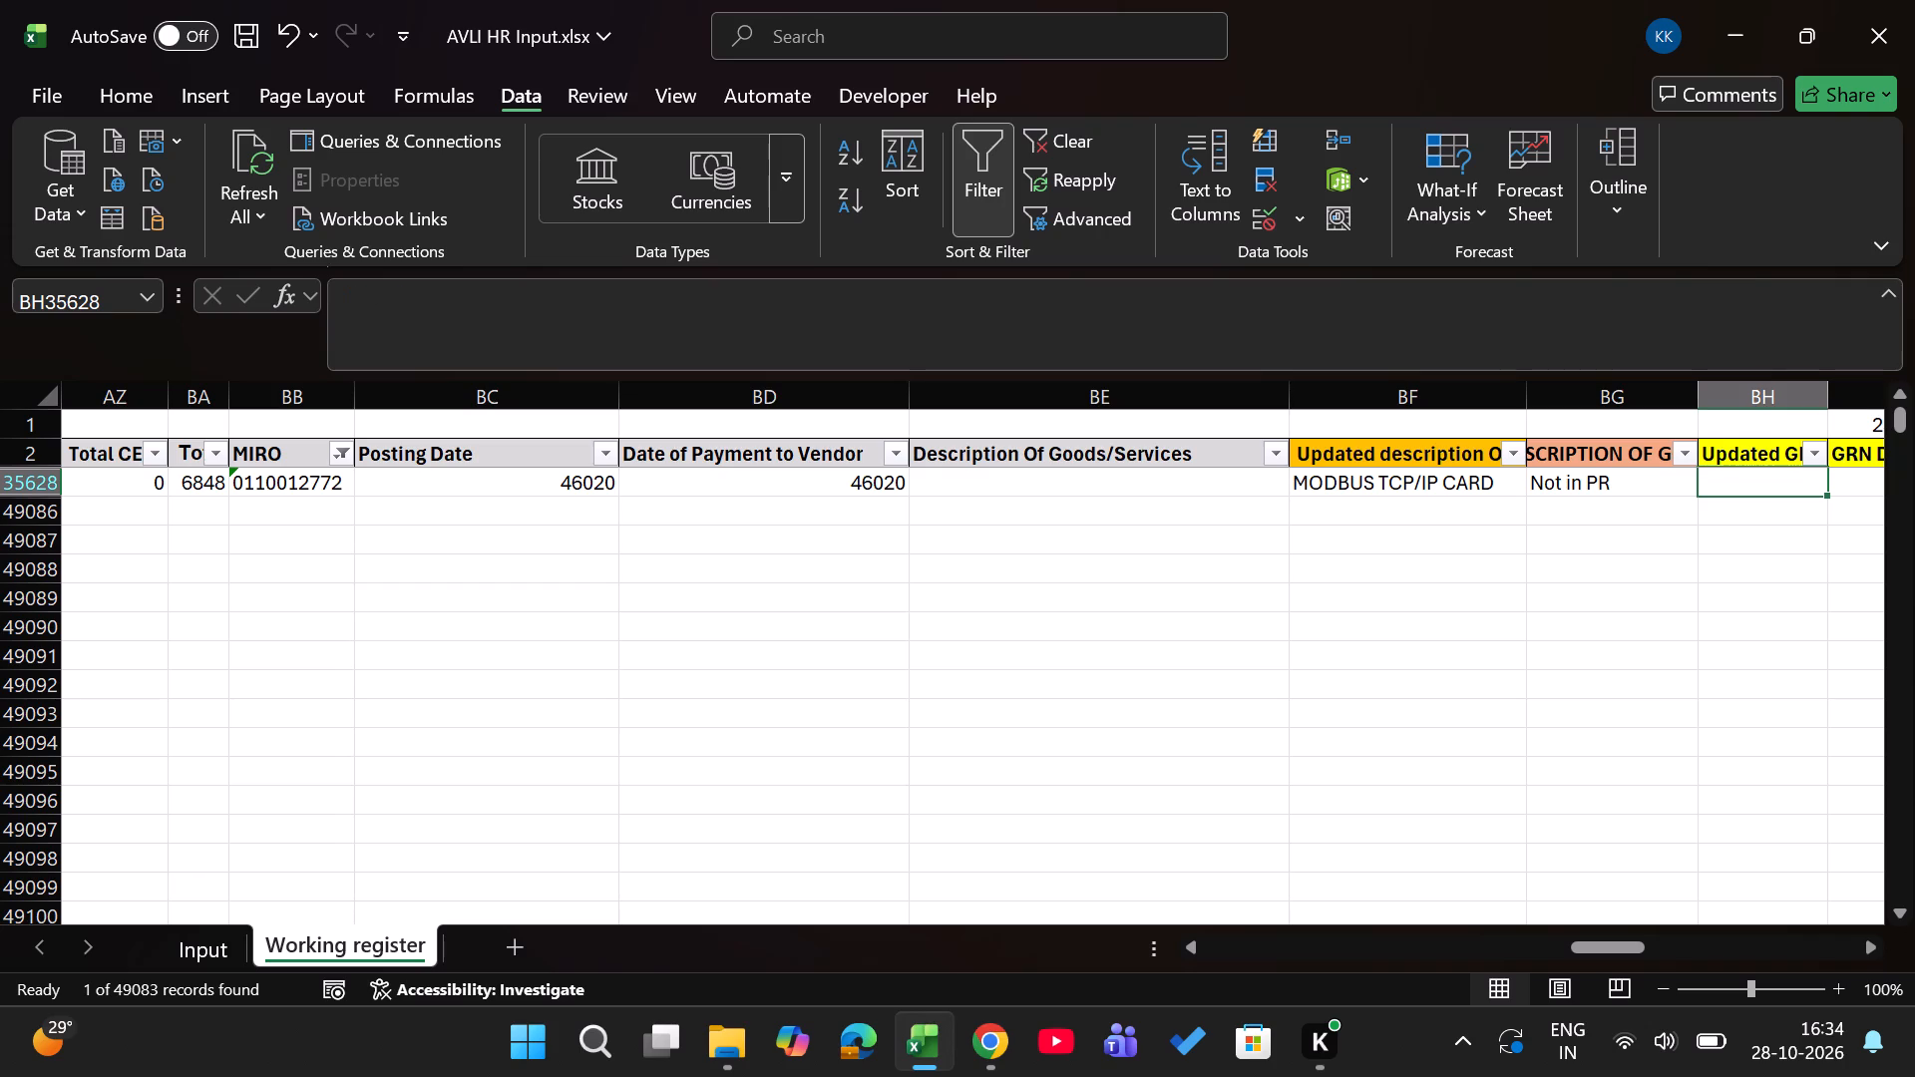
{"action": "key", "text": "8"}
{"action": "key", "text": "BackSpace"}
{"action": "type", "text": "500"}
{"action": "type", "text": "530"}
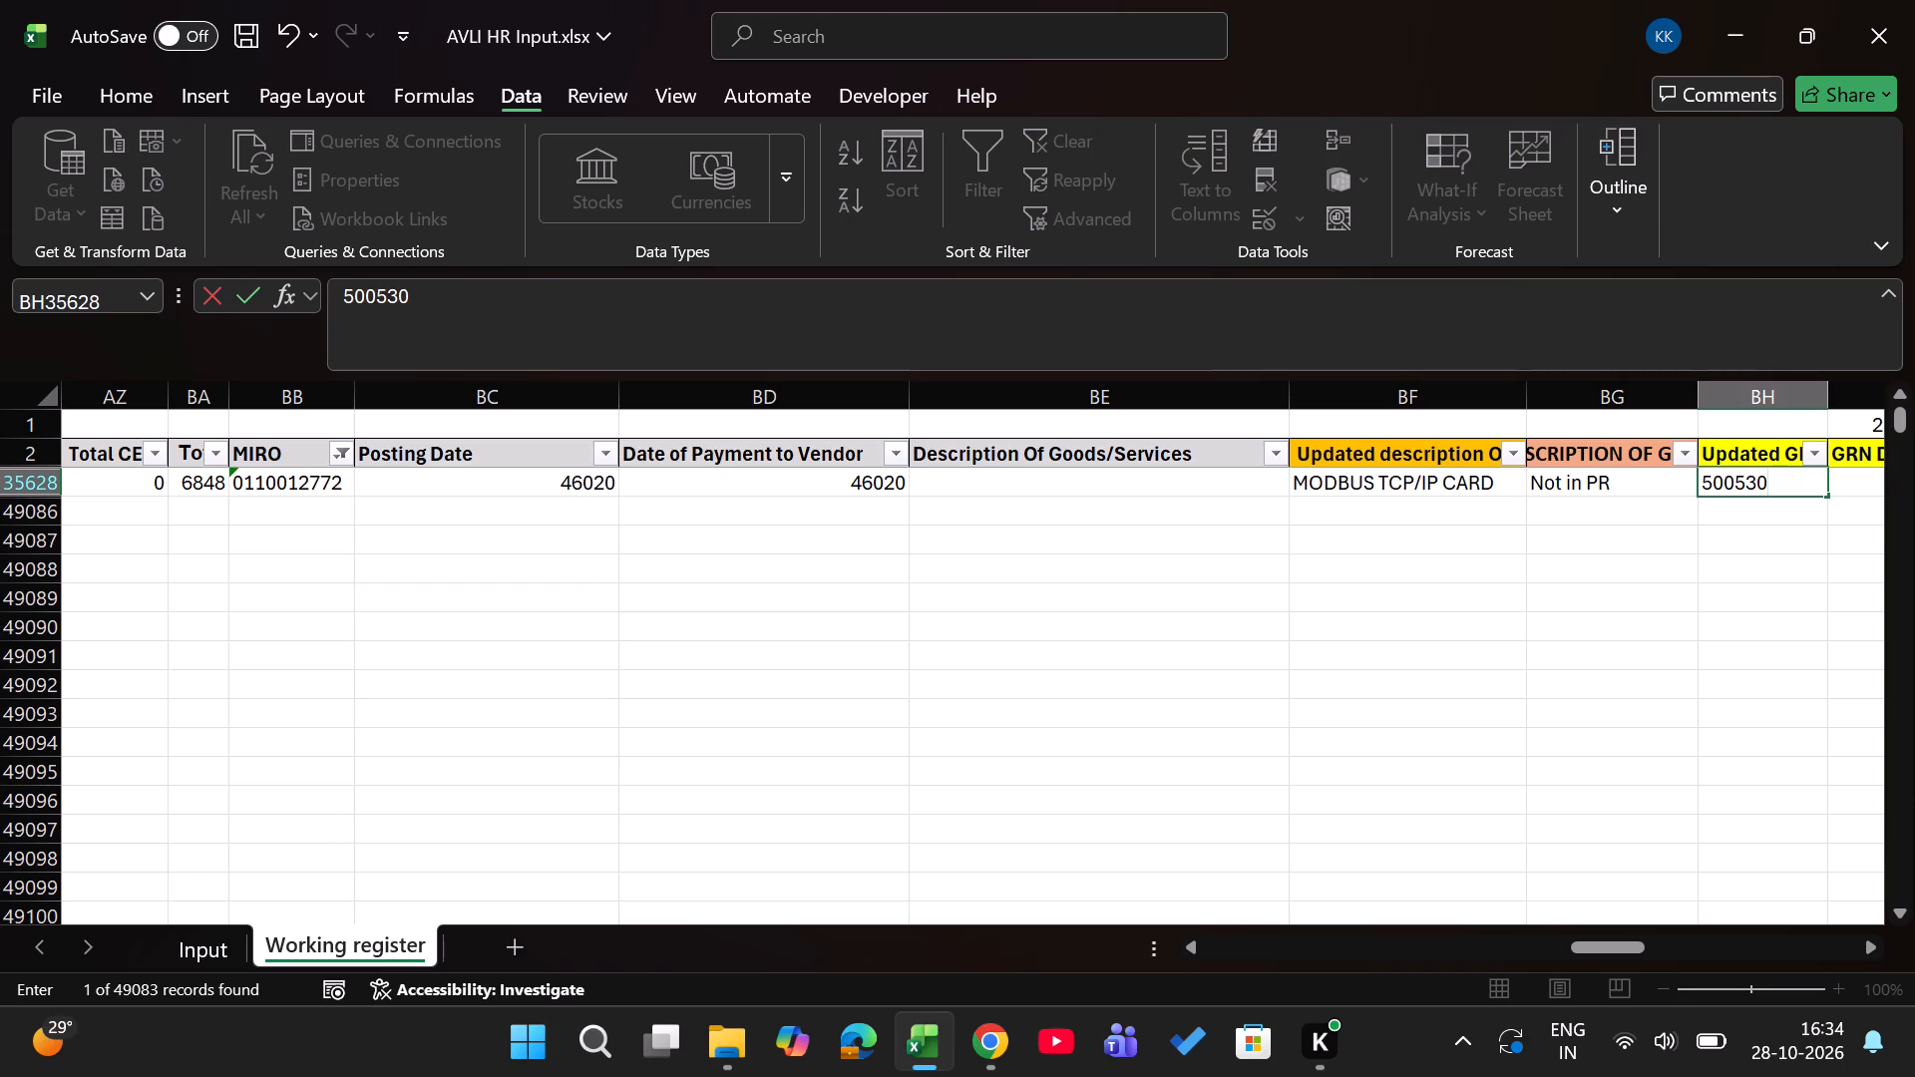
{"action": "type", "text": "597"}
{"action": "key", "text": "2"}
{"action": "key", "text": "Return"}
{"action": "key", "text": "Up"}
Copy the date 23-12-2025 from the cell above the GRN Date header into the record's GRN Date field.
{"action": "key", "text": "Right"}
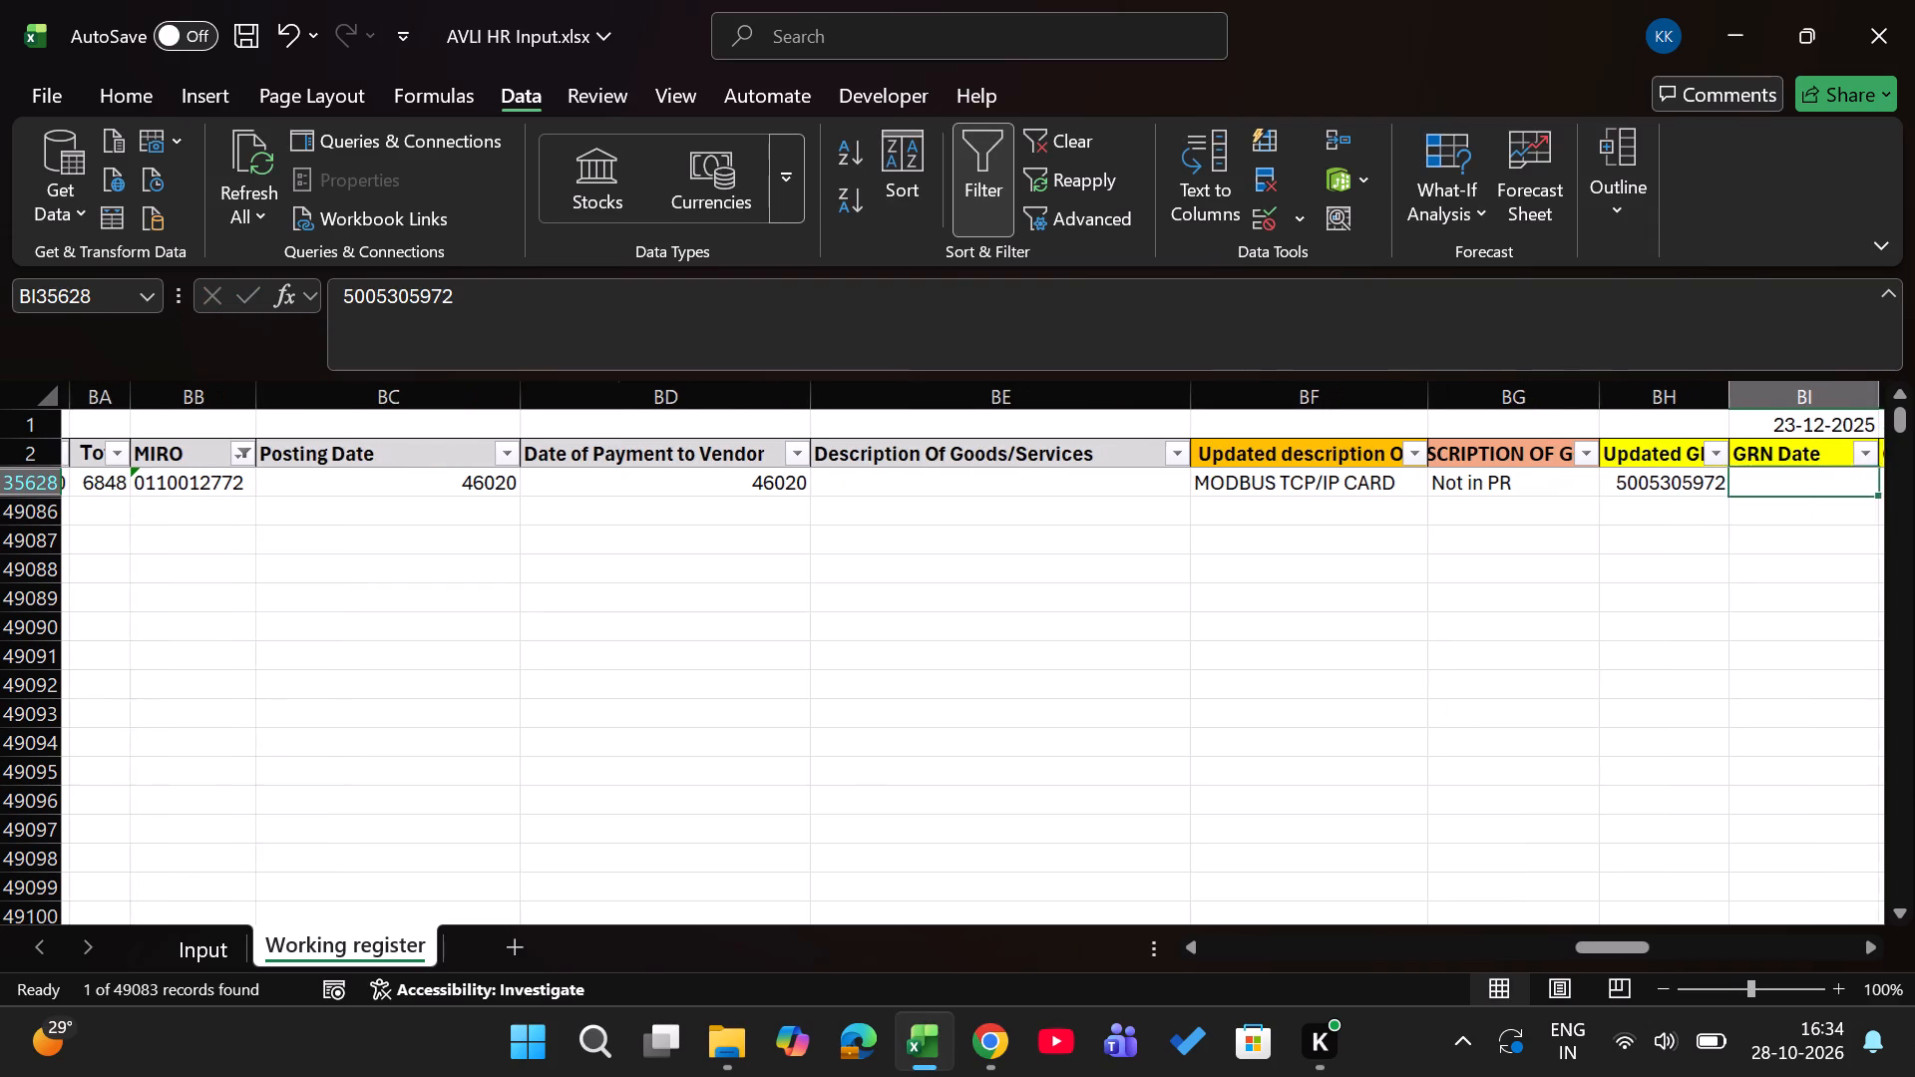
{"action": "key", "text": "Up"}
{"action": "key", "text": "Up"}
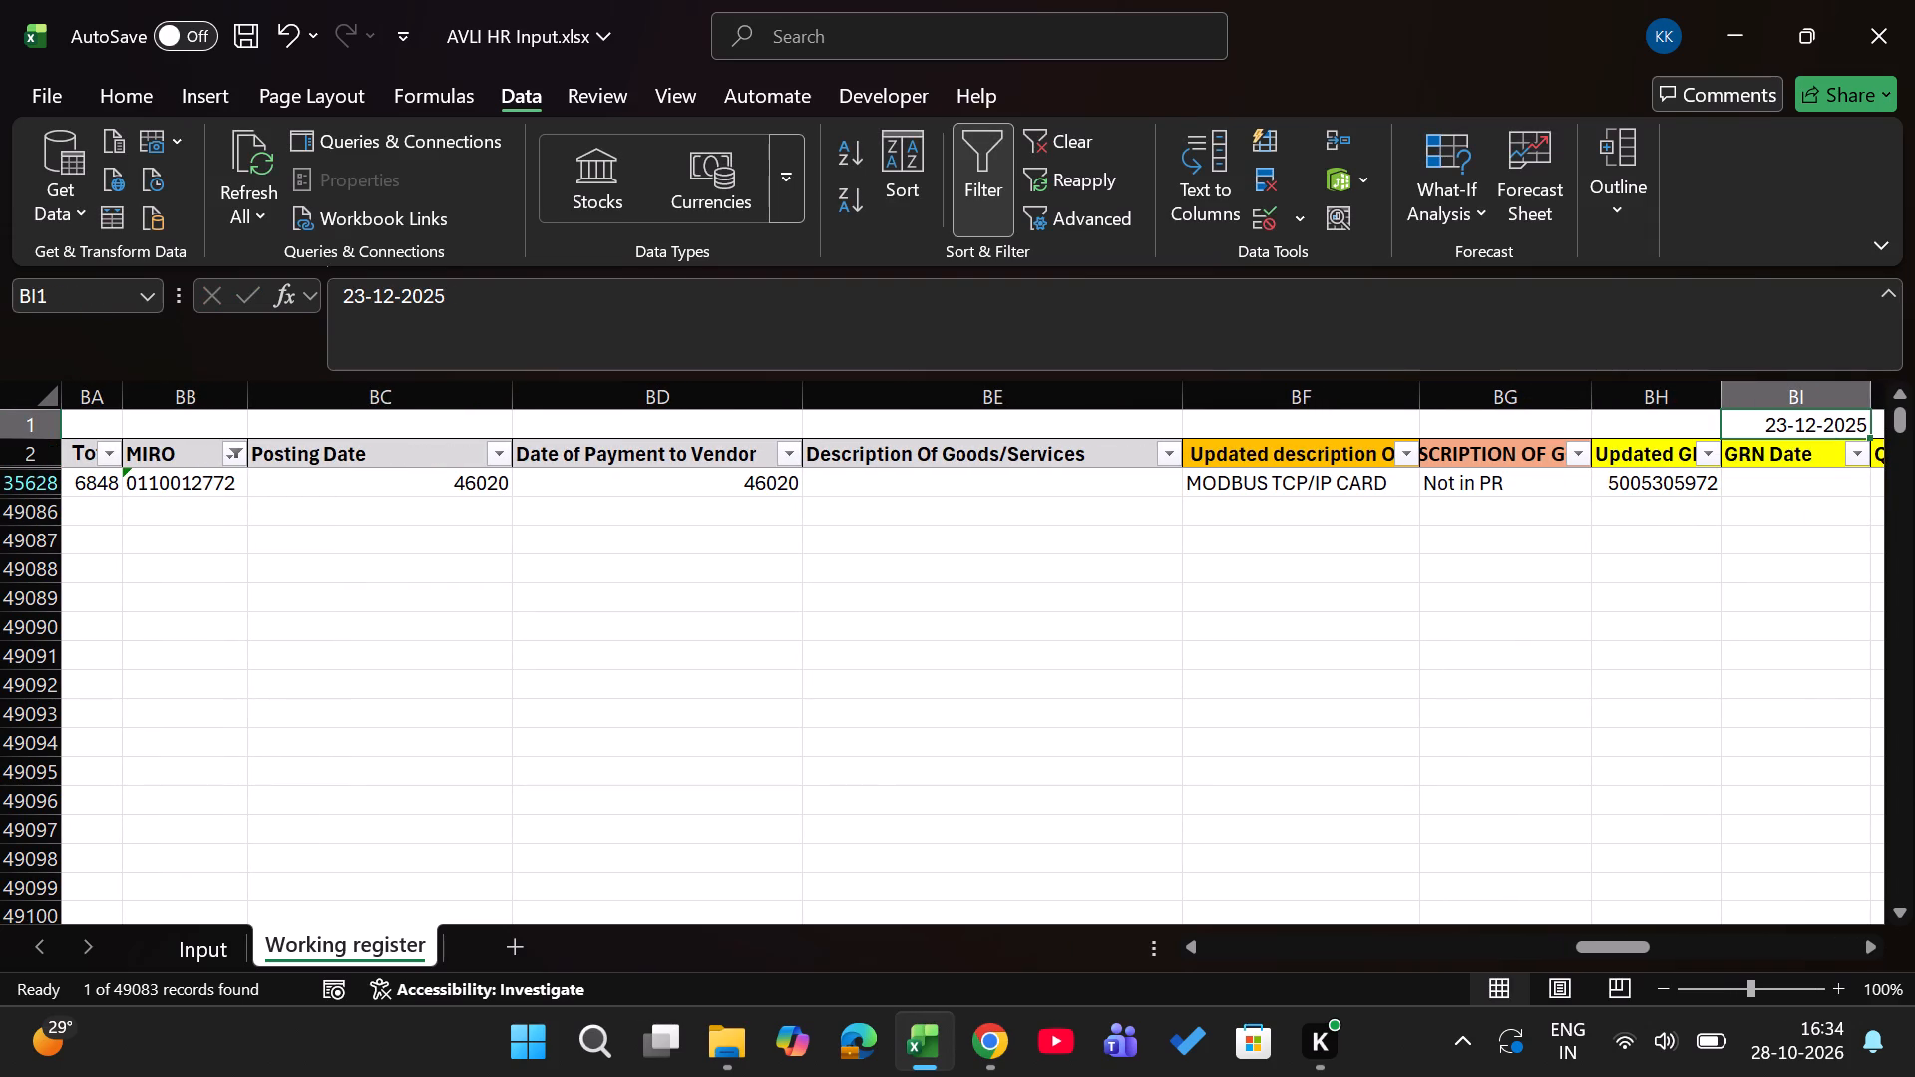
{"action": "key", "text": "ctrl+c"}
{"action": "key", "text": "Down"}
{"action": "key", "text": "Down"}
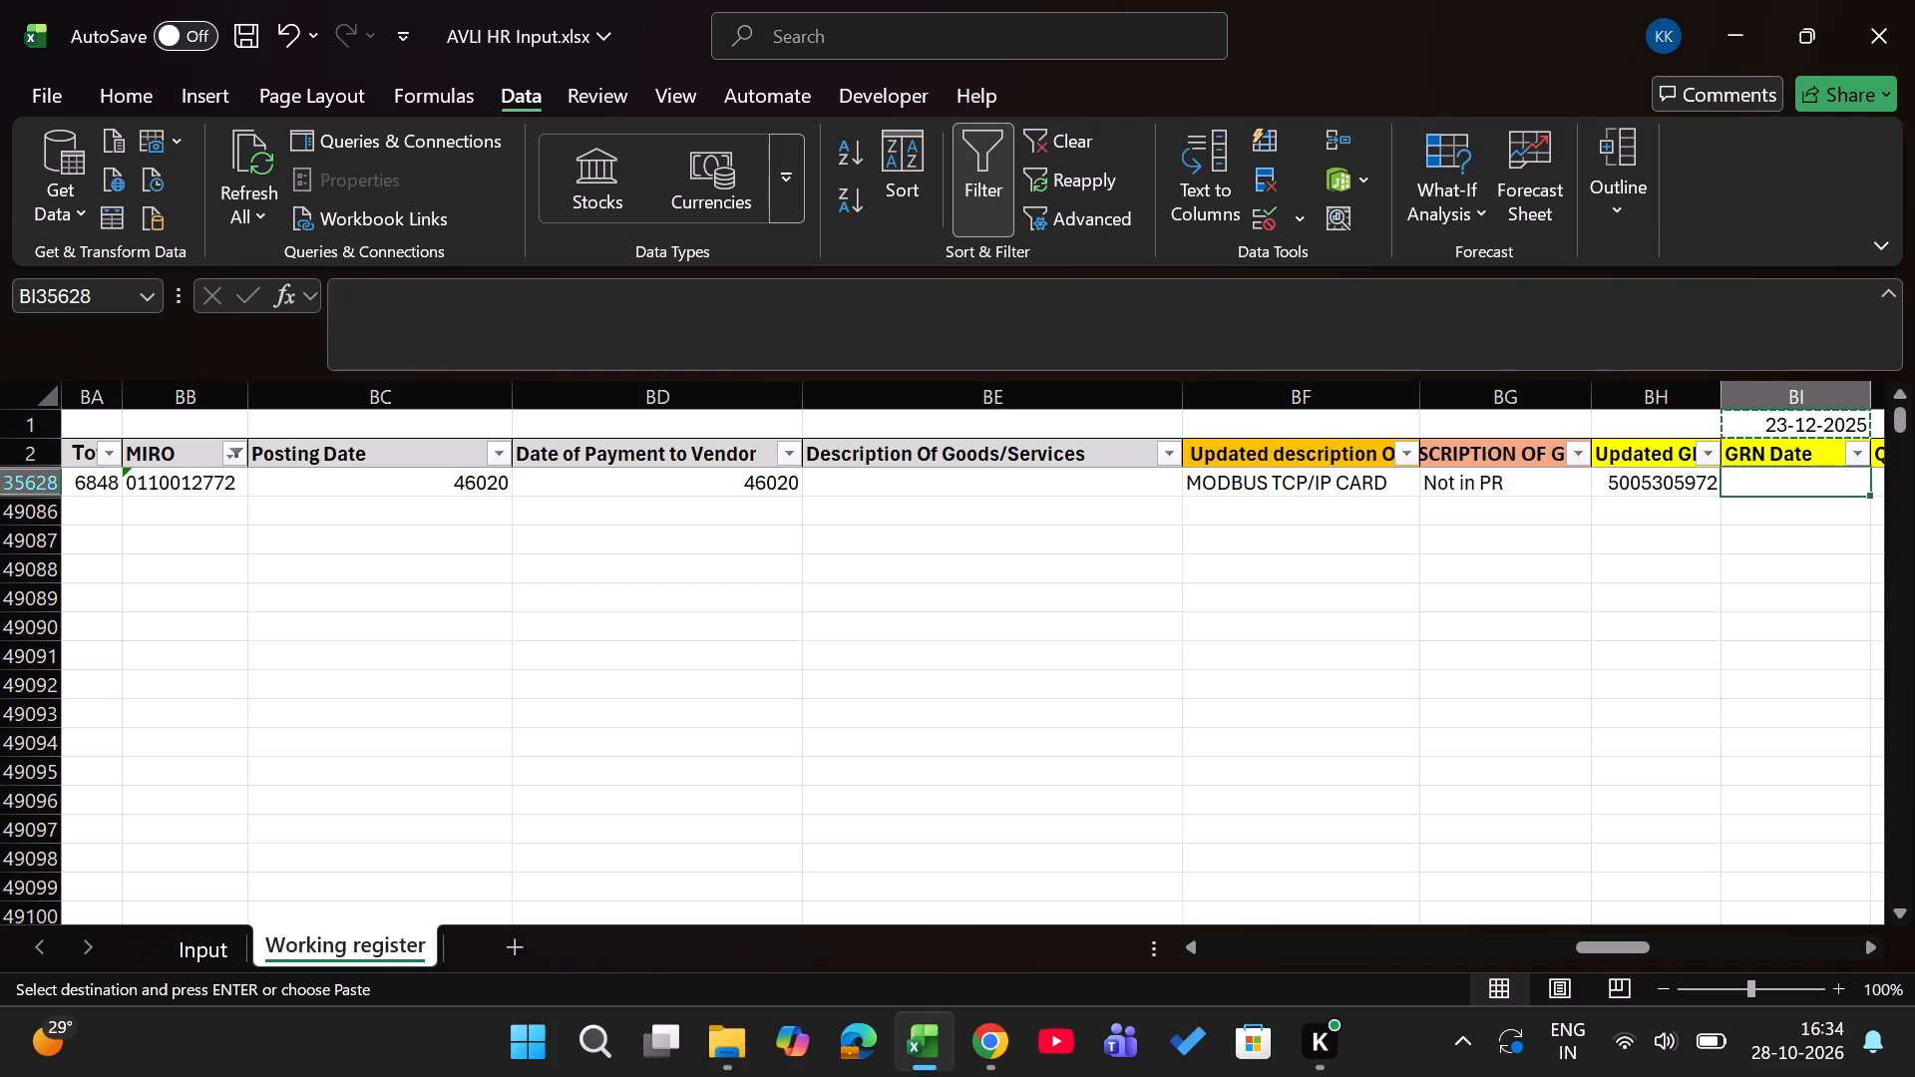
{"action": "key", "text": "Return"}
Enter 1 as the record's GRN quantity received and Chennai as its place of supply.
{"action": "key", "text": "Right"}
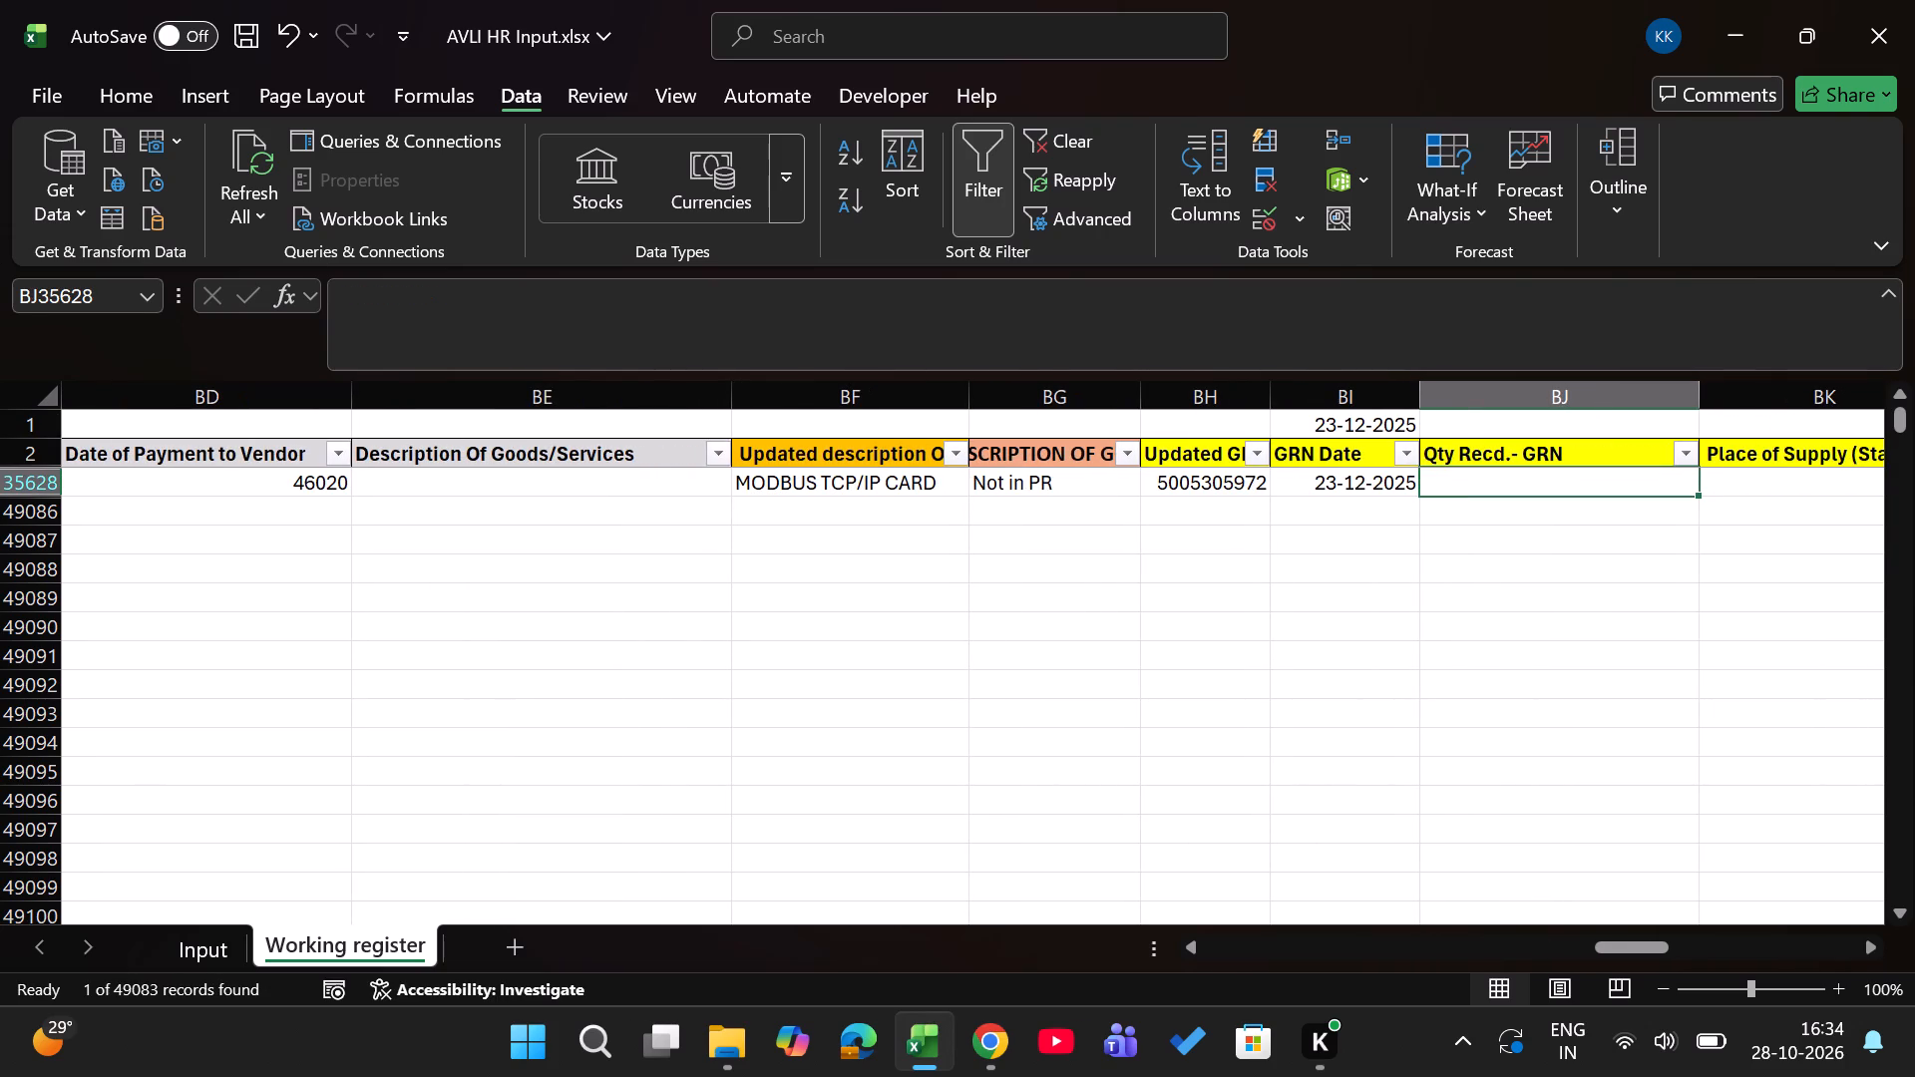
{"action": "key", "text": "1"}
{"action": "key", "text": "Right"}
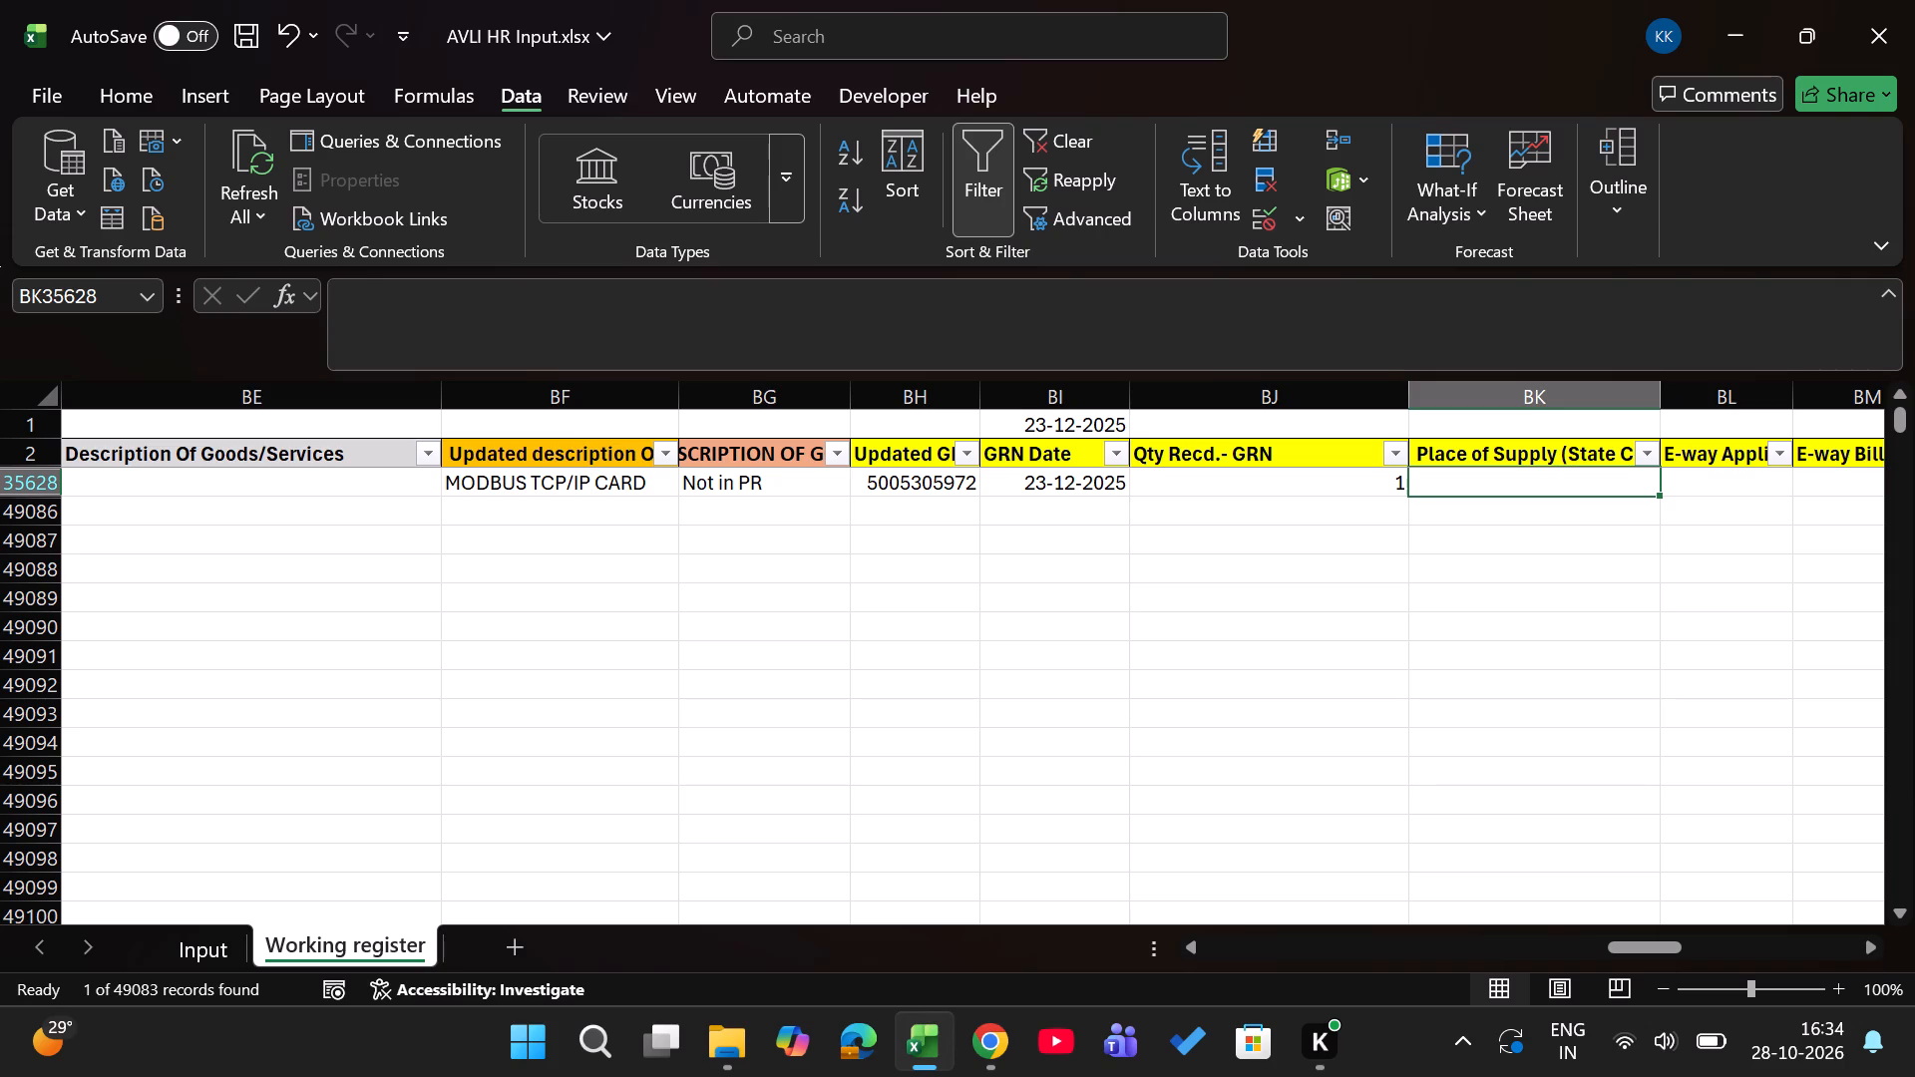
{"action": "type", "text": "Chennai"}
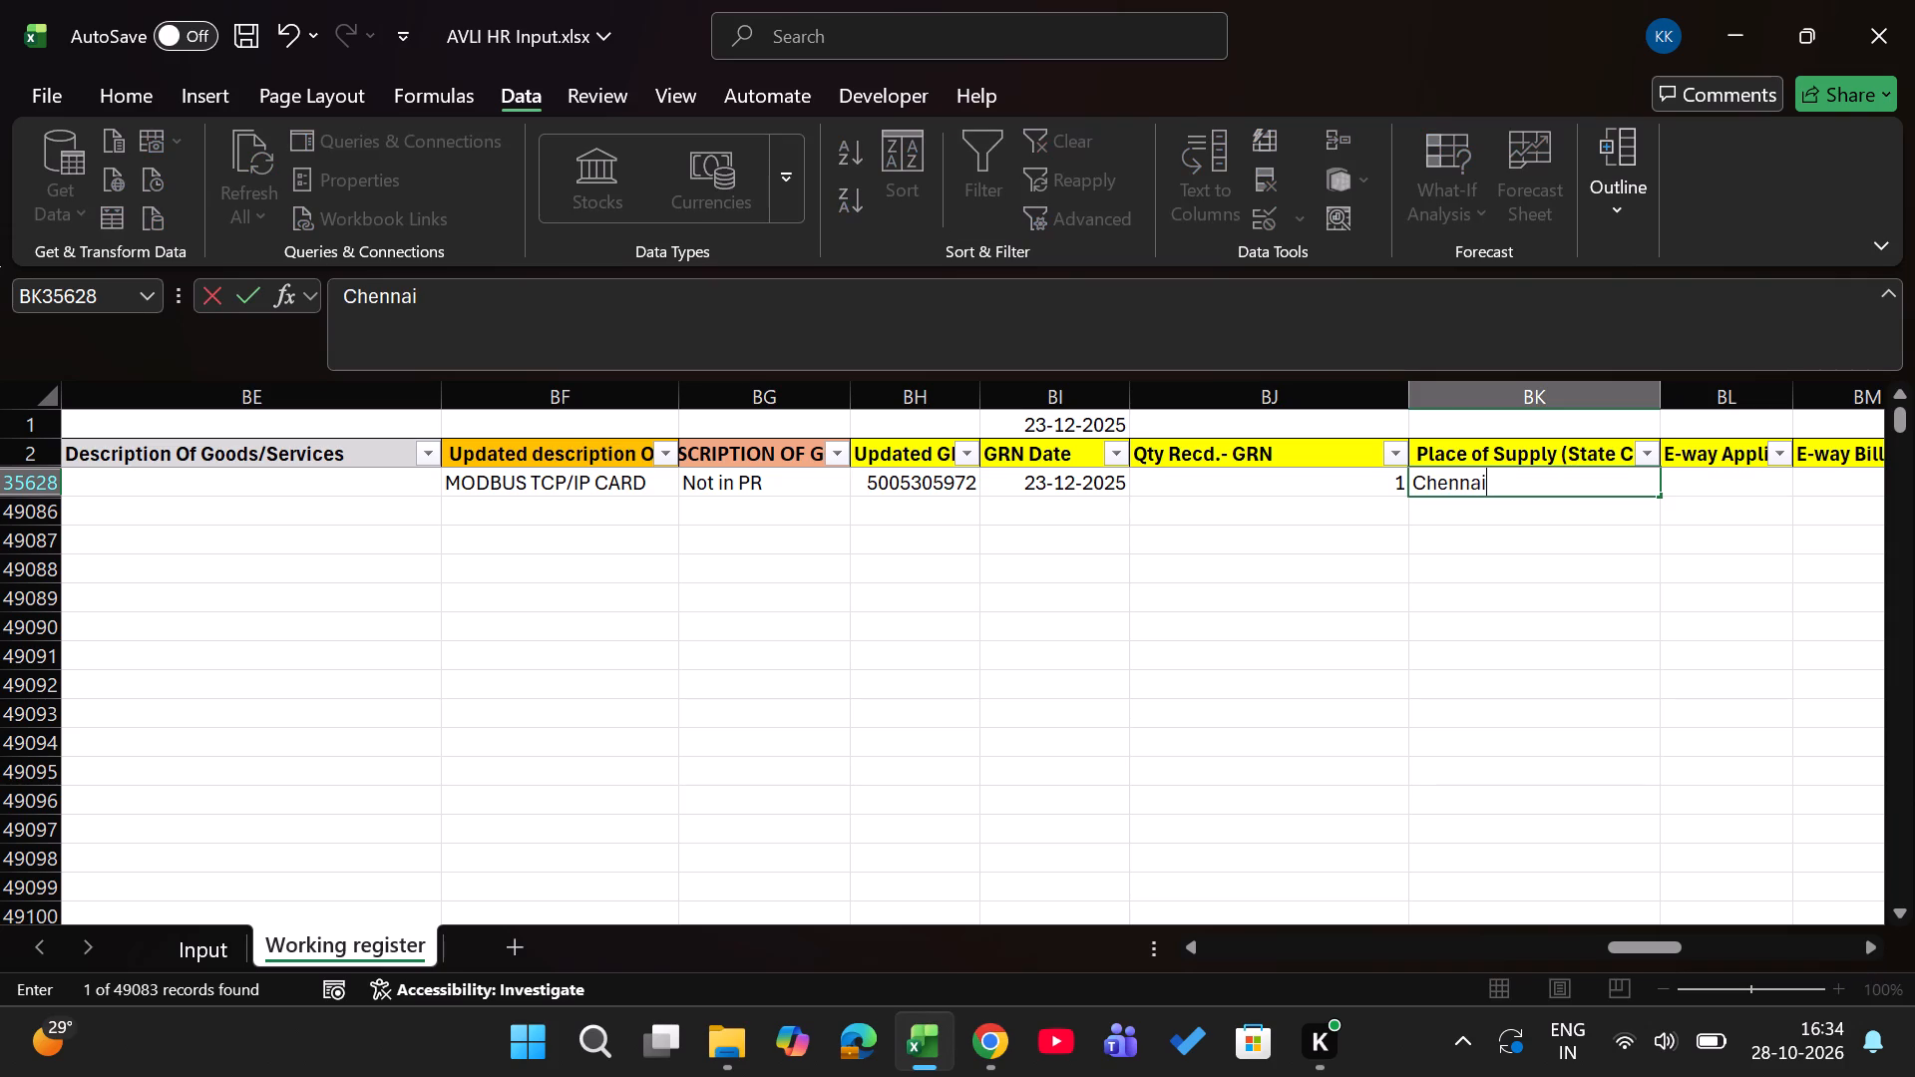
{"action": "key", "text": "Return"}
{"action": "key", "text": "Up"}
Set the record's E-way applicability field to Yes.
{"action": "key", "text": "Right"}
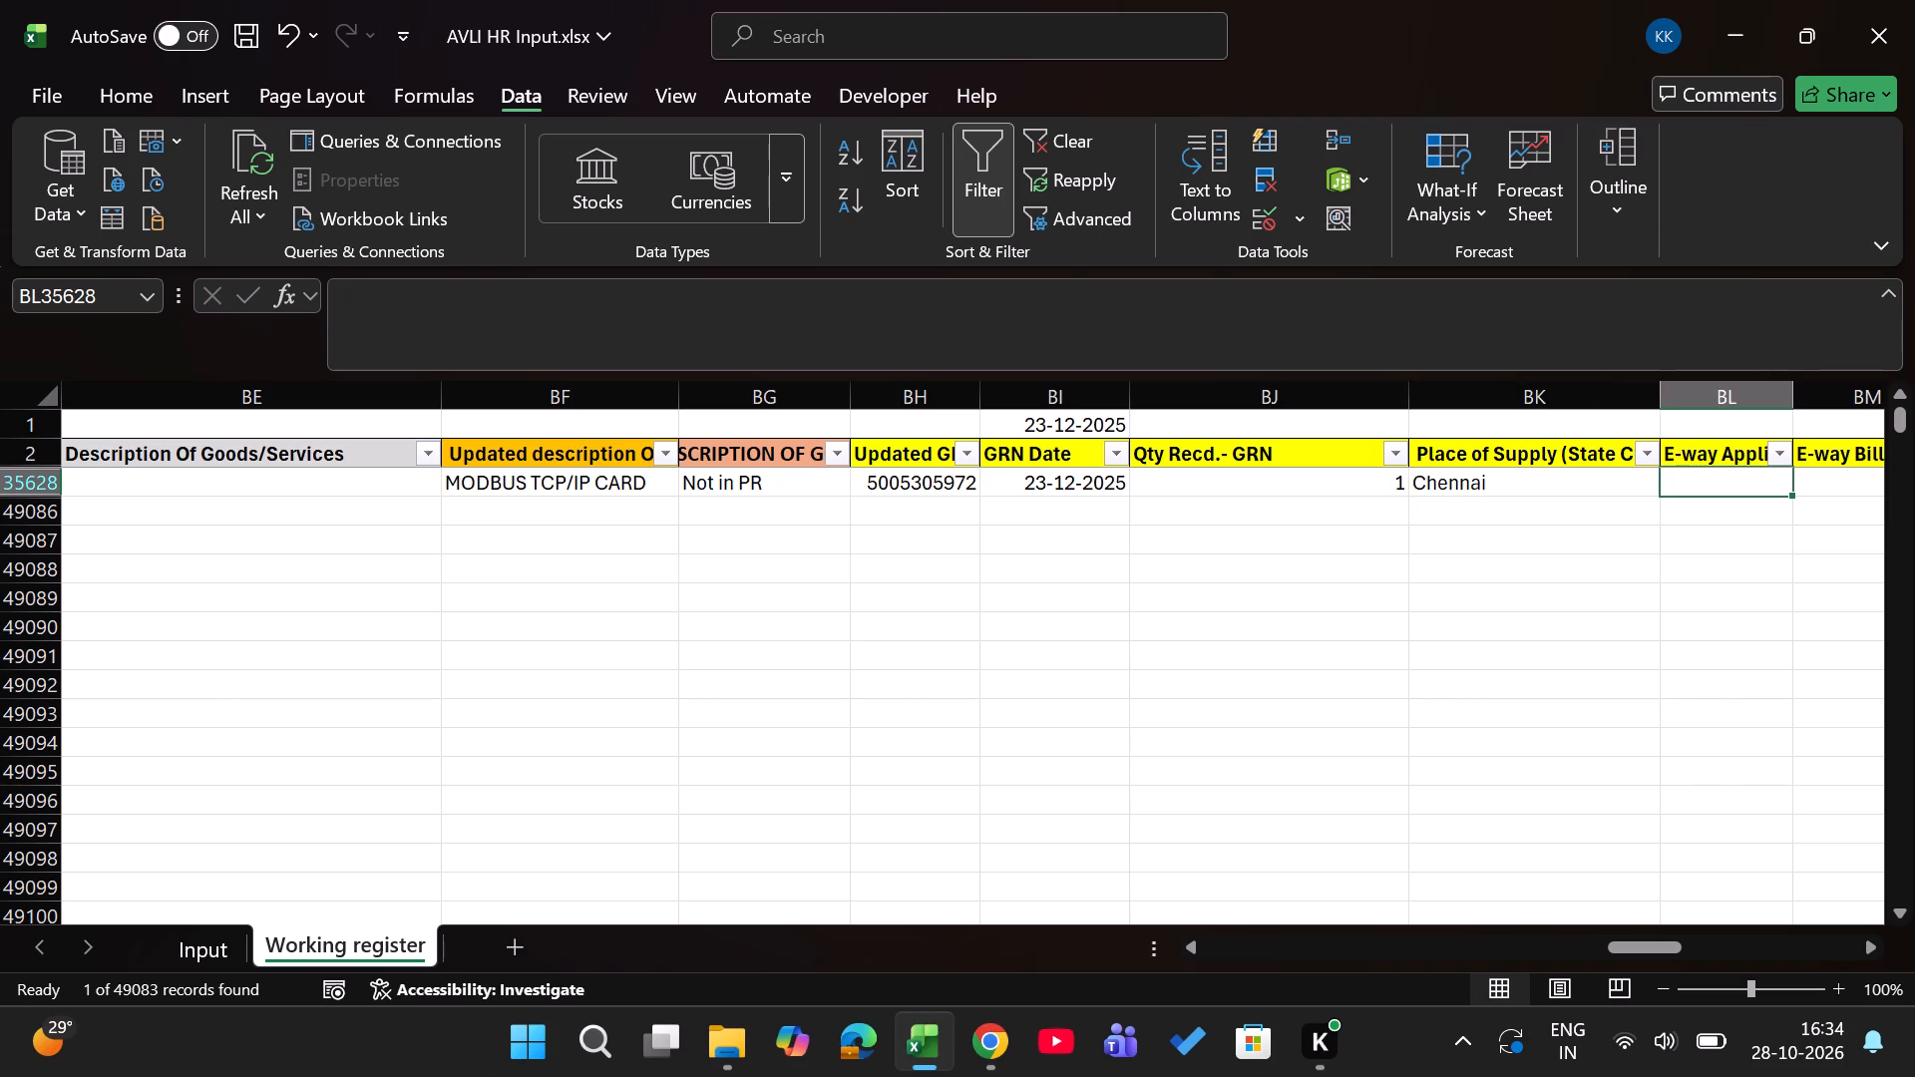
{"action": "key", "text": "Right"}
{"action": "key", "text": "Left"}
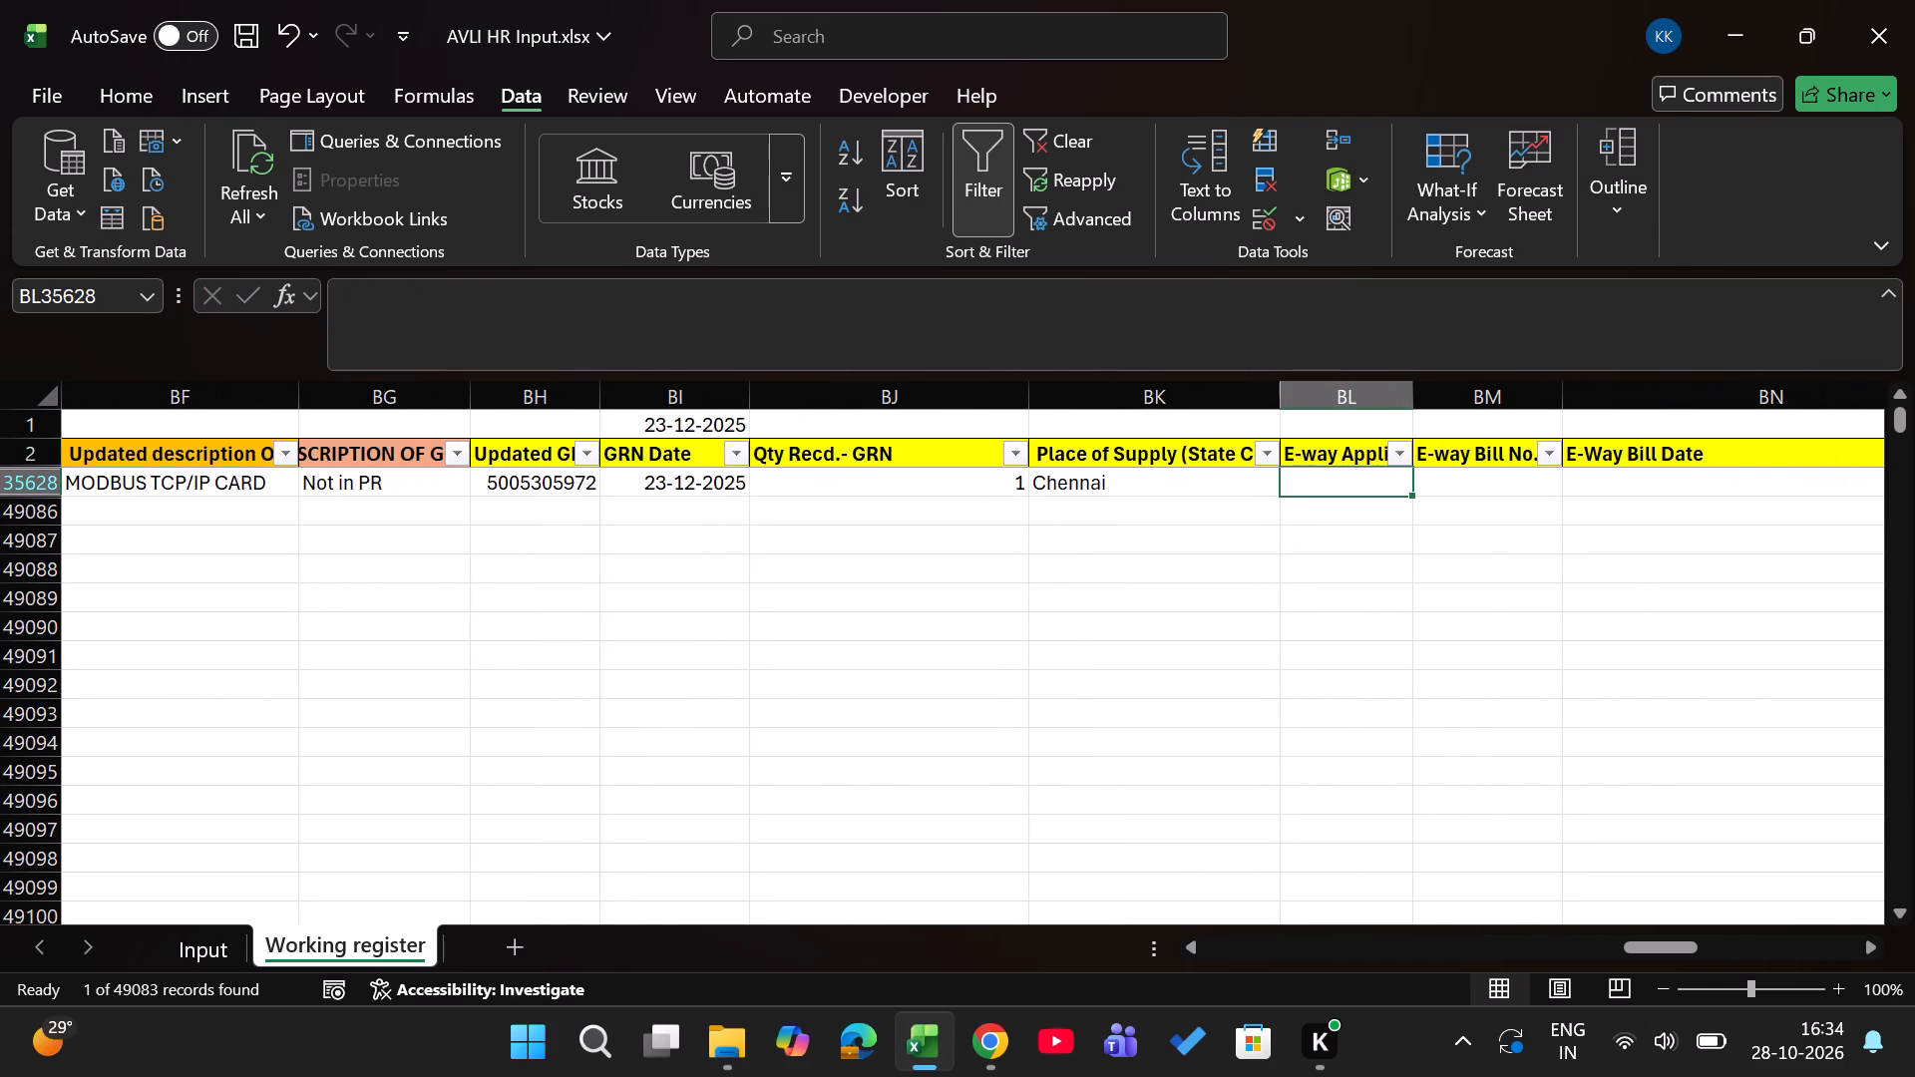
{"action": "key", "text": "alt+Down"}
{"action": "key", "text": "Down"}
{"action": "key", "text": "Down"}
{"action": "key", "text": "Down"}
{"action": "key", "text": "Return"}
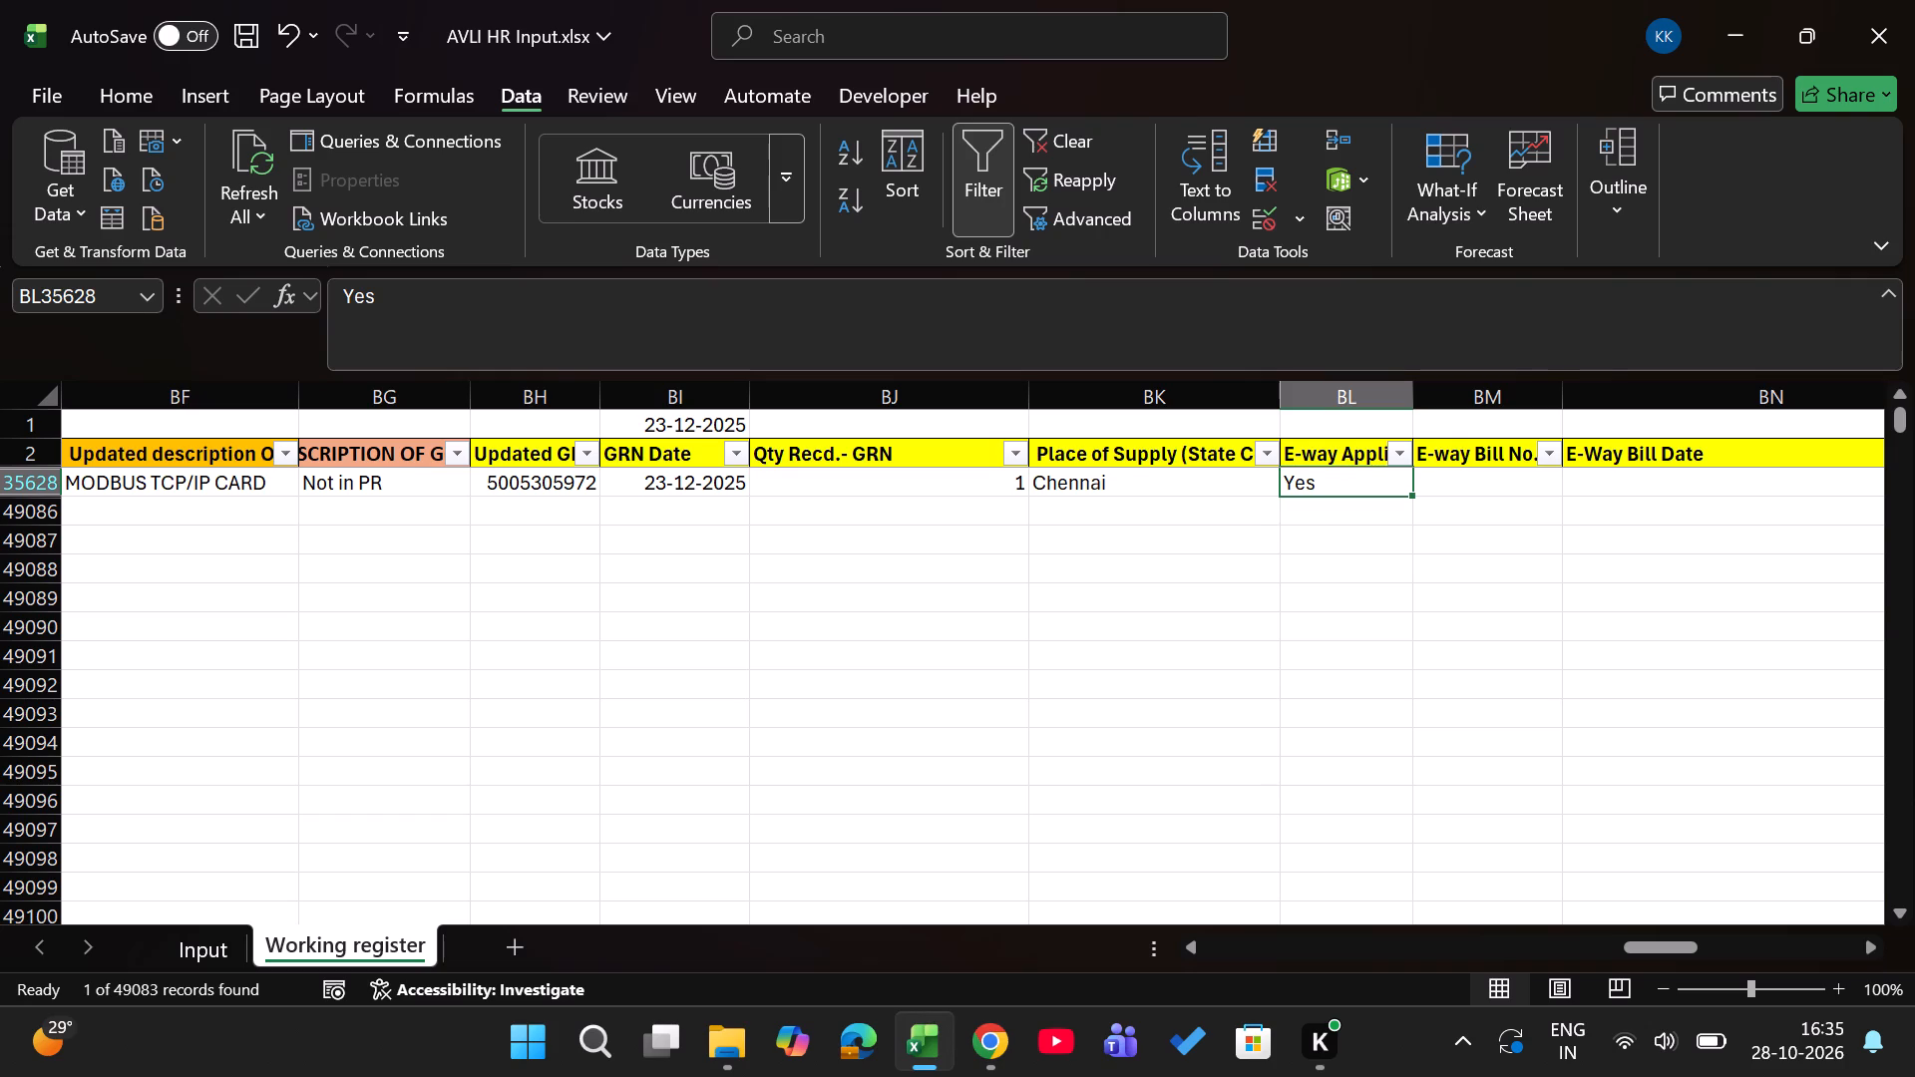
Set the record's E-way applicability field to No.
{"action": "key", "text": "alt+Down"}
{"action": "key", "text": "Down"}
{"action": "key", "text": "Down"}
{"action": "key", "text": "Return"}
{"action": "key", "text": "Up"}
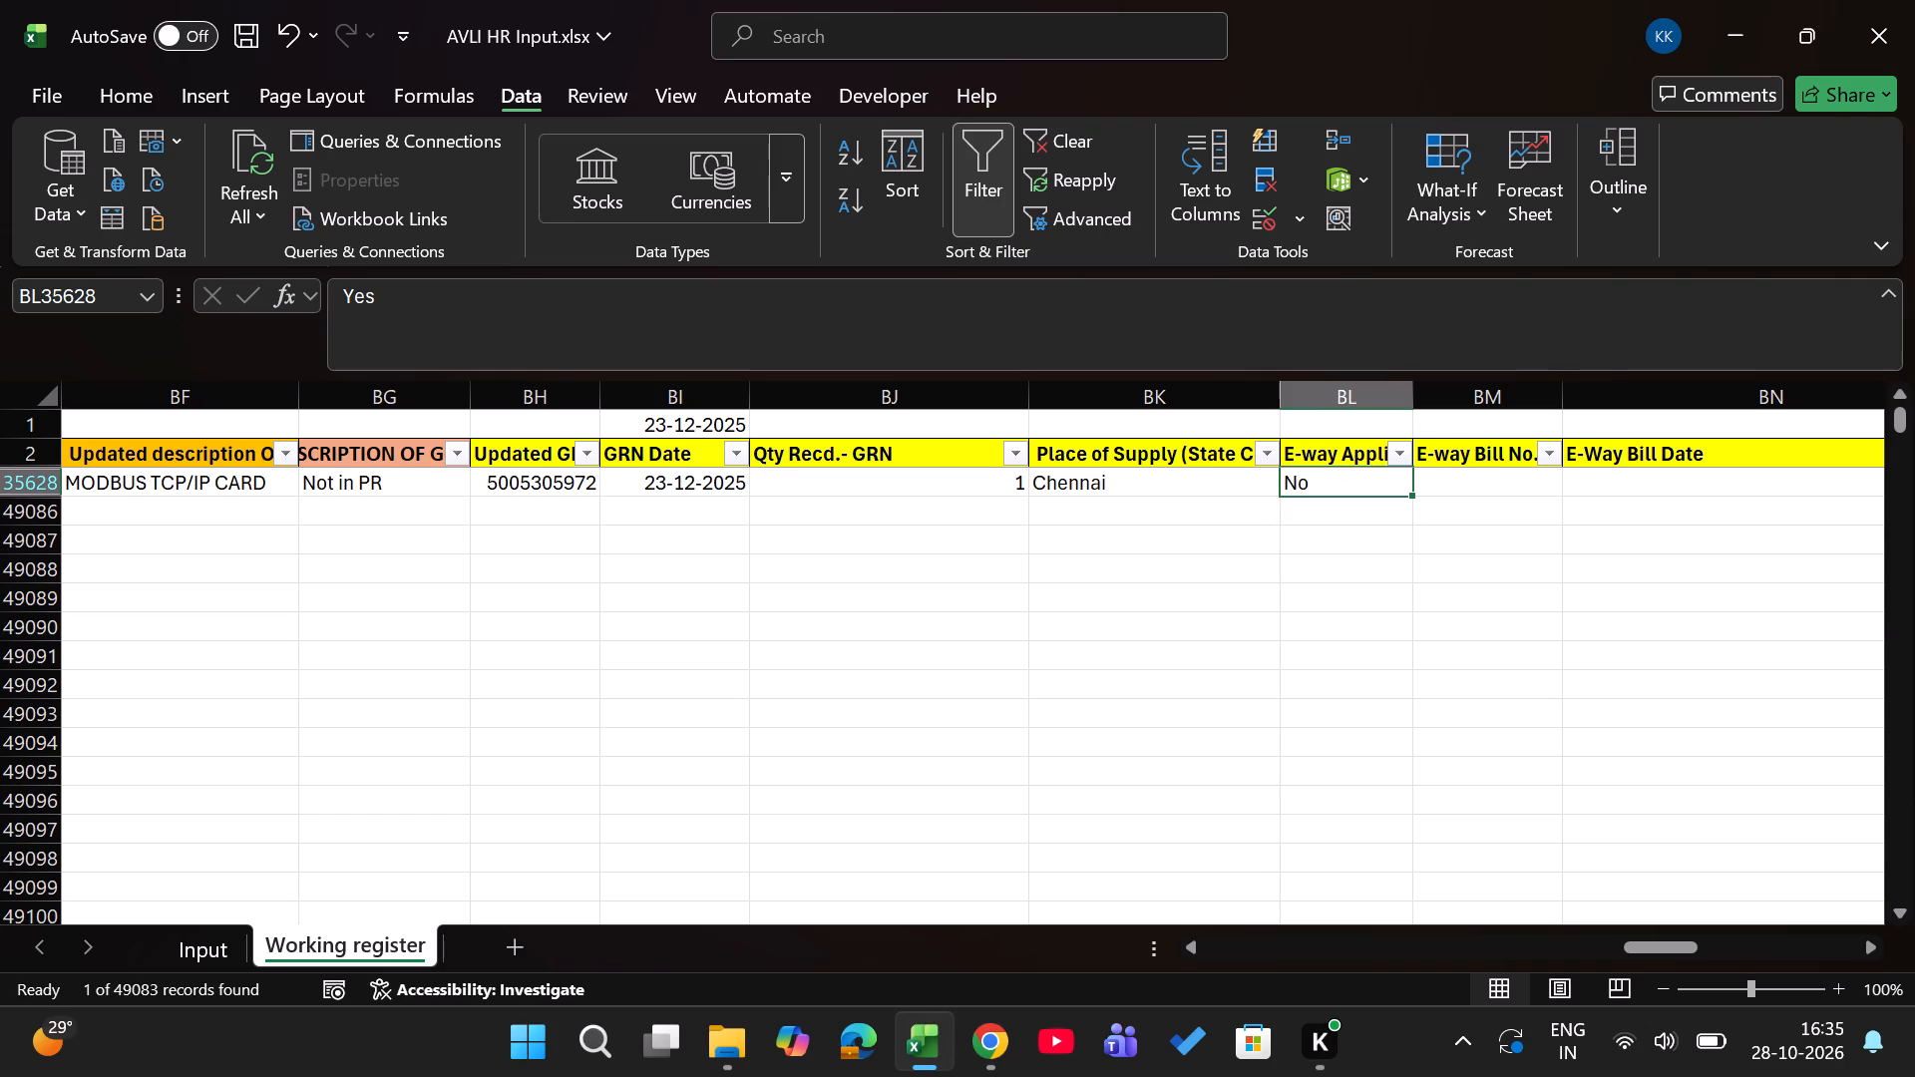
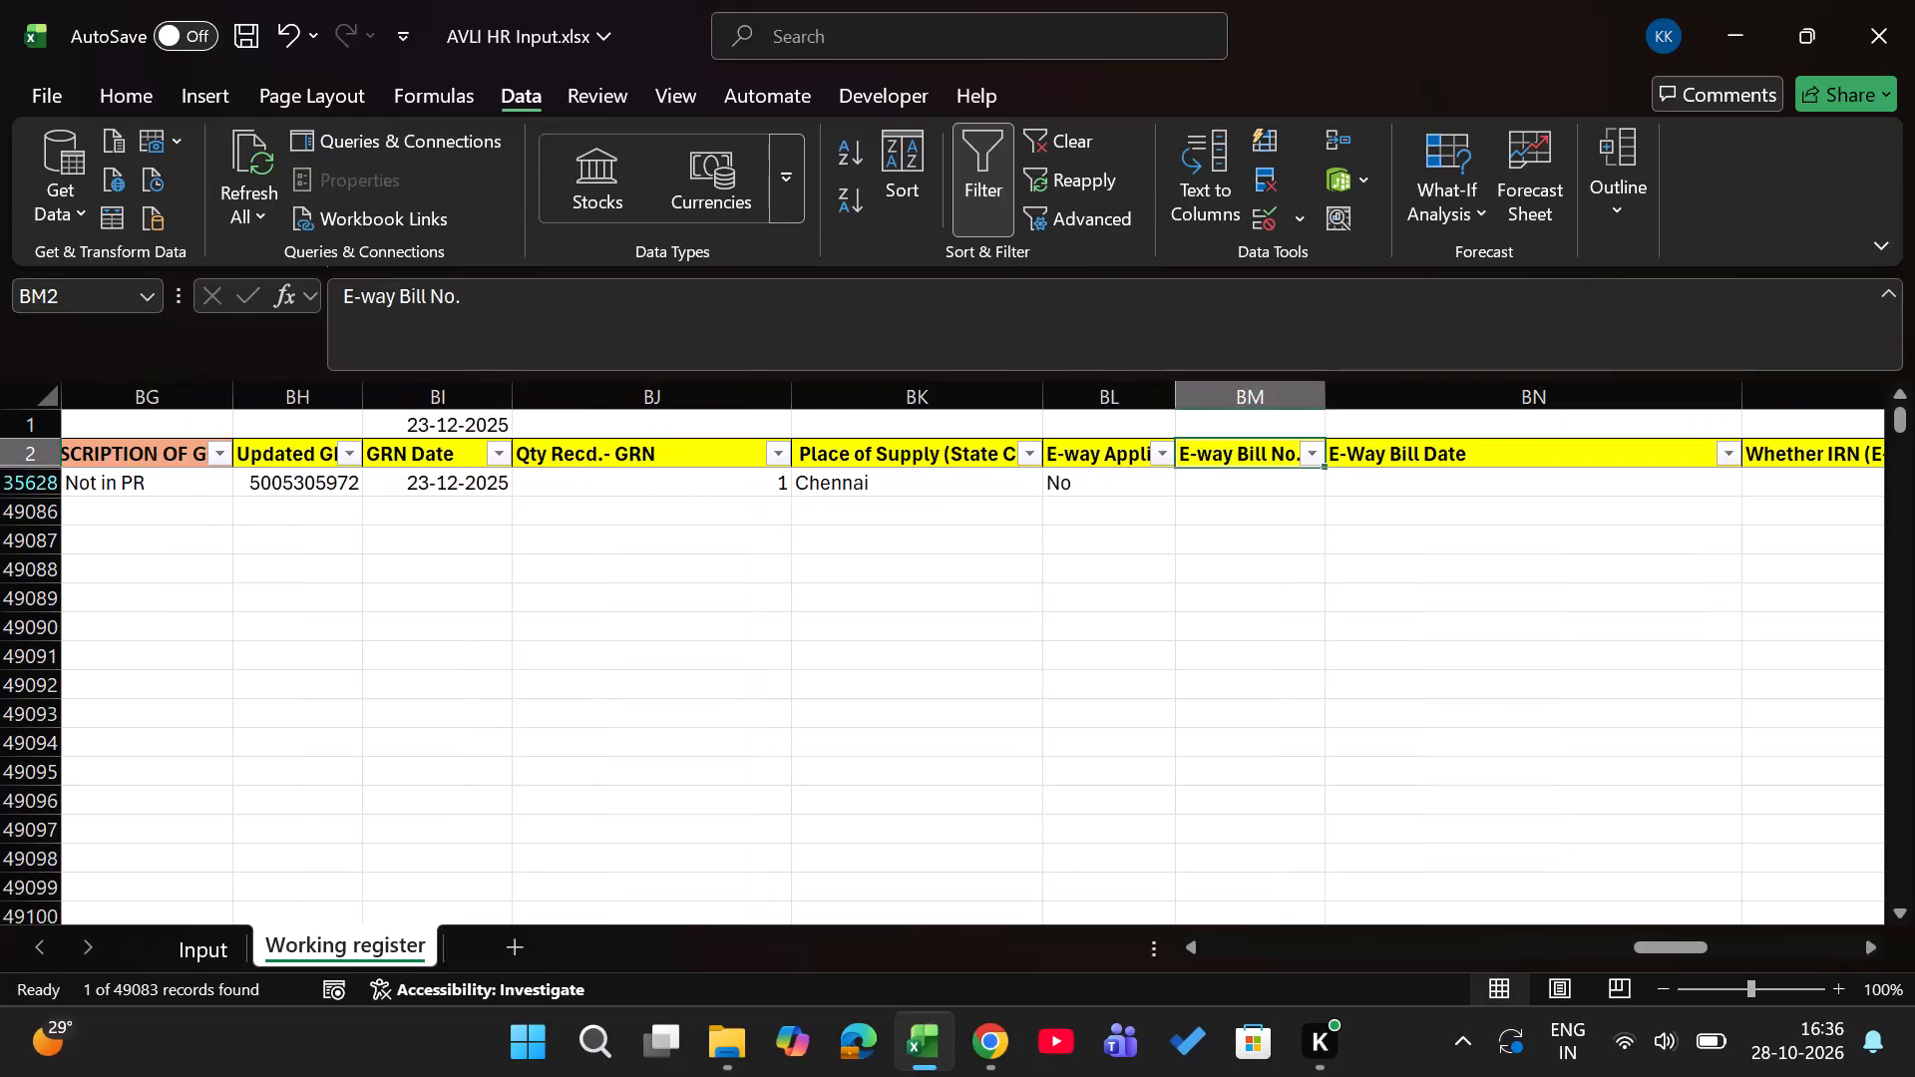
Set the record's Whether IRN (E-INV) attached field to Yes.
{"action": "key", "text": "Left"}
{"action": "key", "text": "Left"}
{"action": "key", "text": "Left"}
{"action": "key", "text": "Left"}
{"action": "key", "text": "Left"}
{"action": "key", "text": "Left"}
{"action": "key", "text": "Right"}
{"action": "key", "text": "Right"}
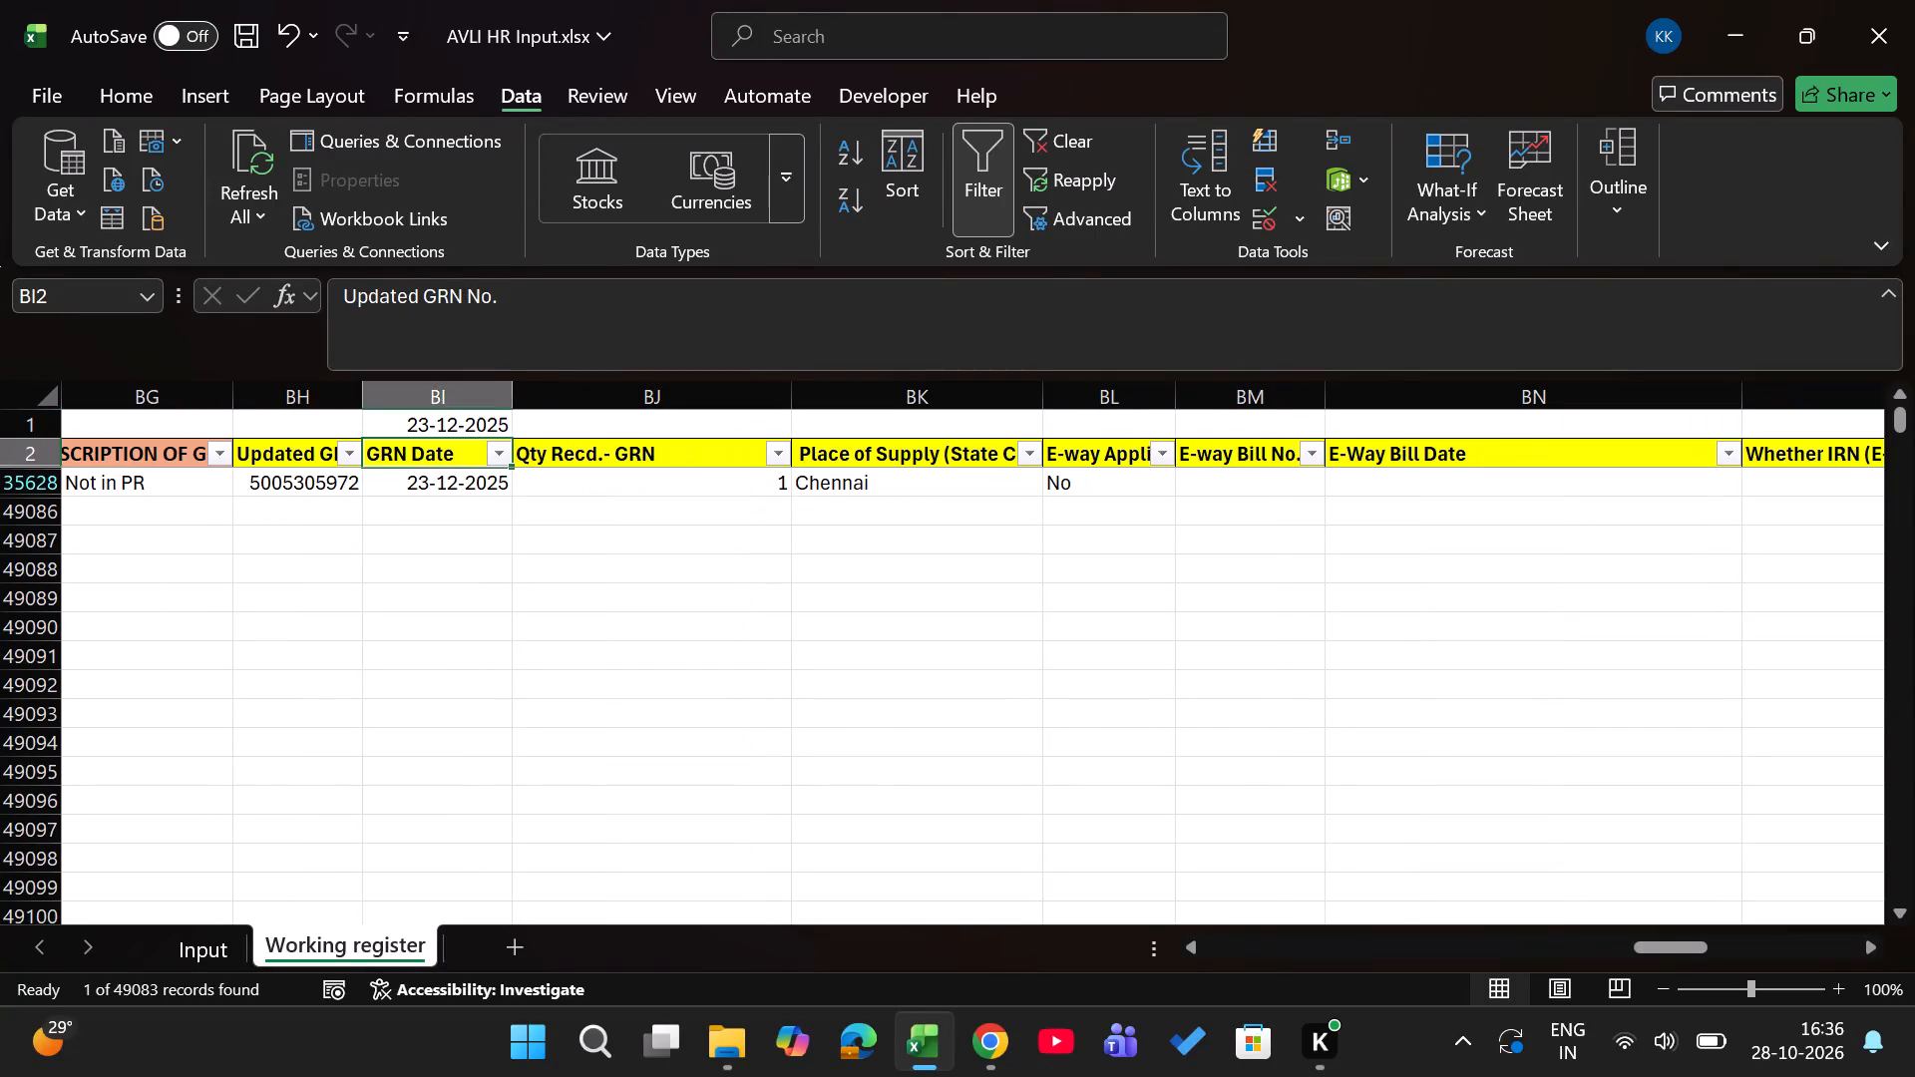
{"action": "key", "text": "Right"}
{"action": "key", "text": "Right"}
{"action": "key", "text": "Right"}
{"action": "key", "text": "Right"}
{"action": "key", "text": "Right"}
{"action": "key", "text": "Right"}
{"action": "key", "text": "Right"}
{"action": "key", "text": "Right"}
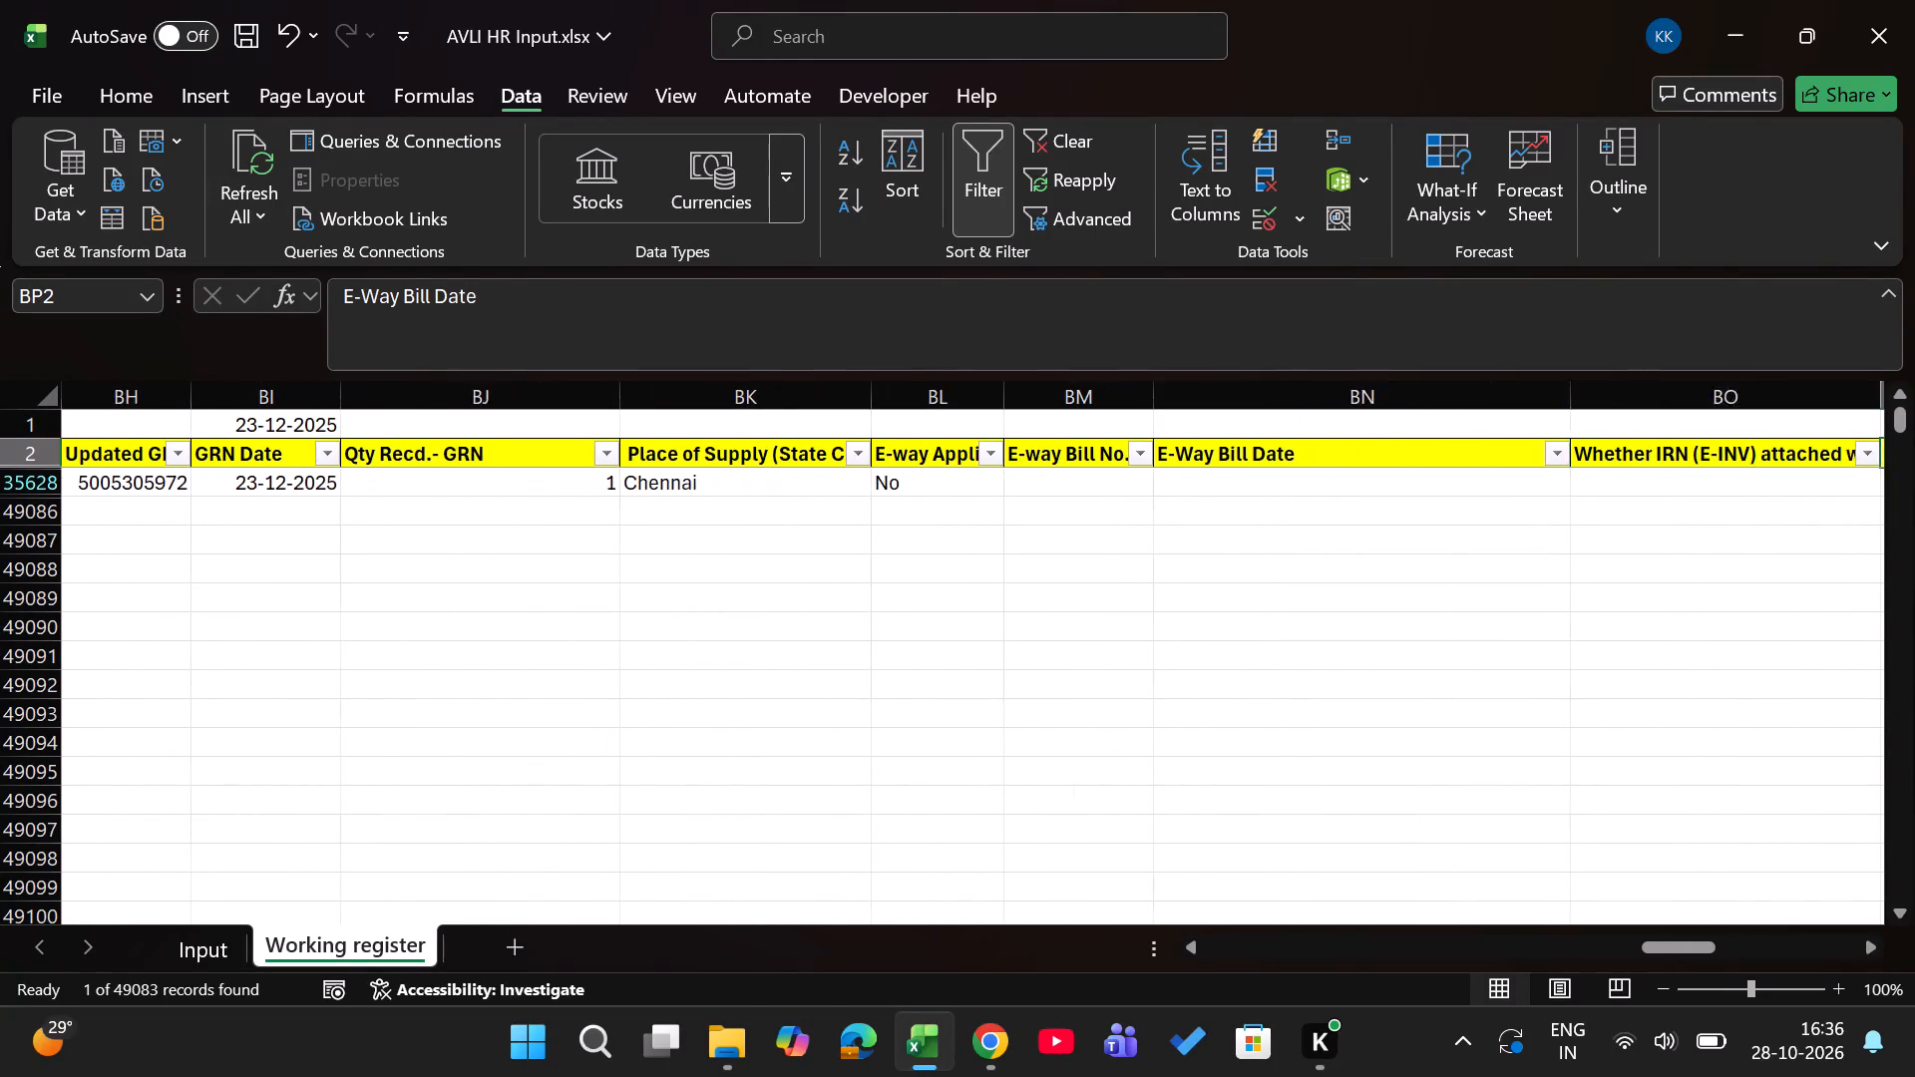
{"action": "key", "text": "Down"}
{"action": "key", "text": "Left"}
{"action": "key", "text": "Left"}
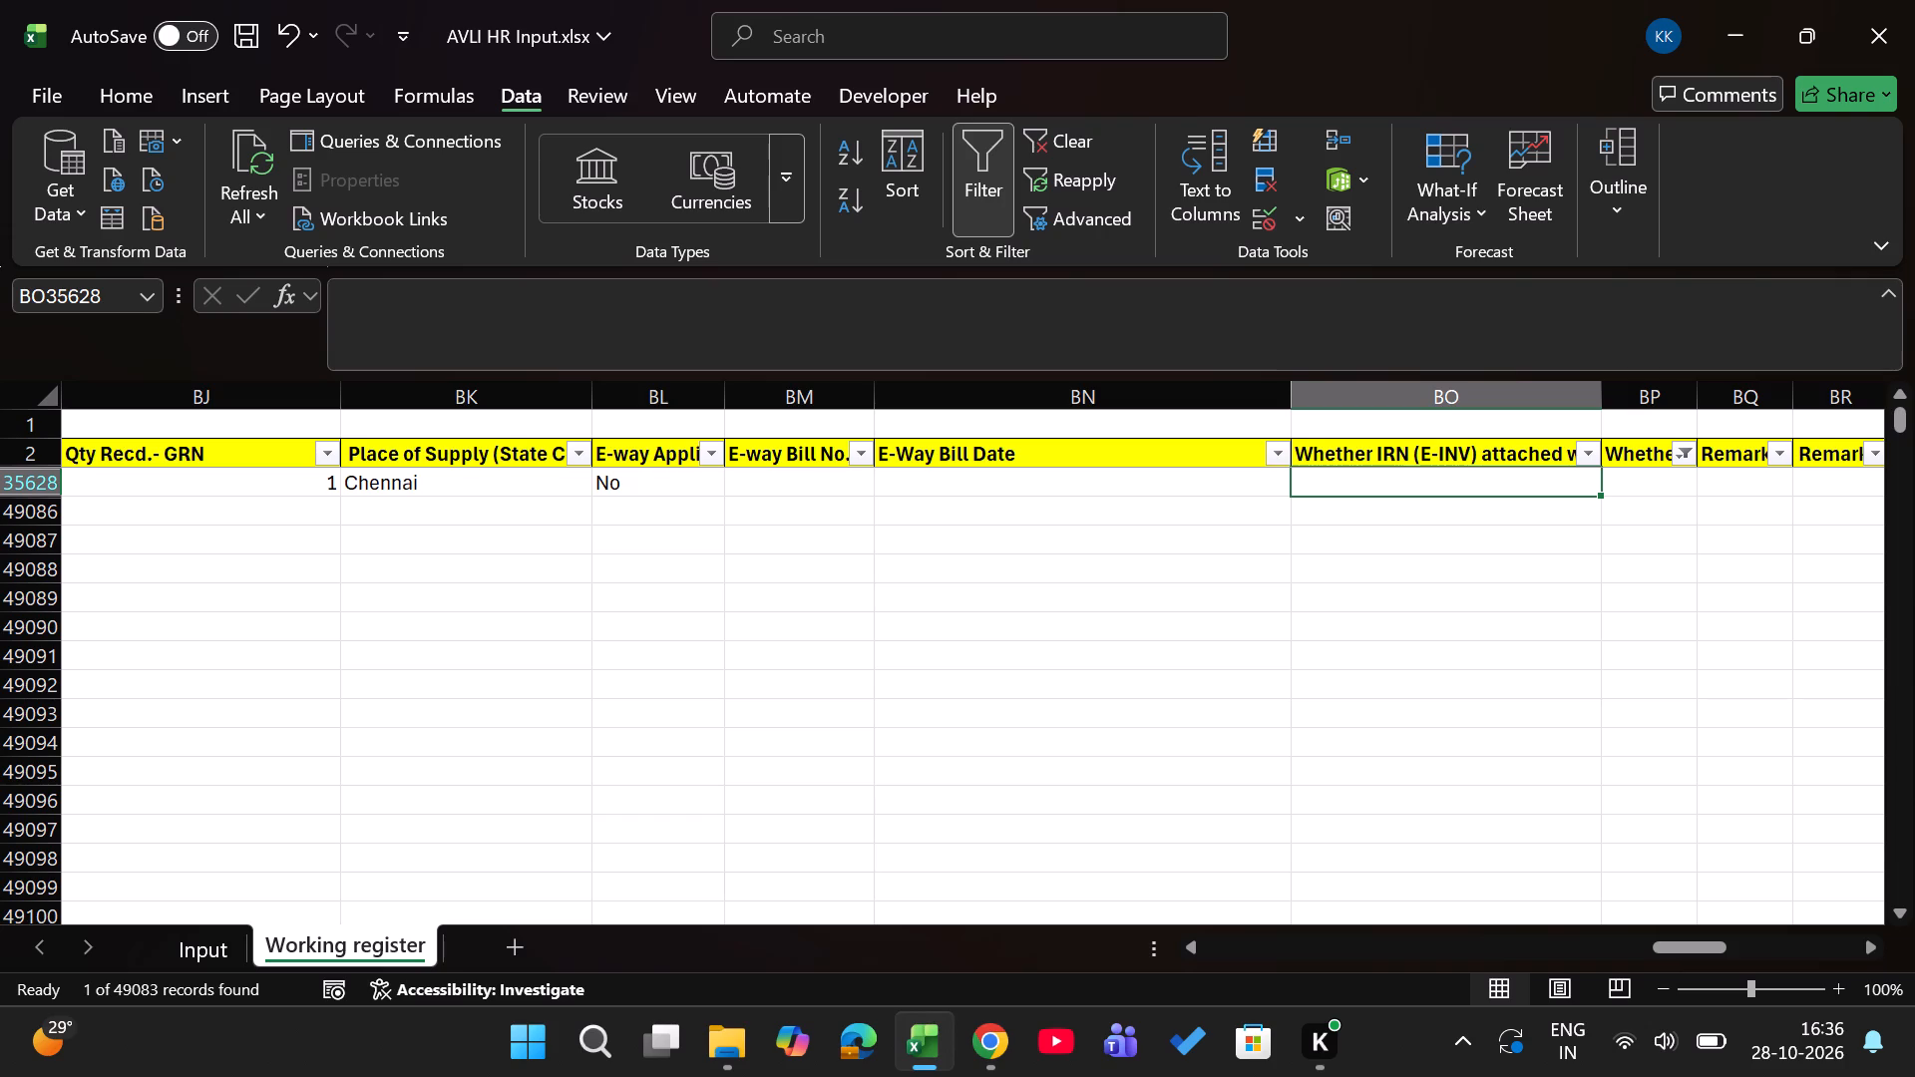
{"action": "key", "text": "alt+Down"}
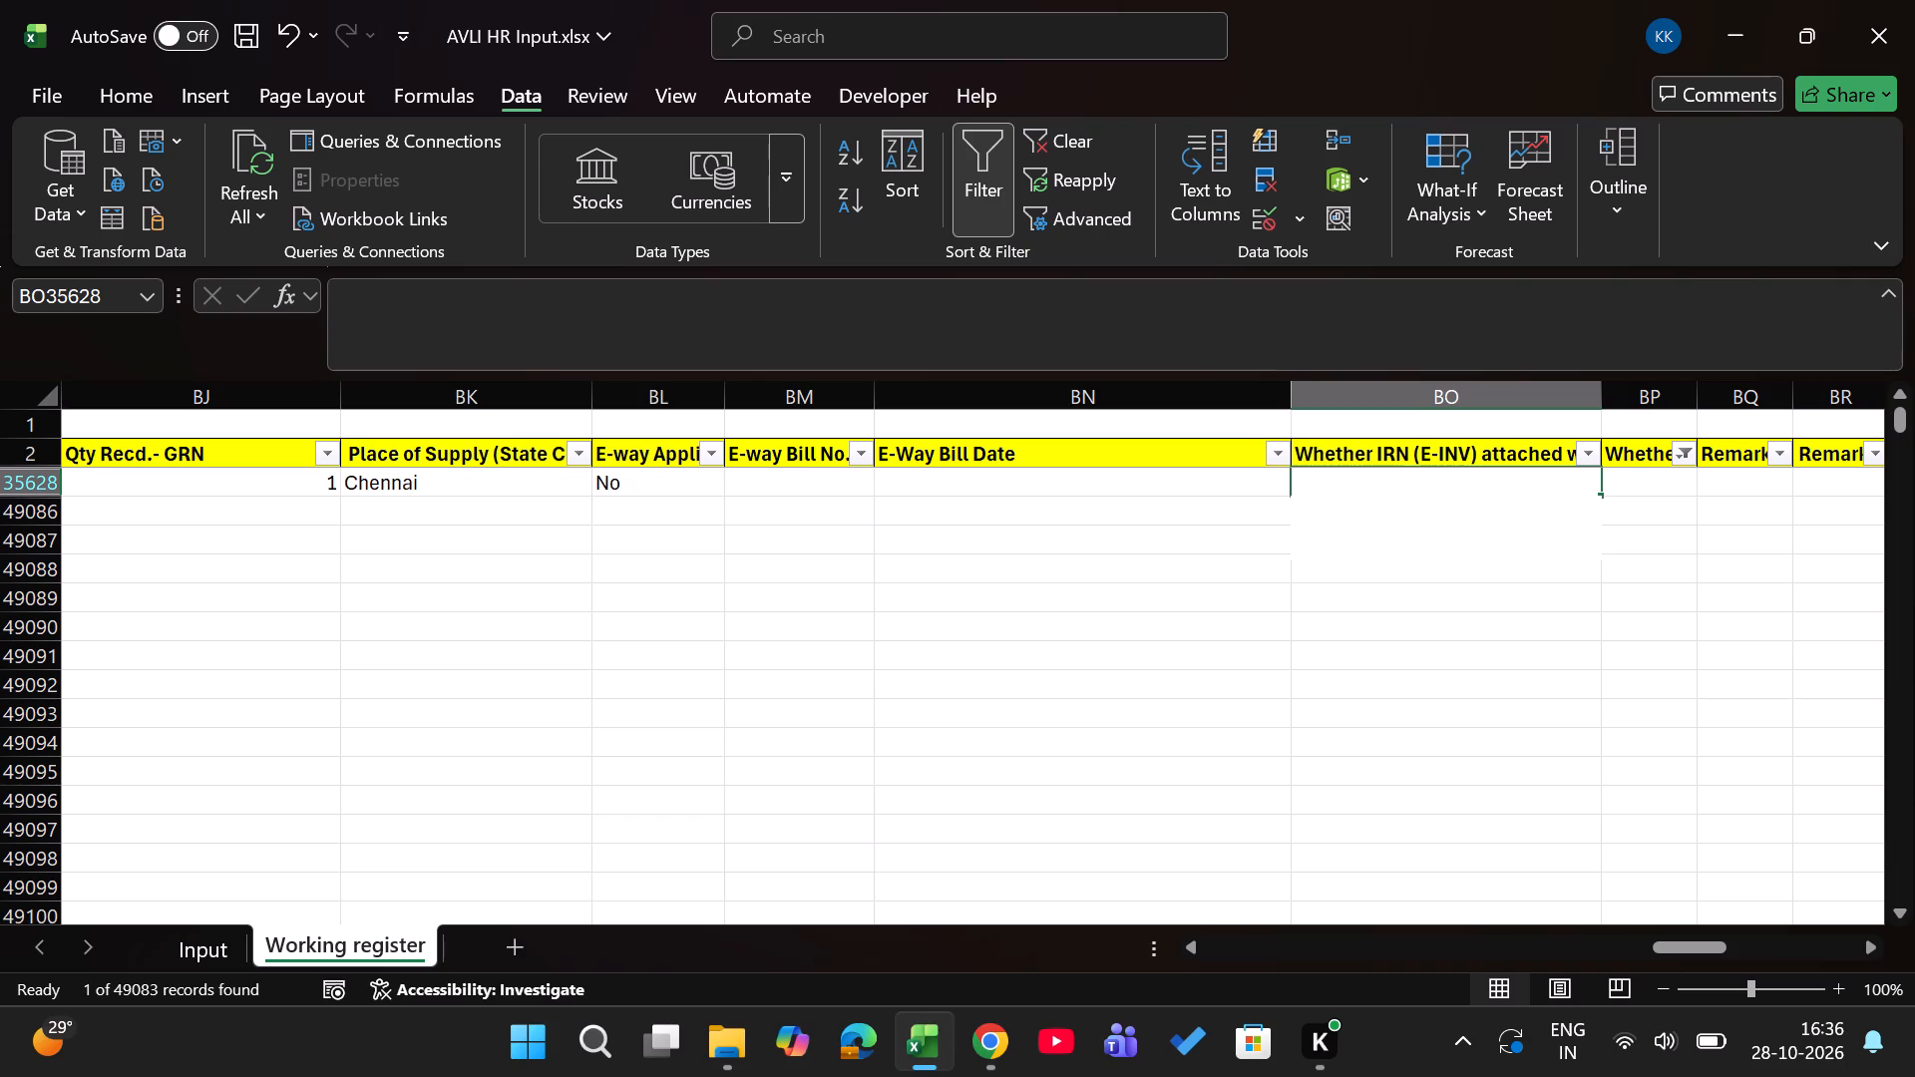
{"action": "key", "text": "Down"}
{"action": "key", "text": "Down"}
{"action": "key", "text": "Down"}
{"action": "key", "text": "Return"}
Copy the Yes from the IRN (E-INV) attached field into the record's adjacent Whether field in column BP.
{"action": "key", "text": "ctrl+c"}
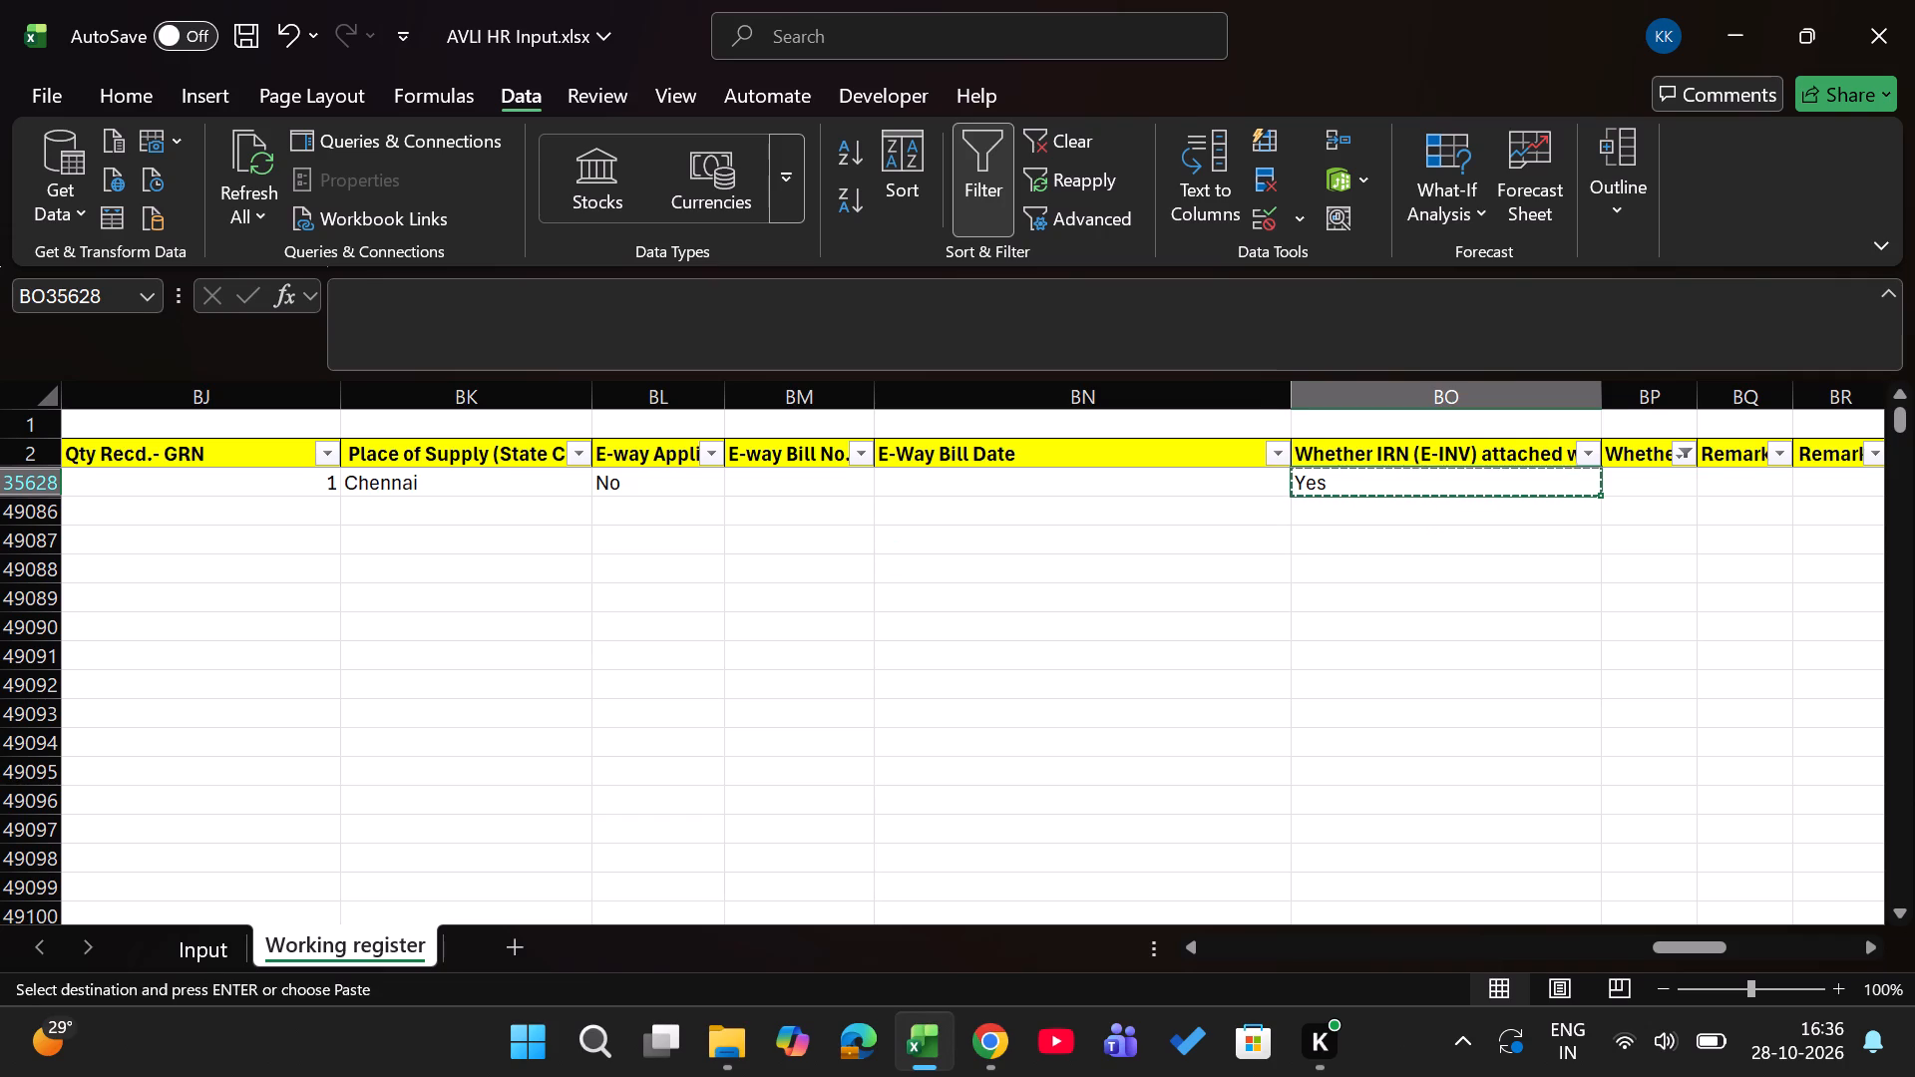
{"action": "key", "text": "Right"}
{"action": "key", "text": "Return"}
{"action": "key", "text": "Up"}
{"action": "key", "text": "Left"}
{"action": "key", "text": "Left"}
{"action": "key", "text": "Left"}
{"action": "key", "text": "Left"}
{"action": "key", "text": "Left"}
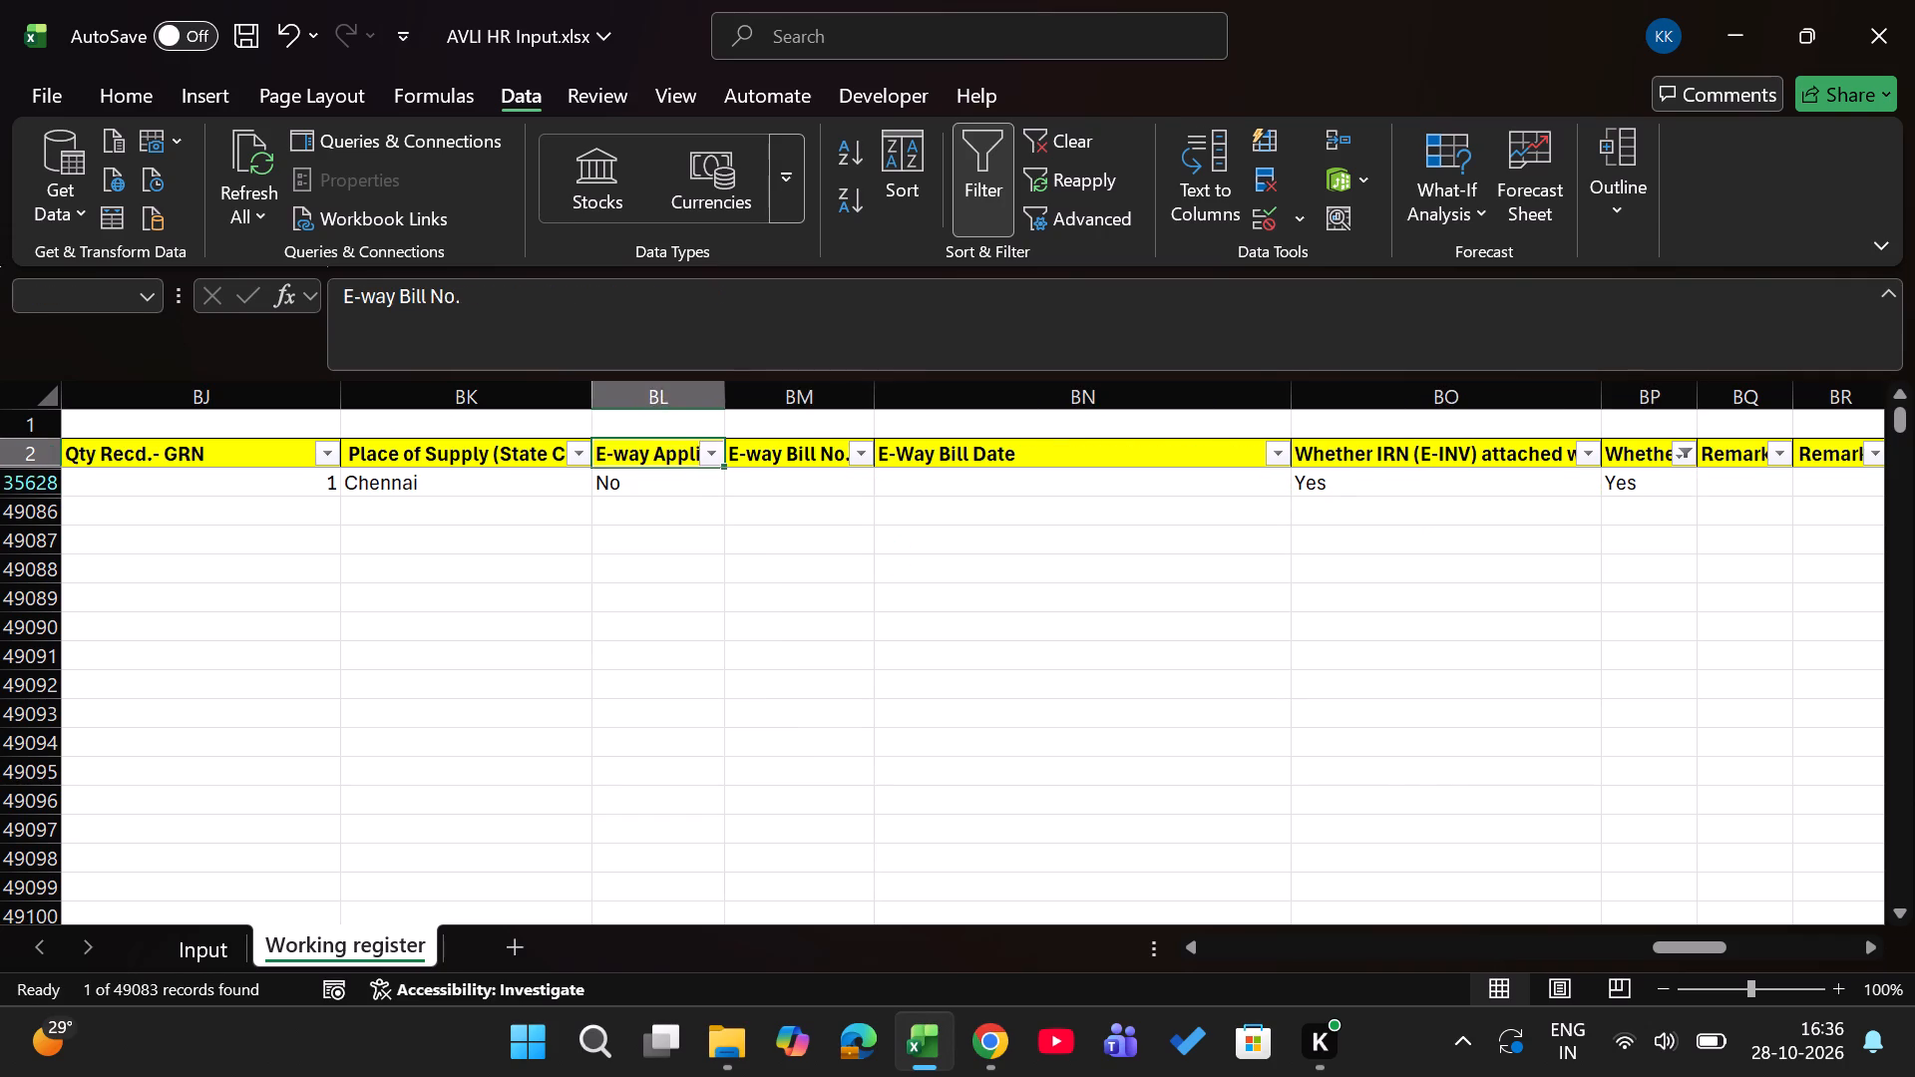
{"action": "key", "text": "Left"}
{"action": "key", "text": "Left"}
{"action": "key", "text": "Left"}
{"action": "key", "text": "Left"}
{"action": "key", "text": "Left"}
{"action": "key", "text": "Left"}
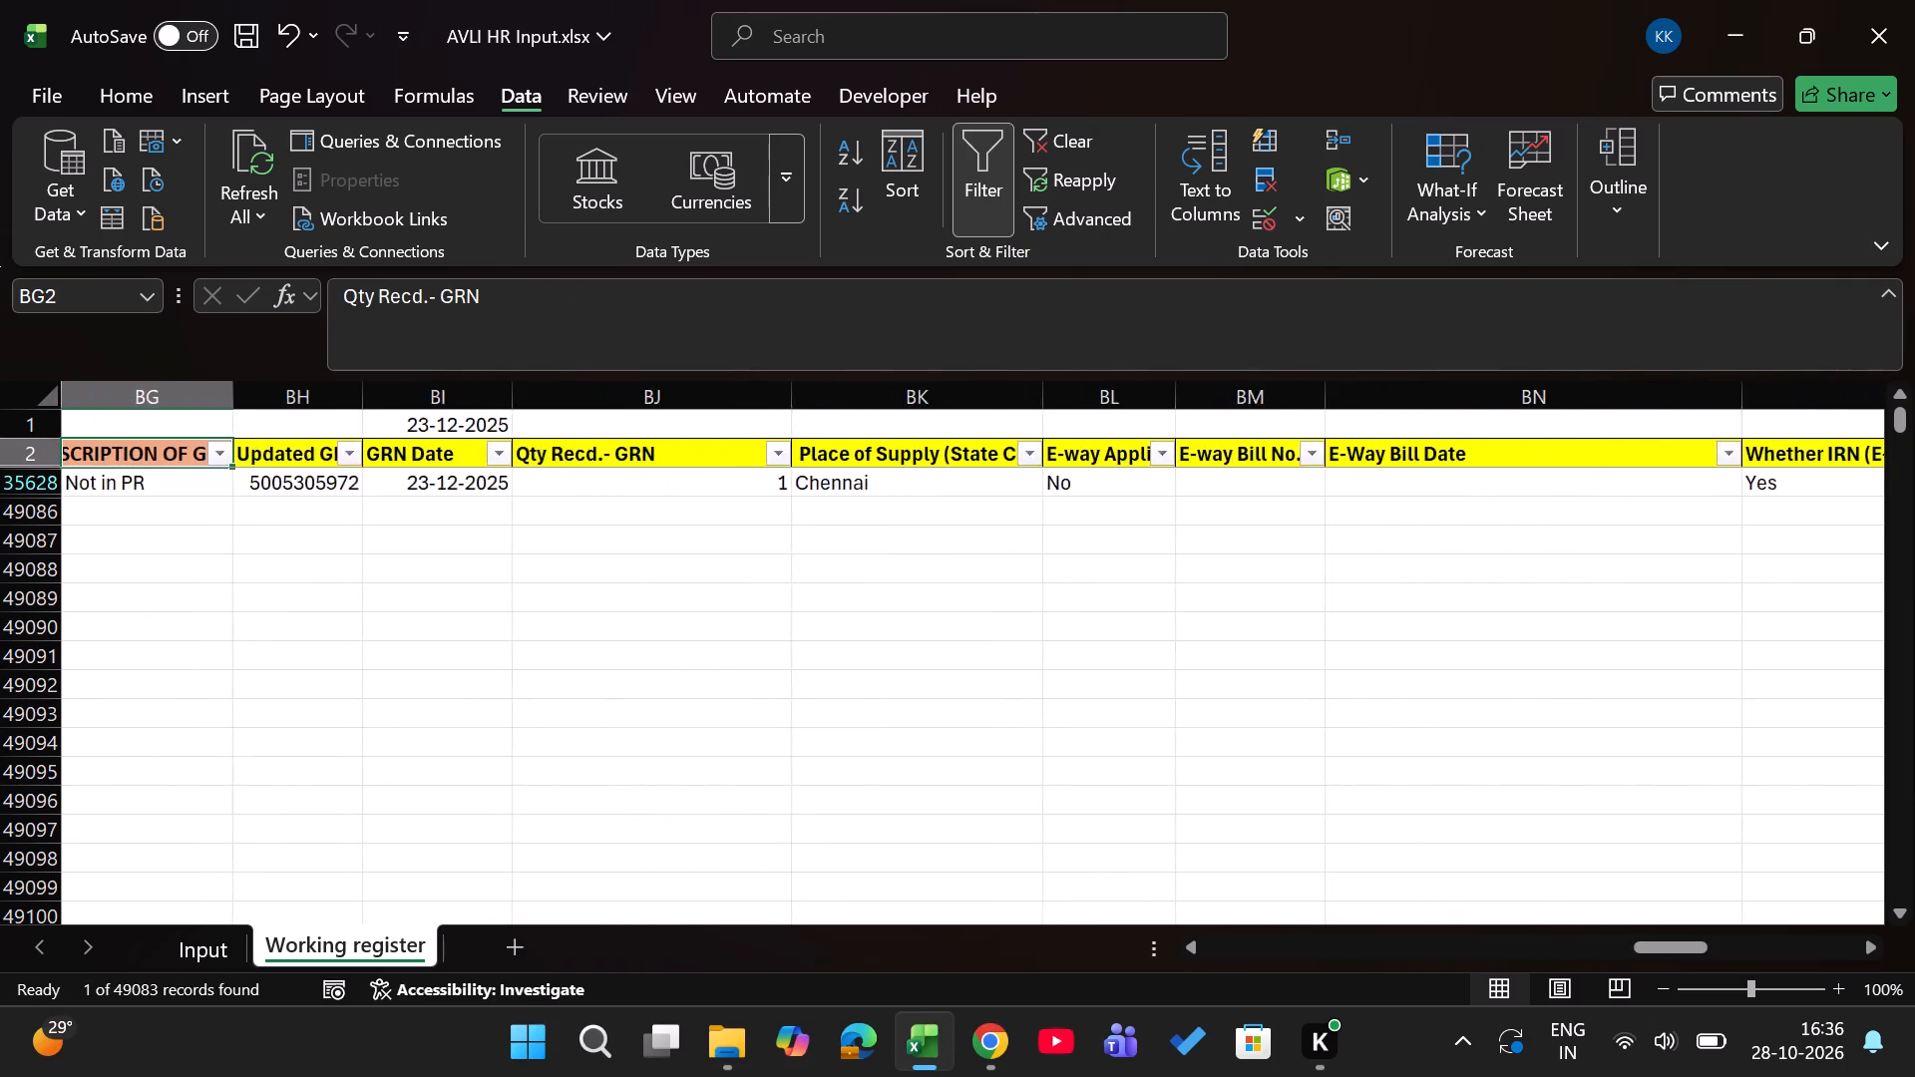
{"action": "key", "text": "Left"}
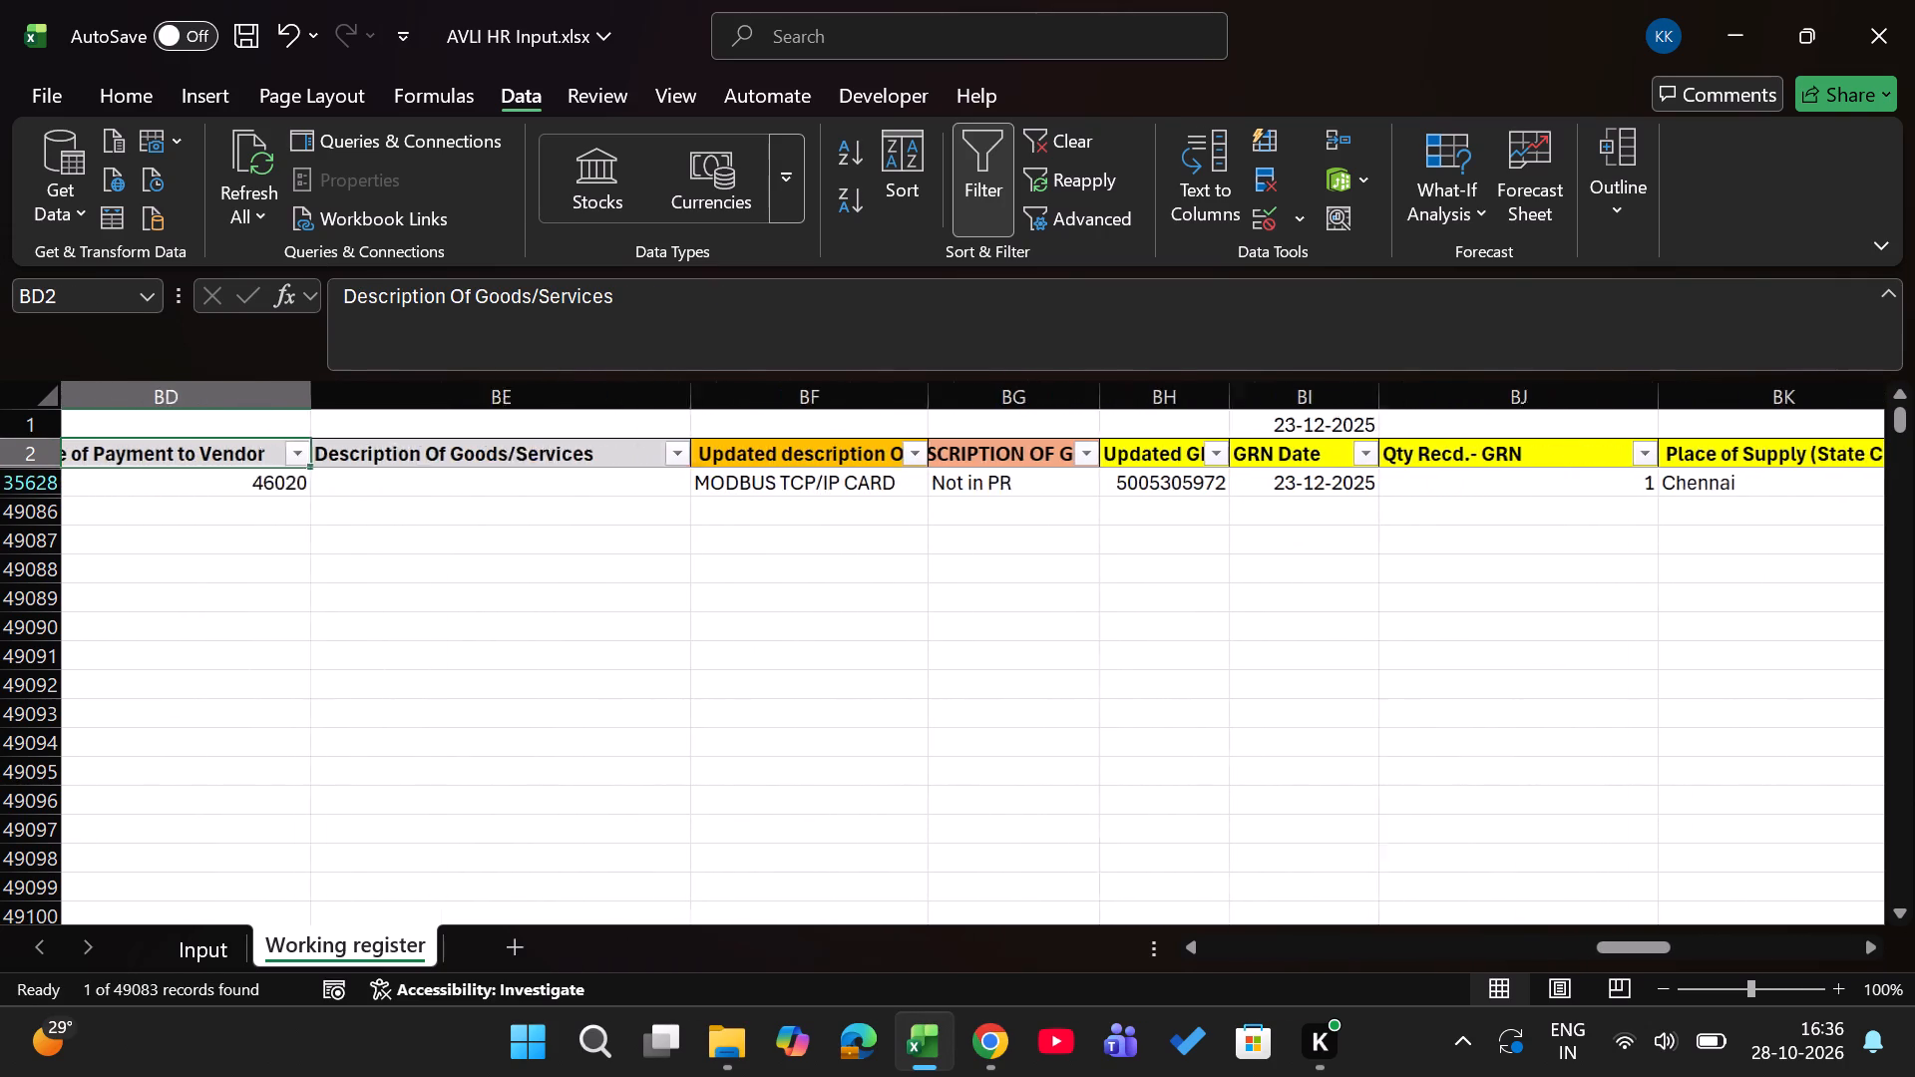
{"action": "key", "text": "Left"}
{"action": "key", "text": "Left"}
{"action": "key", "text": "Left"}
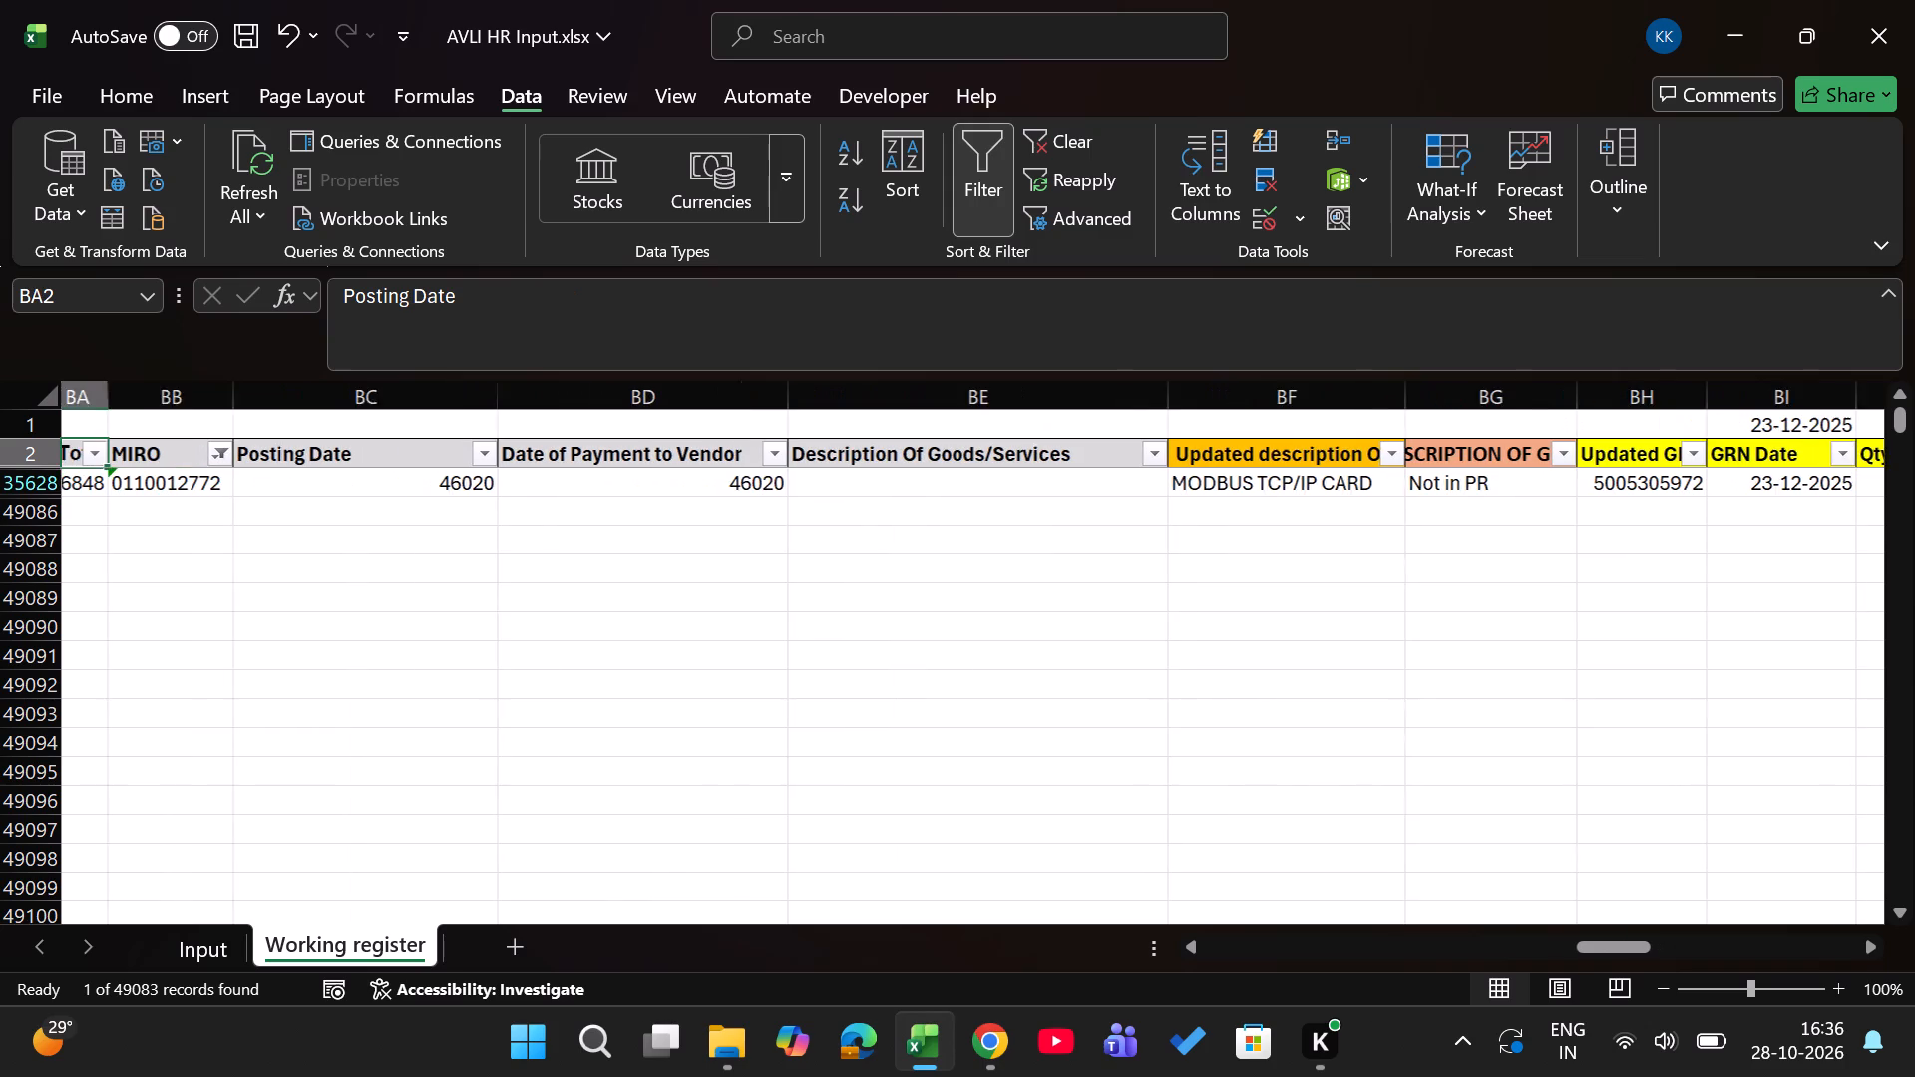
{"action": "key", "text": "Right"}
{"action": "key", "text": "alt+Down"}
{"action": "key", "text": "alt+Down"}
{"action": "key", "text": "alt+Down"}
{"action": "key", "text": "alt+Down"}
{"action": "key", "text": "alt+Down"}
{"action": "key", "text": "alt+Down"}
{"action": "key", "text": "alt+Down"}
{"action": "key", "text": "alt+Down"}
{"action": "key", "text": "alt+Down"}
{"action": "key", "text": "alt+Down"}
{"action": "key", "text": "alt+Down"}
{"action": "key", "text": "alt+Down"}
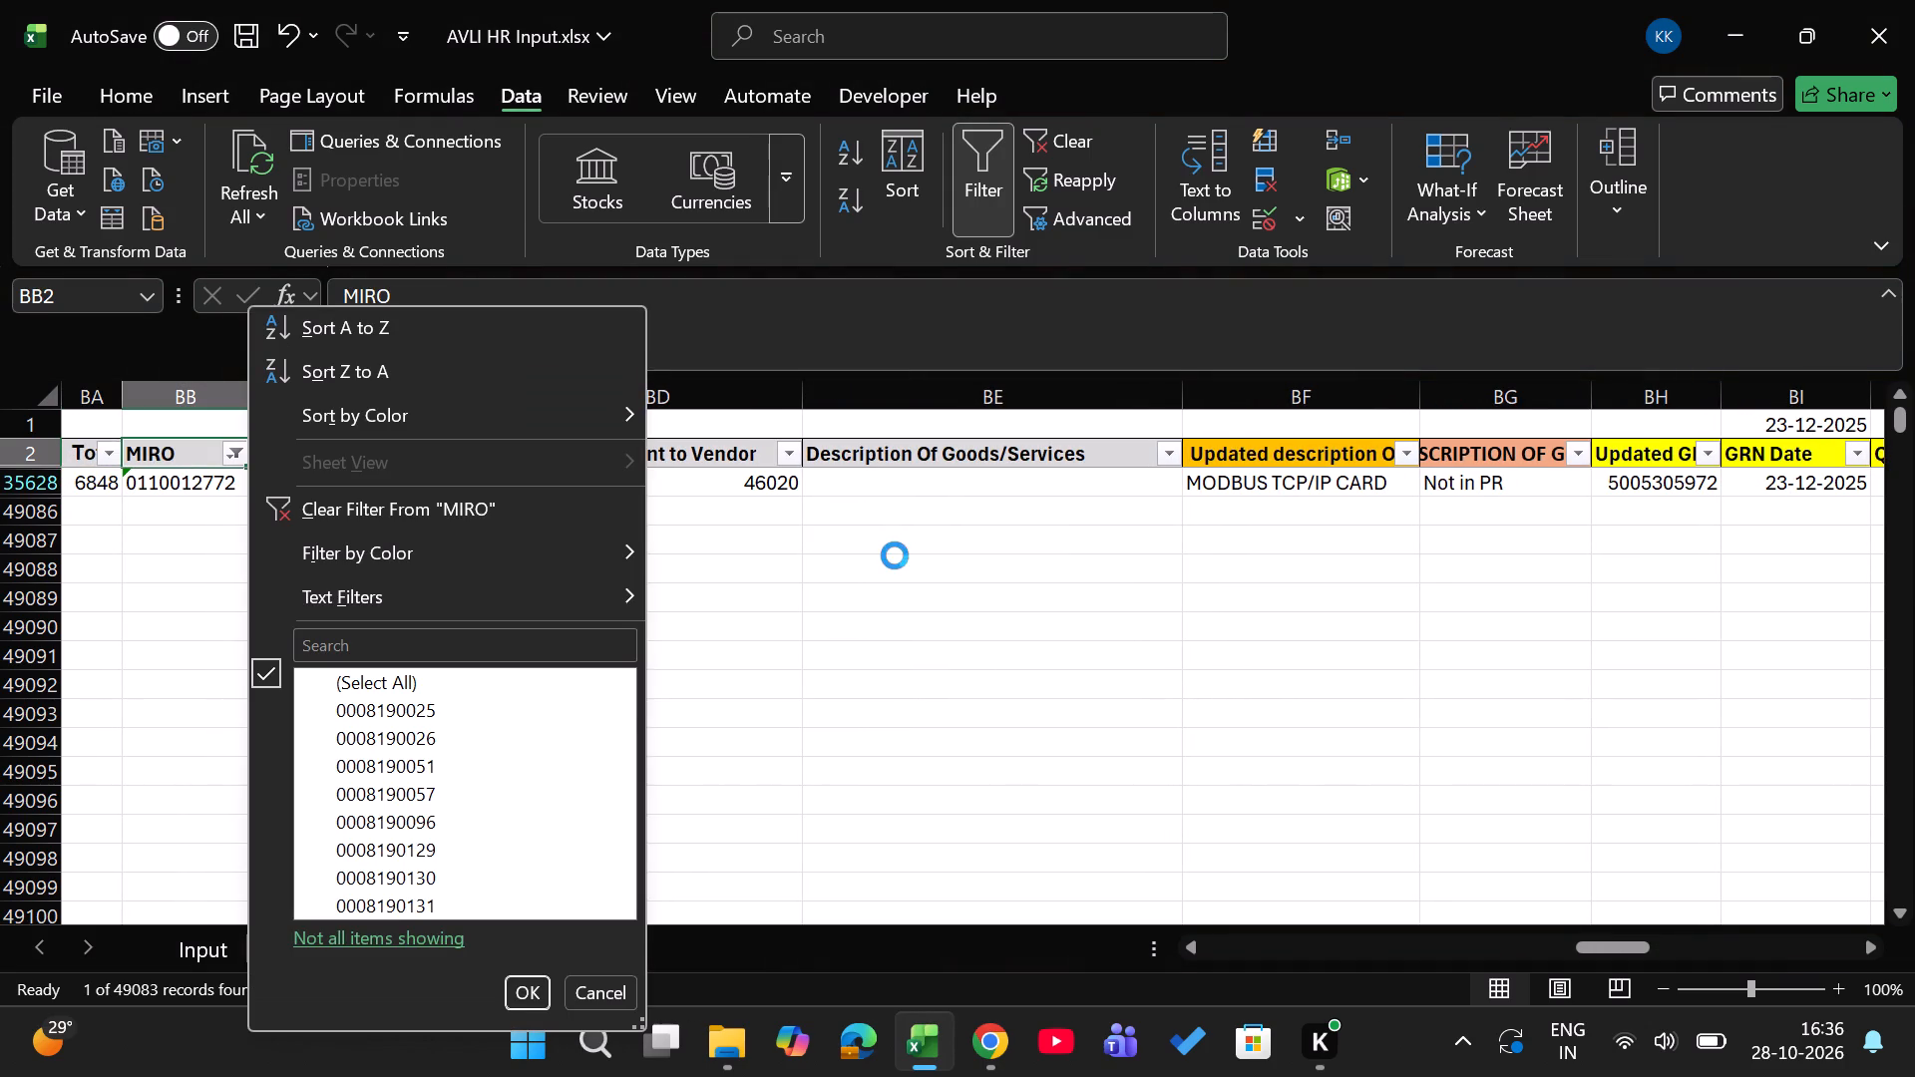
{"action": "key", "text": "Down"}
{"action": "key", "text": "Down"}
{"action": "key", "text": "Down"}
{"action": "key", "text": "Down"}
{"action": "key", "text": "Down"}
{"action": "key", "text": "Down"}
{"action": "key", "text": "Down"}
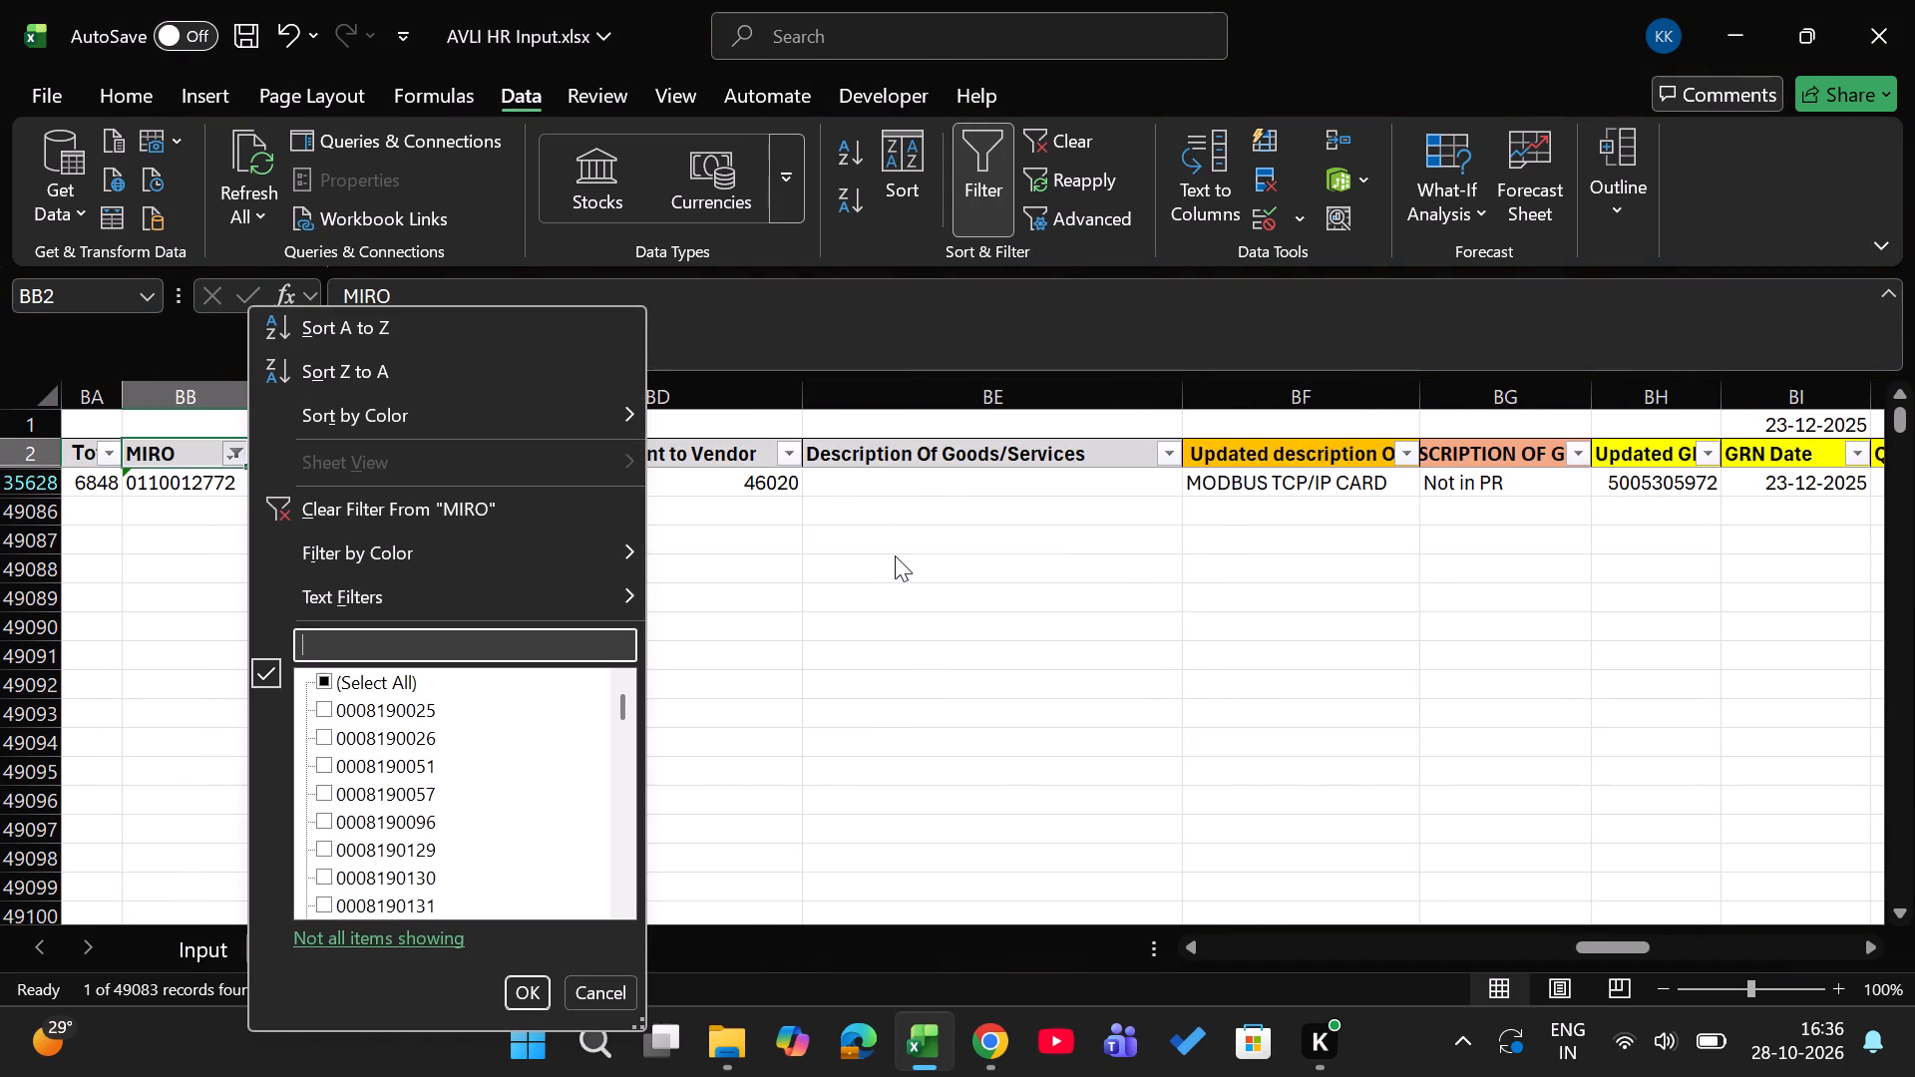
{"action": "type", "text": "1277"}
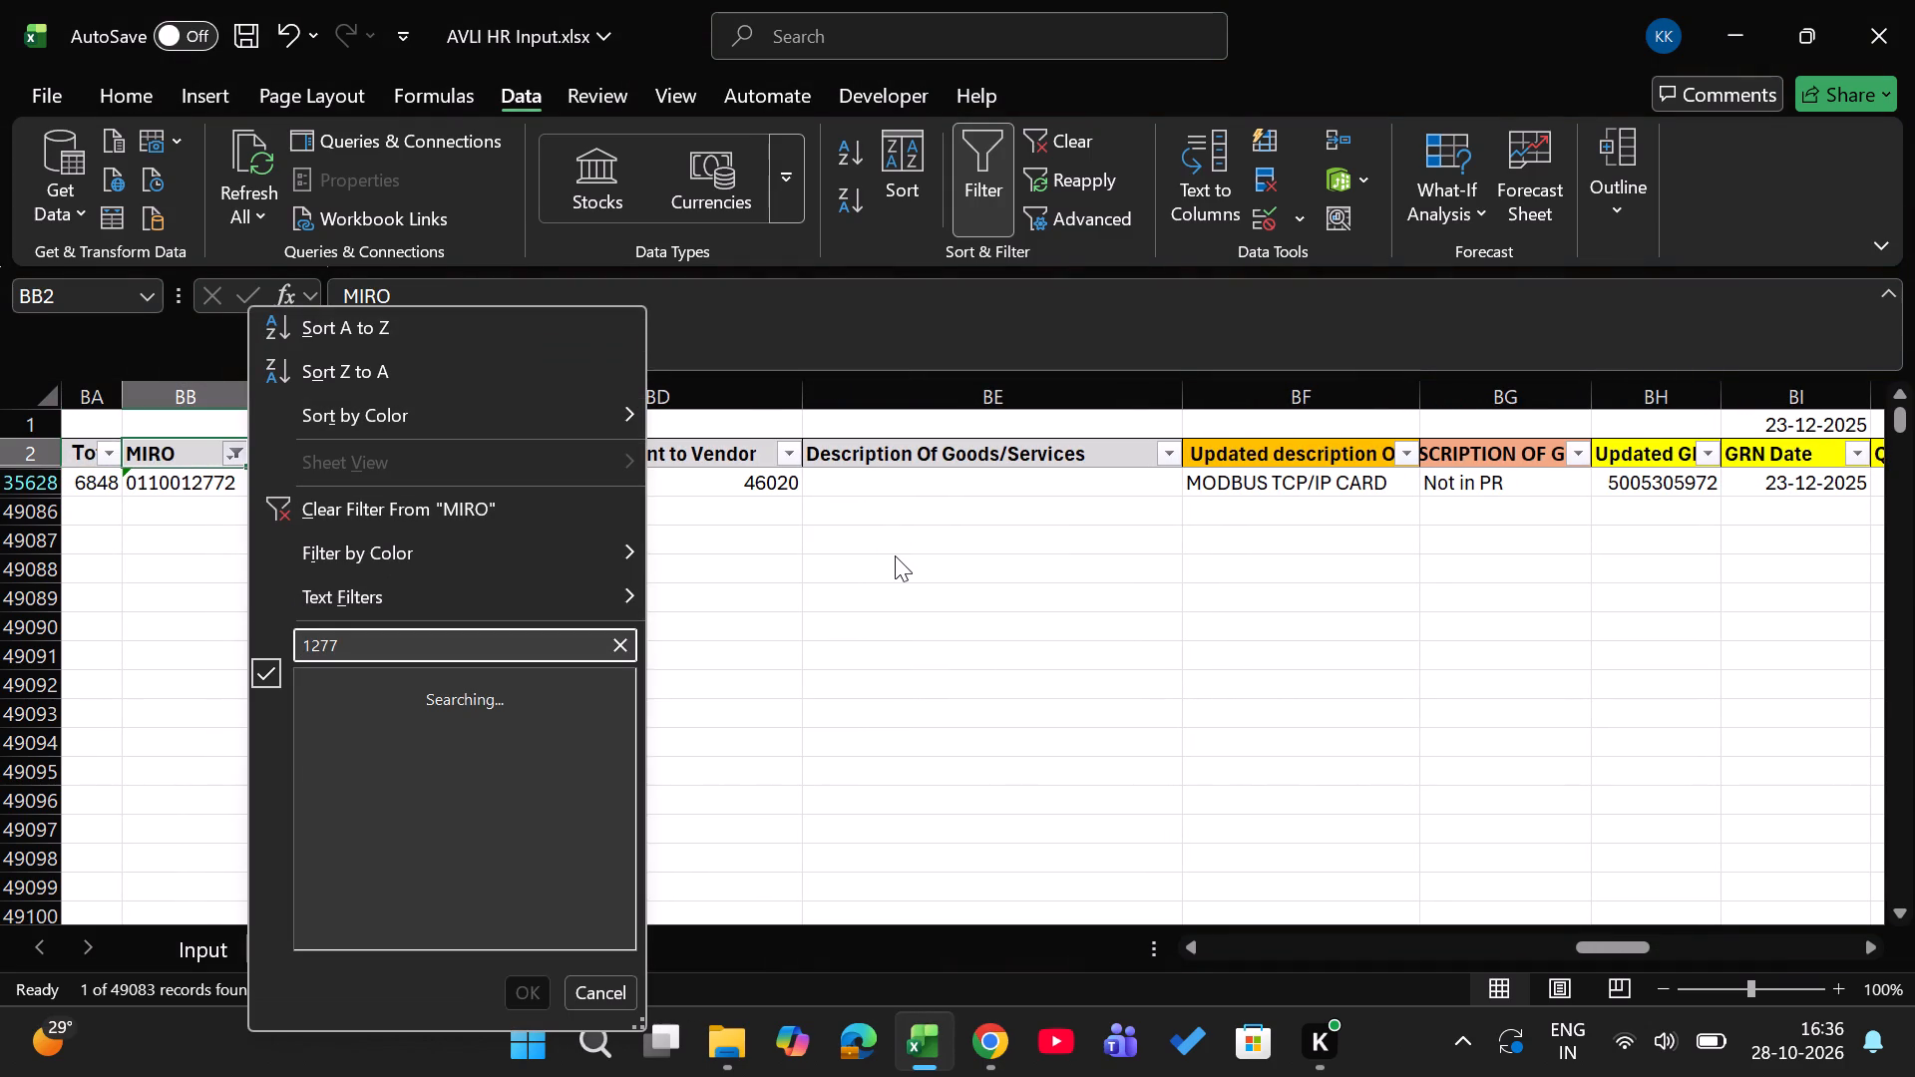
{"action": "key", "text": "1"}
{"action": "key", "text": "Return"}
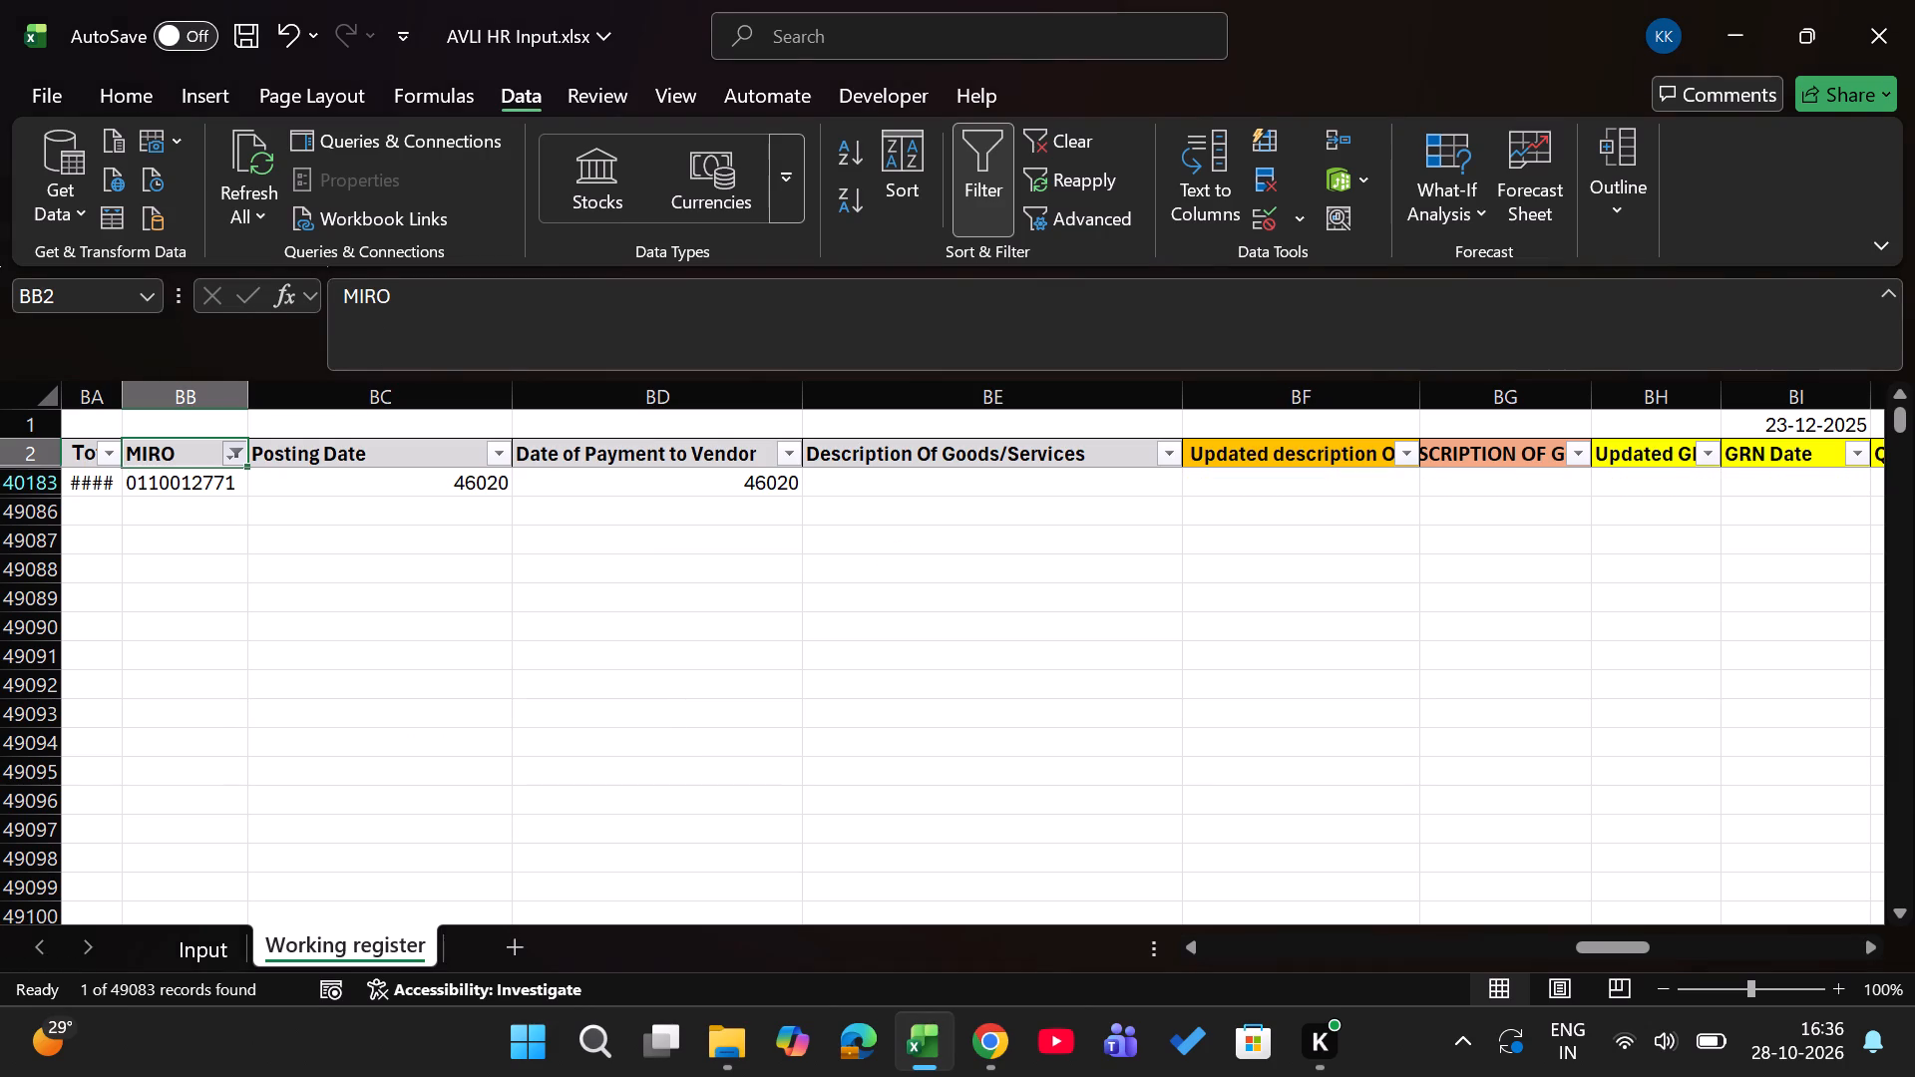
Copy the date 23-12-2025 from the cell above the GRN Date header into the record's GRN Date field.
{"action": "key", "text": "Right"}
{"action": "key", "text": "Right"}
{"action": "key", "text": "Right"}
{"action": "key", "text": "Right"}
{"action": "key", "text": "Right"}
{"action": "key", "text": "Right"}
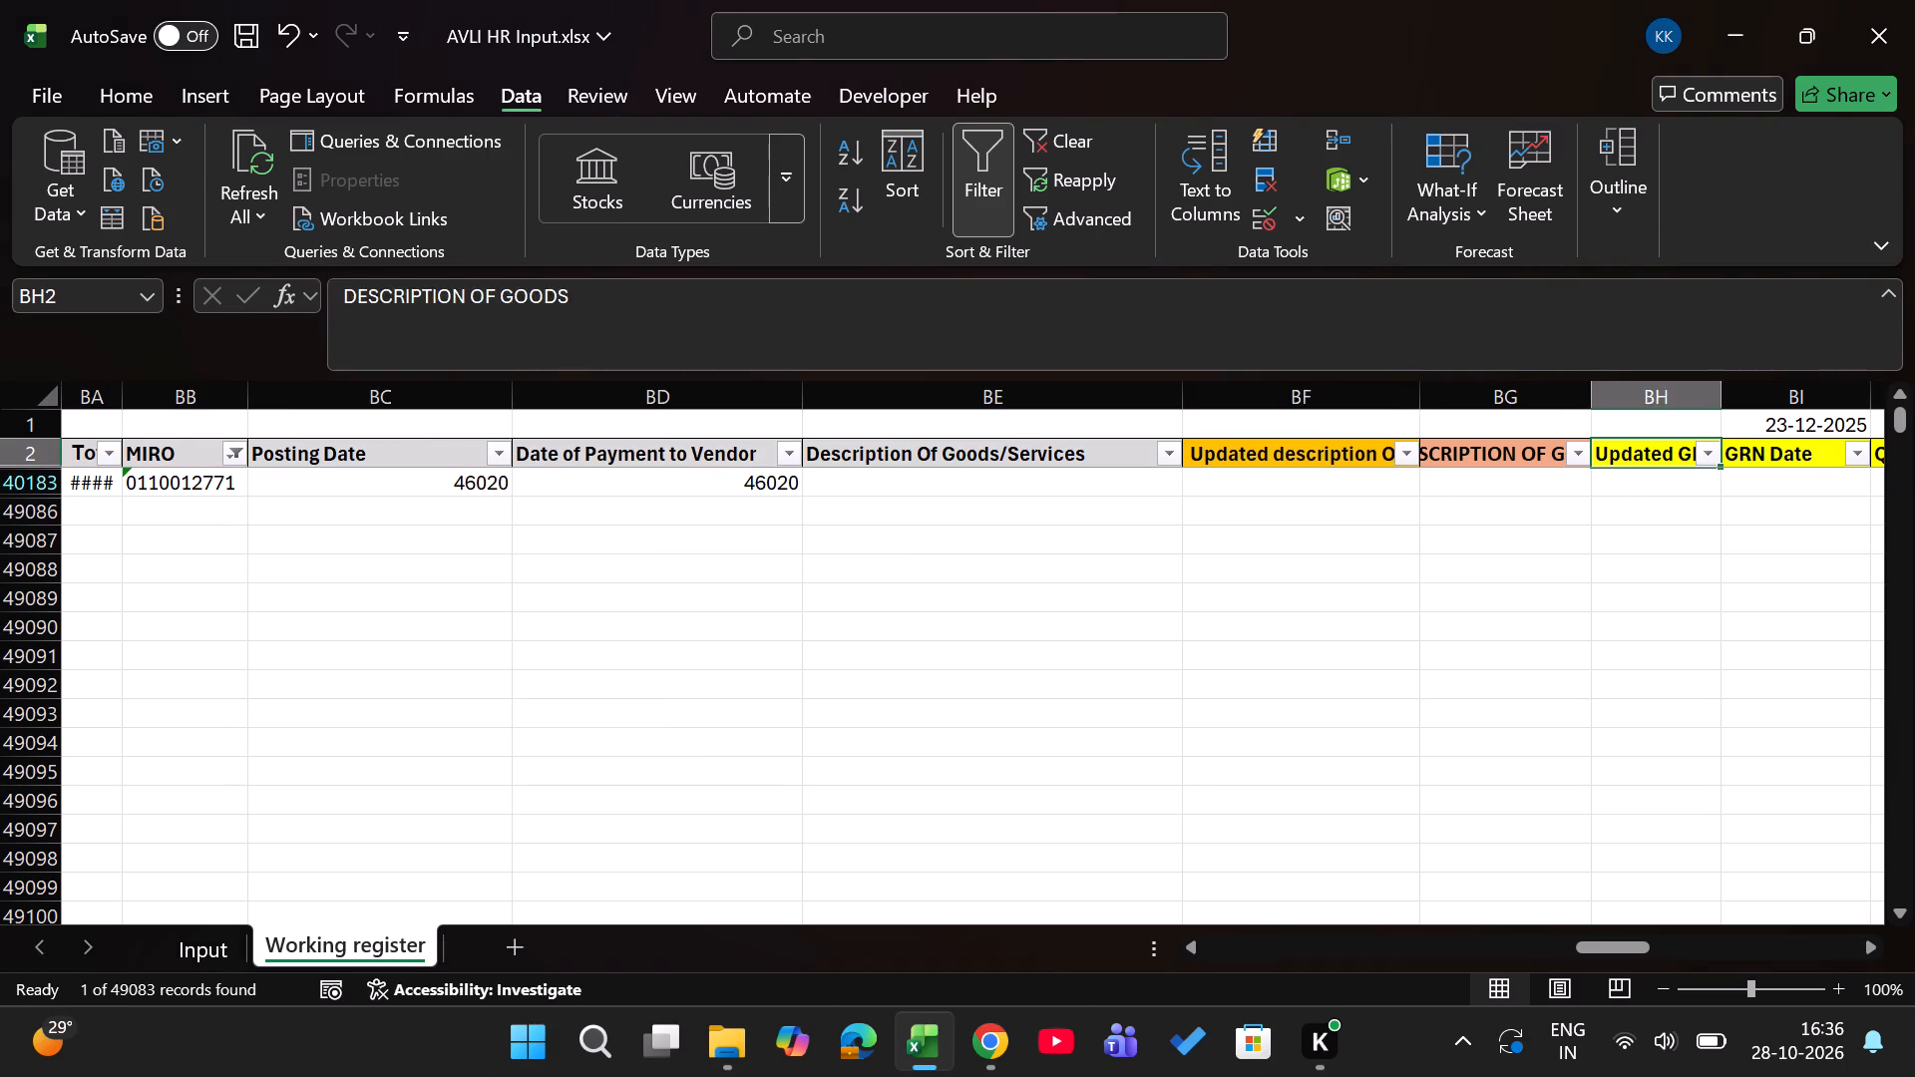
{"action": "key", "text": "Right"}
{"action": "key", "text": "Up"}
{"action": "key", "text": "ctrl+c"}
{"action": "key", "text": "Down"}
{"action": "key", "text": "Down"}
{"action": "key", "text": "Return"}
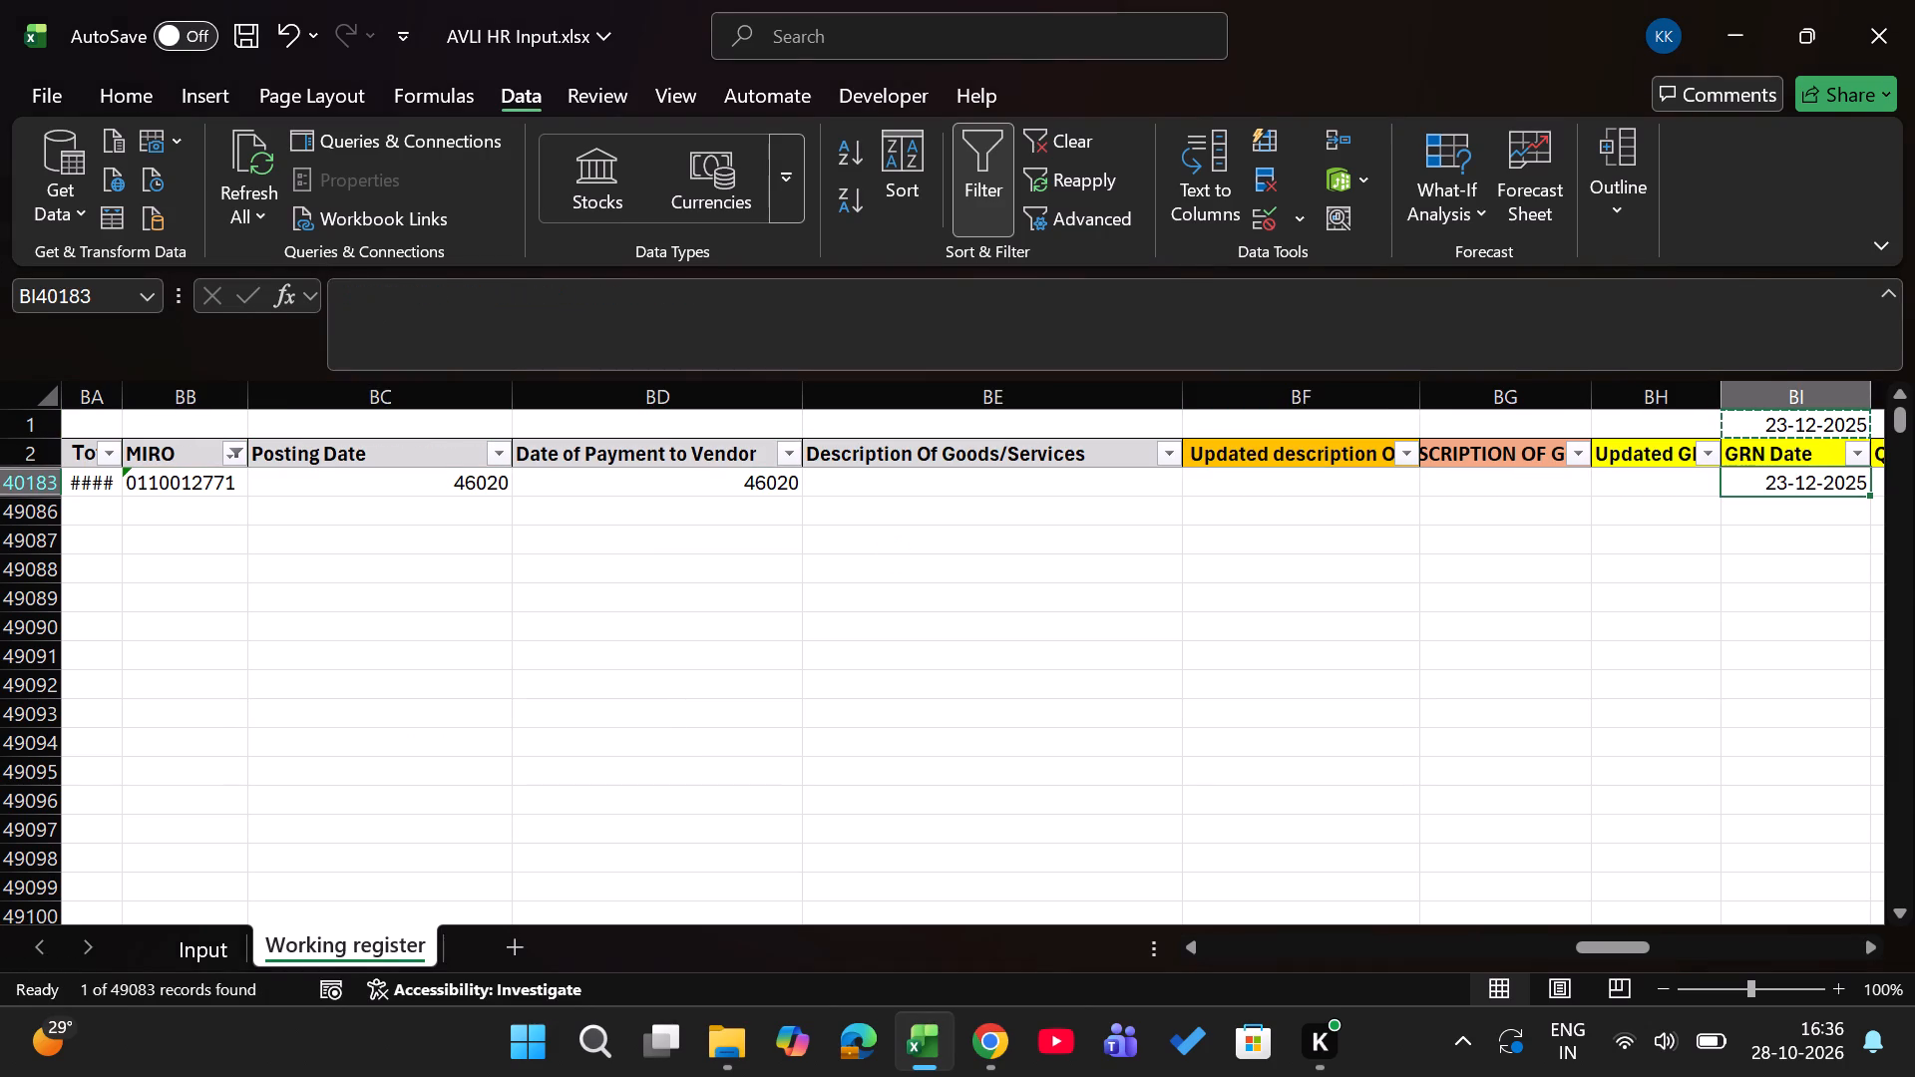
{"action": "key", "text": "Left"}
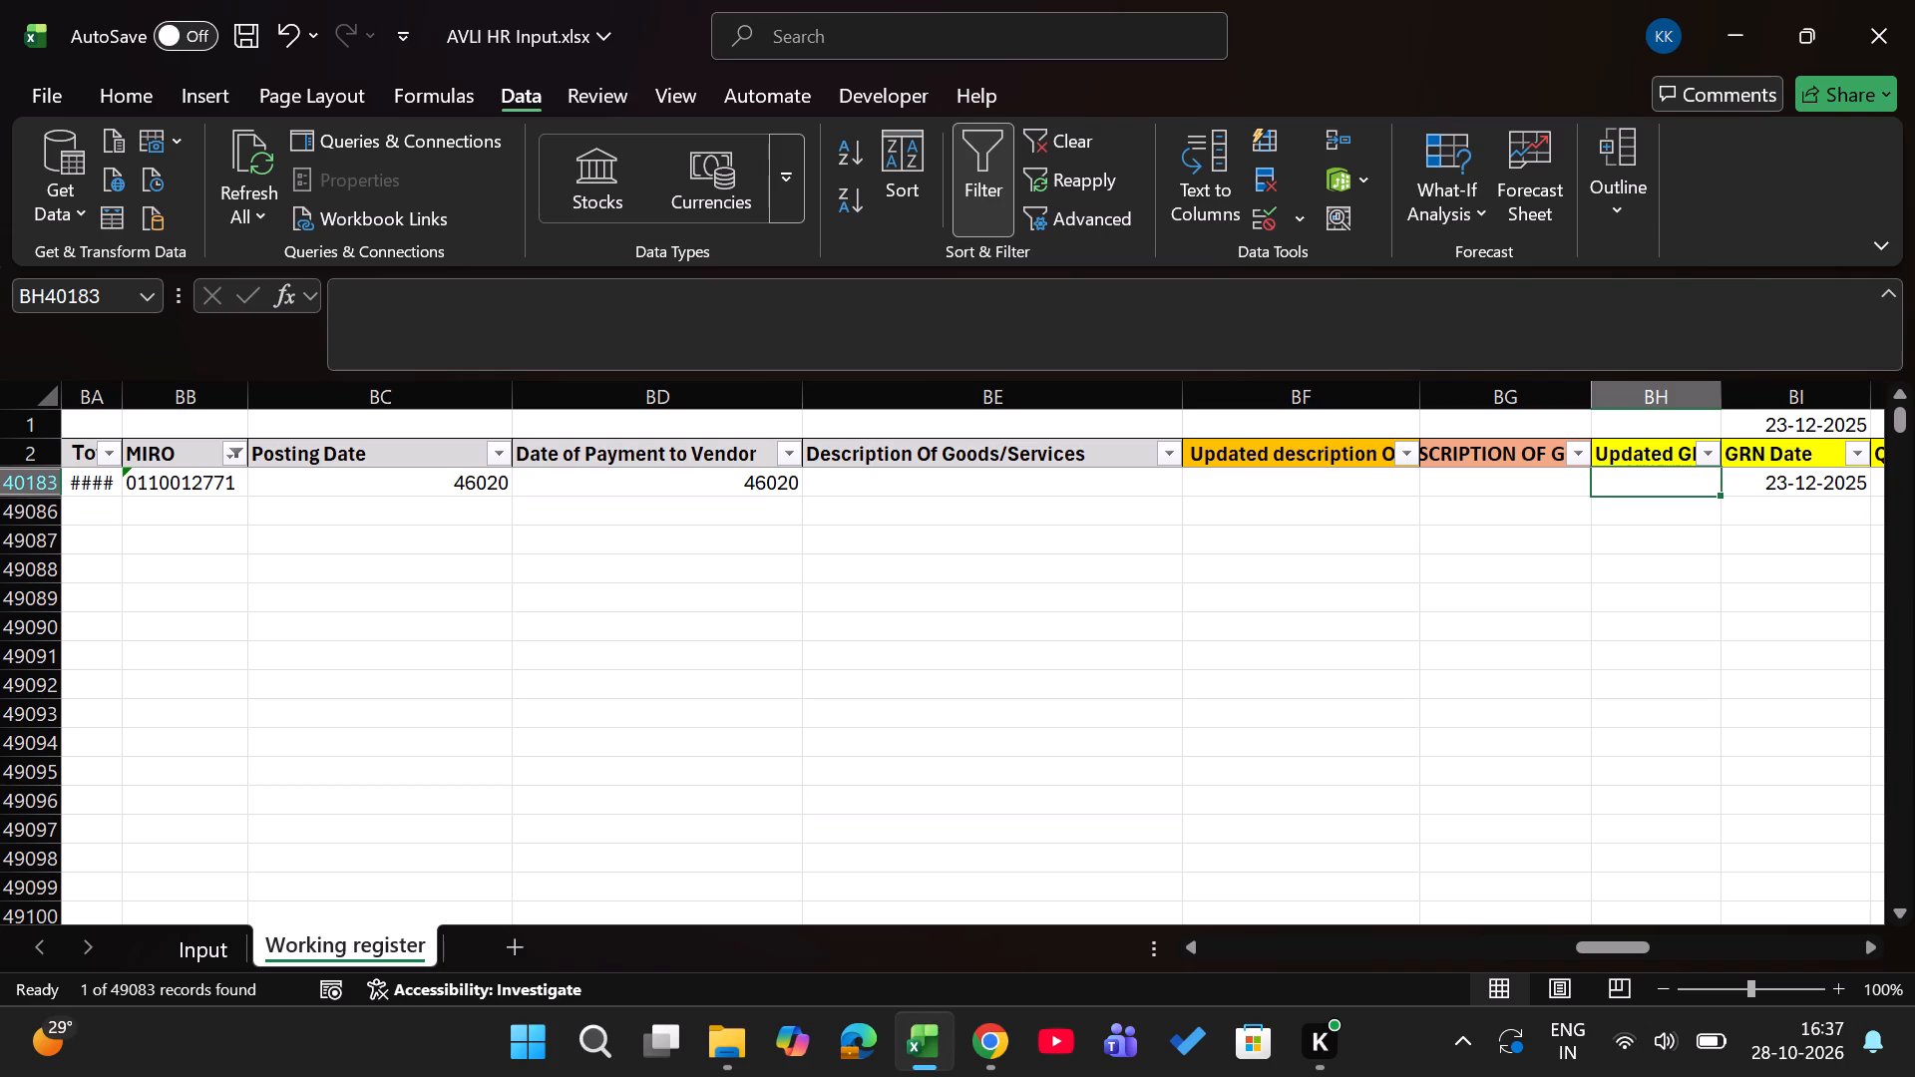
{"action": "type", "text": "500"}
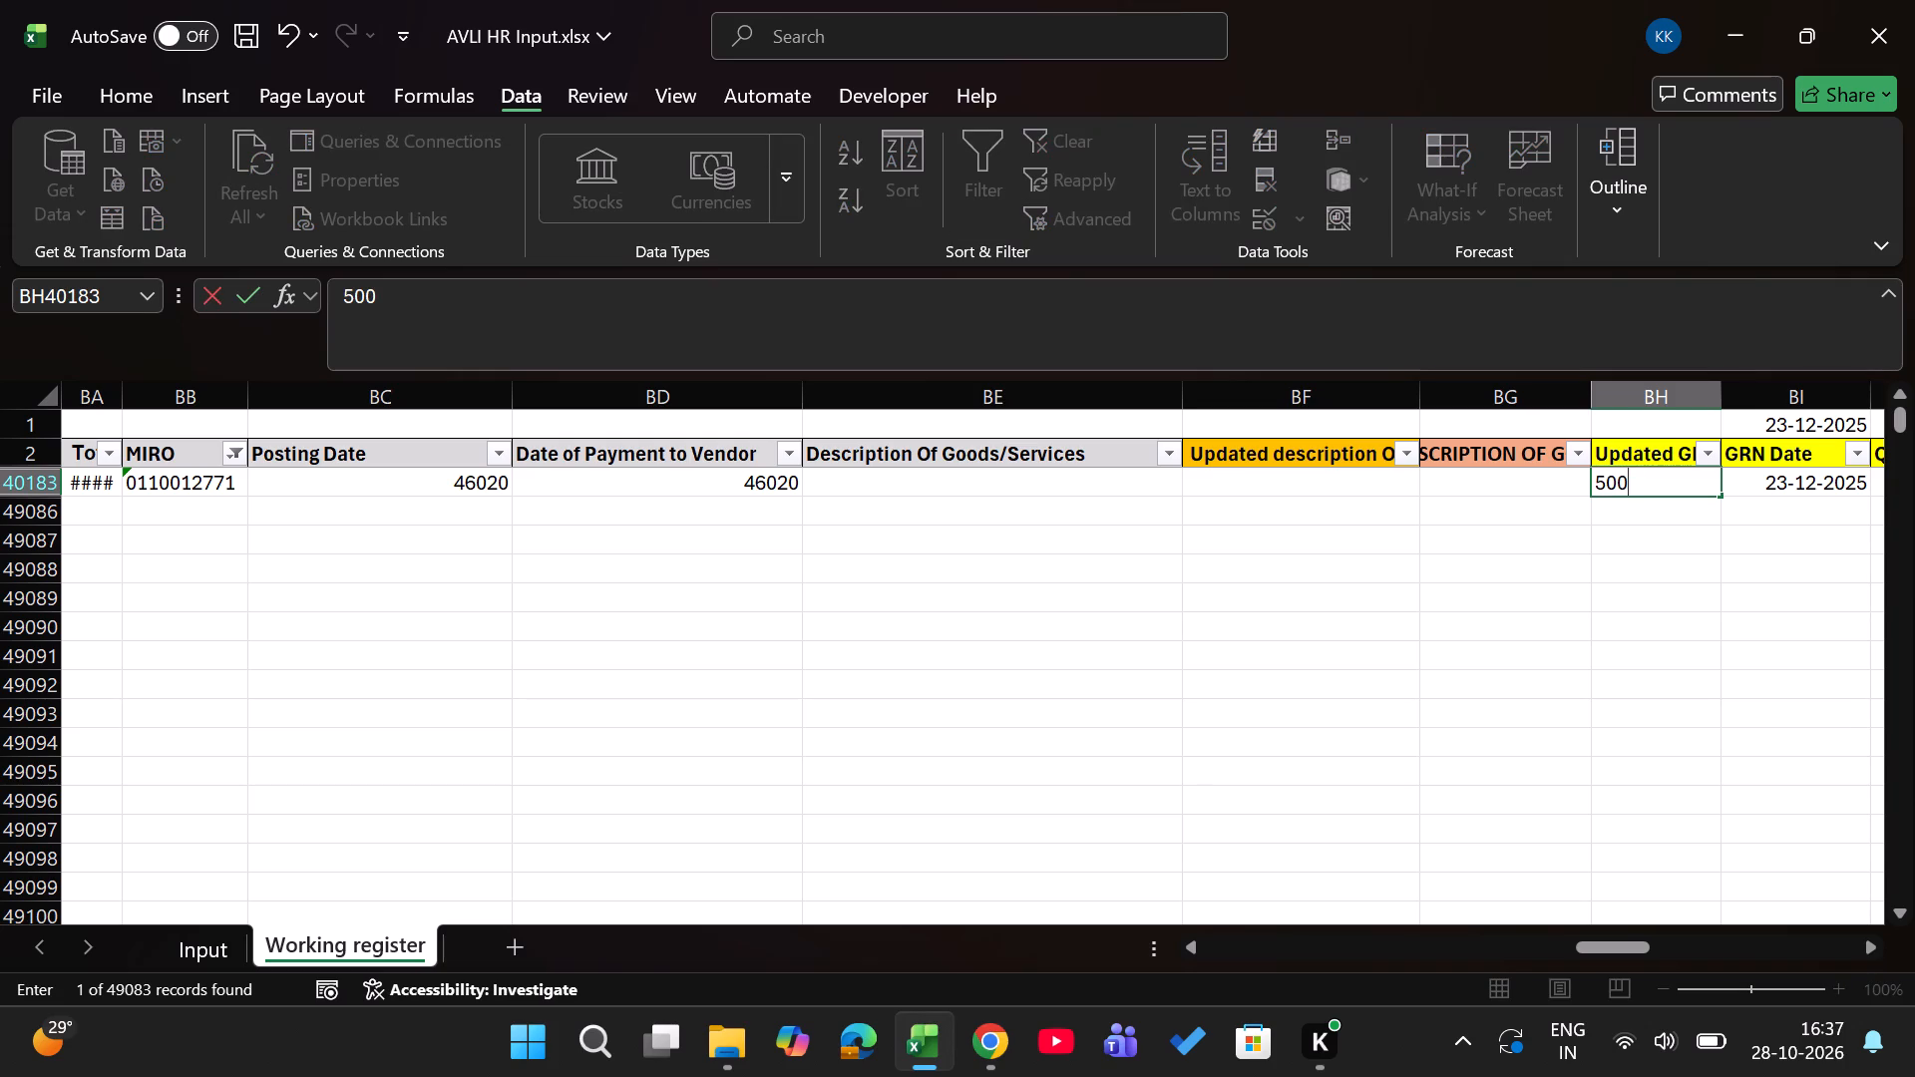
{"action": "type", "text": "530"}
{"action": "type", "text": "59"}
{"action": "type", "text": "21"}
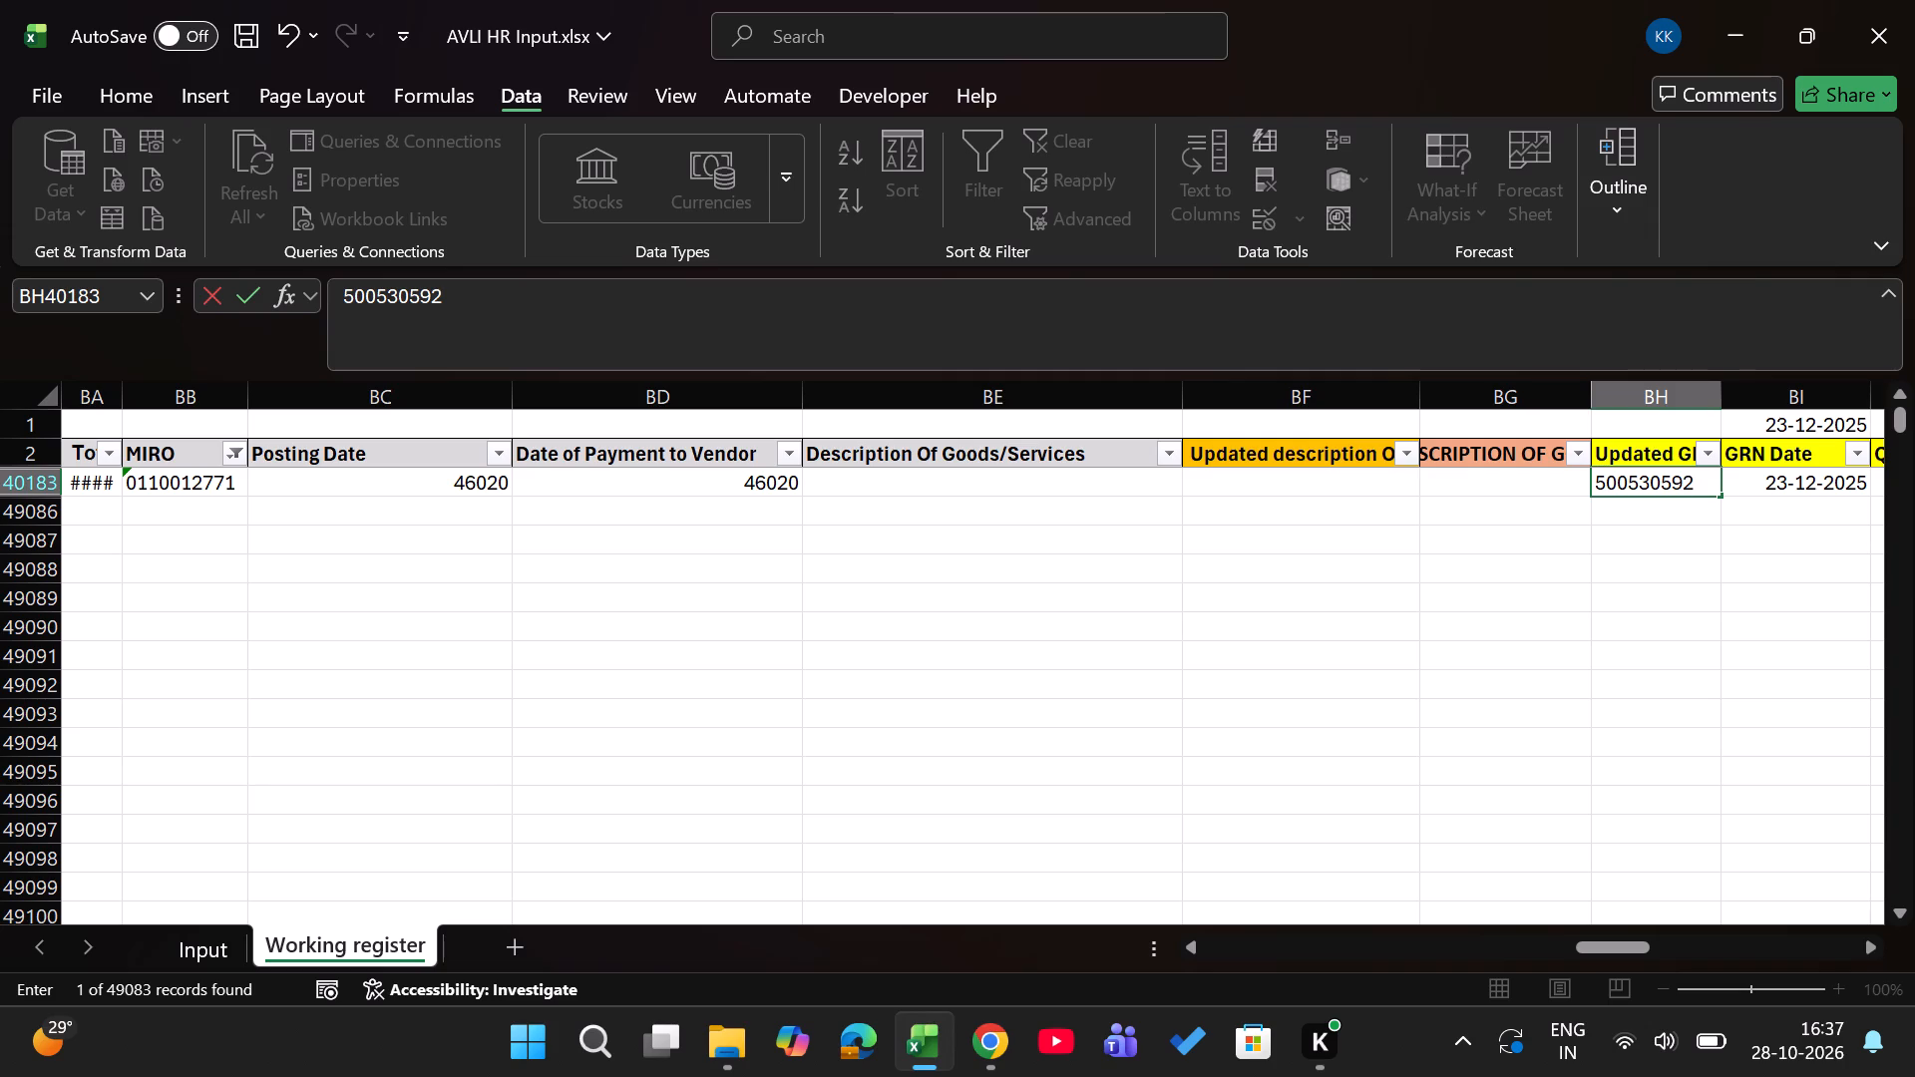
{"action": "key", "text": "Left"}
Enter 10 as the record's GRN quantity received.
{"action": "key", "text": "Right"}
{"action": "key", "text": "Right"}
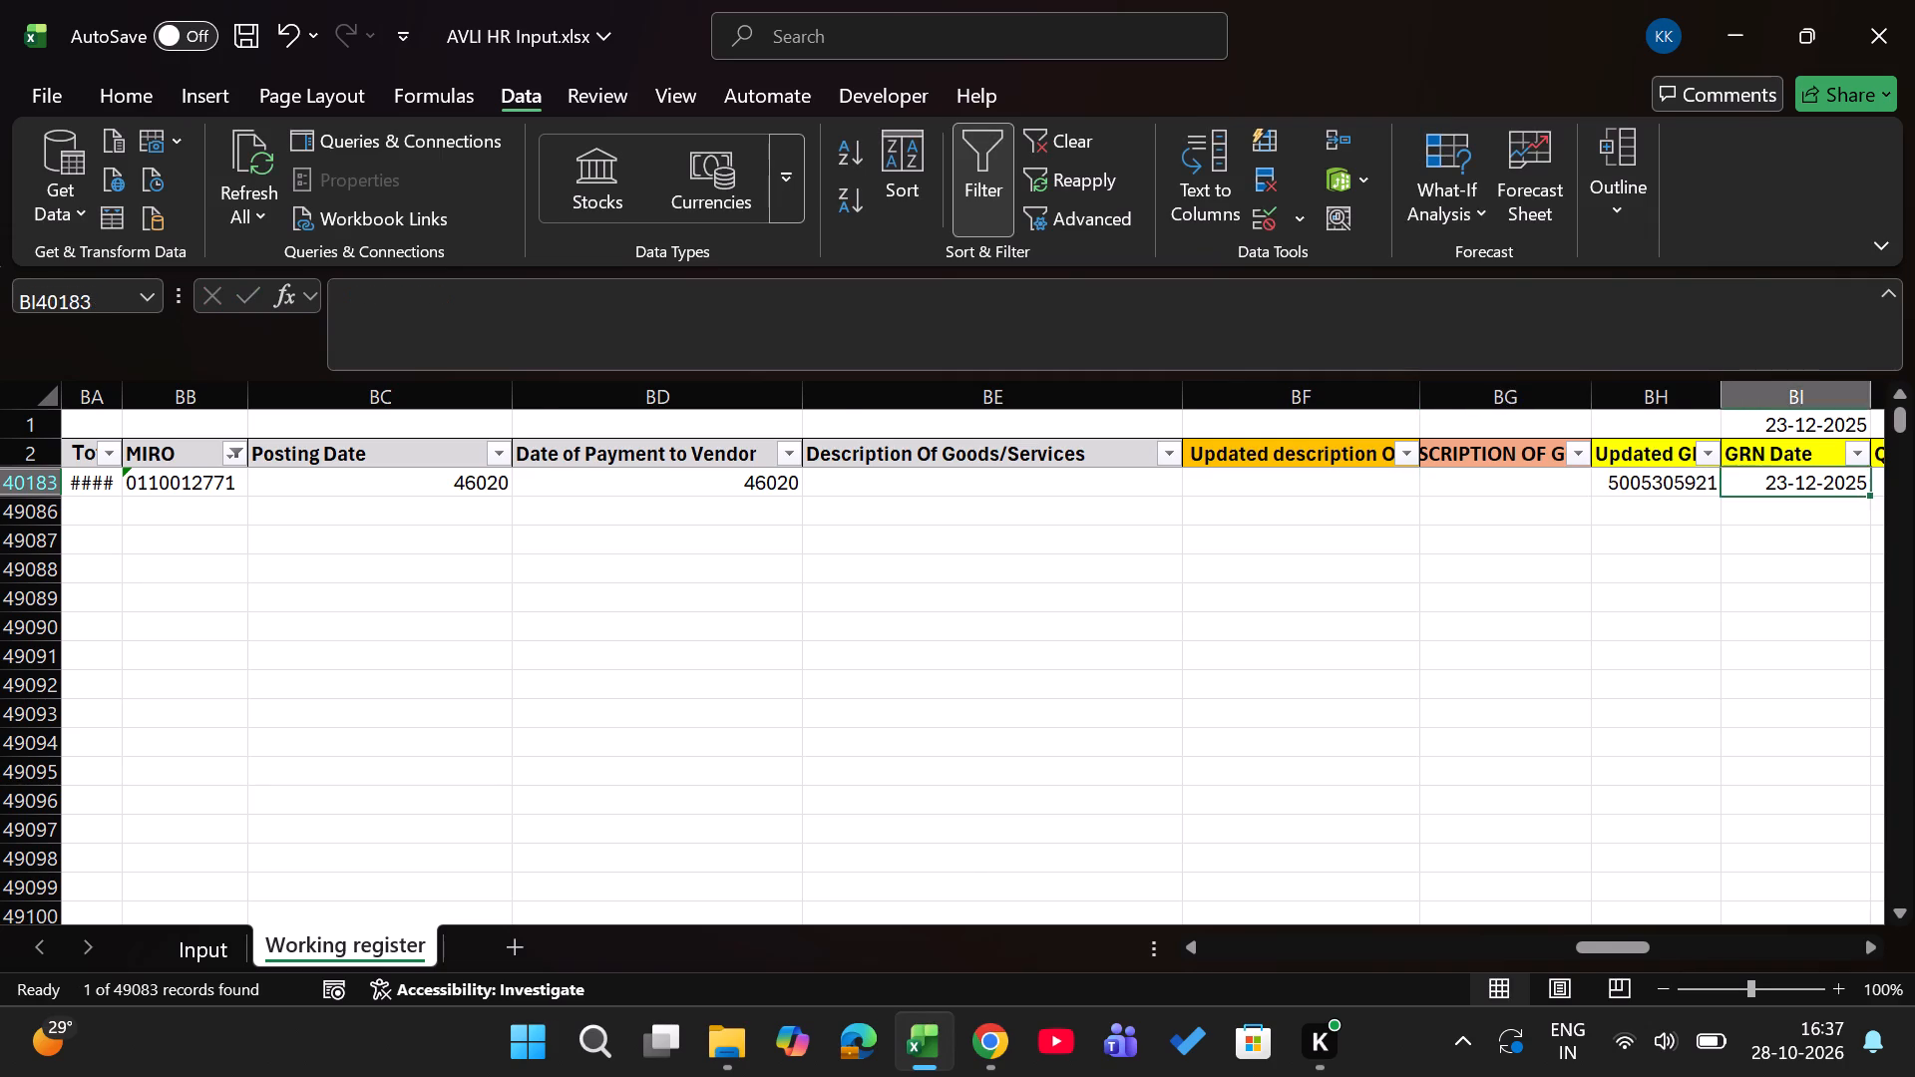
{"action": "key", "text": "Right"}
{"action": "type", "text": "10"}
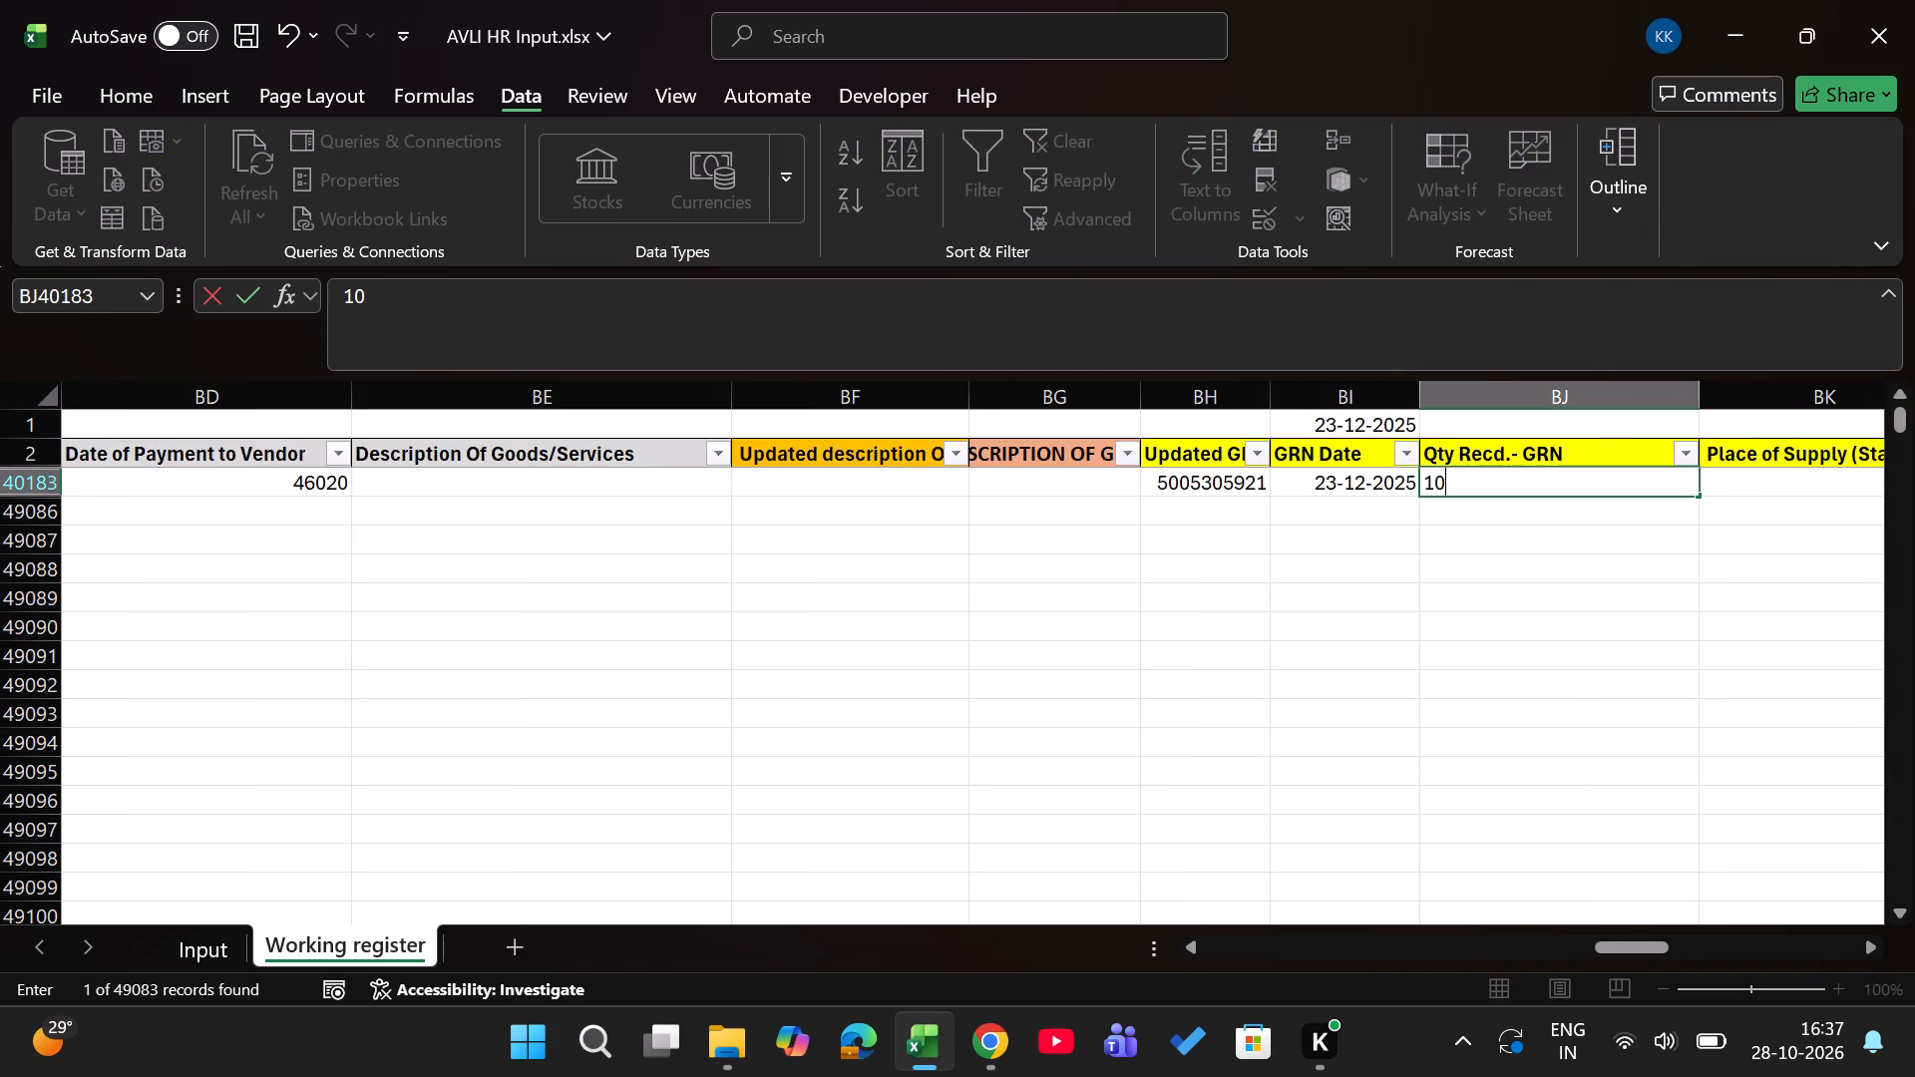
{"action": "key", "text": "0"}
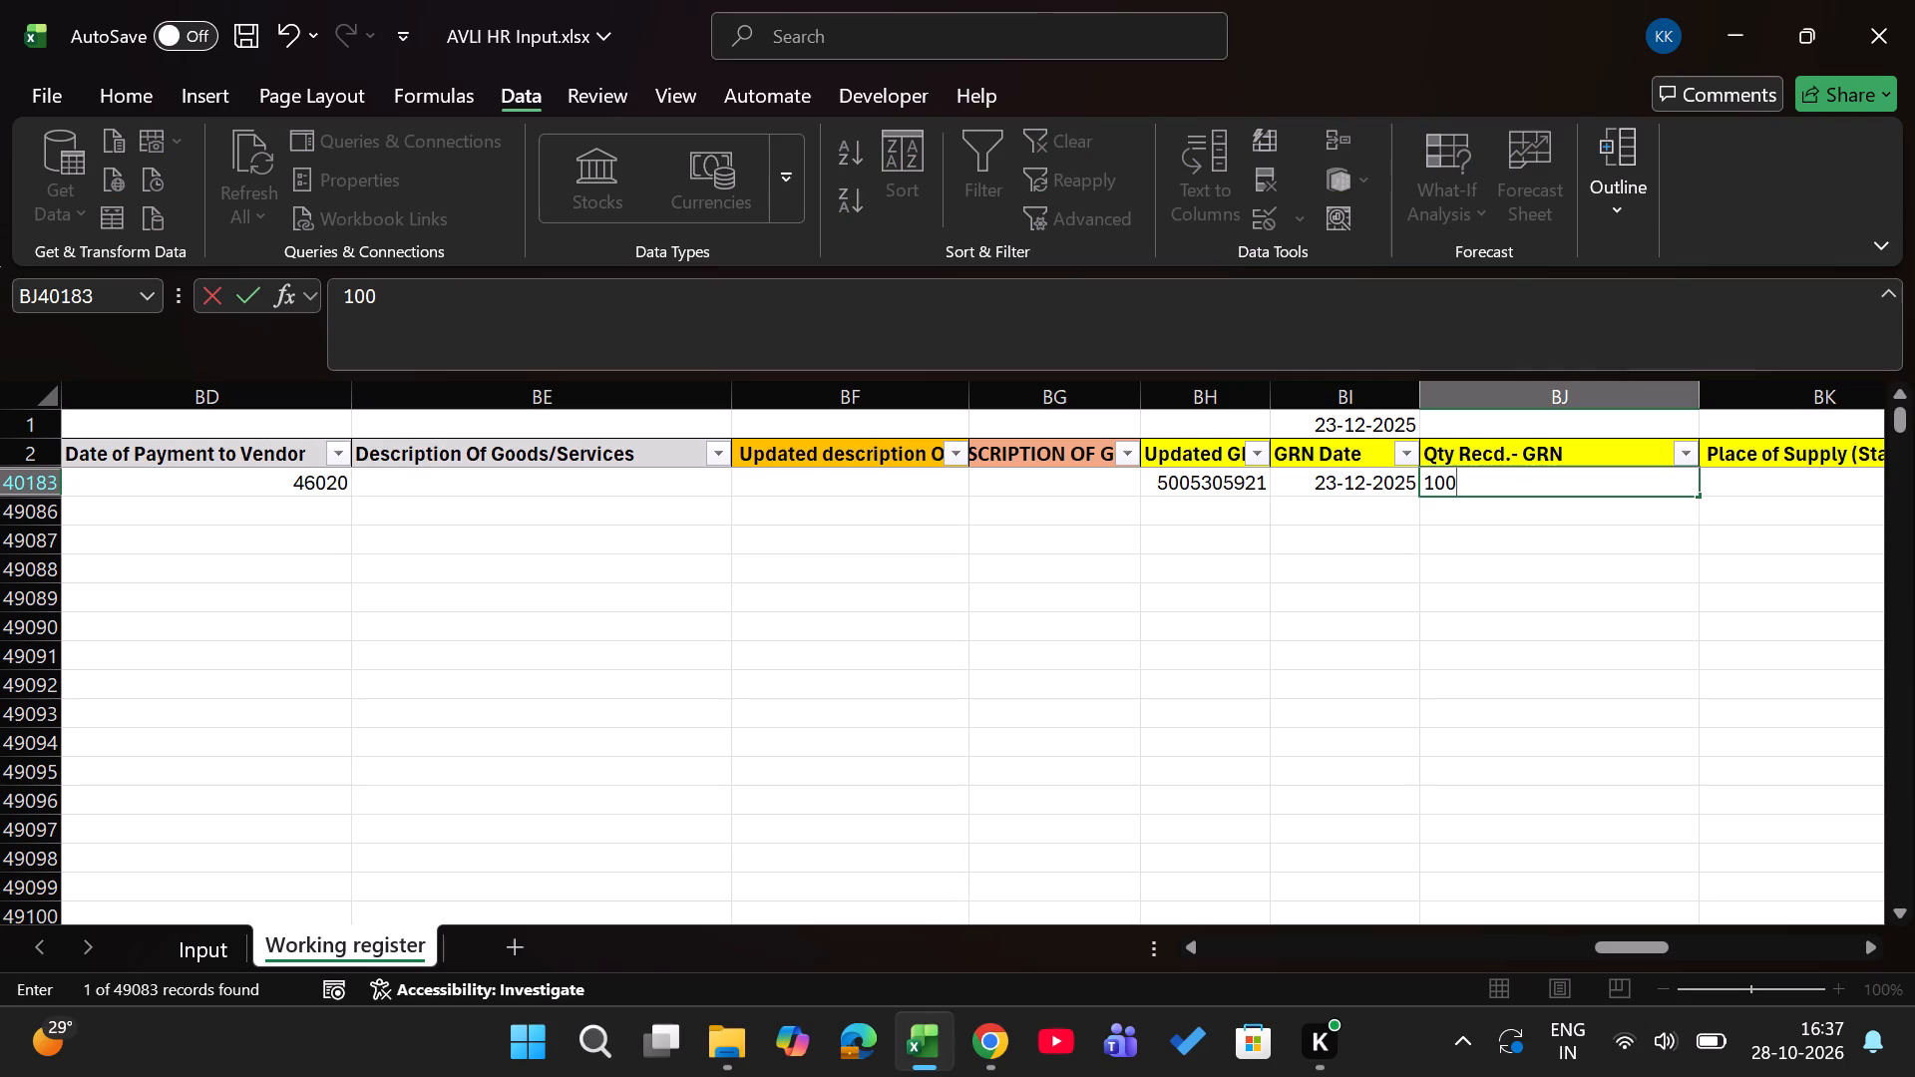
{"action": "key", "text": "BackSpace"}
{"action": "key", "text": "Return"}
Enter Not mentioned as the record's place of supply.
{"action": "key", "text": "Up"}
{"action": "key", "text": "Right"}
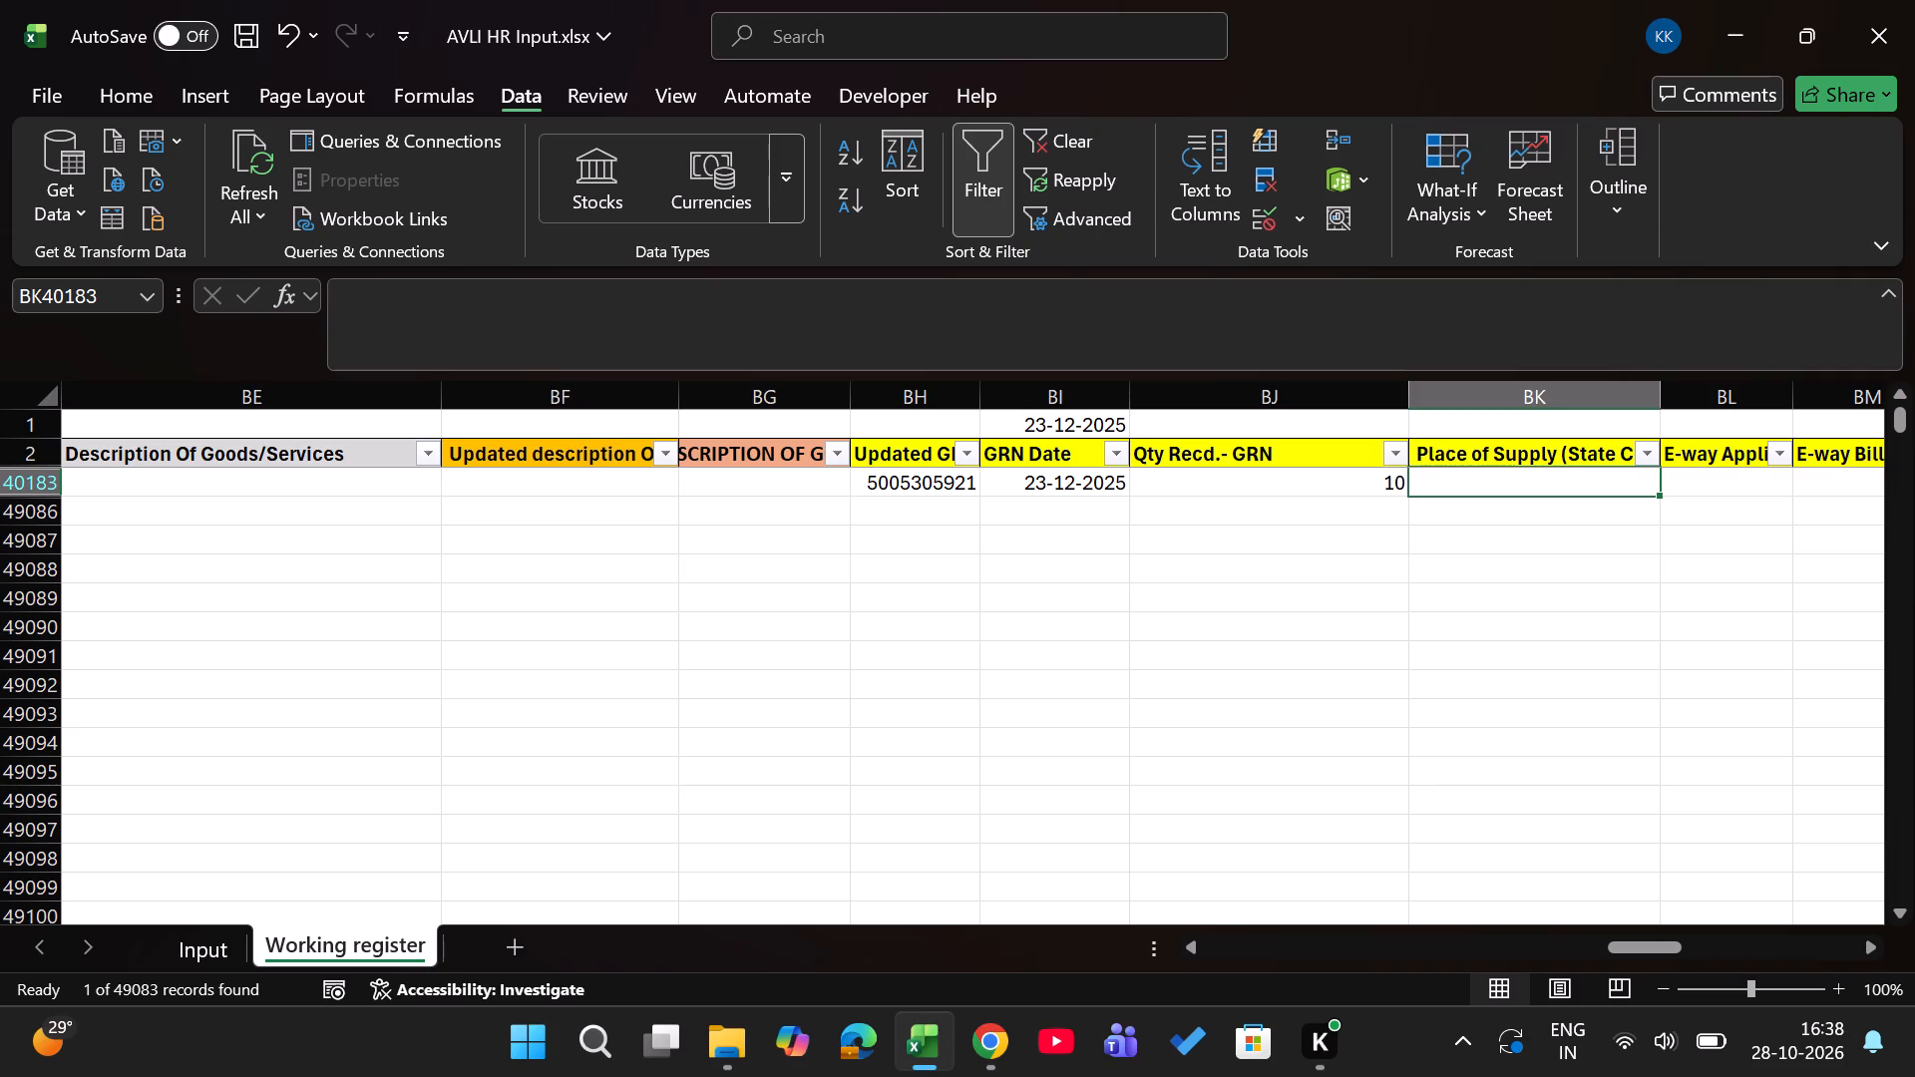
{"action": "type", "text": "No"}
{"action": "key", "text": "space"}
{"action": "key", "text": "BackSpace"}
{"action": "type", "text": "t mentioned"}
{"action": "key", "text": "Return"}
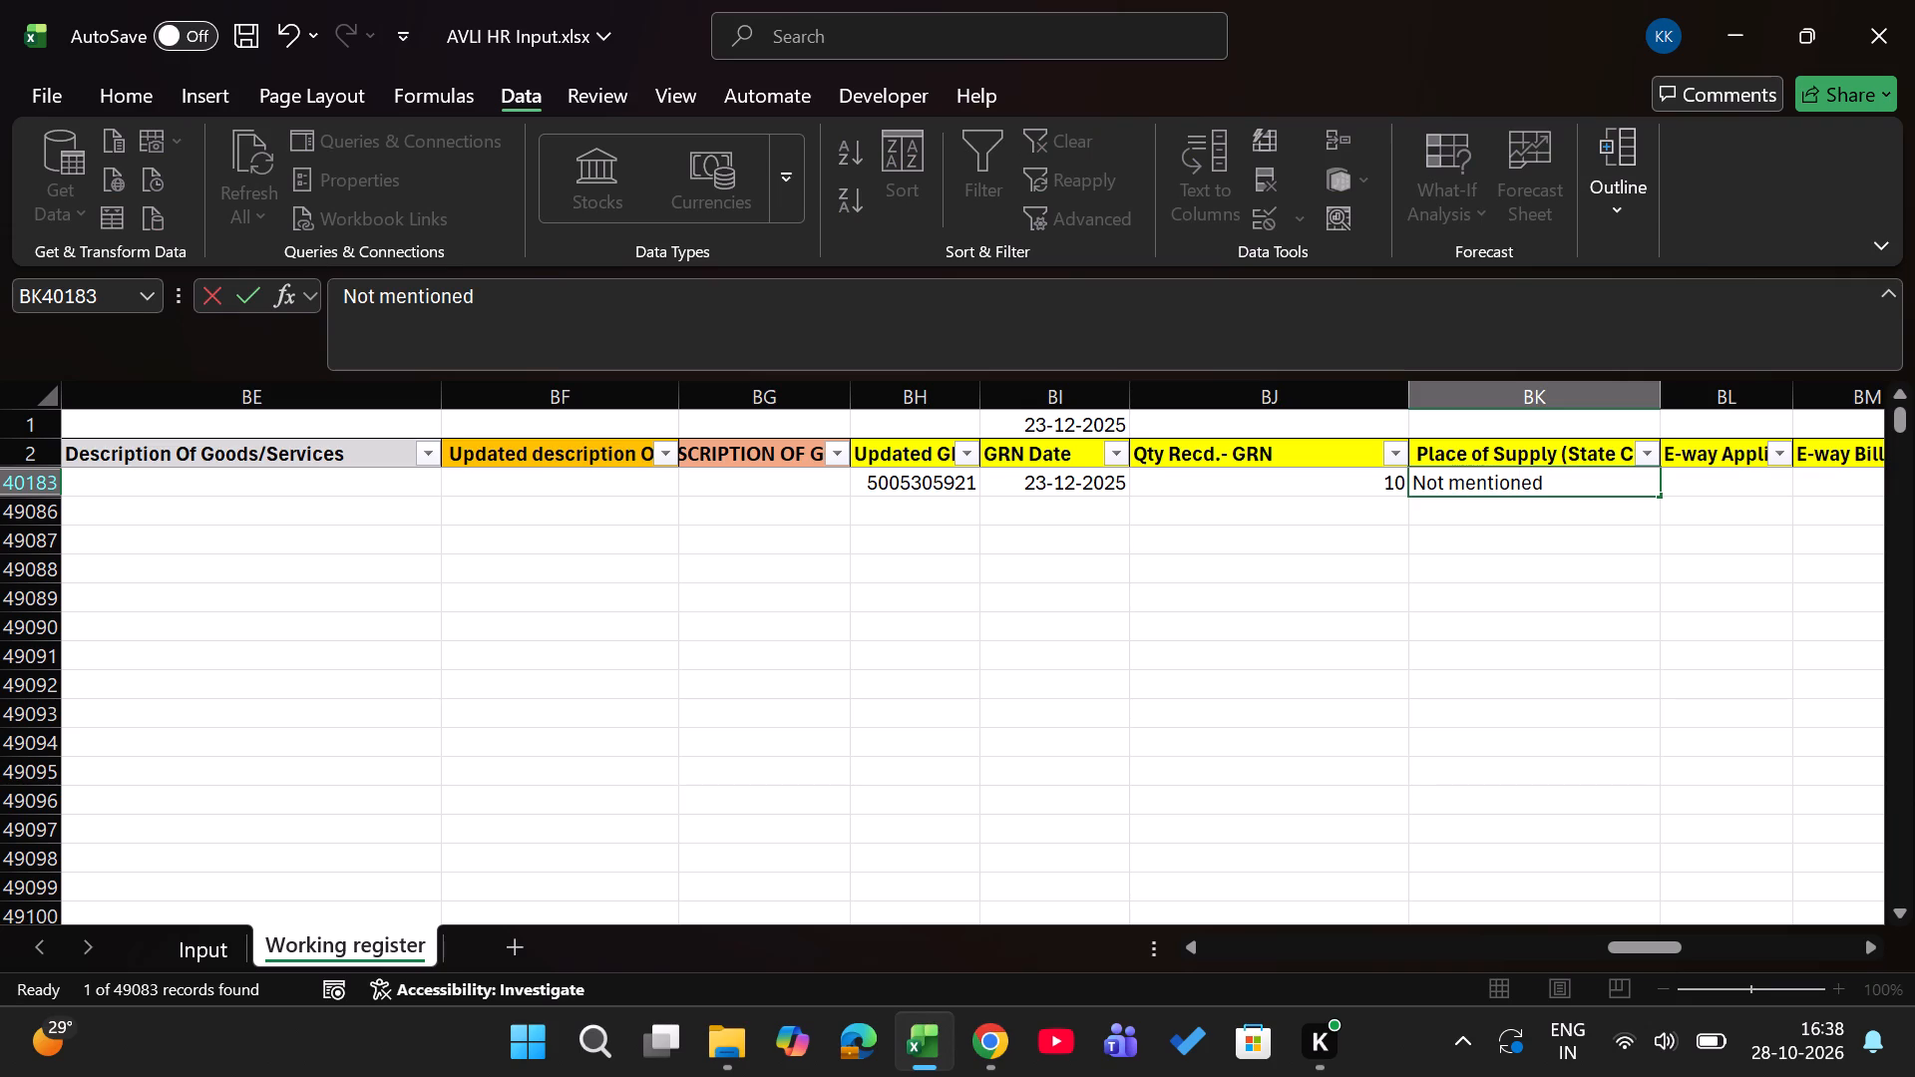
Enter 189 in the record's File number field near the start of the row.
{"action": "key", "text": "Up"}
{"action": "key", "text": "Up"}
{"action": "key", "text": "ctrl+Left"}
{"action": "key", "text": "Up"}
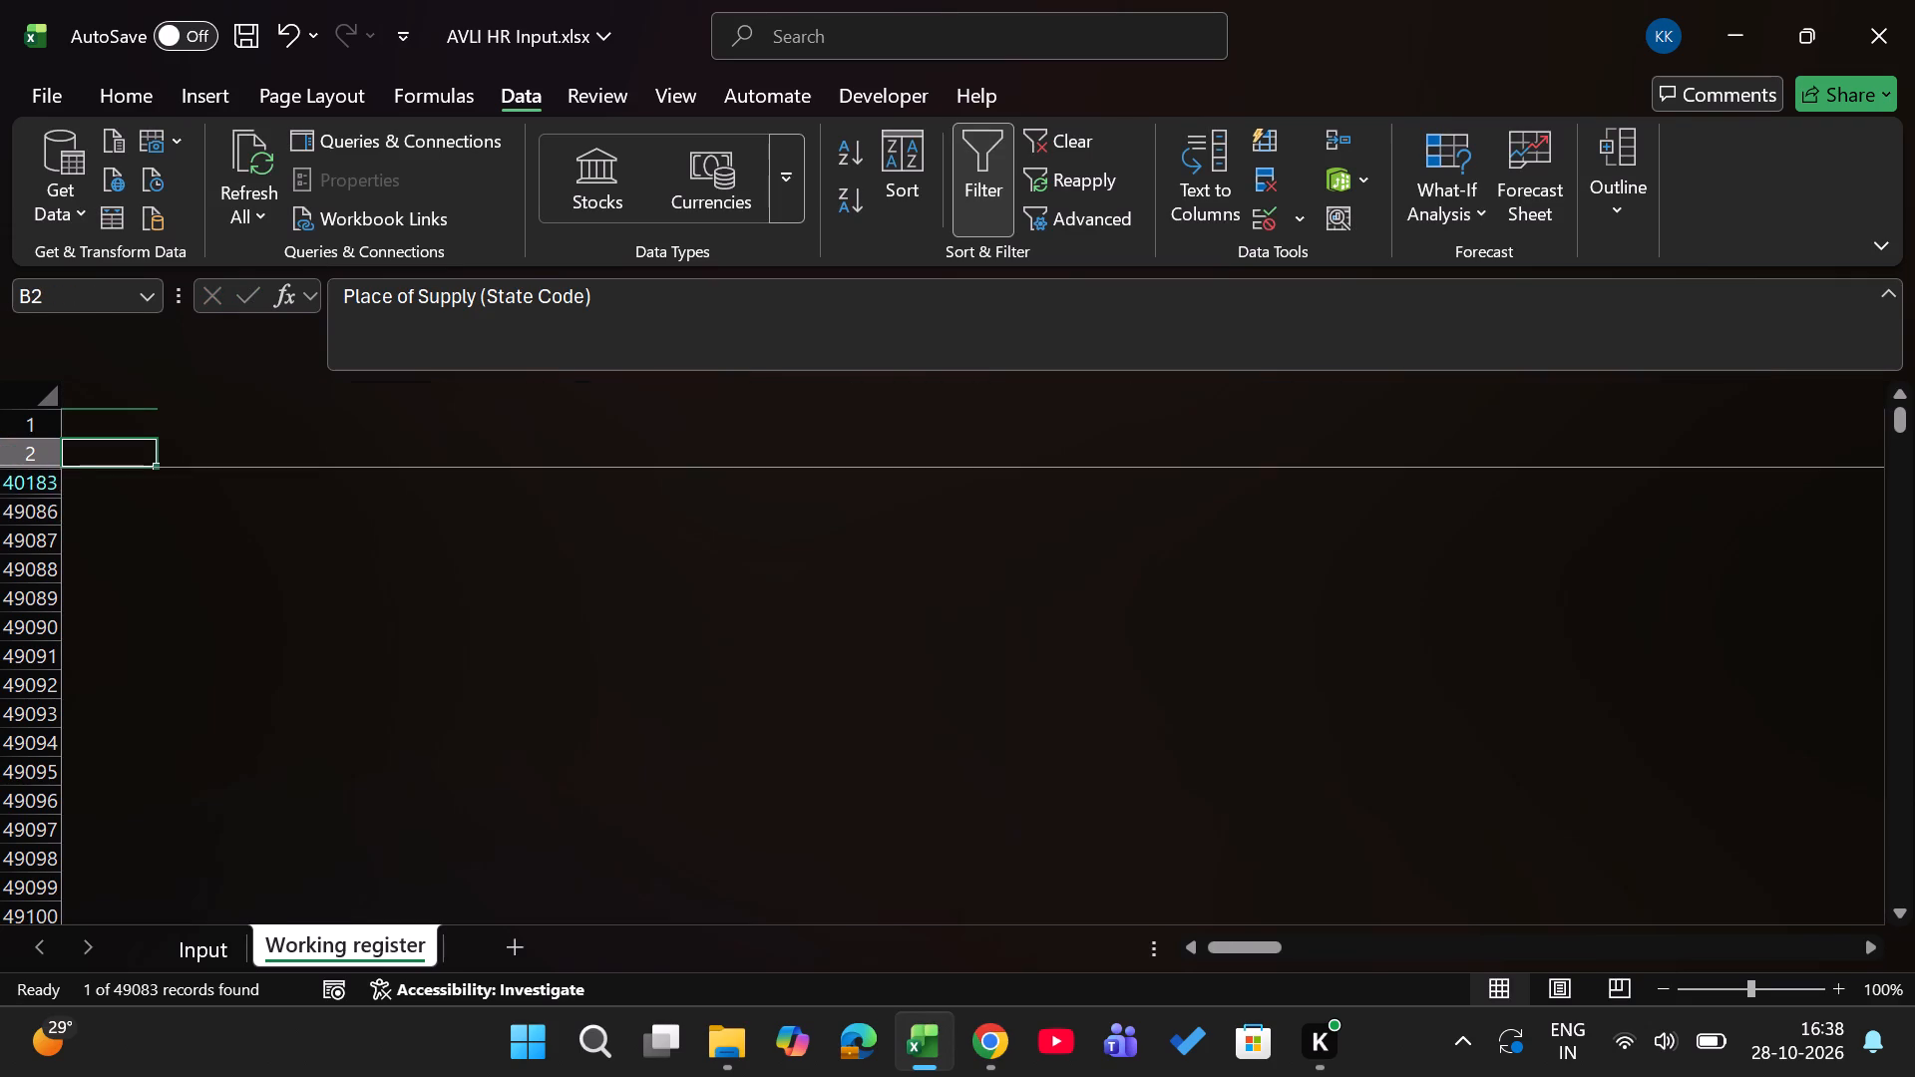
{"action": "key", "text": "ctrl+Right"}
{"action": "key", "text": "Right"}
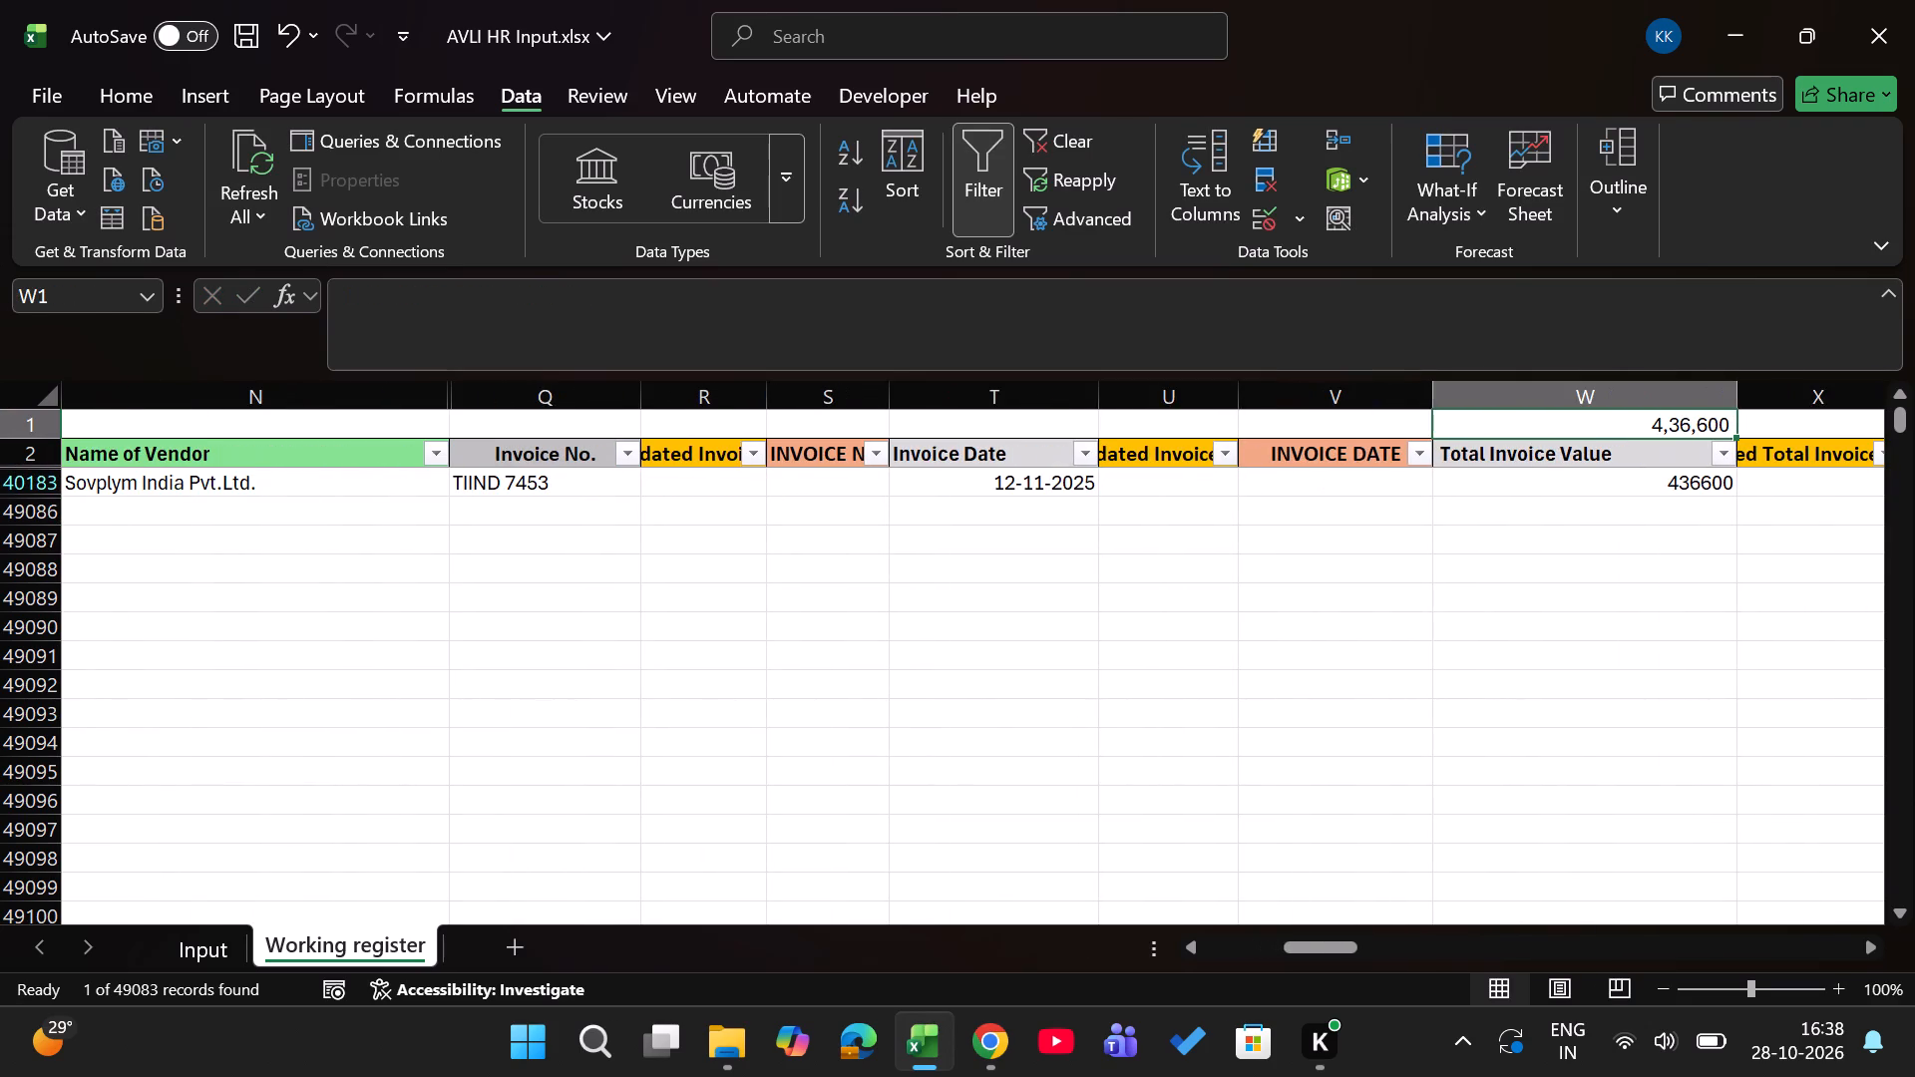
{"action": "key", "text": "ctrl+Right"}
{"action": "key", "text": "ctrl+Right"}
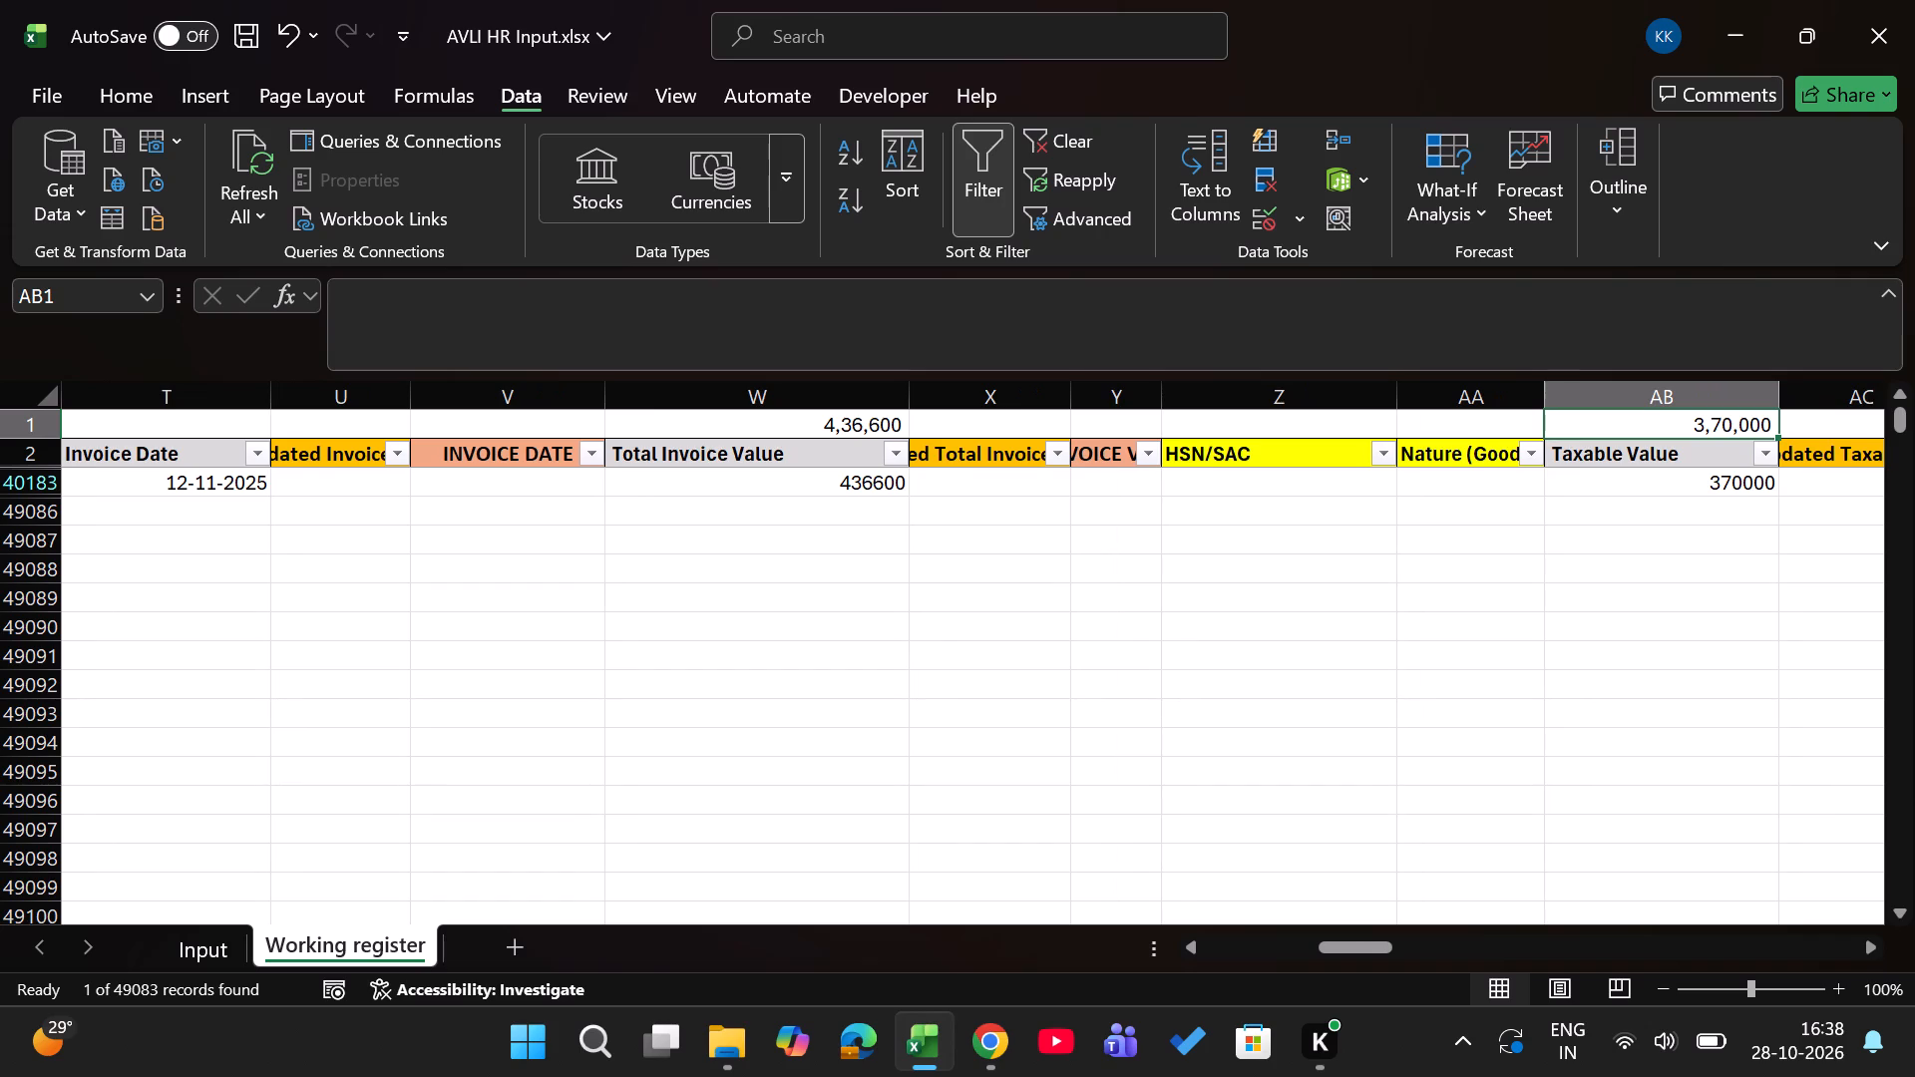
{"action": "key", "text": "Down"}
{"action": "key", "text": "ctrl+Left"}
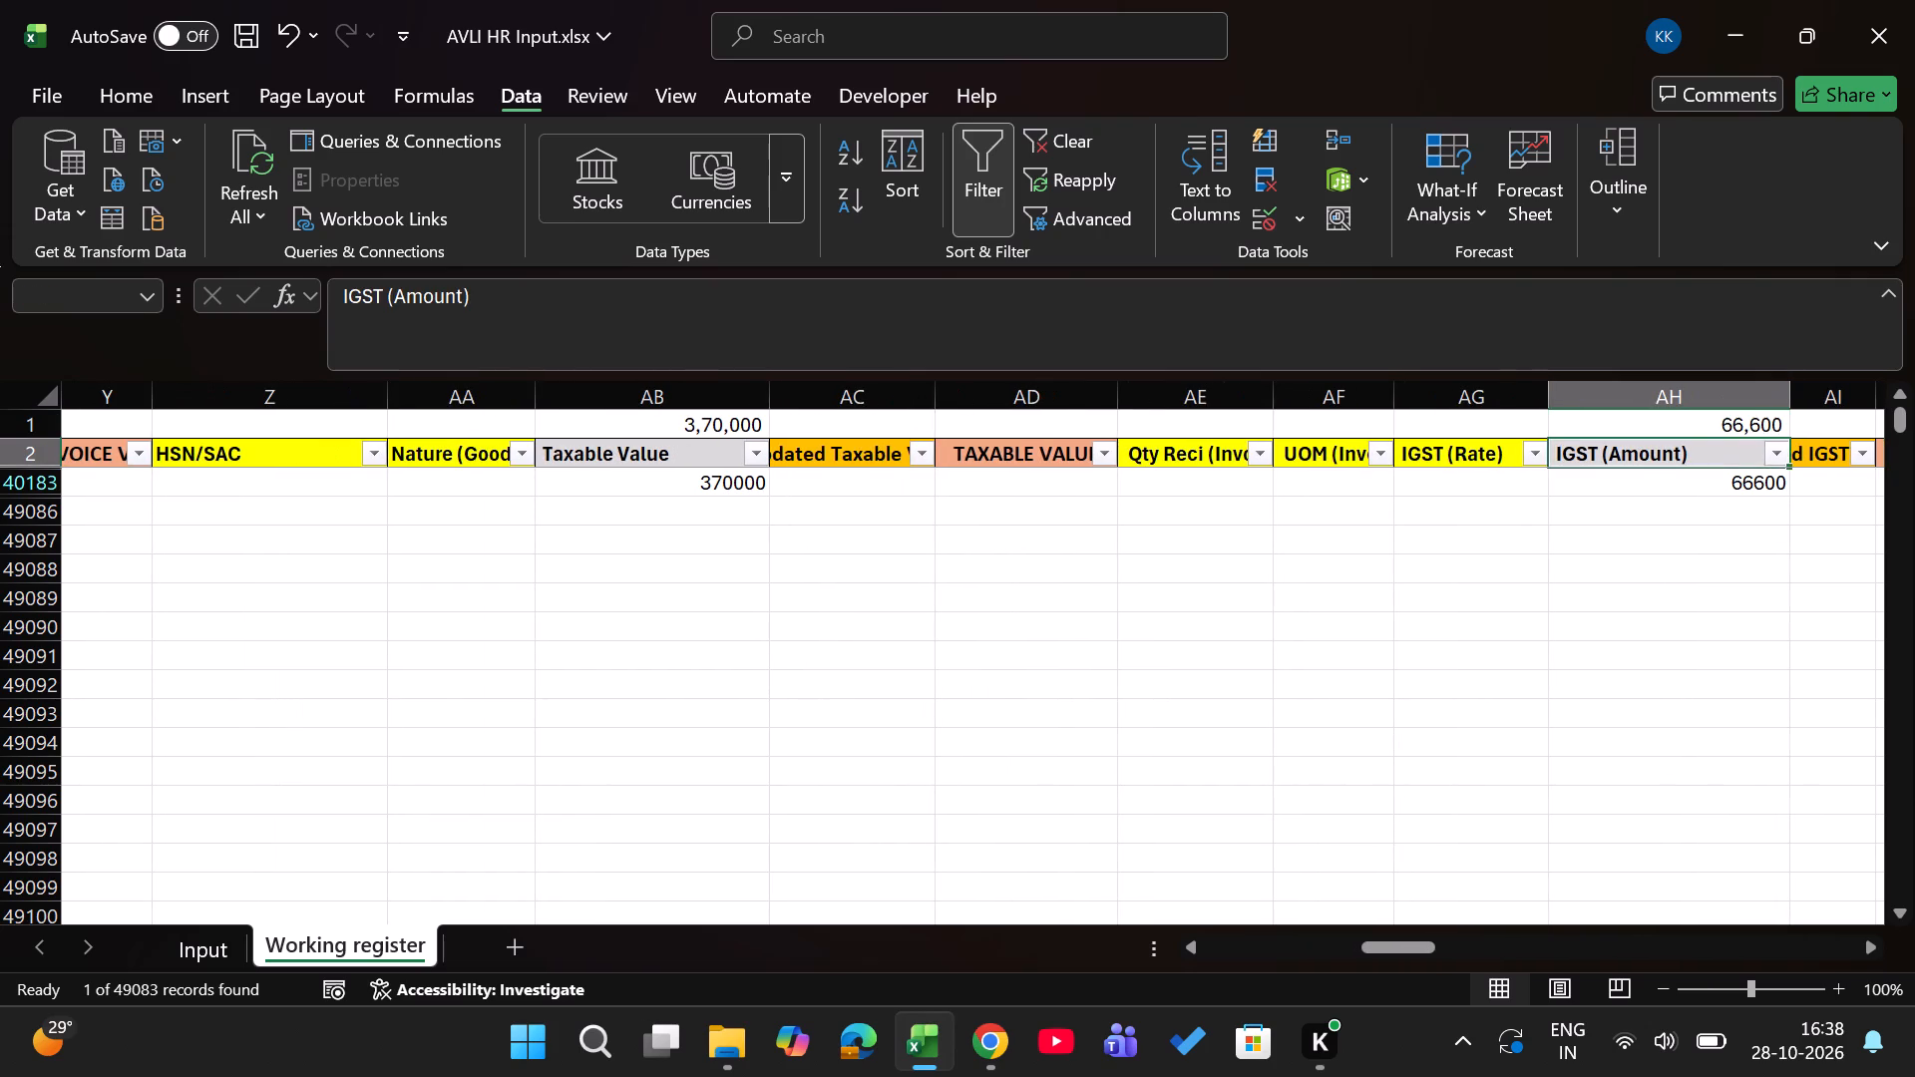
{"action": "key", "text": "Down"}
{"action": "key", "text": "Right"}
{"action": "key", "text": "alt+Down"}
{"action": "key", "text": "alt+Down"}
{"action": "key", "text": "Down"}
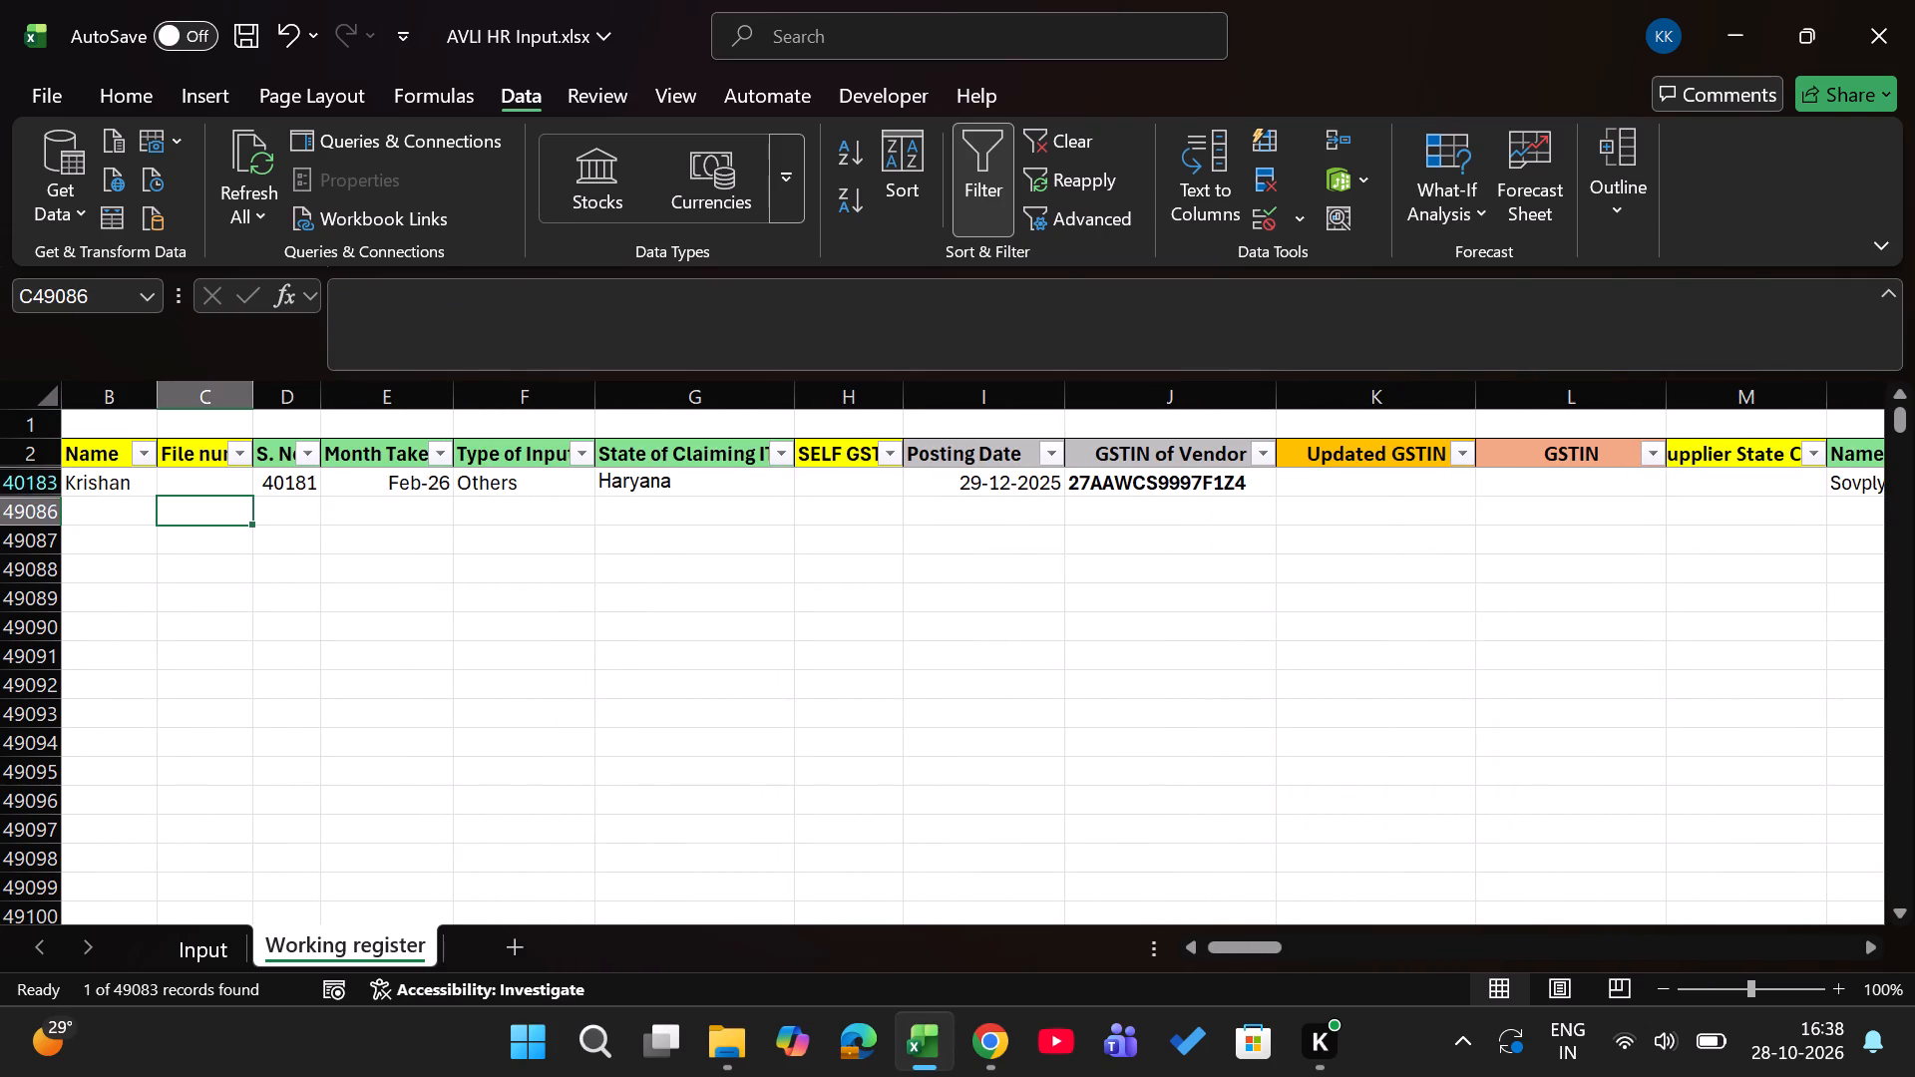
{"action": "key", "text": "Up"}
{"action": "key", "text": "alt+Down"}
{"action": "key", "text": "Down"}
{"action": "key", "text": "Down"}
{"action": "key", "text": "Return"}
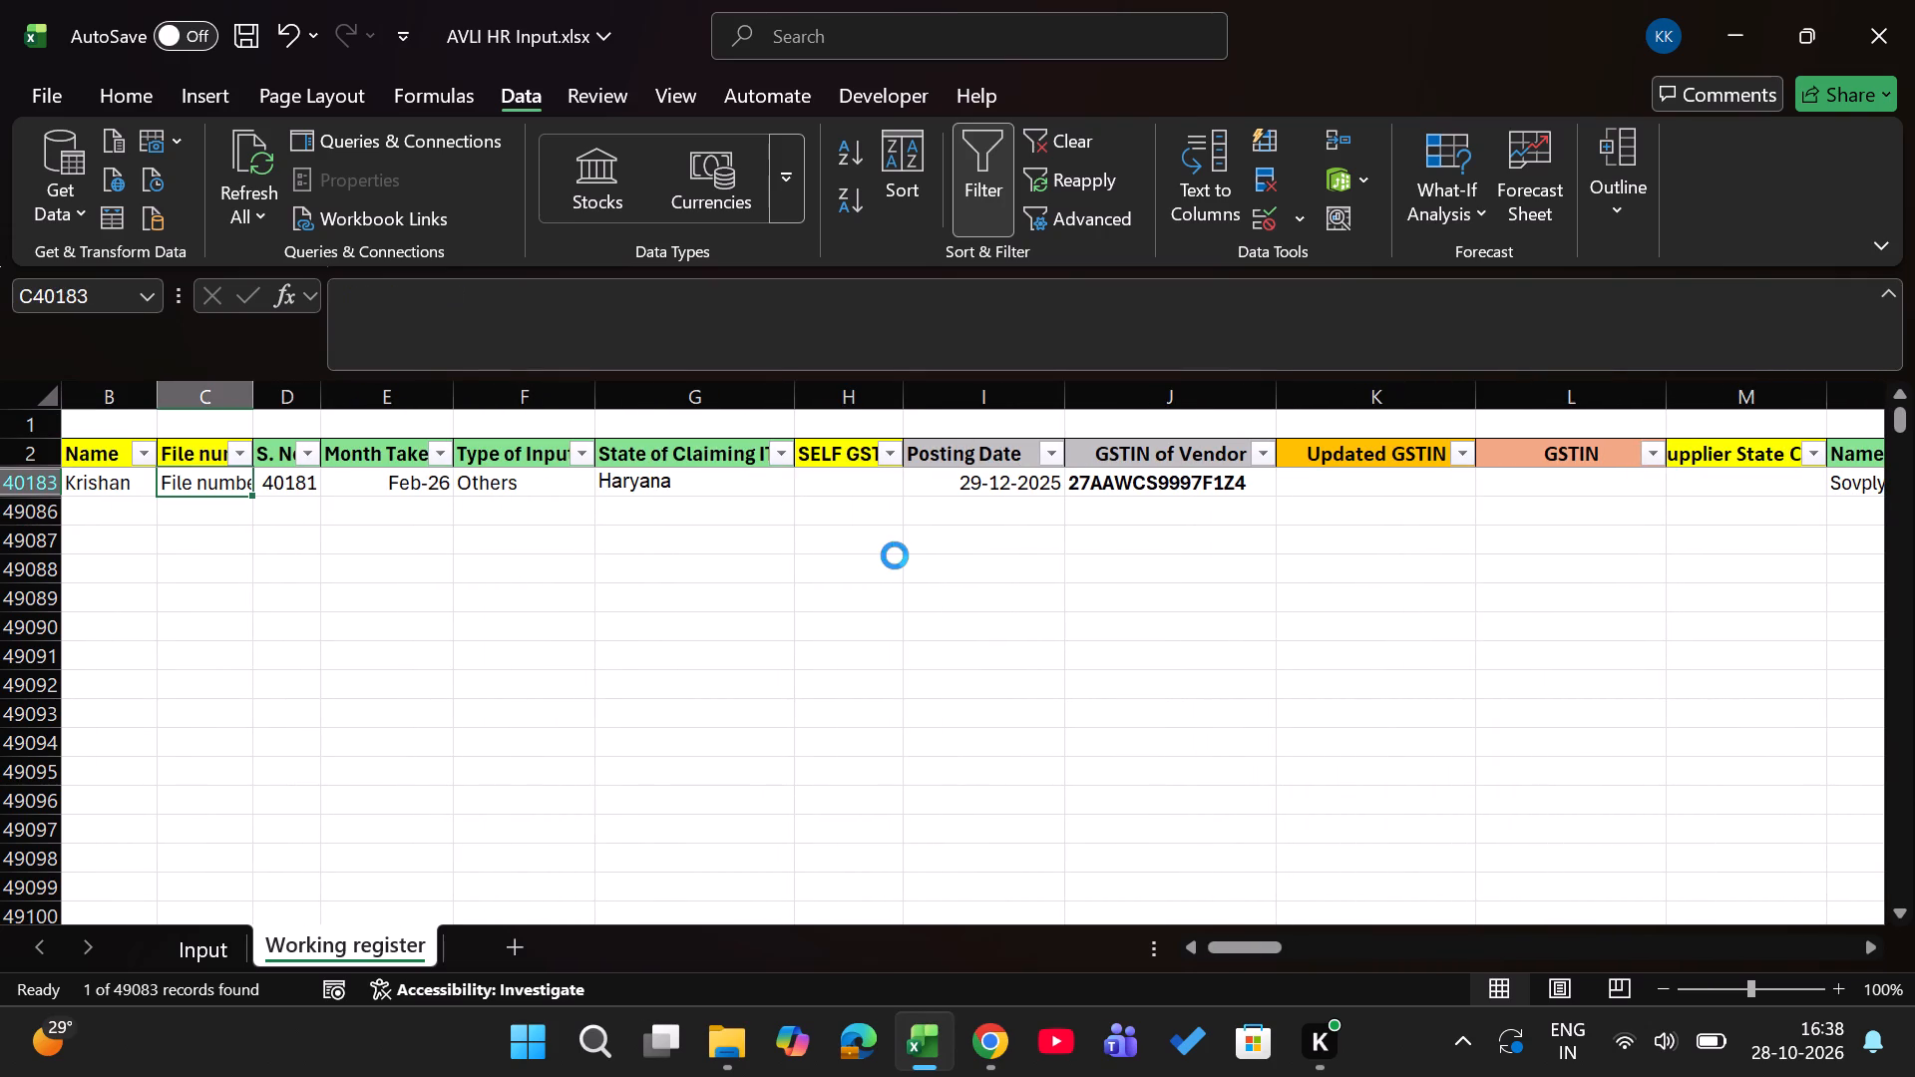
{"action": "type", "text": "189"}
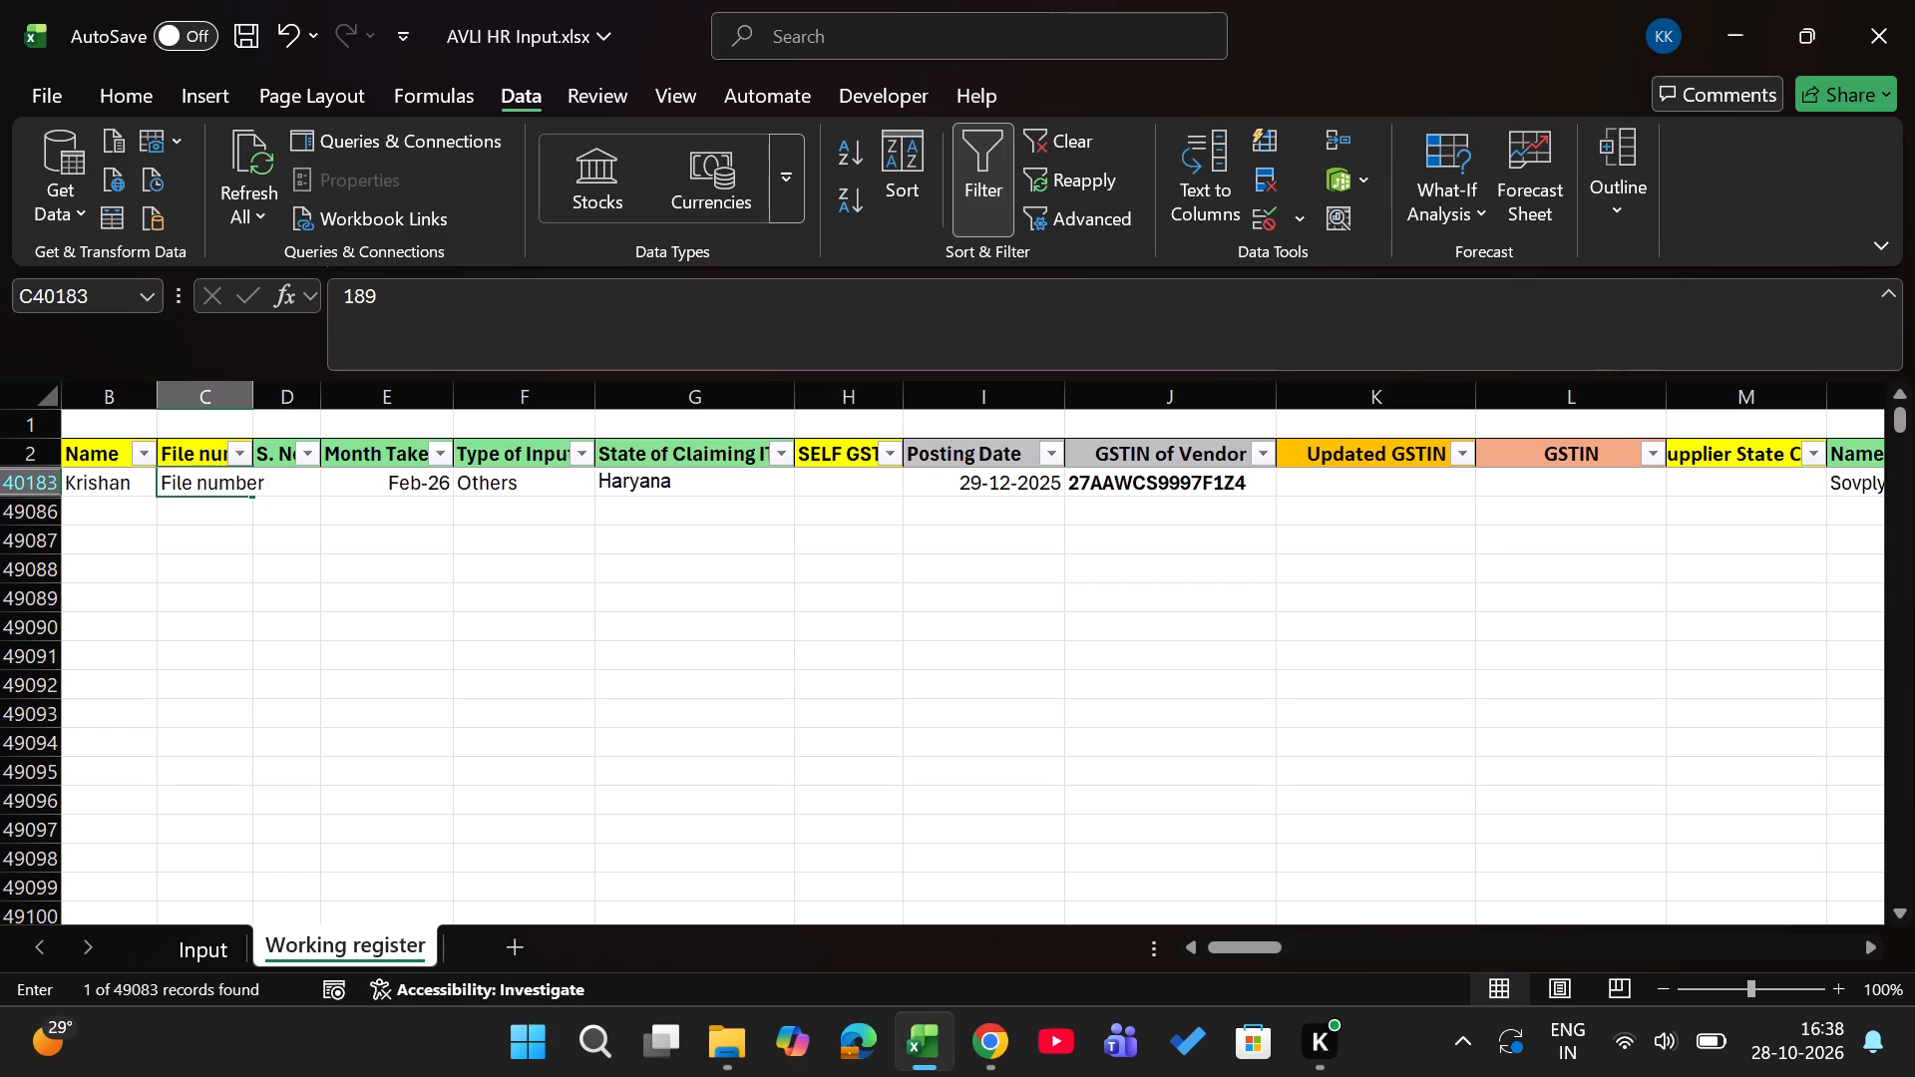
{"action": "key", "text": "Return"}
Set the record's SELF GSTIN field to the listed company GSTIN beginning 06AAACA03.
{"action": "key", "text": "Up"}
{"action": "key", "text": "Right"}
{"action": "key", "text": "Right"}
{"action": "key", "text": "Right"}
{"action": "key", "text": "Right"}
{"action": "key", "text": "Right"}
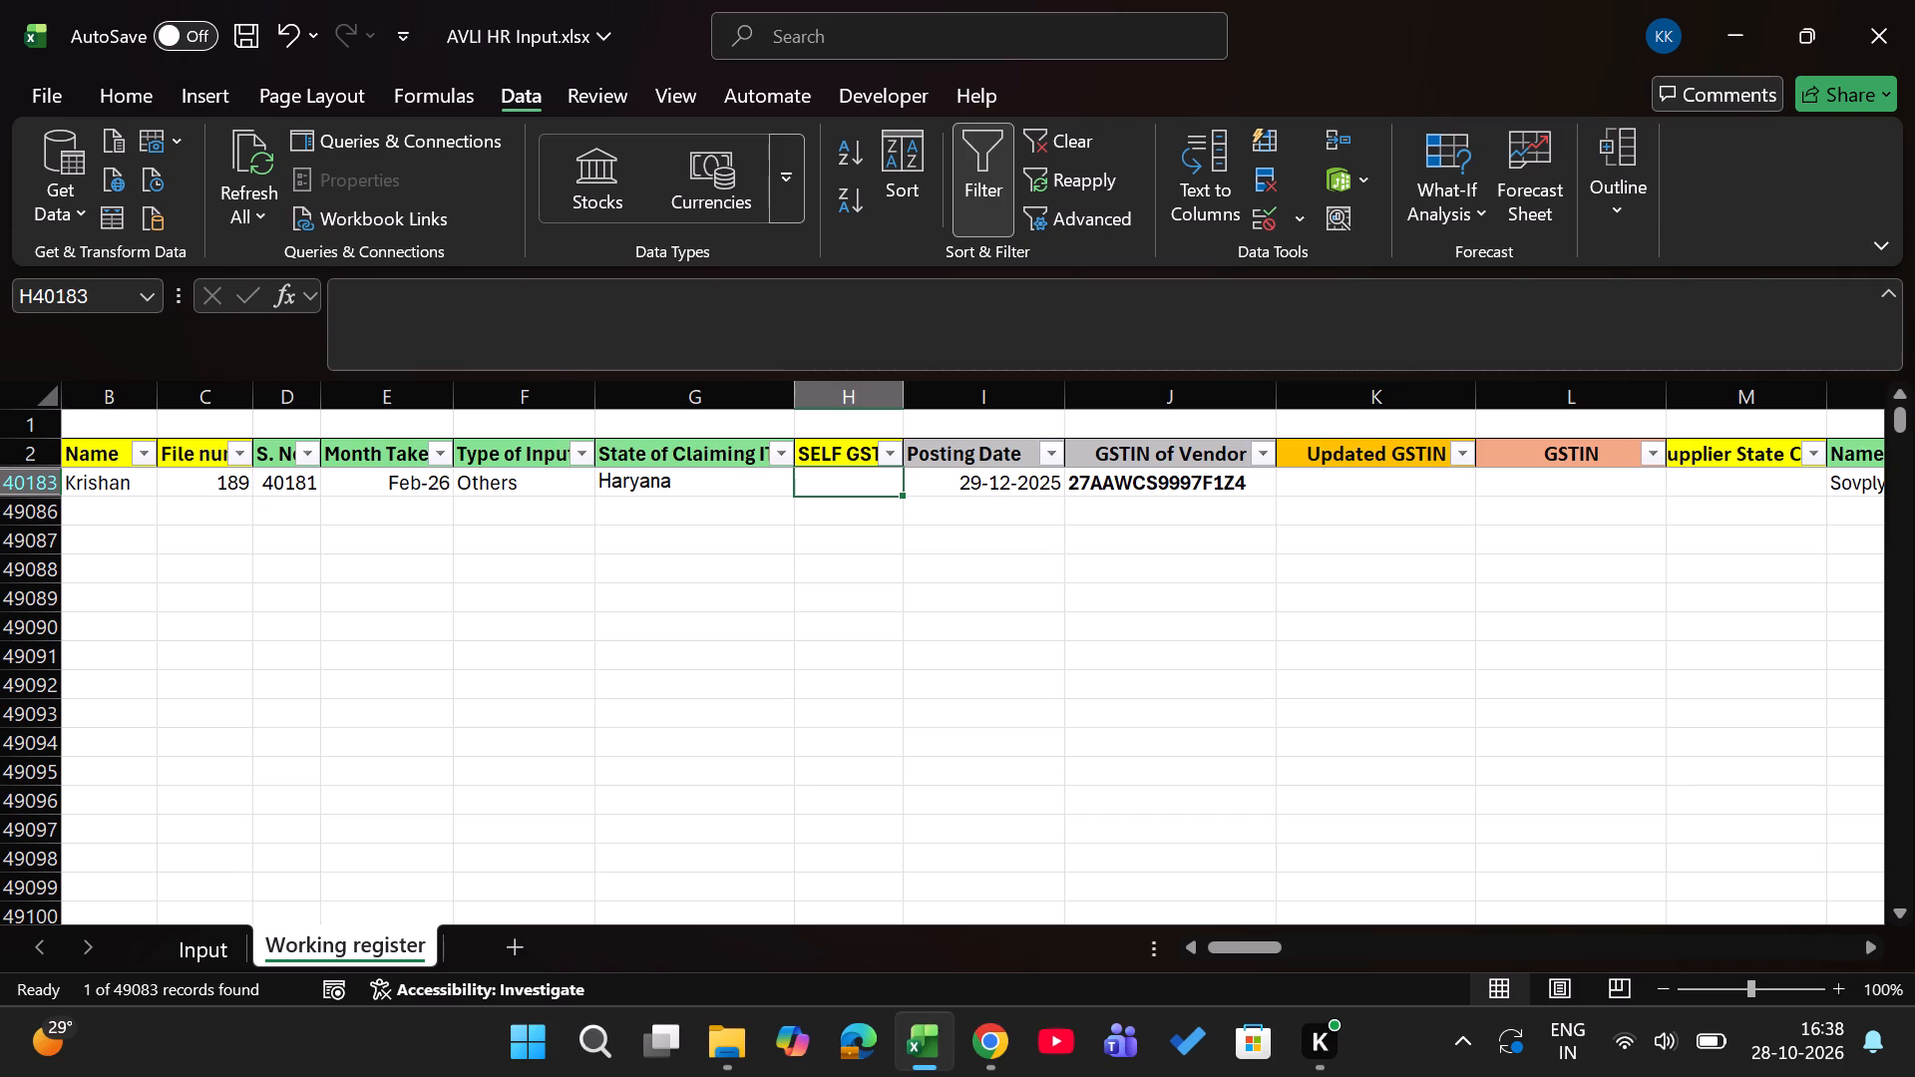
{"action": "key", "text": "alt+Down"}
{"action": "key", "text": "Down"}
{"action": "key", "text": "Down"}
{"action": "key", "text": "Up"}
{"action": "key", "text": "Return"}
Copy the record's GSTIN of Vendor into its Updated GSTIN field.
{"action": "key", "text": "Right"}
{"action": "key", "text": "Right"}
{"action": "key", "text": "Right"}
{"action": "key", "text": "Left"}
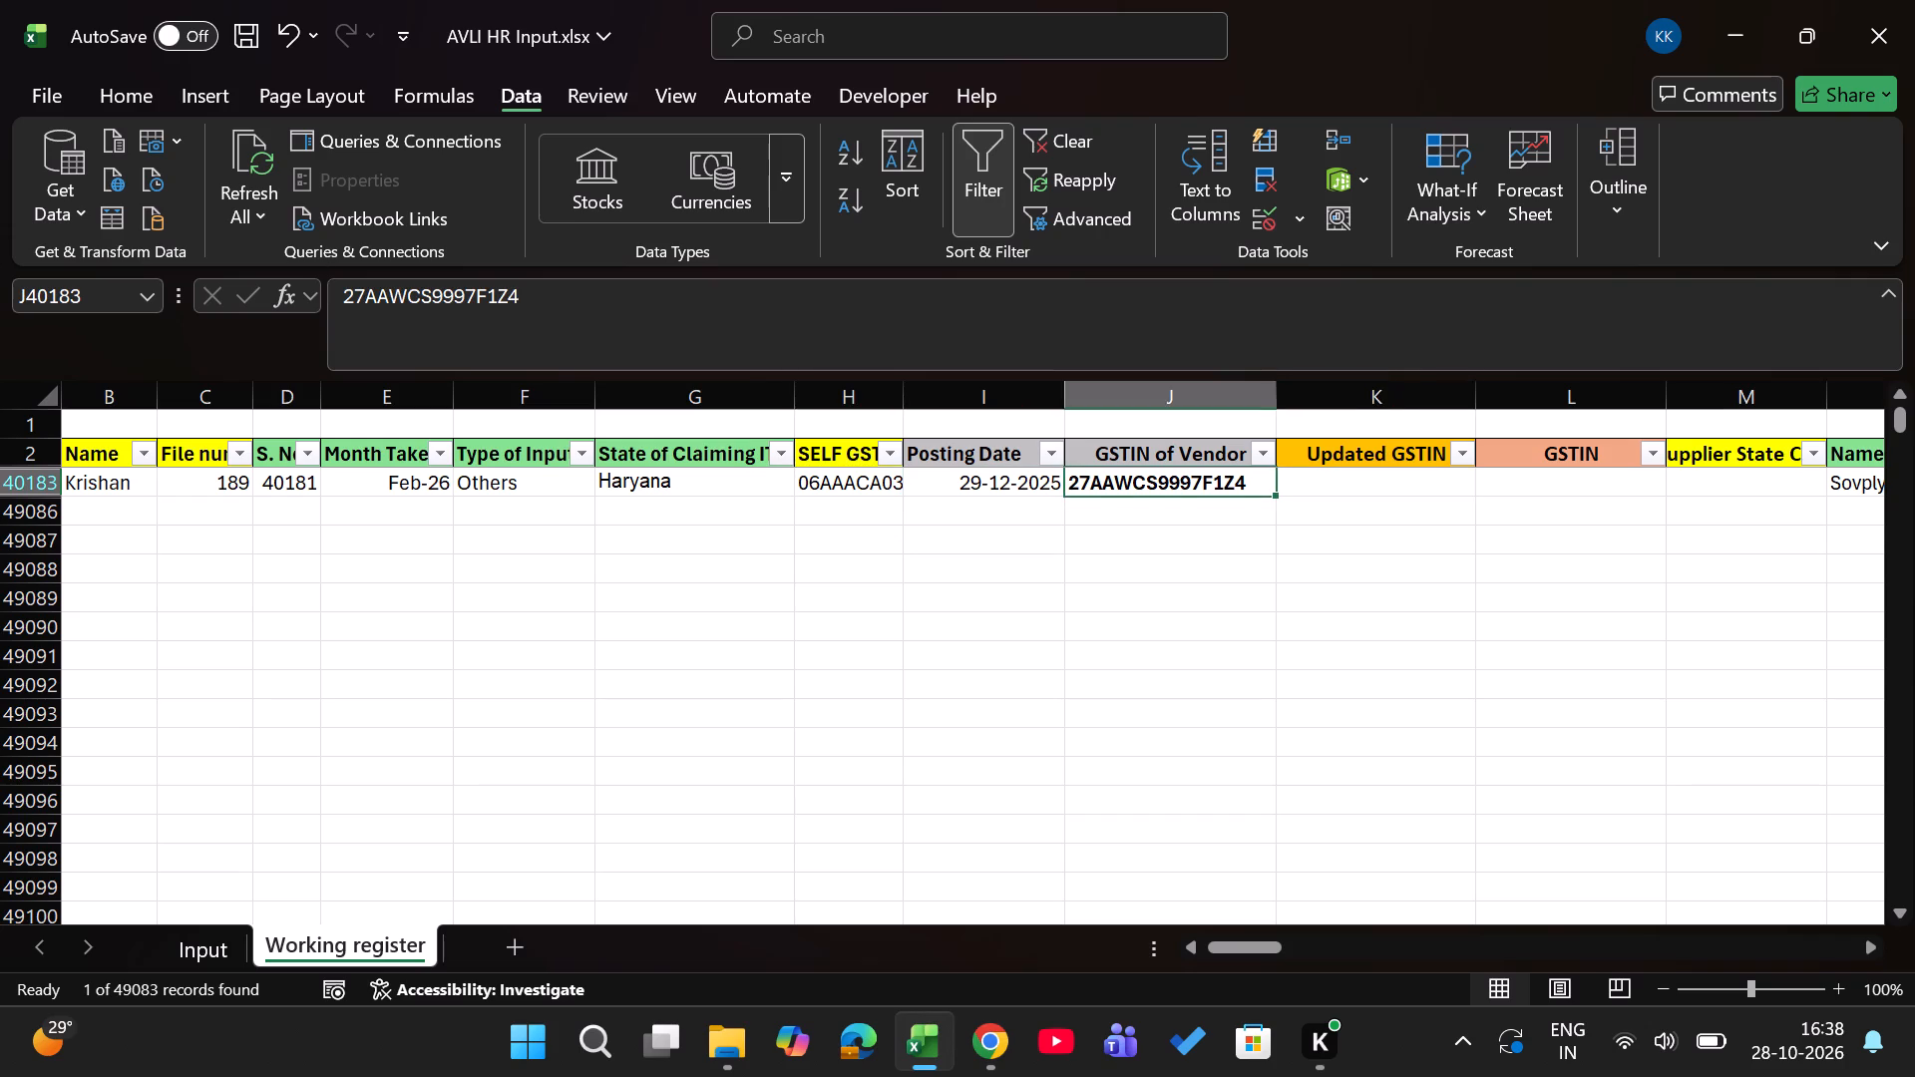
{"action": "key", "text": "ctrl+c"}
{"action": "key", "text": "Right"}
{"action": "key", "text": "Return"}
Enter ok in the record's GSTIN check field beside Updated GSTIN.
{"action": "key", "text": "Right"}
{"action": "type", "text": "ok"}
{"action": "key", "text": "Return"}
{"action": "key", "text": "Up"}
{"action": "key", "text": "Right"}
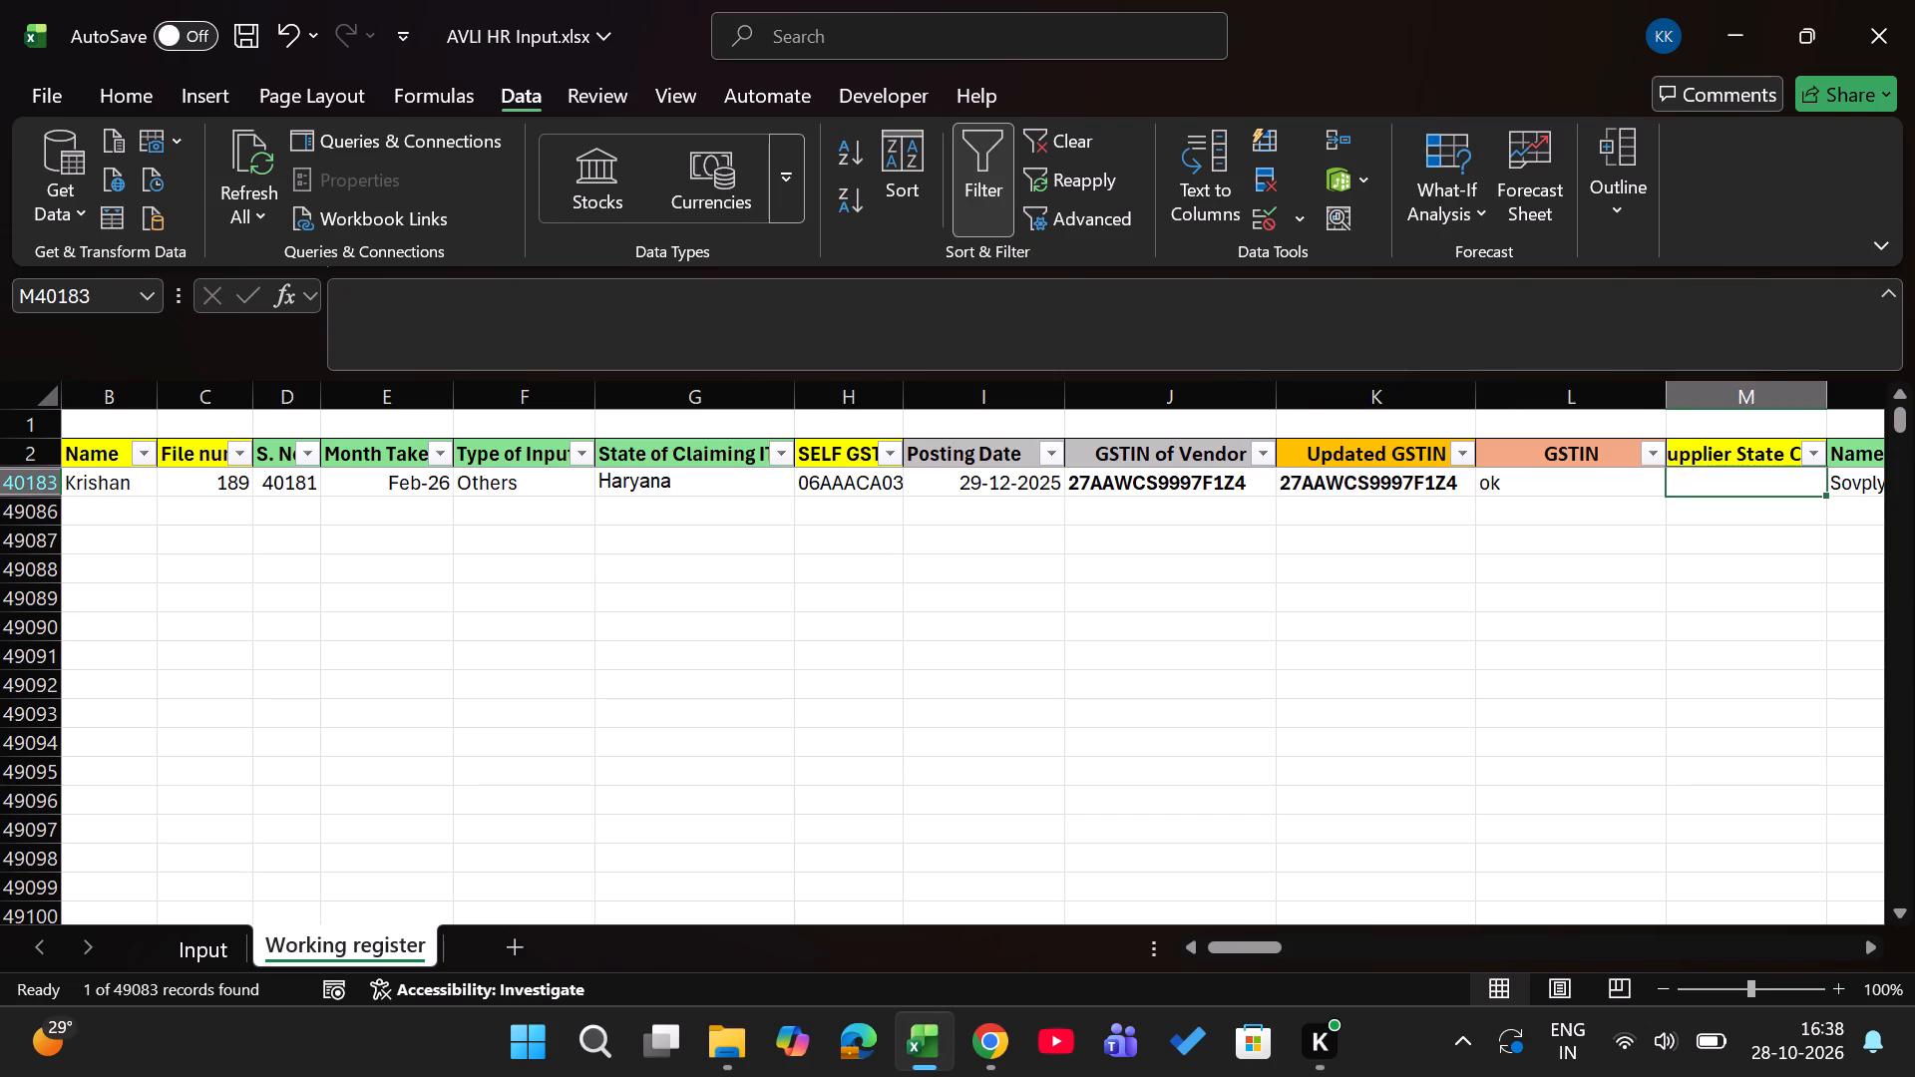
Enter 27 in the record's Supplier State Code field beside the GSTIN check.
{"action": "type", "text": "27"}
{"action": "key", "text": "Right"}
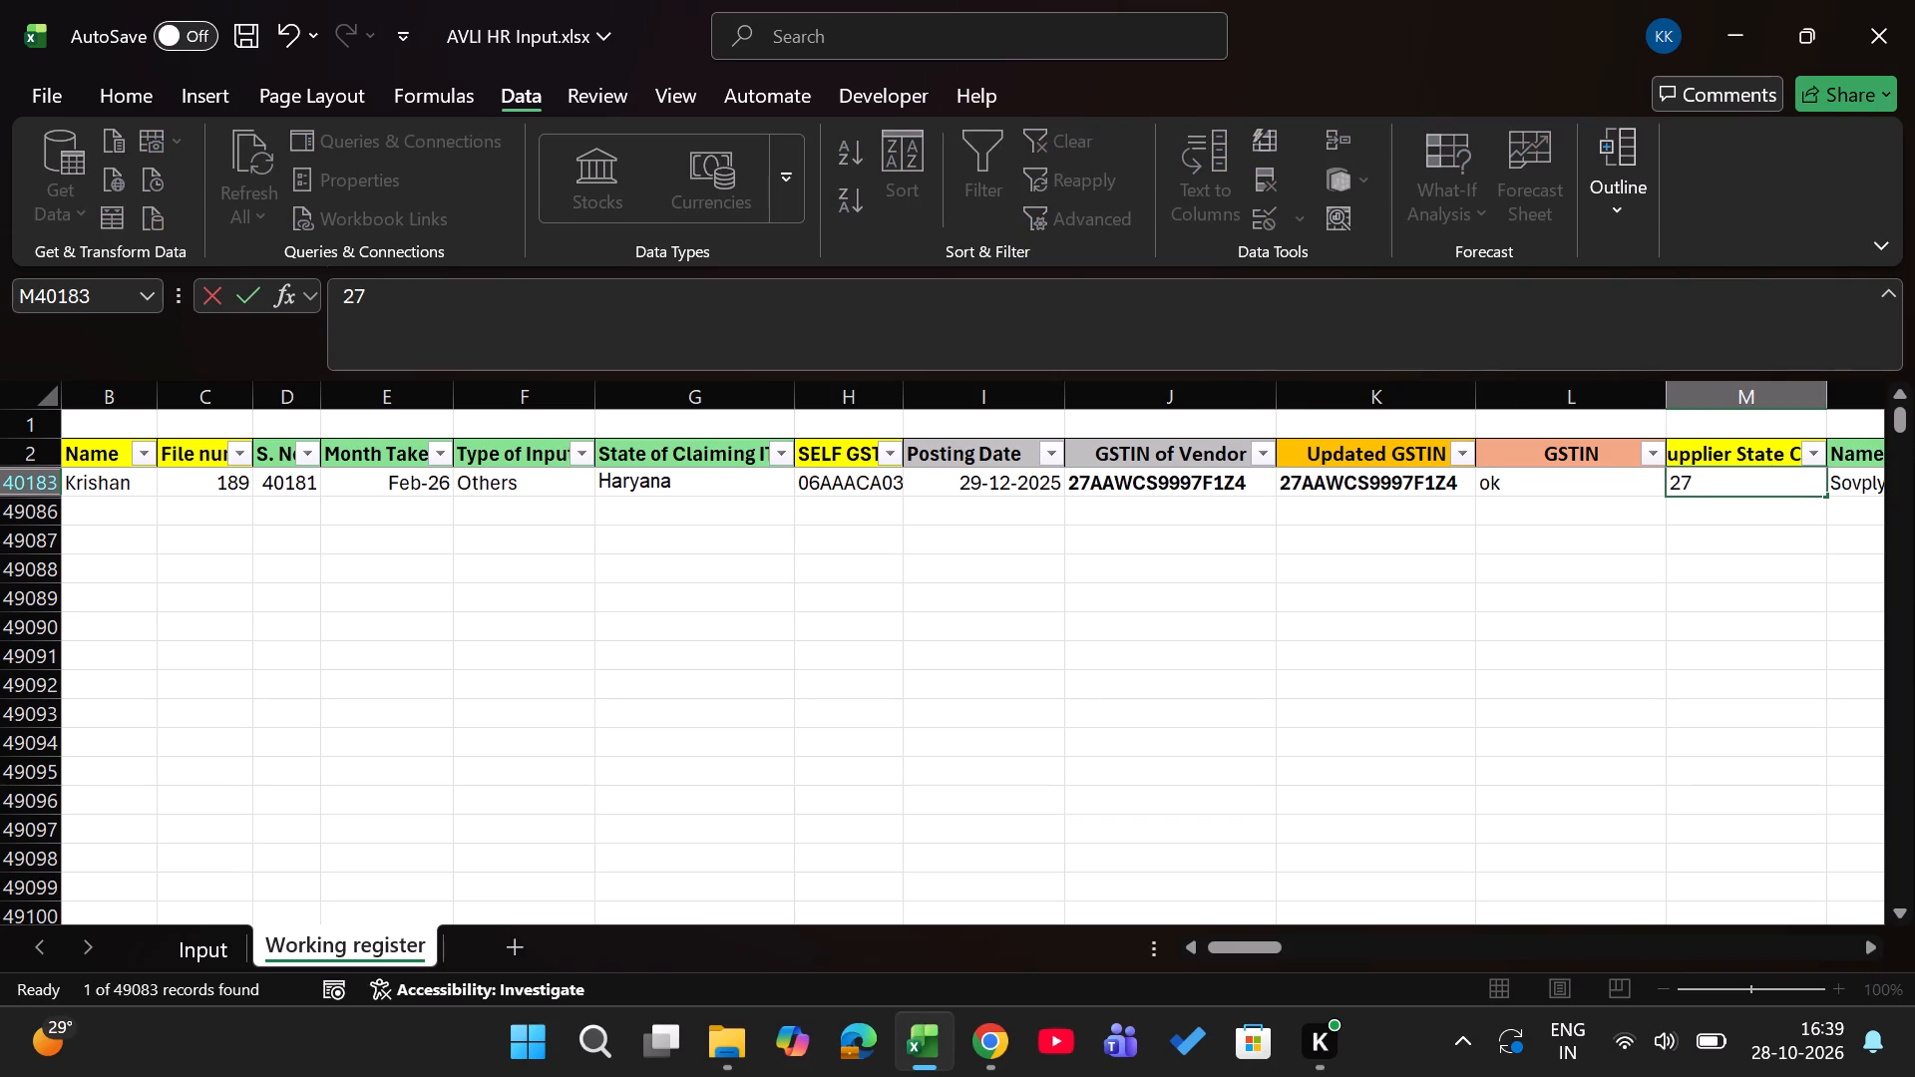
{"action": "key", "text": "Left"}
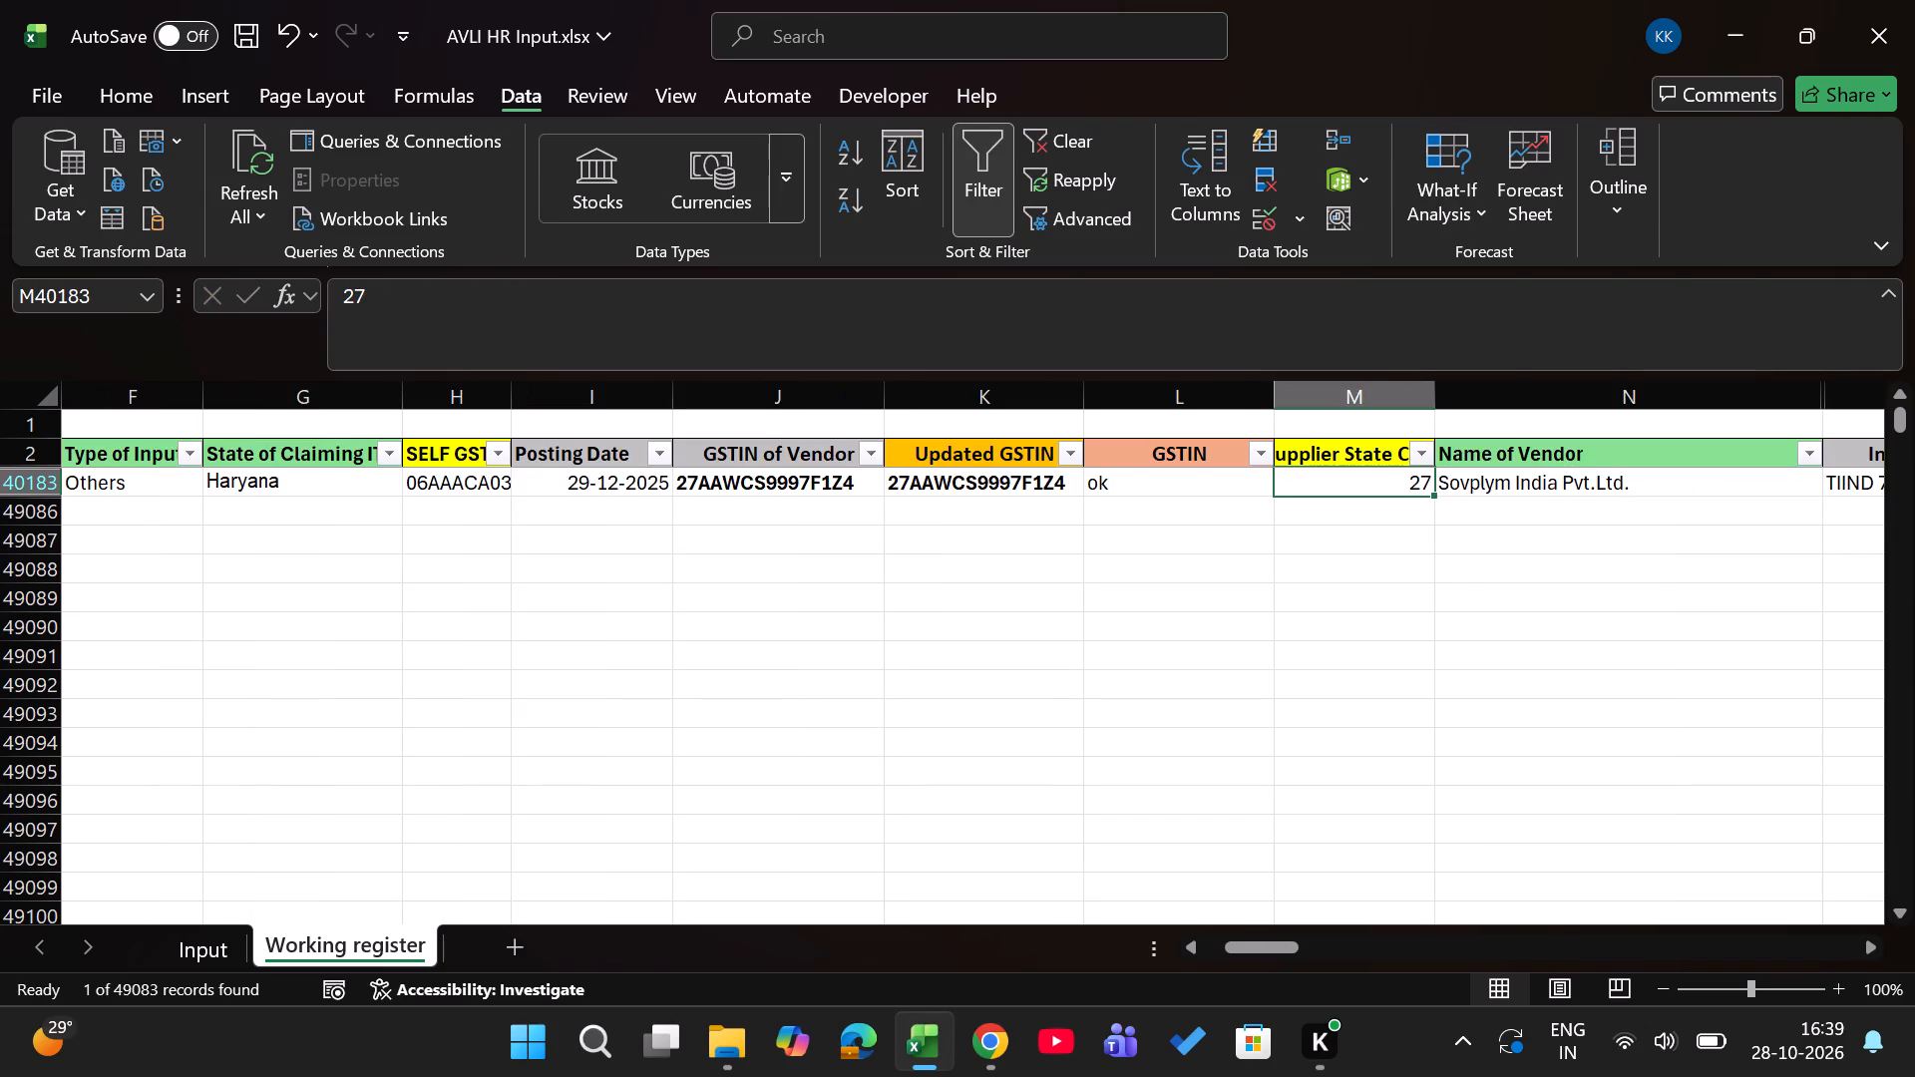
Copy the record's Invoice No. into its Updated Invoice number field.
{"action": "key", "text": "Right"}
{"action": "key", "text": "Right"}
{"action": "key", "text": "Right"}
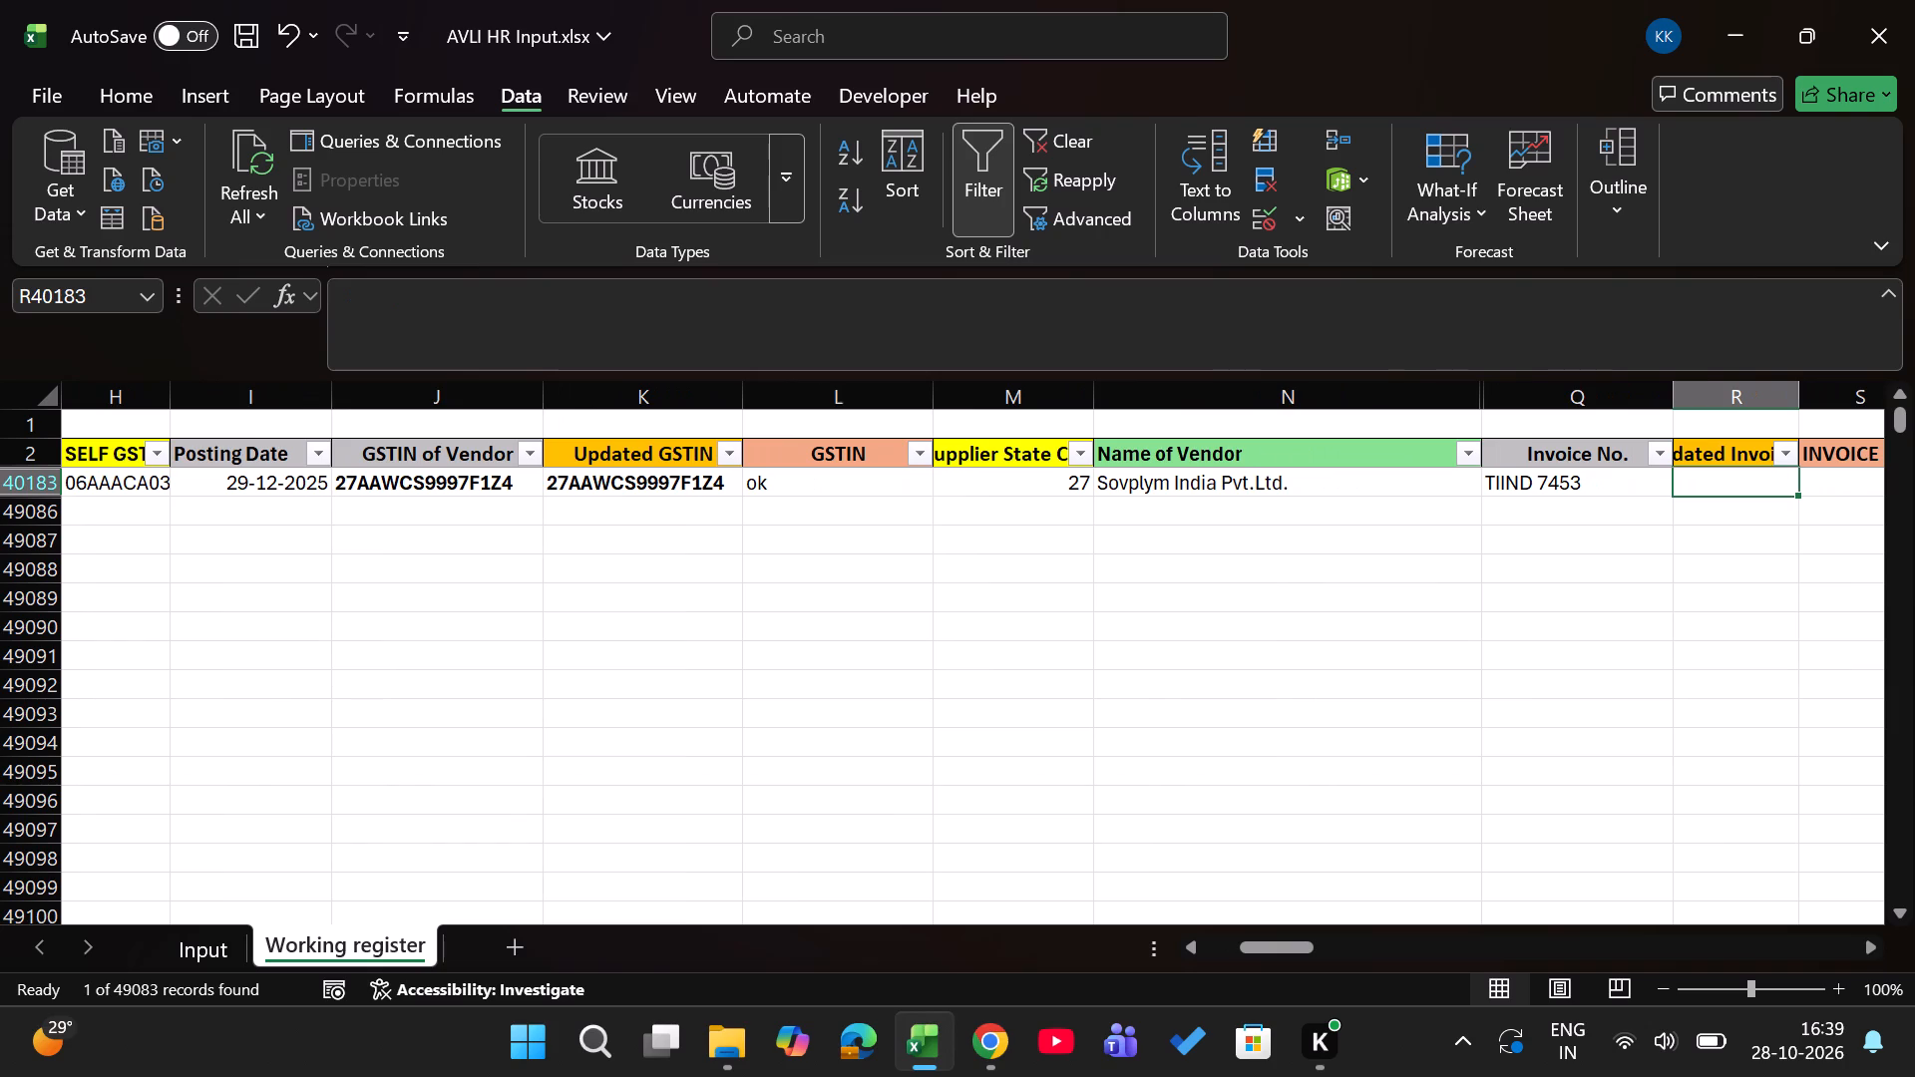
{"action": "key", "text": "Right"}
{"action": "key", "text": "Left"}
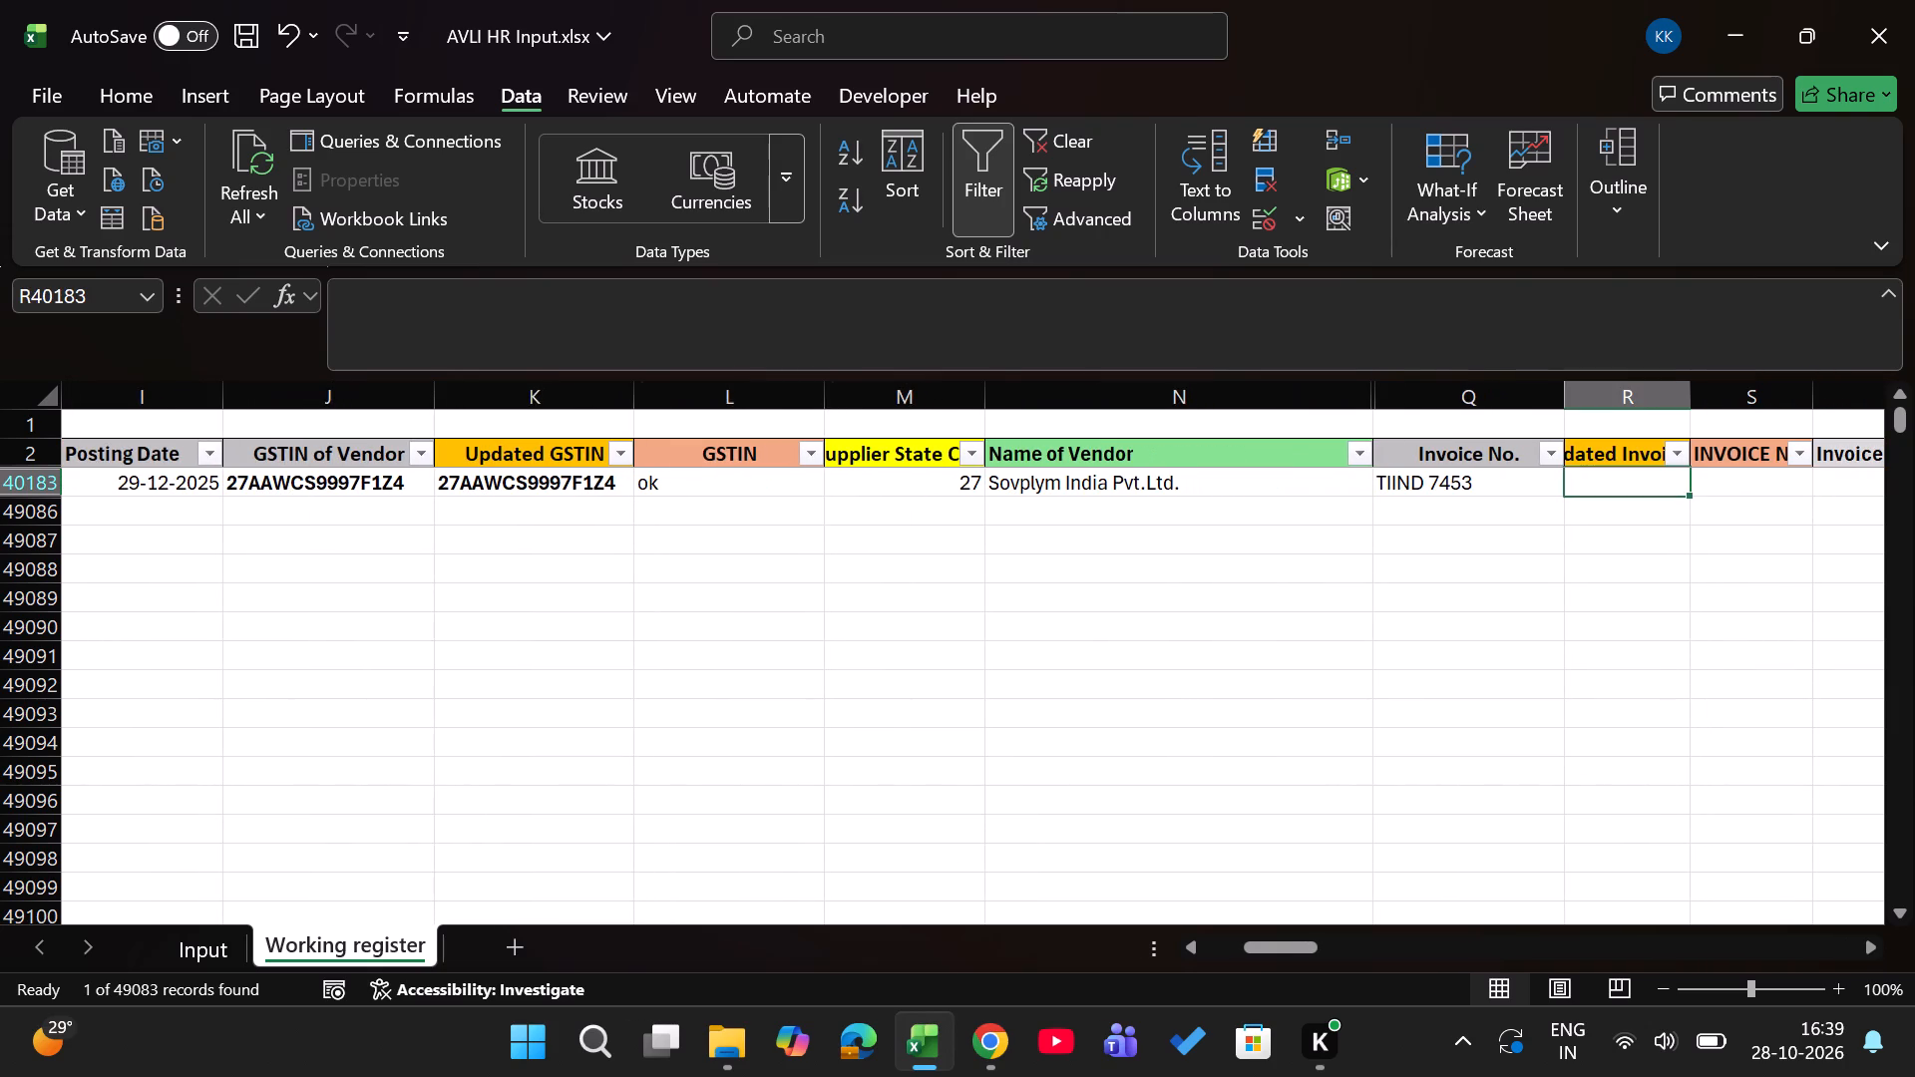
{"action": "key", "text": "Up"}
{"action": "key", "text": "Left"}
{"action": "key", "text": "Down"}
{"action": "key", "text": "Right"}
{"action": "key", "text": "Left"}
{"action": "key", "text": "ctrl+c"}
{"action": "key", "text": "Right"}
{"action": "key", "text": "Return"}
Set the record's invoice number check field, beside the updated invoice number, to ok.
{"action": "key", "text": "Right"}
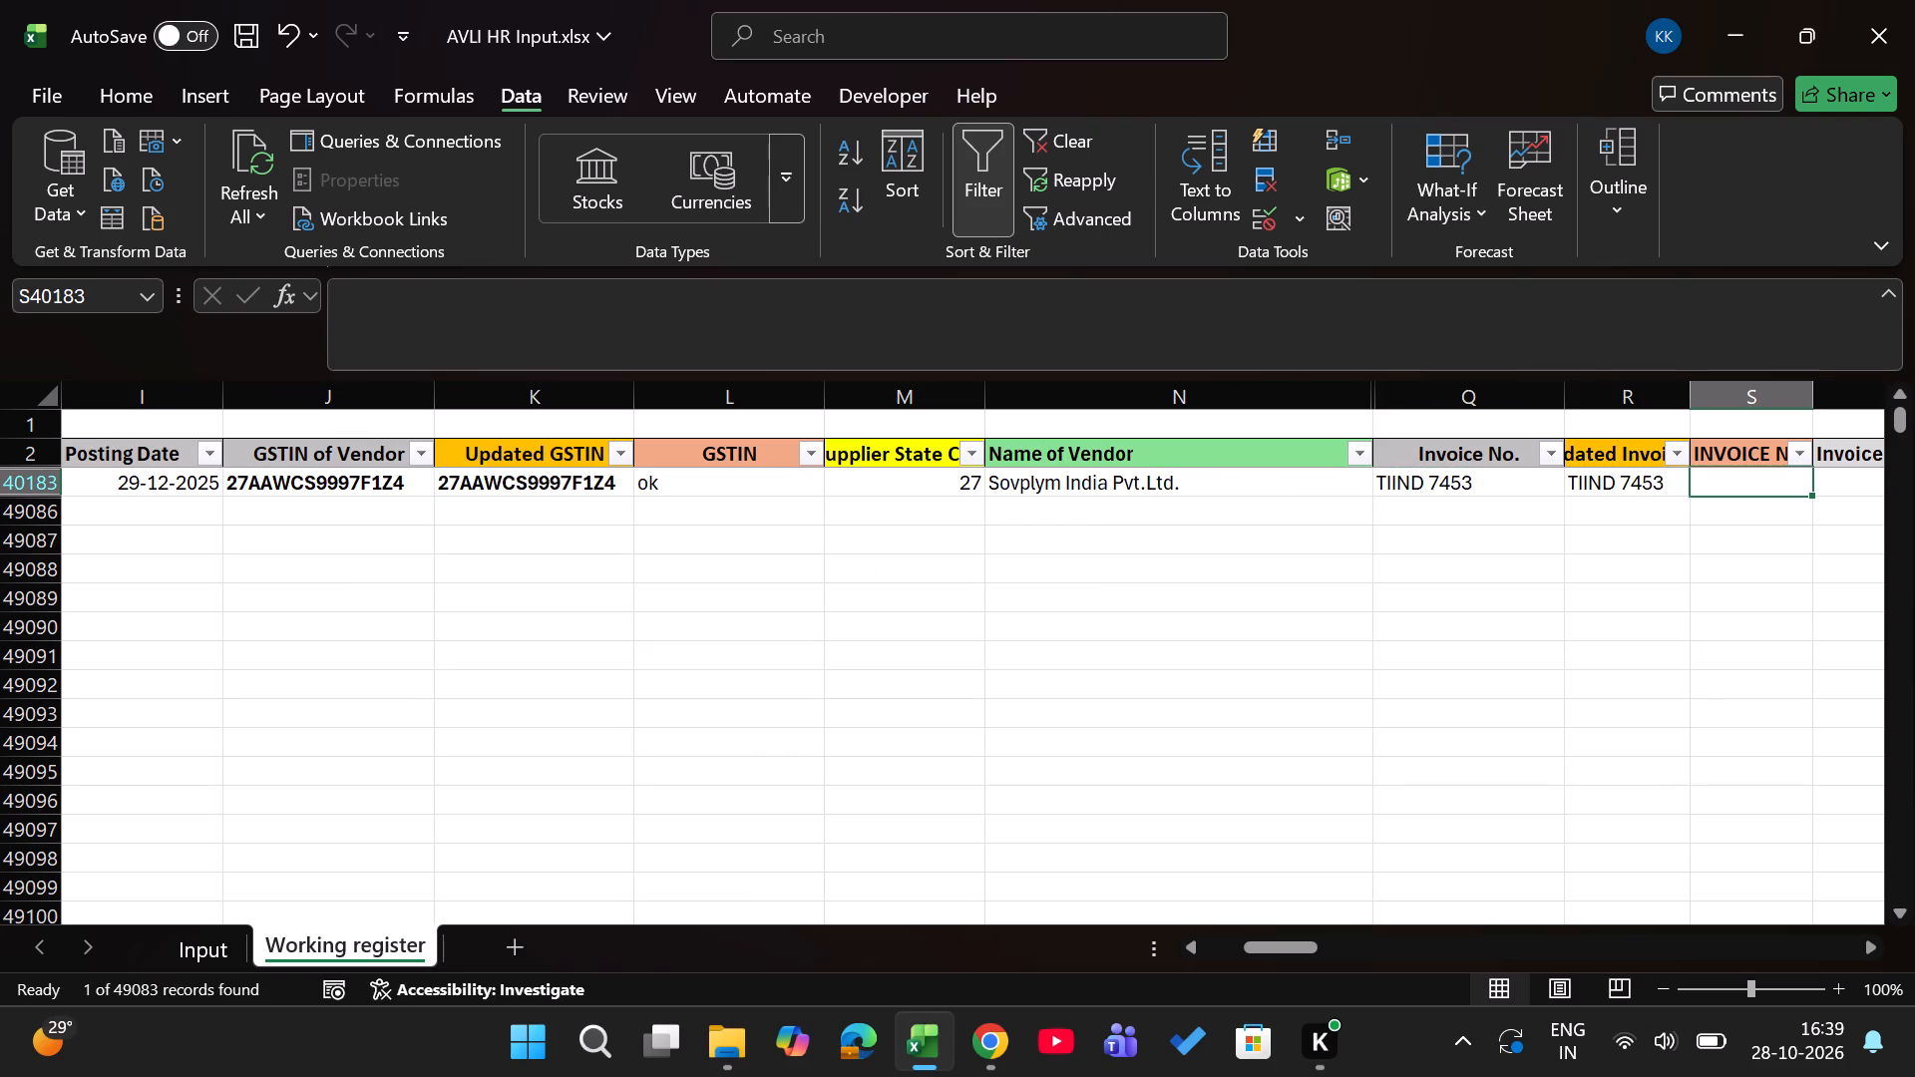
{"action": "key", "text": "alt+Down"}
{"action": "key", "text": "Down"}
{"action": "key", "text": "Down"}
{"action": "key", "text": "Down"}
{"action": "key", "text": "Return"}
Copy the record's Invoice Date into its Updated Invoice Date field.
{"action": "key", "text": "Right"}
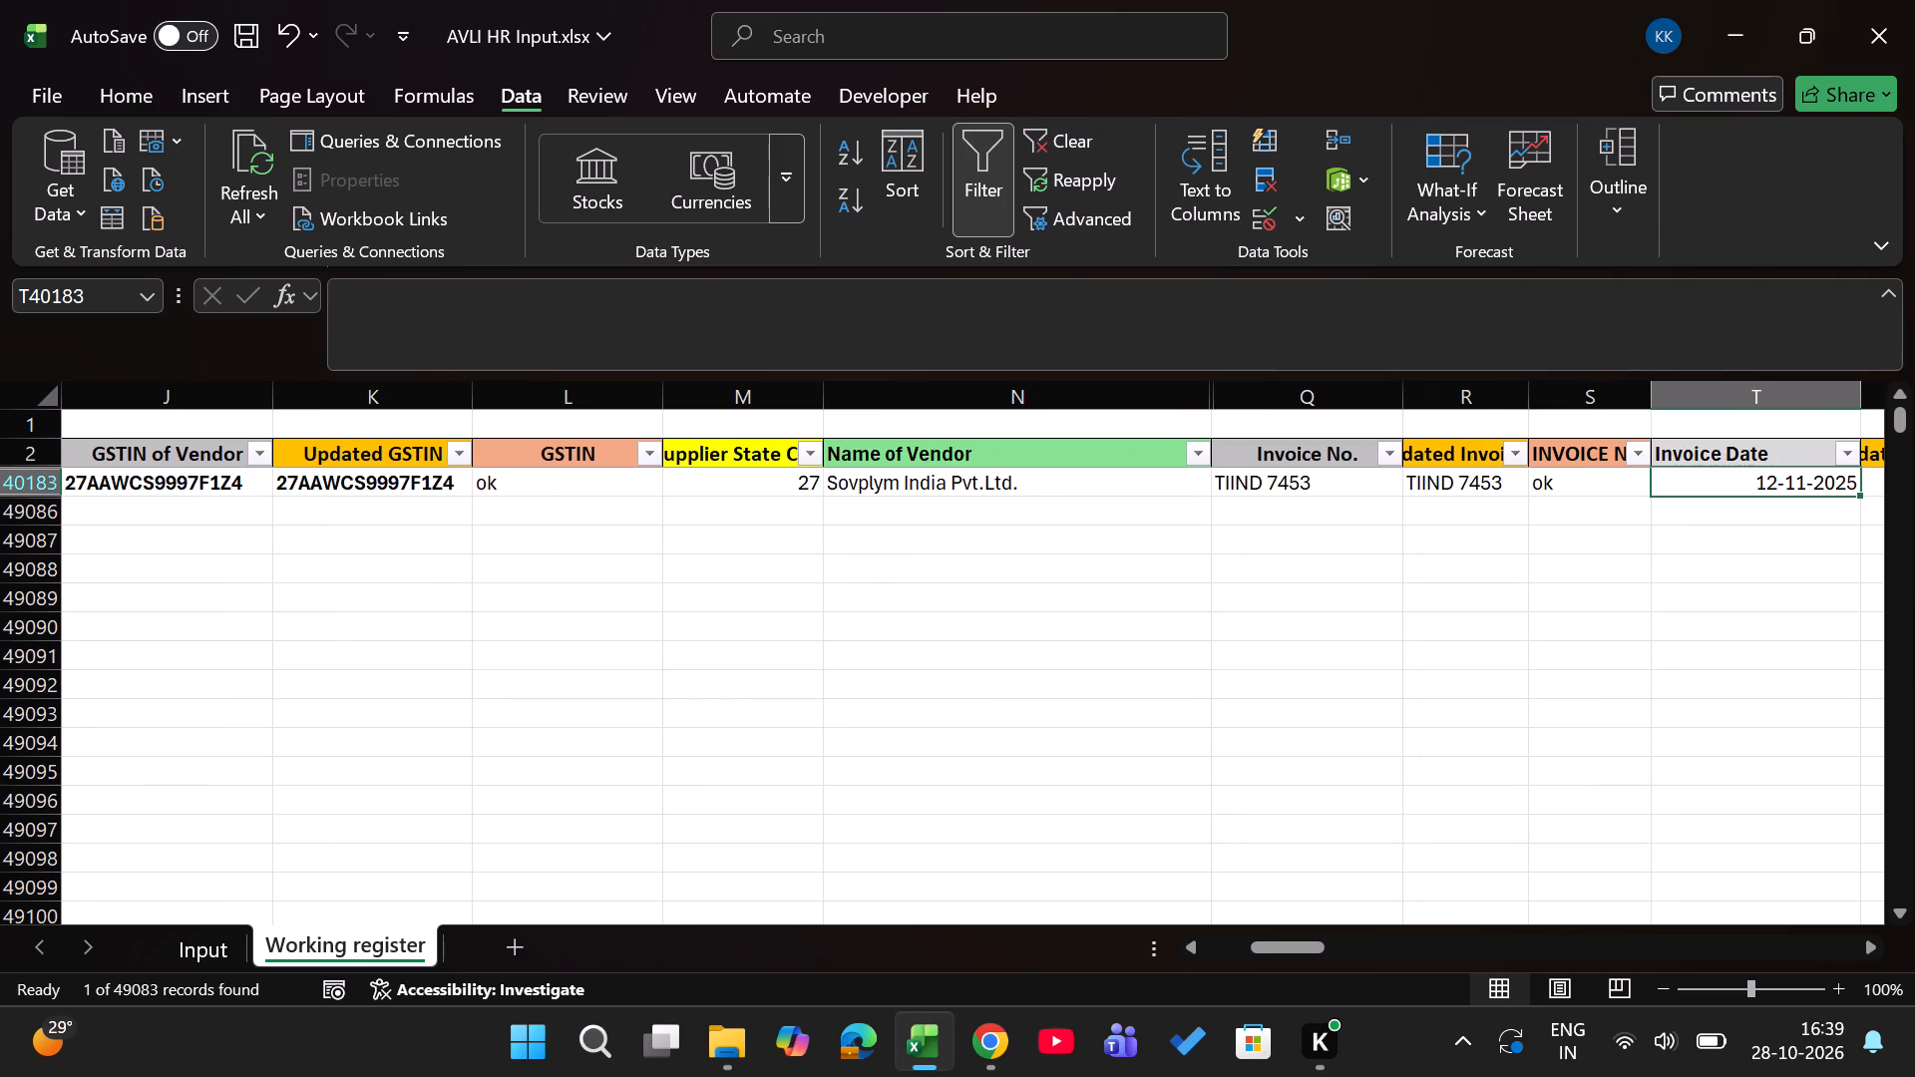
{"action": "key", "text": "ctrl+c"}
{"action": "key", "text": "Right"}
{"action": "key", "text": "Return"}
Set the record's INVOICE DATE check field to ok.
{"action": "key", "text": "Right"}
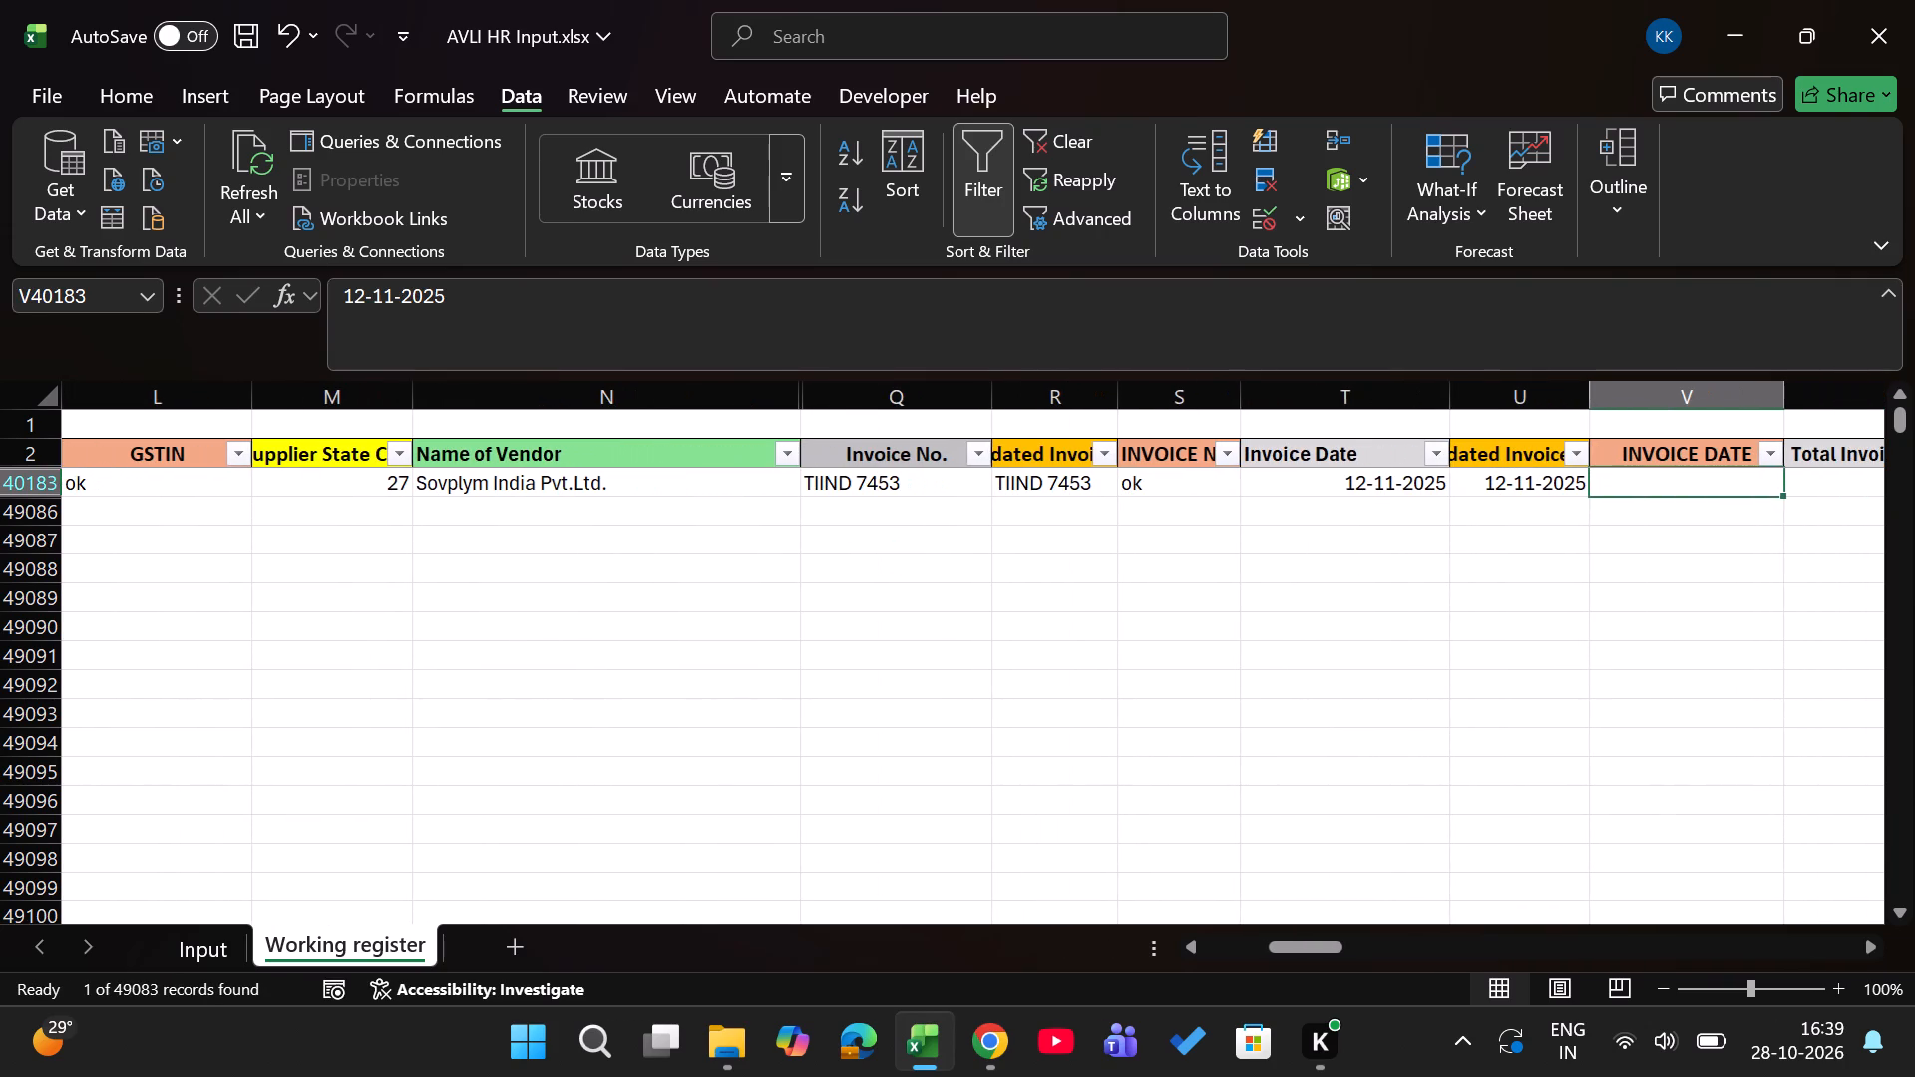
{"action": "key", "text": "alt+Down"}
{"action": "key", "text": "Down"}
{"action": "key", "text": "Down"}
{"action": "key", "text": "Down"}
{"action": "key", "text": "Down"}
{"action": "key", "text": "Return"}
Copy the record's Total Invoice Value into its Updated Total Invoice Value field.
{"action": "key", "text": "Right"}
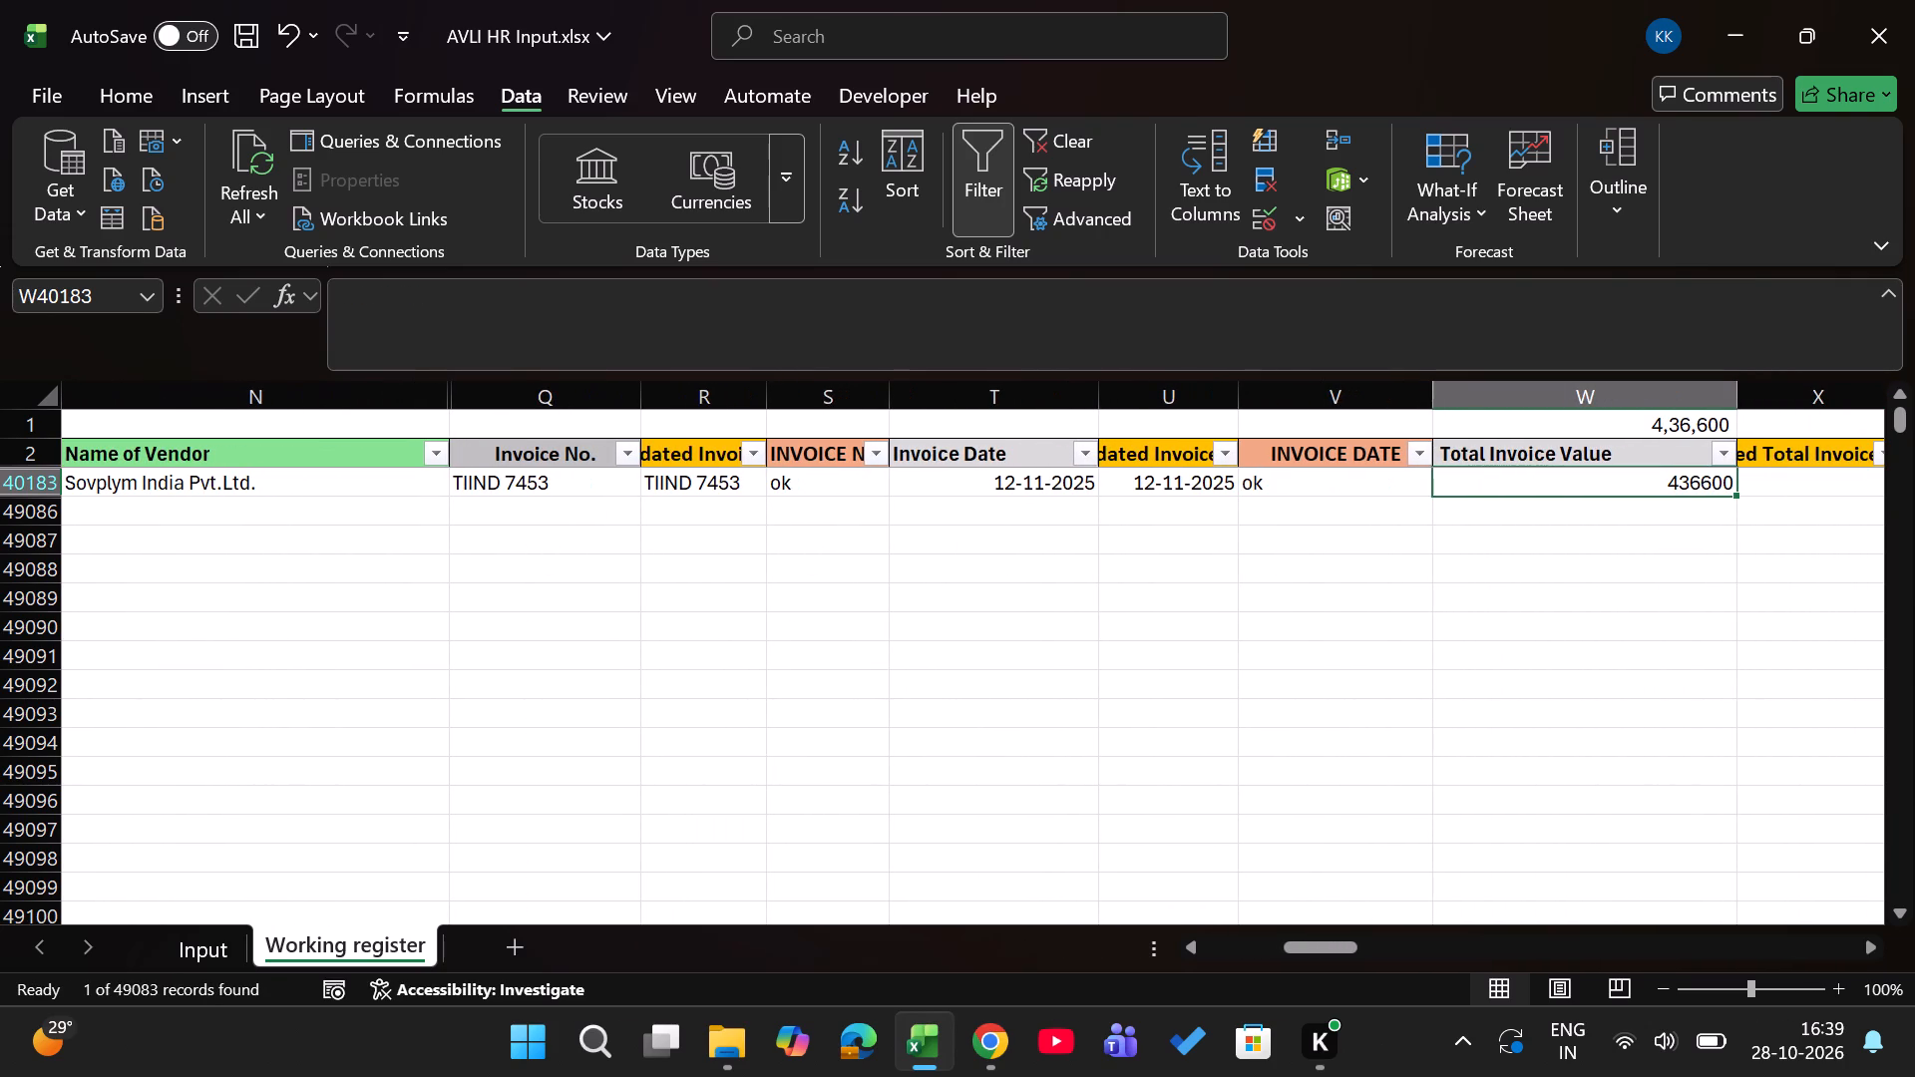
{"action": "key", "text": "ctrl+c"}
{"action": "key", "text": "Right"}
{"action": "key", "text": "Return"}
Set the record's invoice value check field, beside the updated total, to OK.
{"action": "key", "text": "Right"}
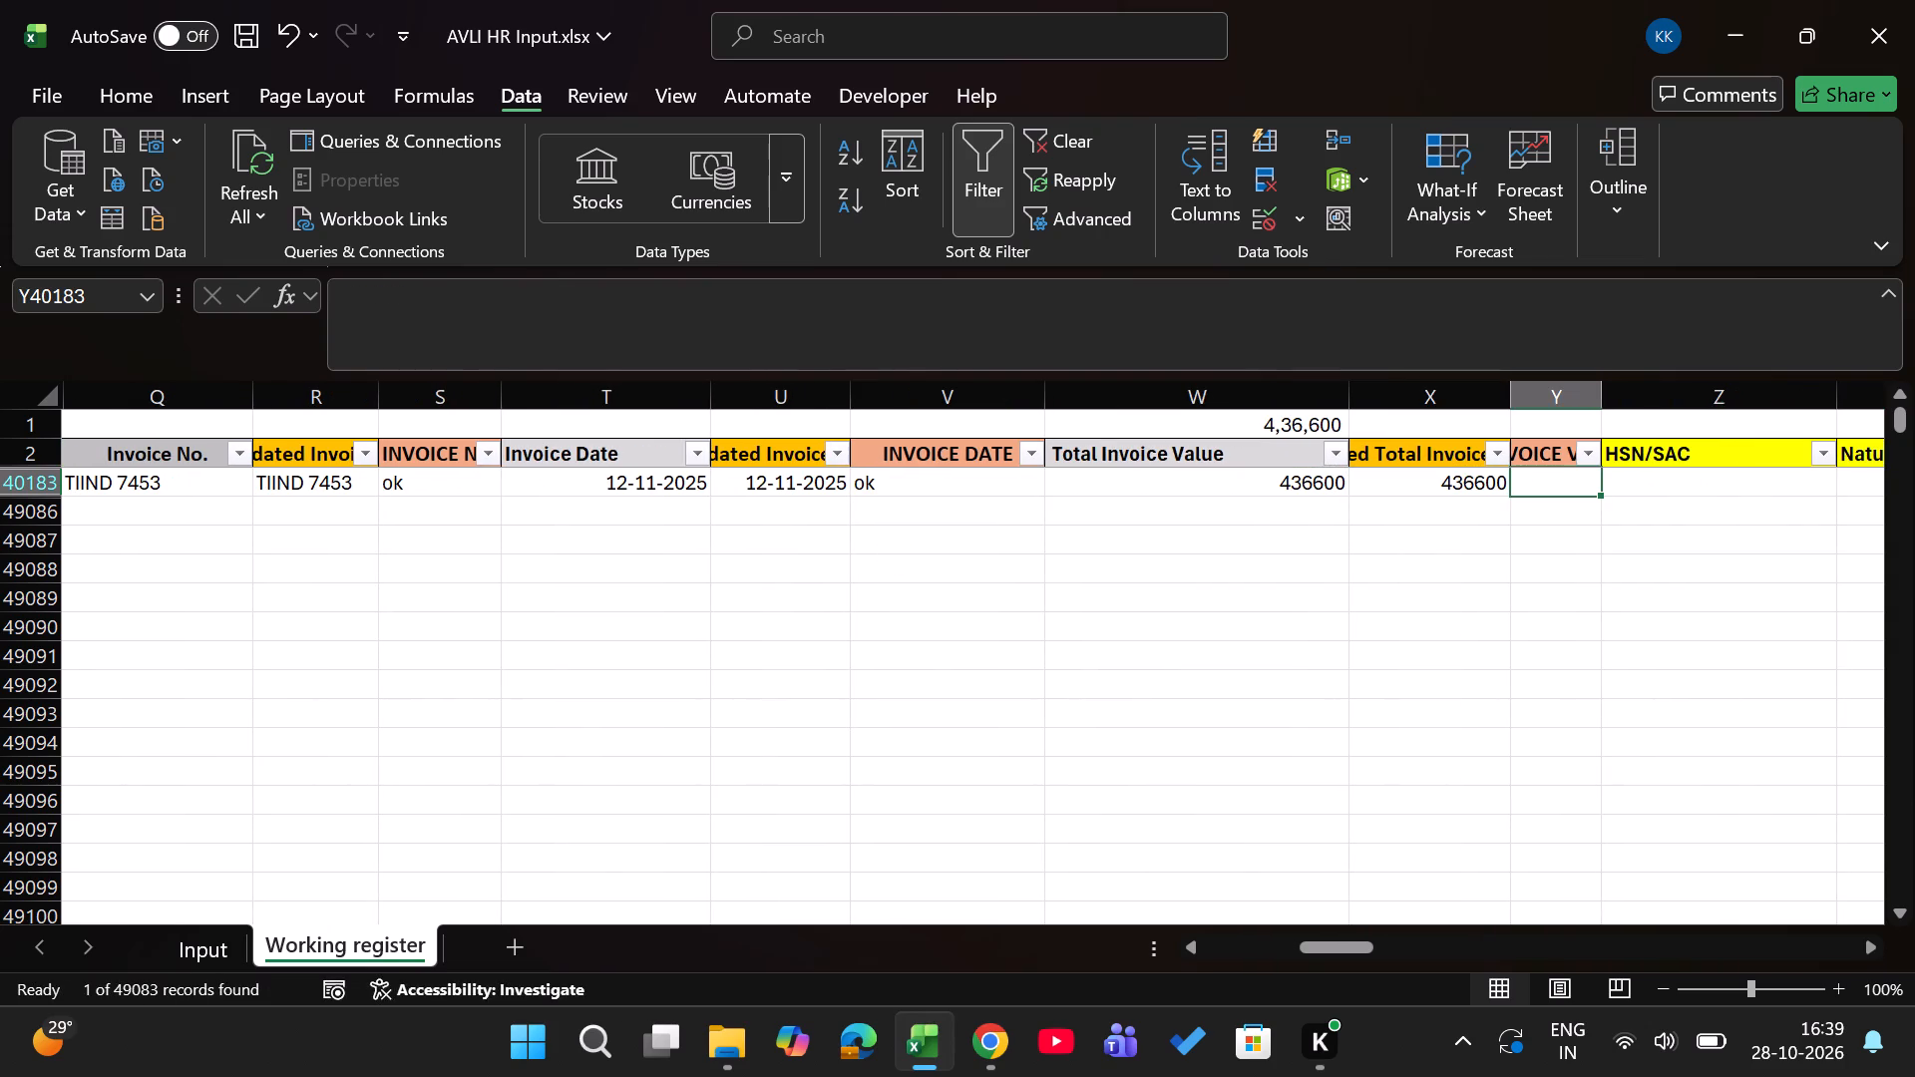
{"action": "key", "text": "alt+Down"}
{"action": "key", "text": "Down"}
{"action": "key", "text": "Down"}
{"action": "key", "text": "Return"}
Enter 84213990 in the record's HSN/SAC field.
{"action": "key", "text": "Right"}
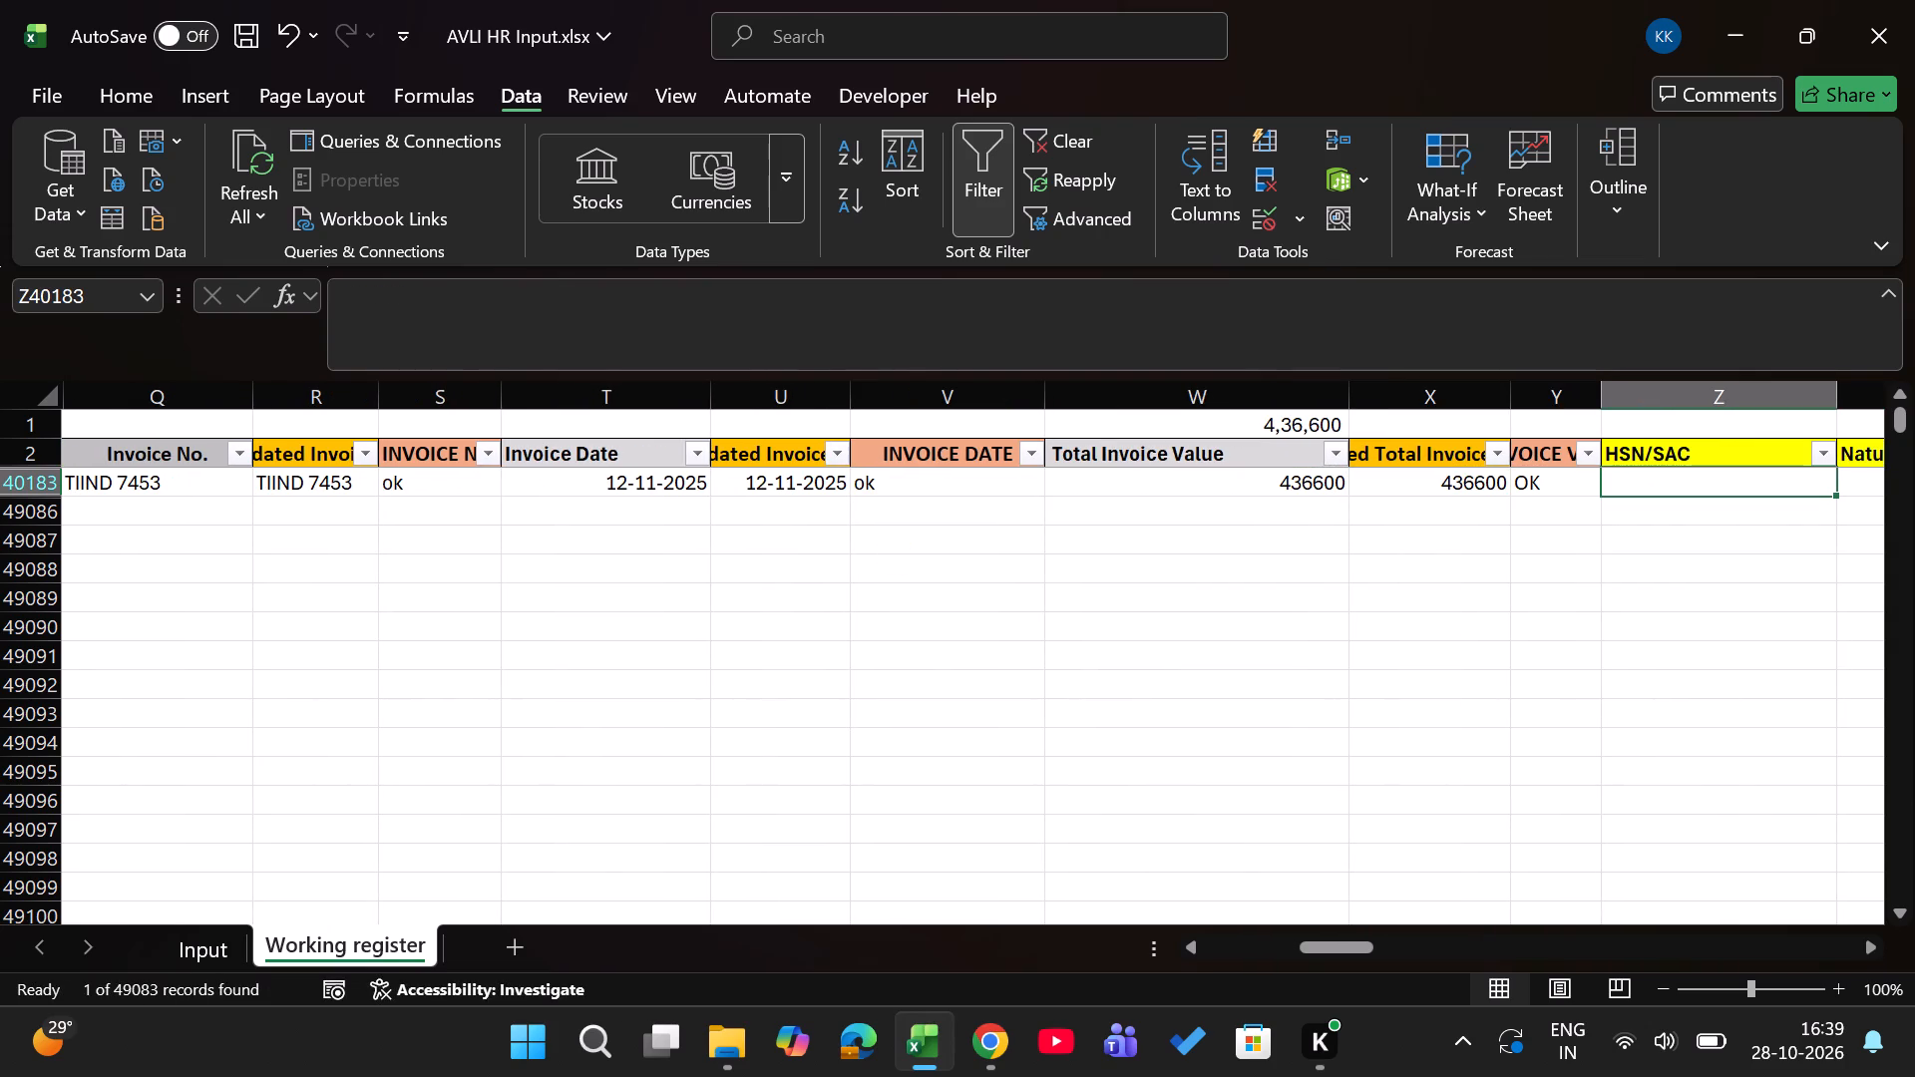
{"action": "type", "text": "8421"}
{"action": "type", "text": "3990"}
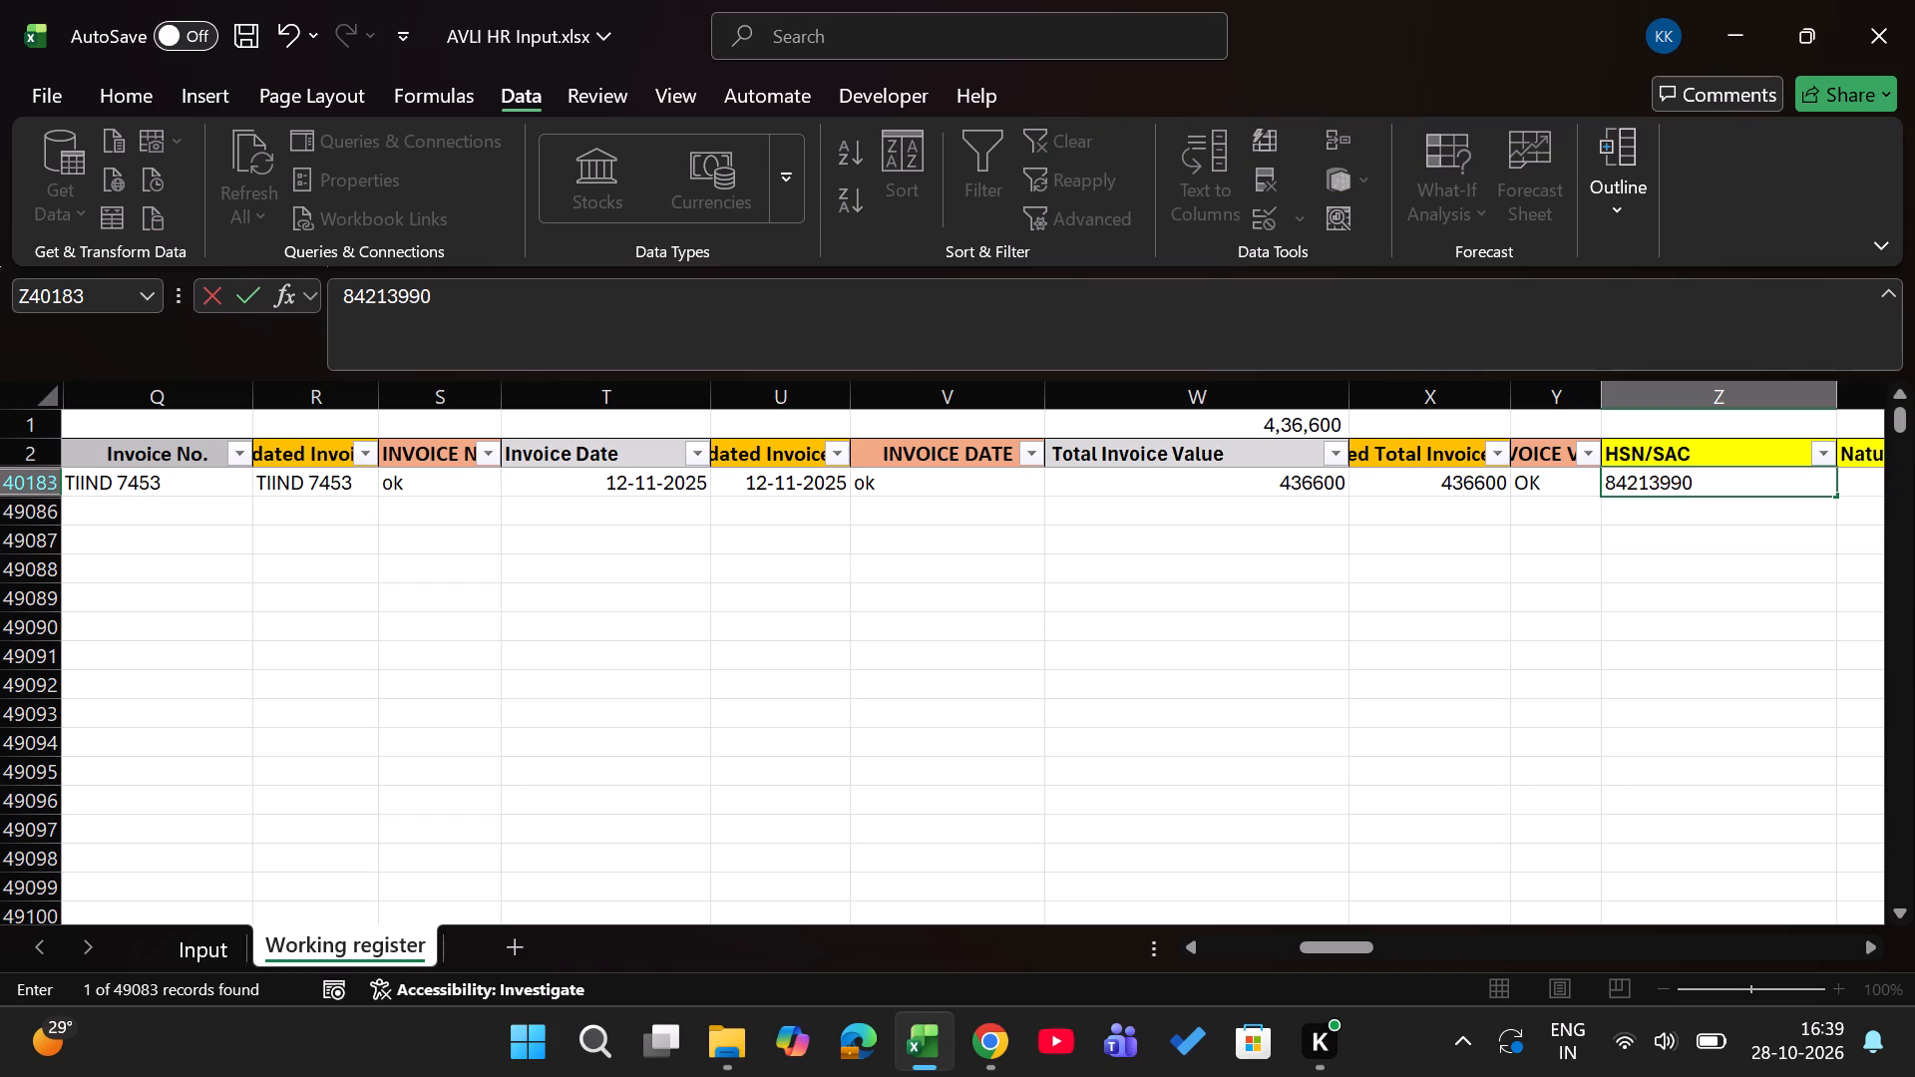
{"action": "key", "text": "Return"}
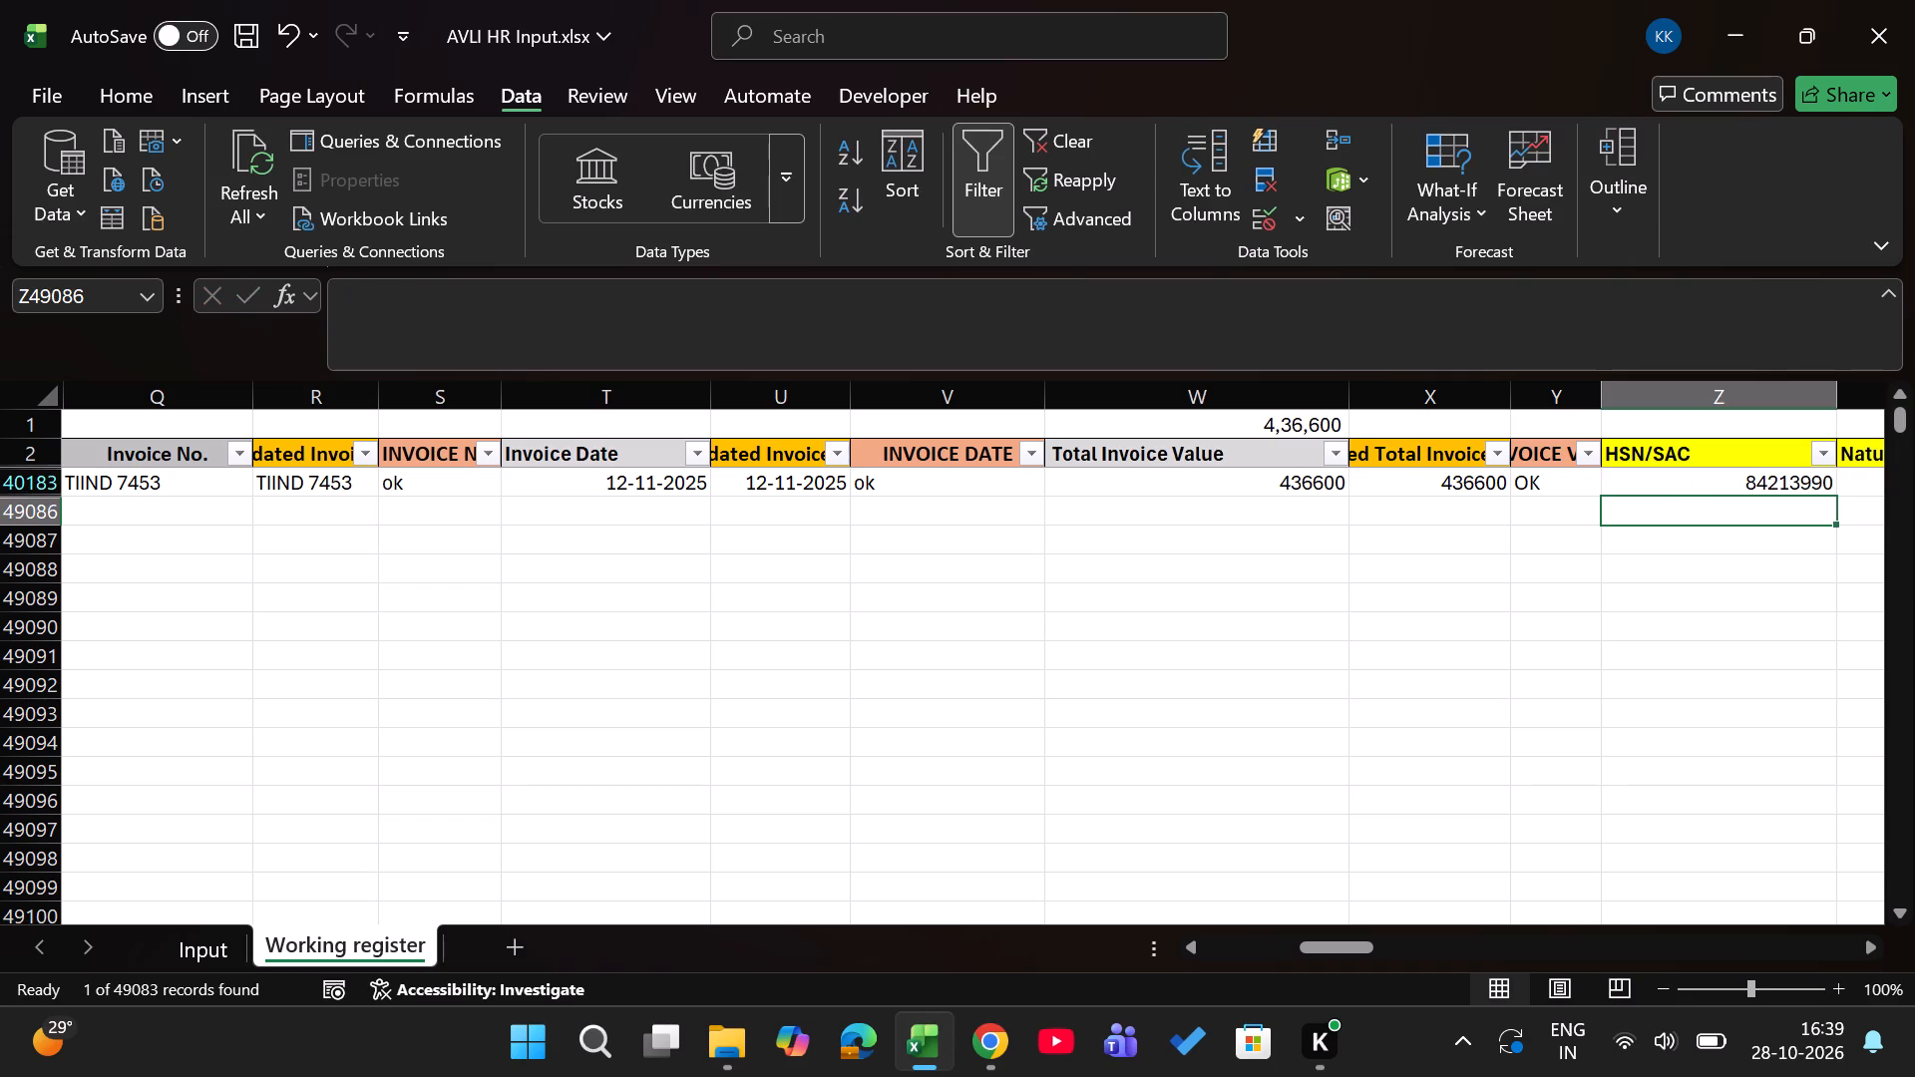
Set the record's Nature (Goods/Services) field to Goods.
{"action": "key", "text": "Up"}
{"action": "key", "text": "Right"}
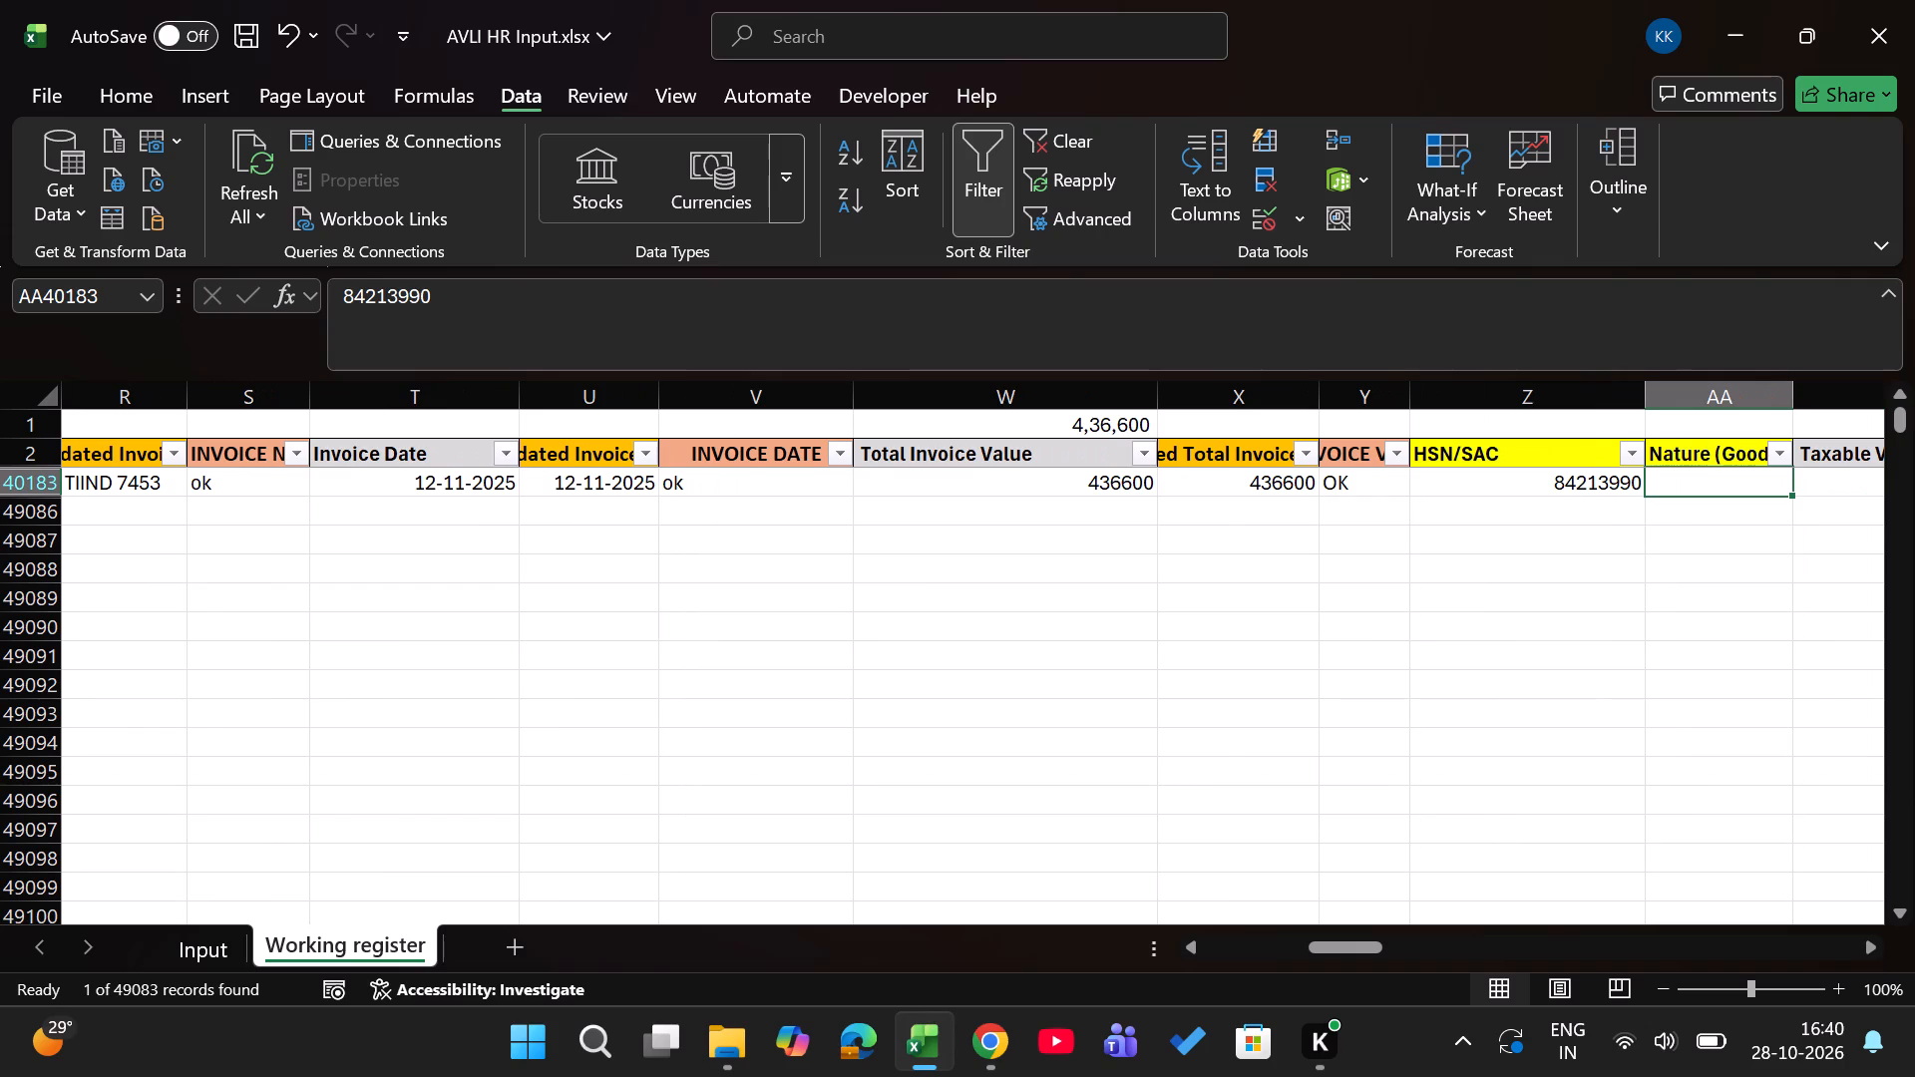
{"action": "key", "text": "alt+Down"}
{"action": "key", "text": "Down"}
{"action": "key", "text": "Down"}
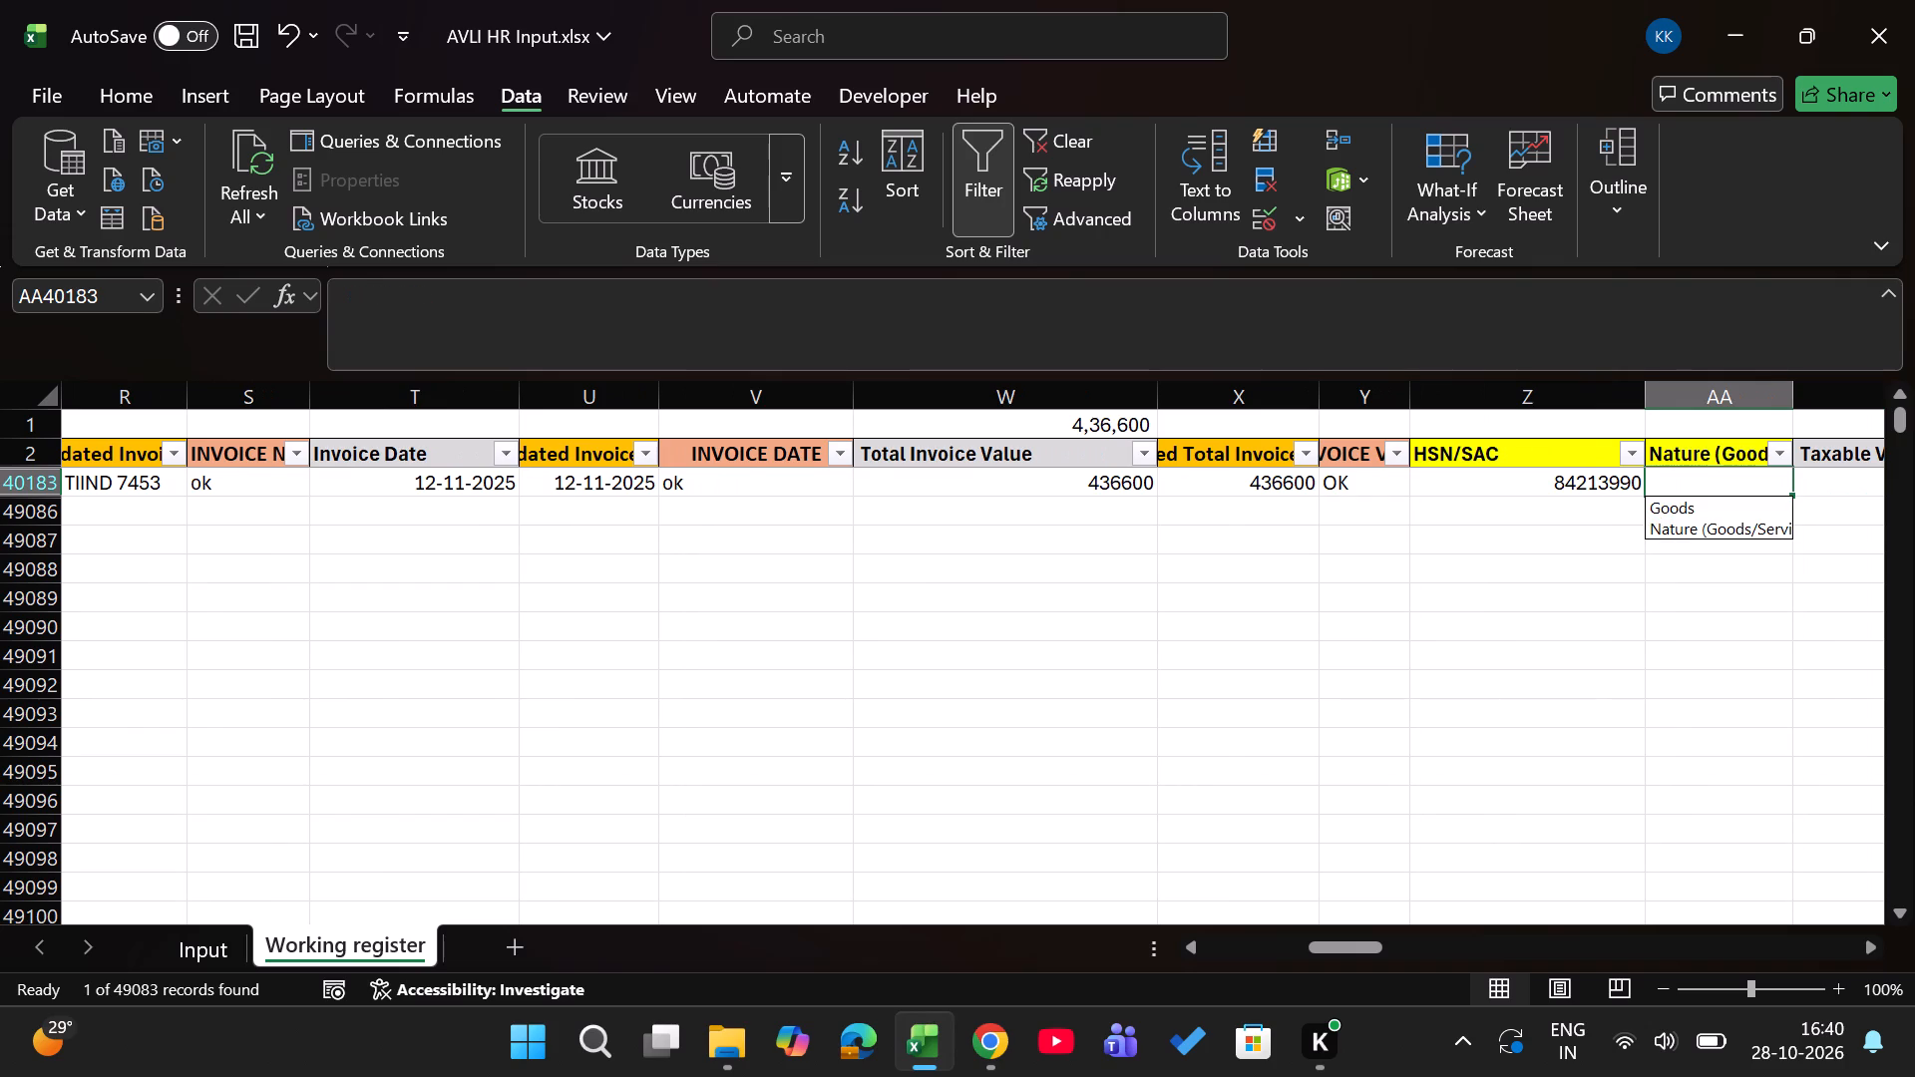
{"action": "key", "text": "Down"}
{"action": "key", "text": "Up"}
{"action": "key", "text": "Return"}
Copy the record's Taxable Value into its Updated Taxable Value field.
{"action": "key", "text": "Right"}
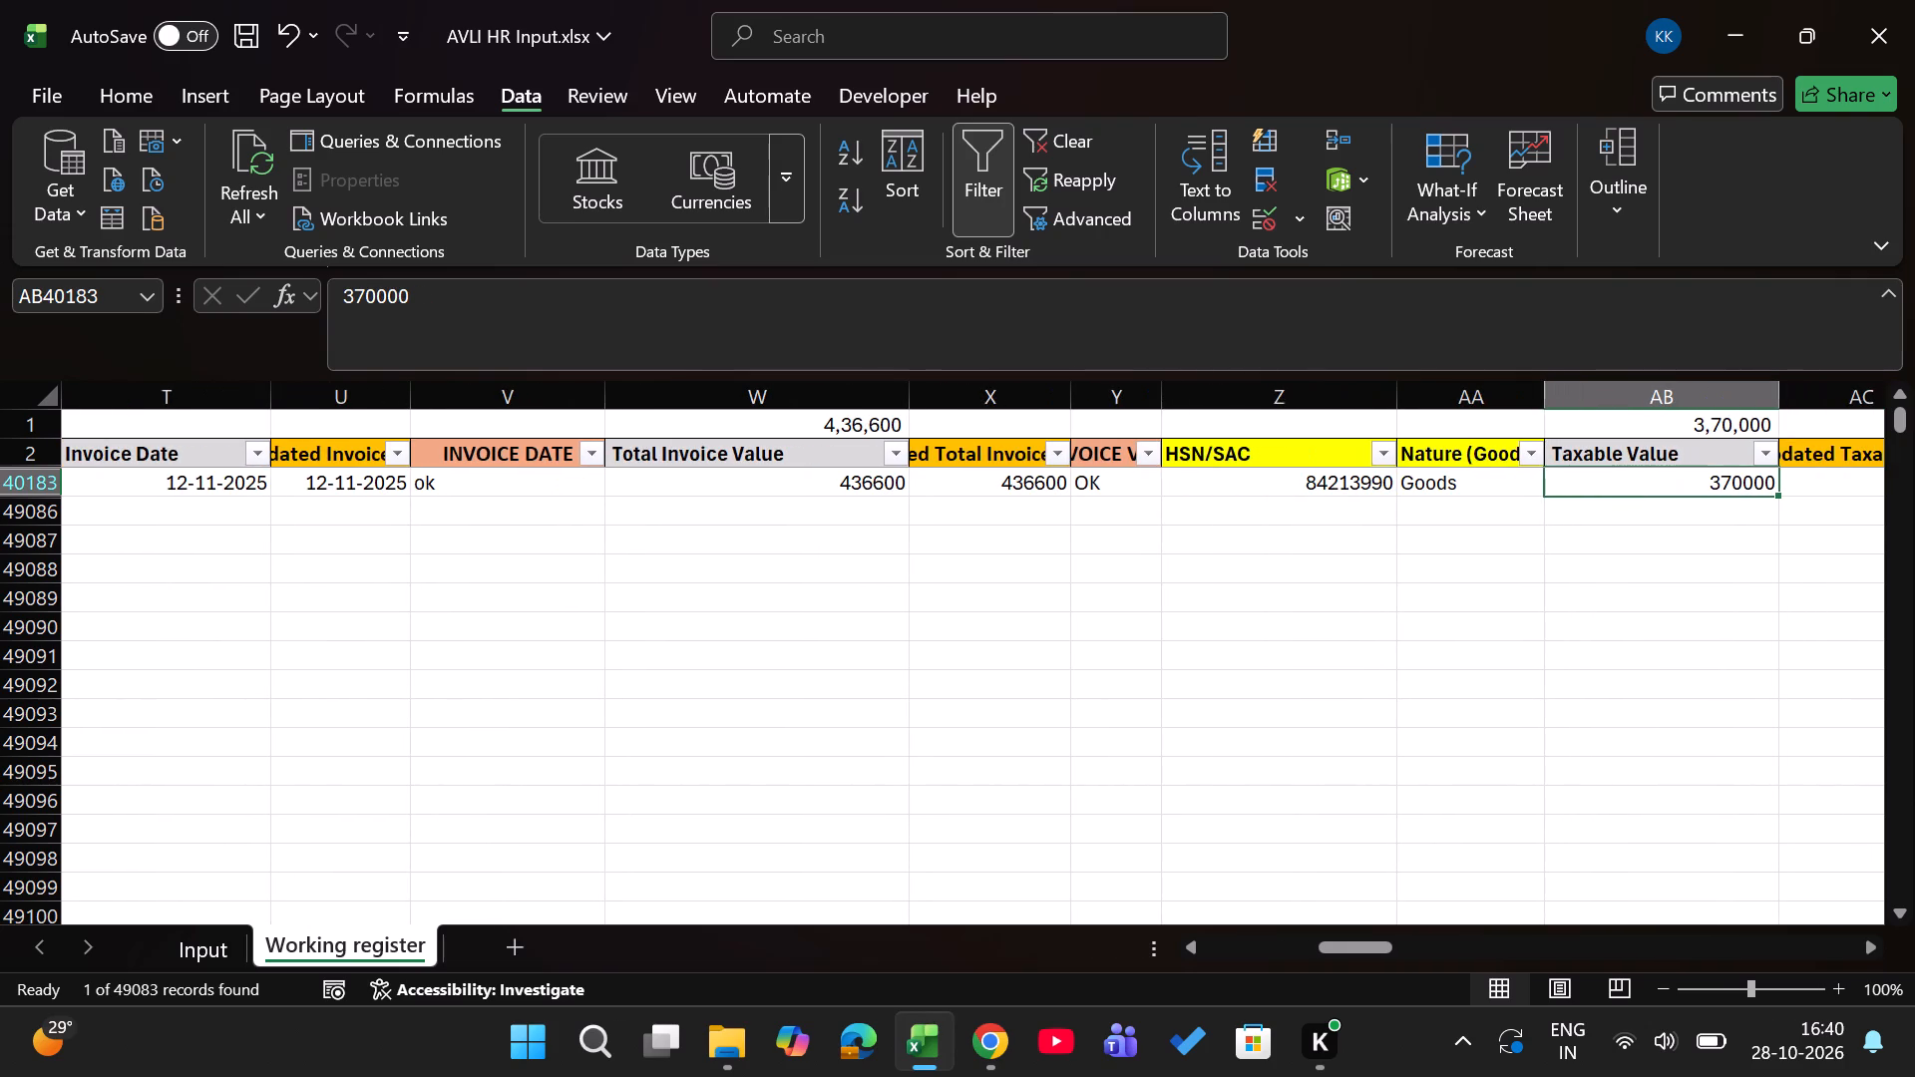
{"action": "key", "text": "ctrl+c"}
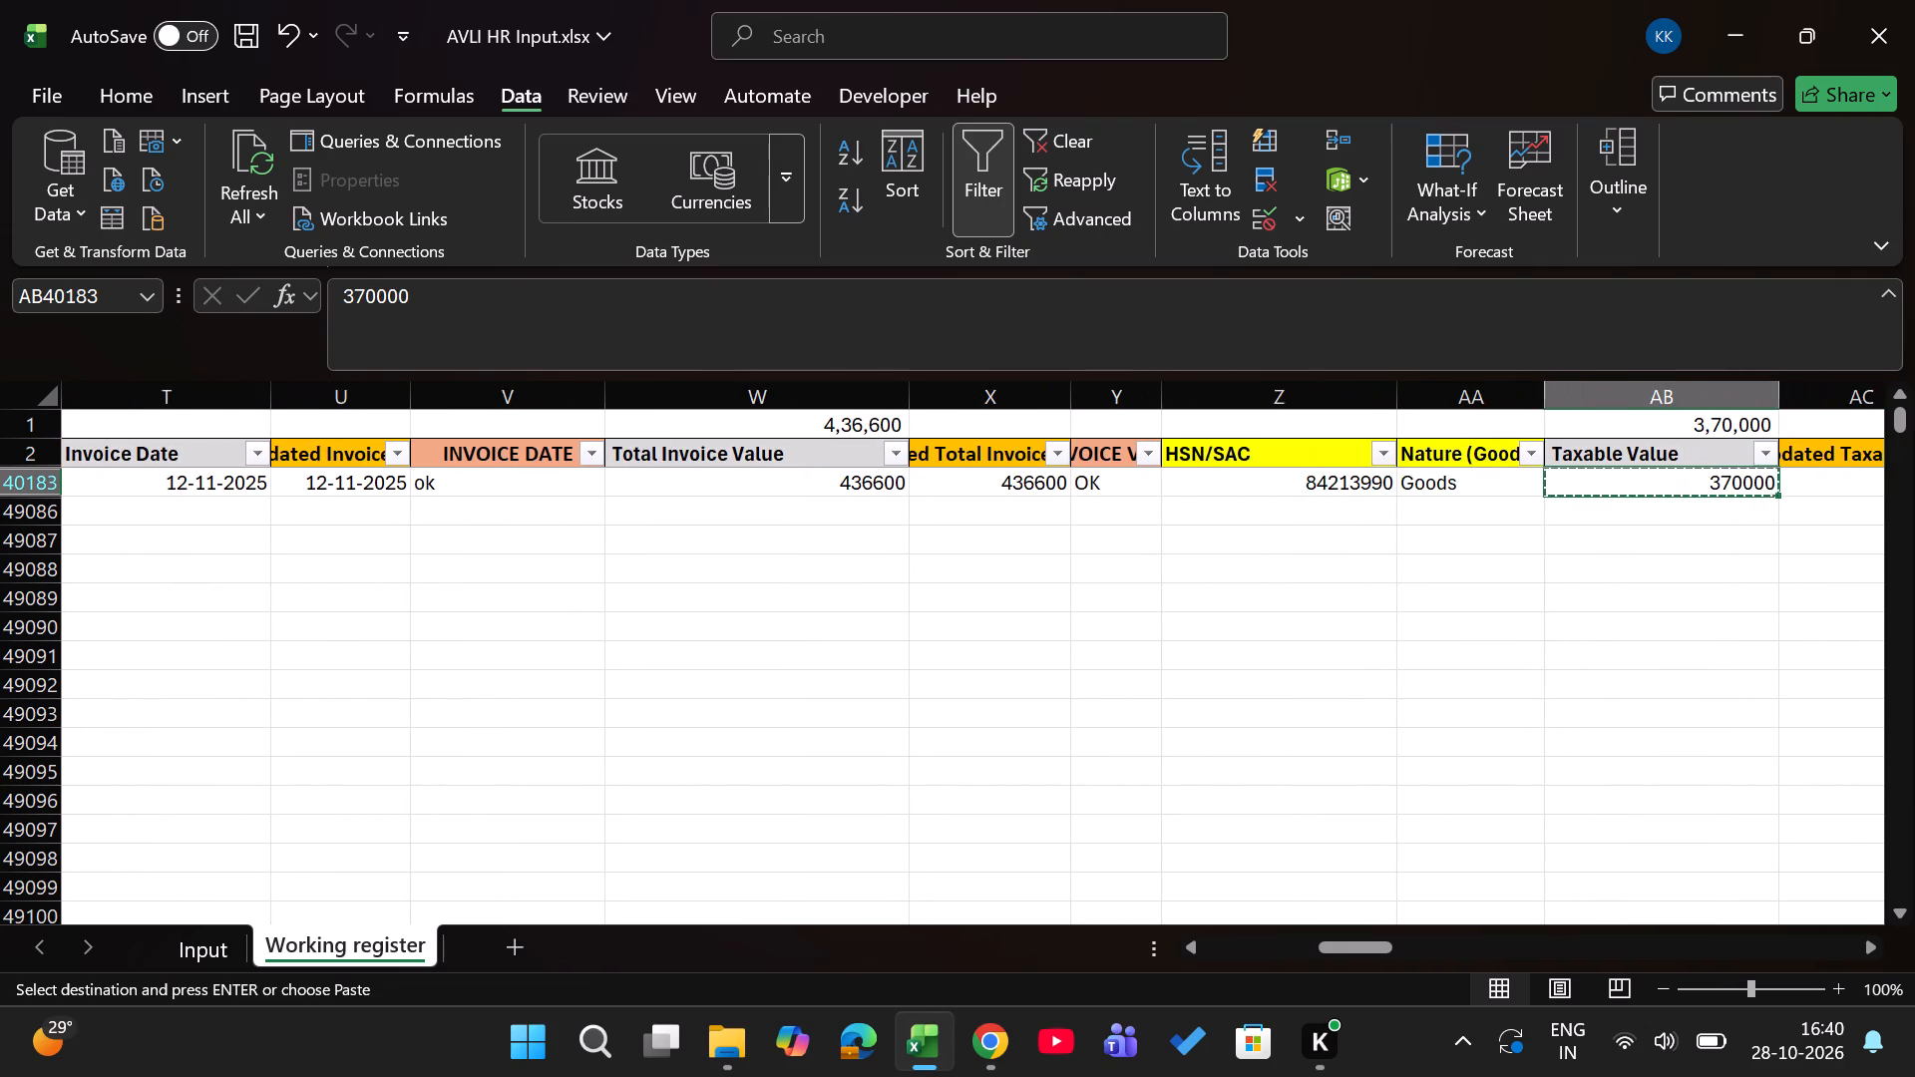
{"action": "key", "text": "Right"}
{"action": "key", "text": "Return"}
Set the record's TAXABLE VALUE check field to ok.
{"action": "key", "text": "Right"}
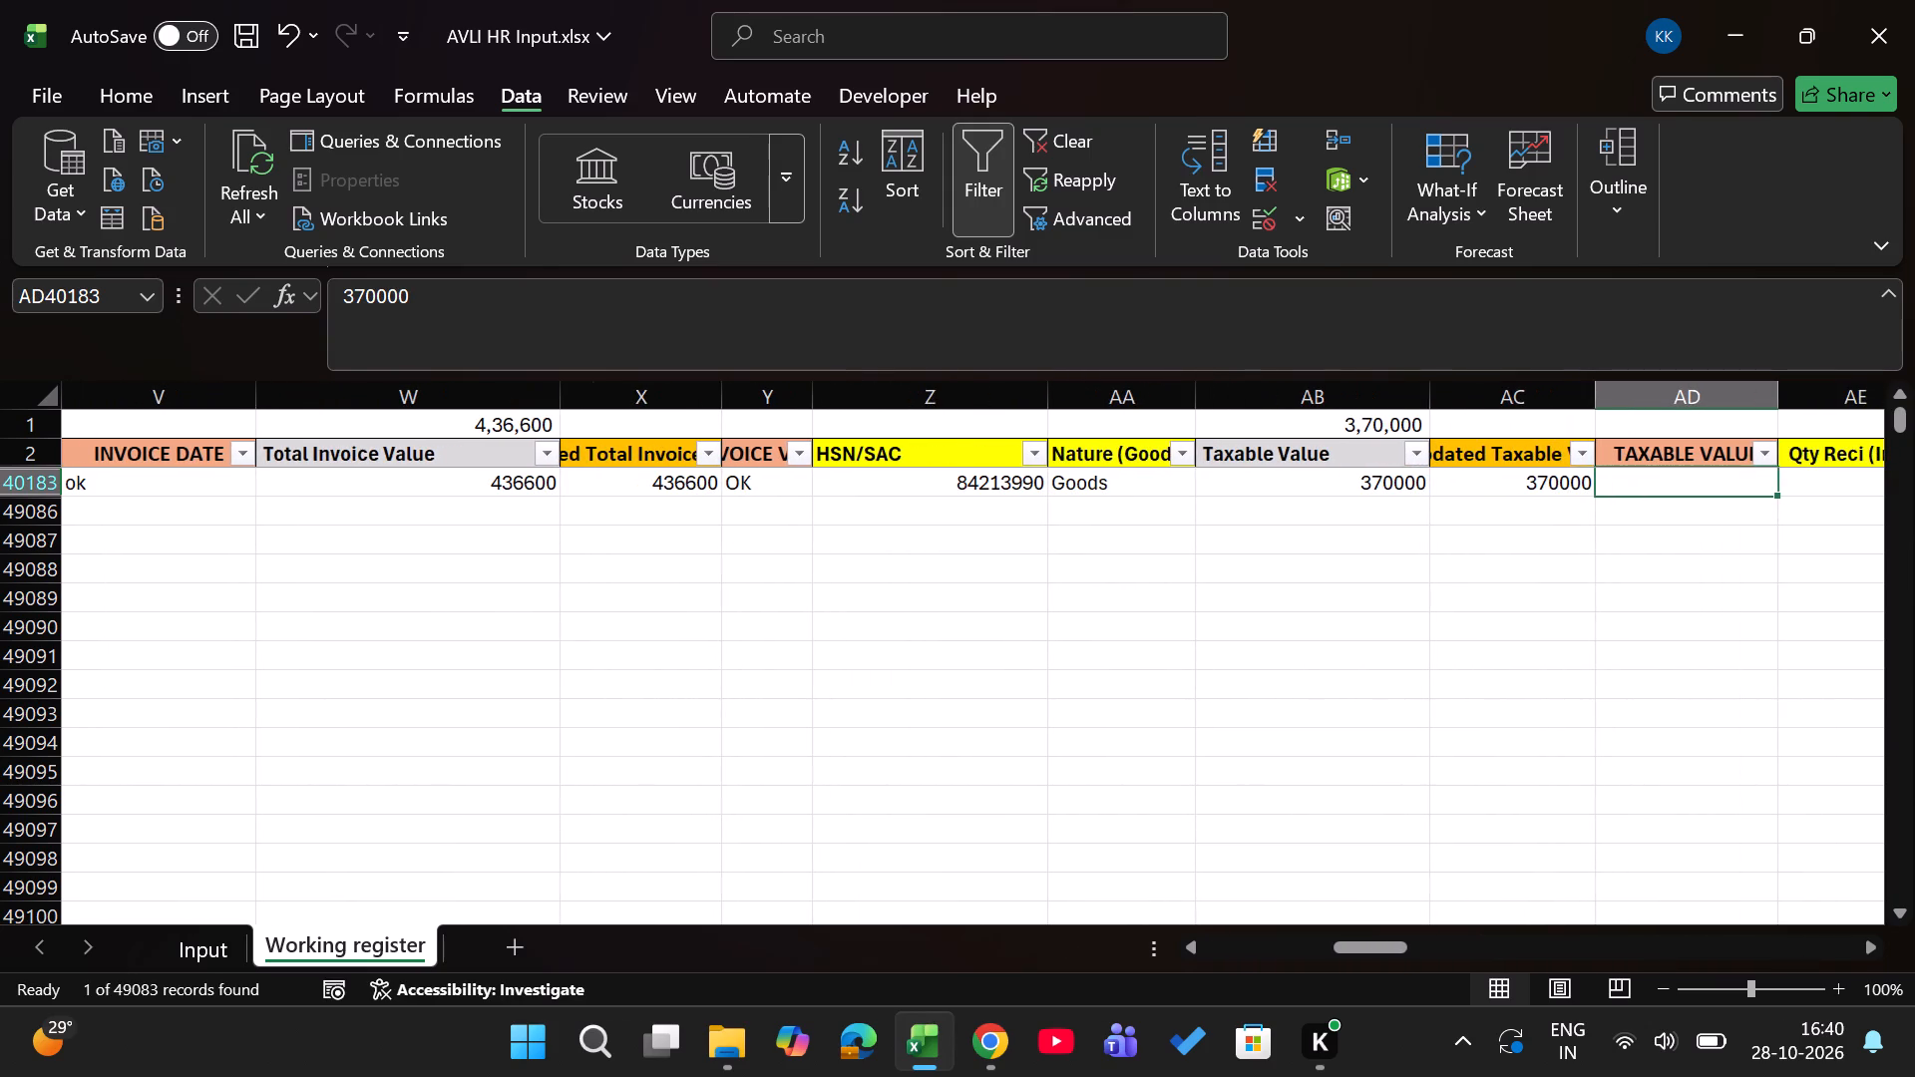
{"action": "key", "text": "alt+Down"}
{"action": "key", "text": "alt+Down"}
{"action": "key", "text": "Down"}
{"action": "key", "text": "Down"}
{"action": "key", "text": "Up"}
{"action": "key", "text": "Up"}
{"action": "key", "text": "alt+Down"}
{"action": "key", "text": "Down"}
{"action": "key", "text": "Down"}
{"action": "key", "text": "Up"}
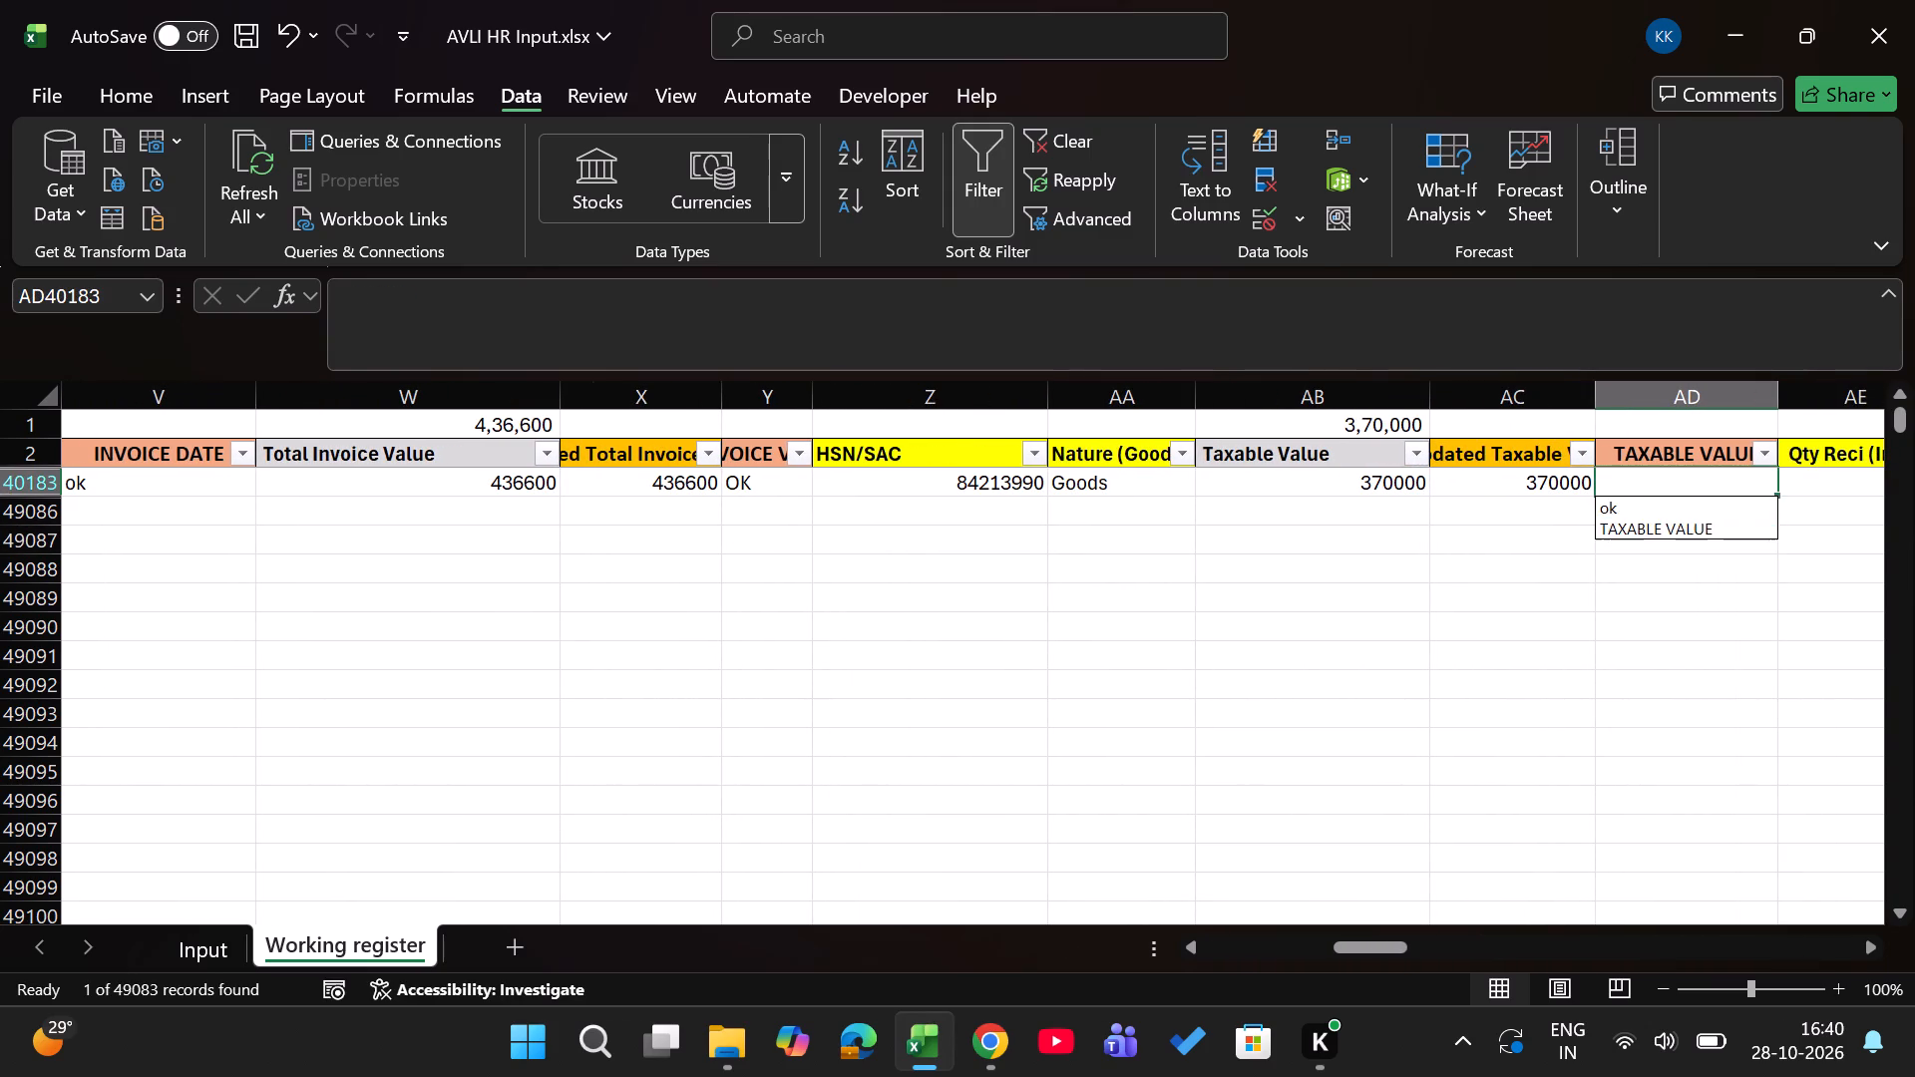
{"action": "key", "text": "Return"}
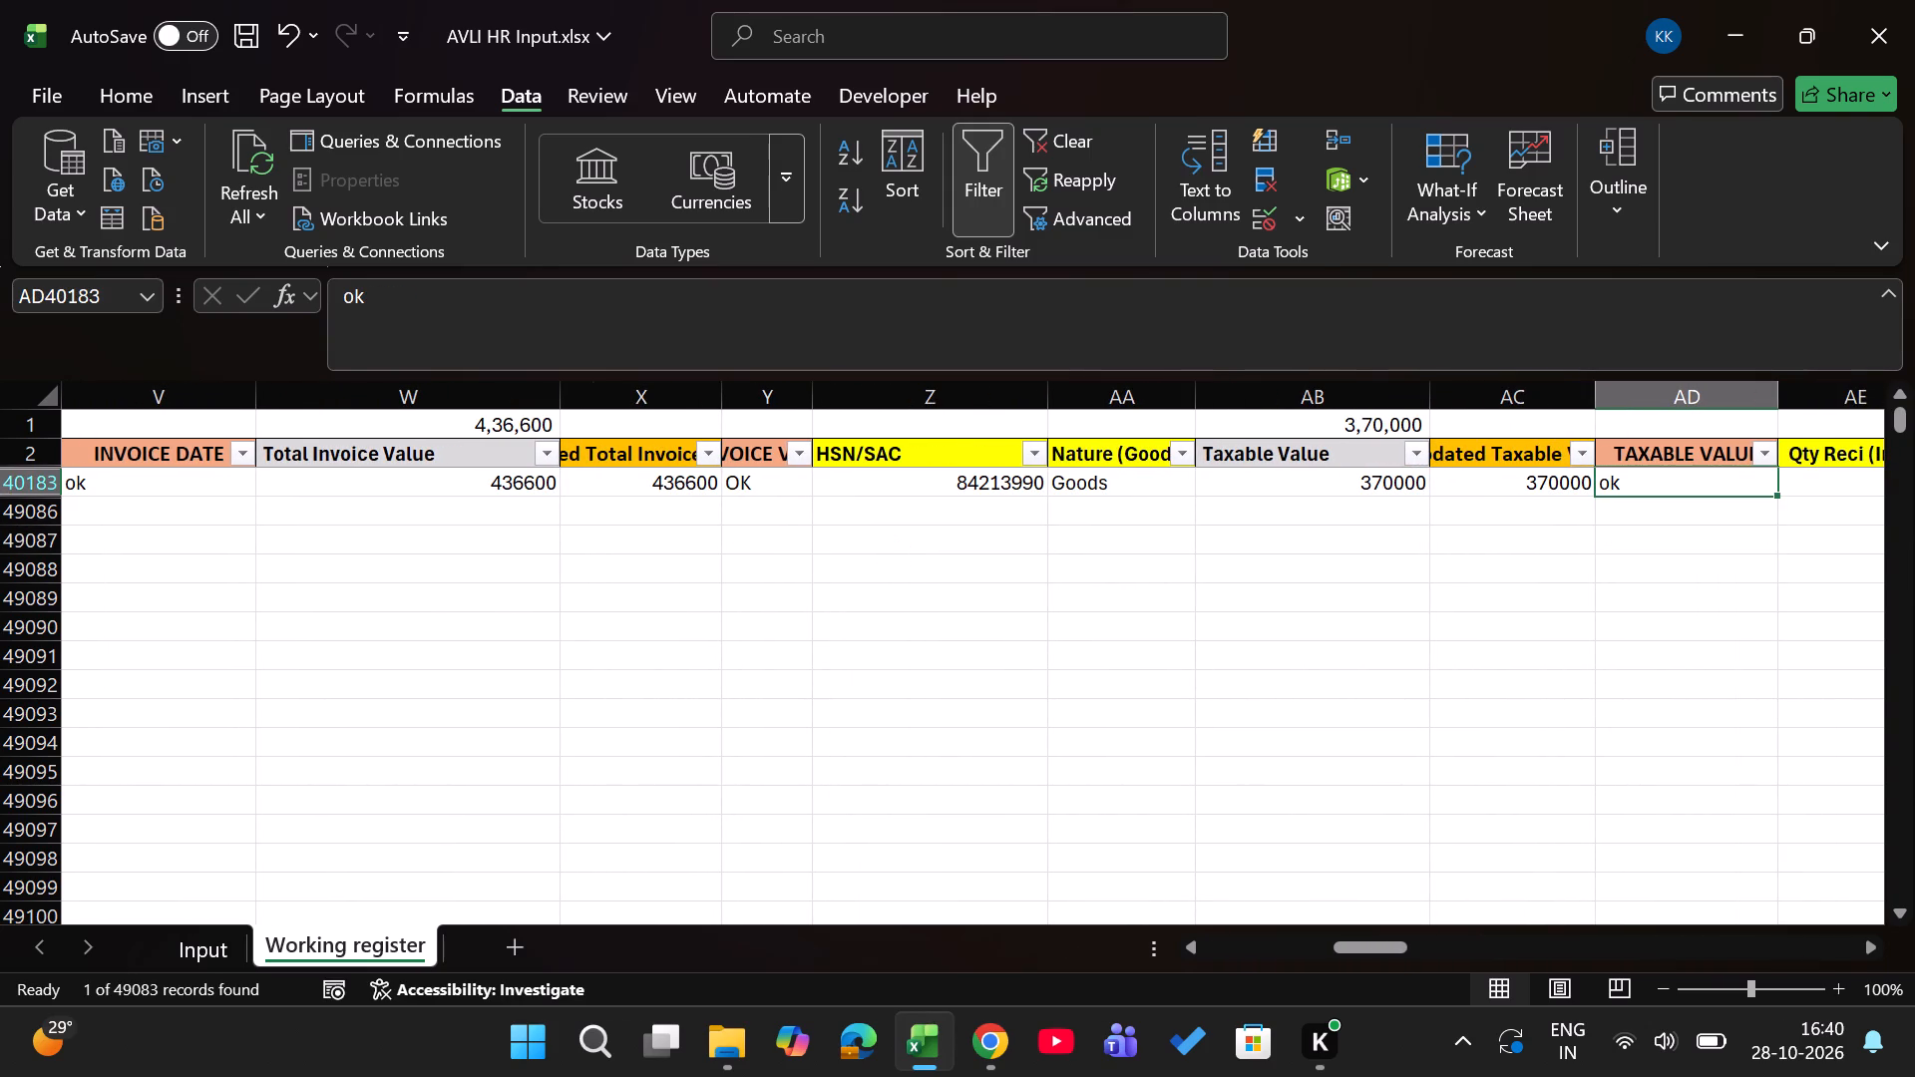
Enter 10 as the record's invoice quantity received and MTR as its invoice UOM.
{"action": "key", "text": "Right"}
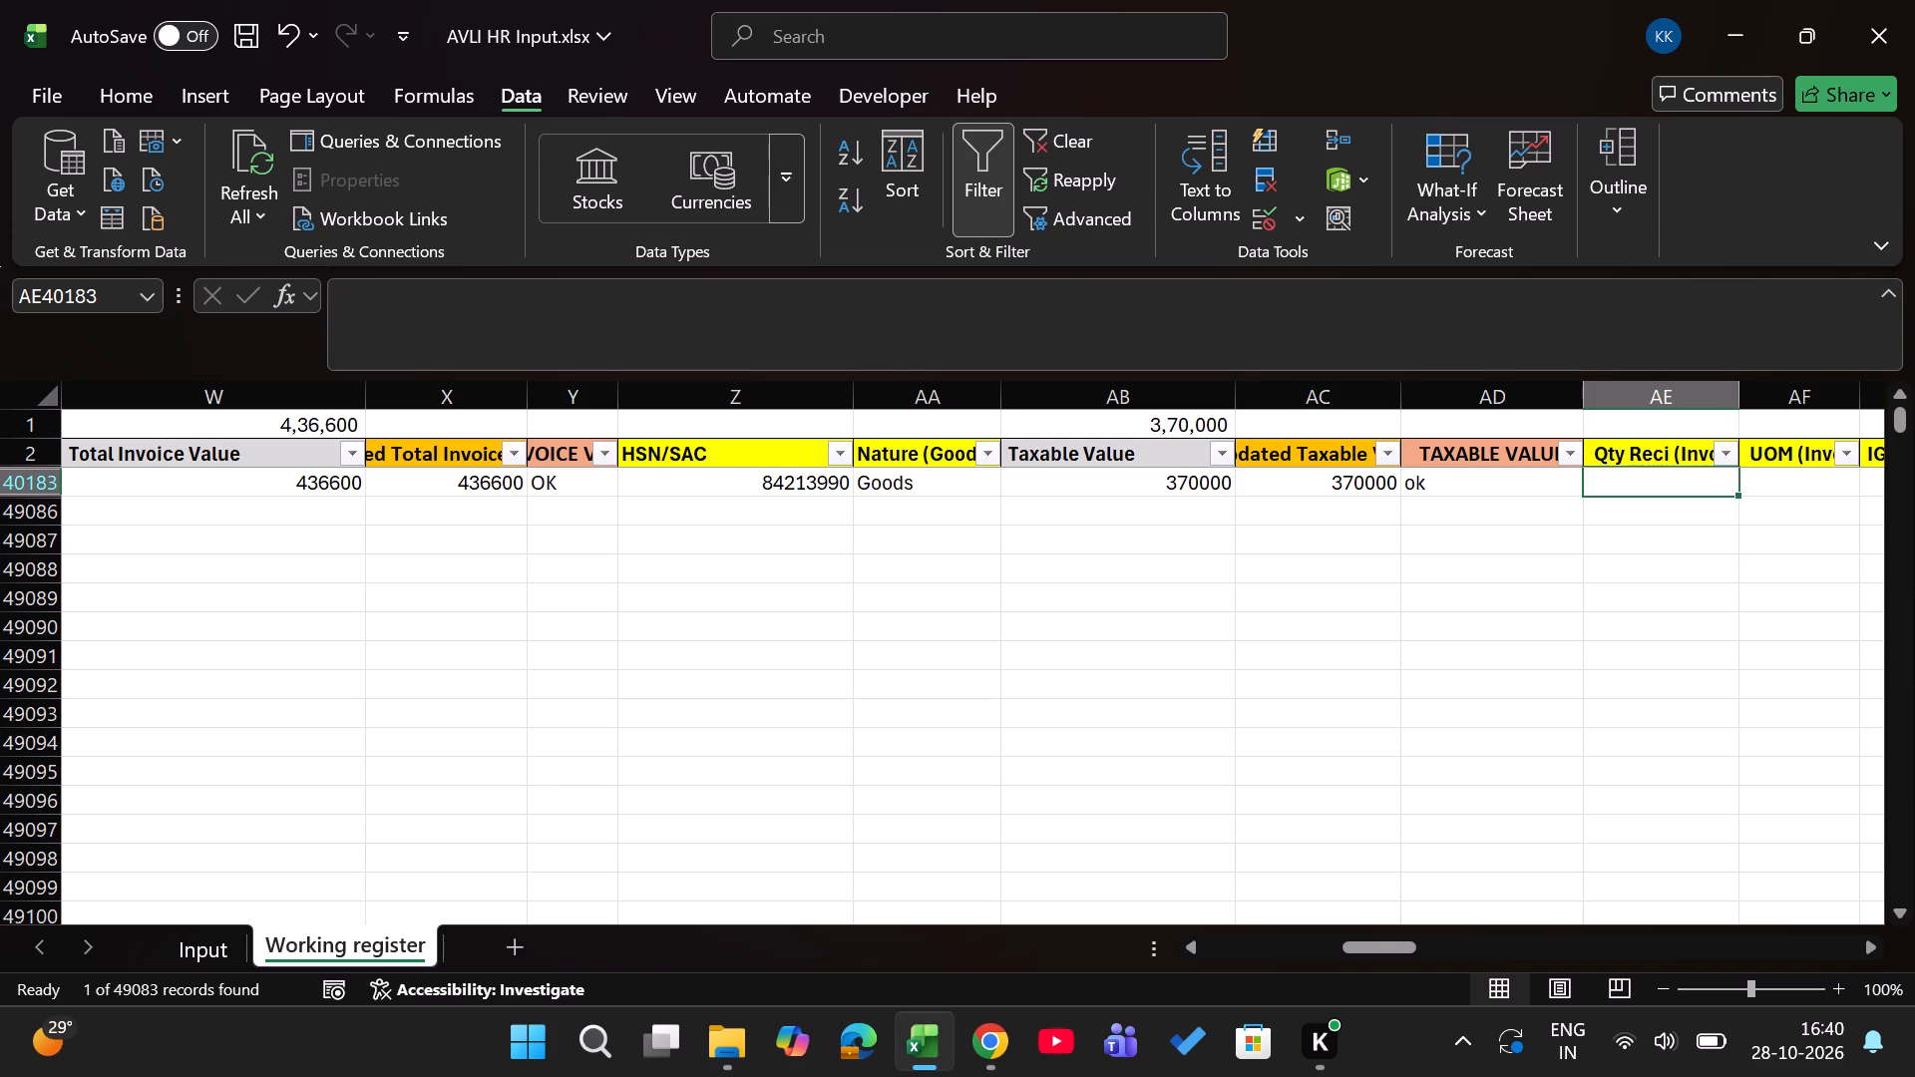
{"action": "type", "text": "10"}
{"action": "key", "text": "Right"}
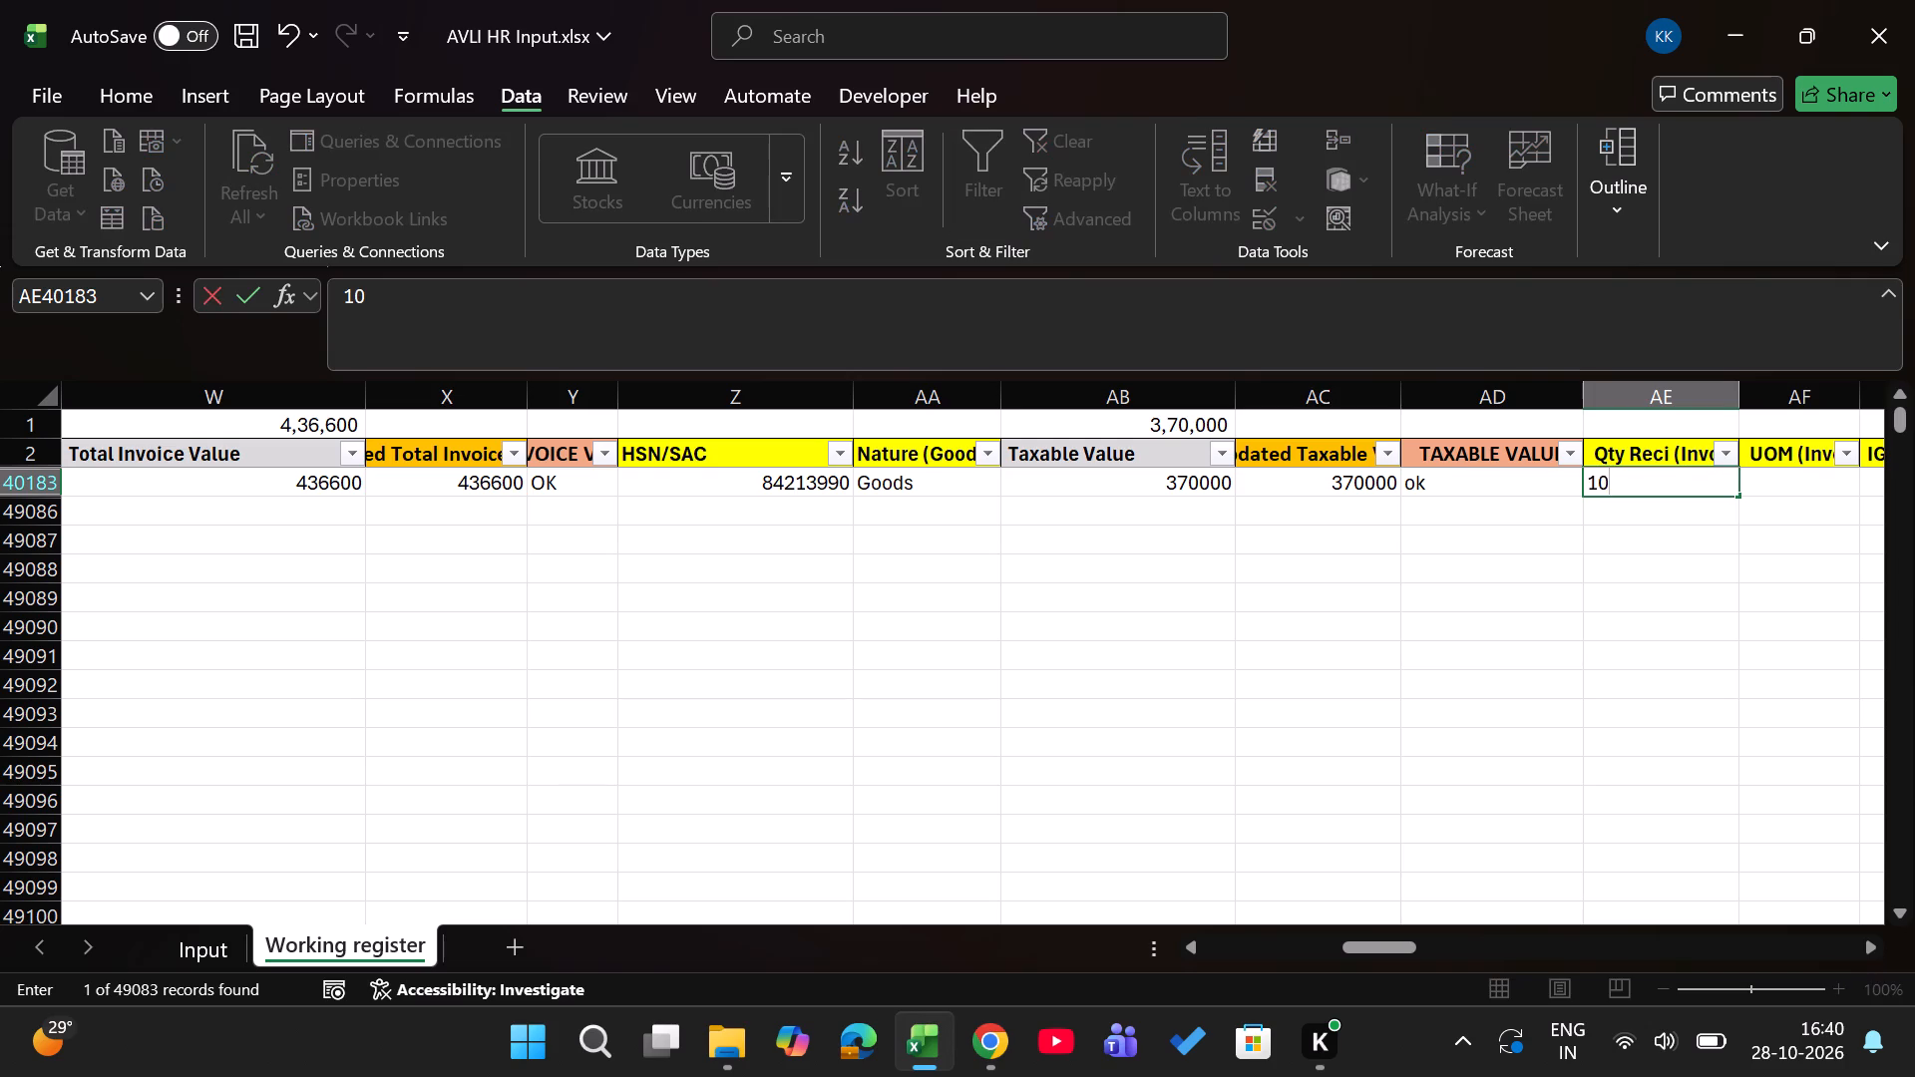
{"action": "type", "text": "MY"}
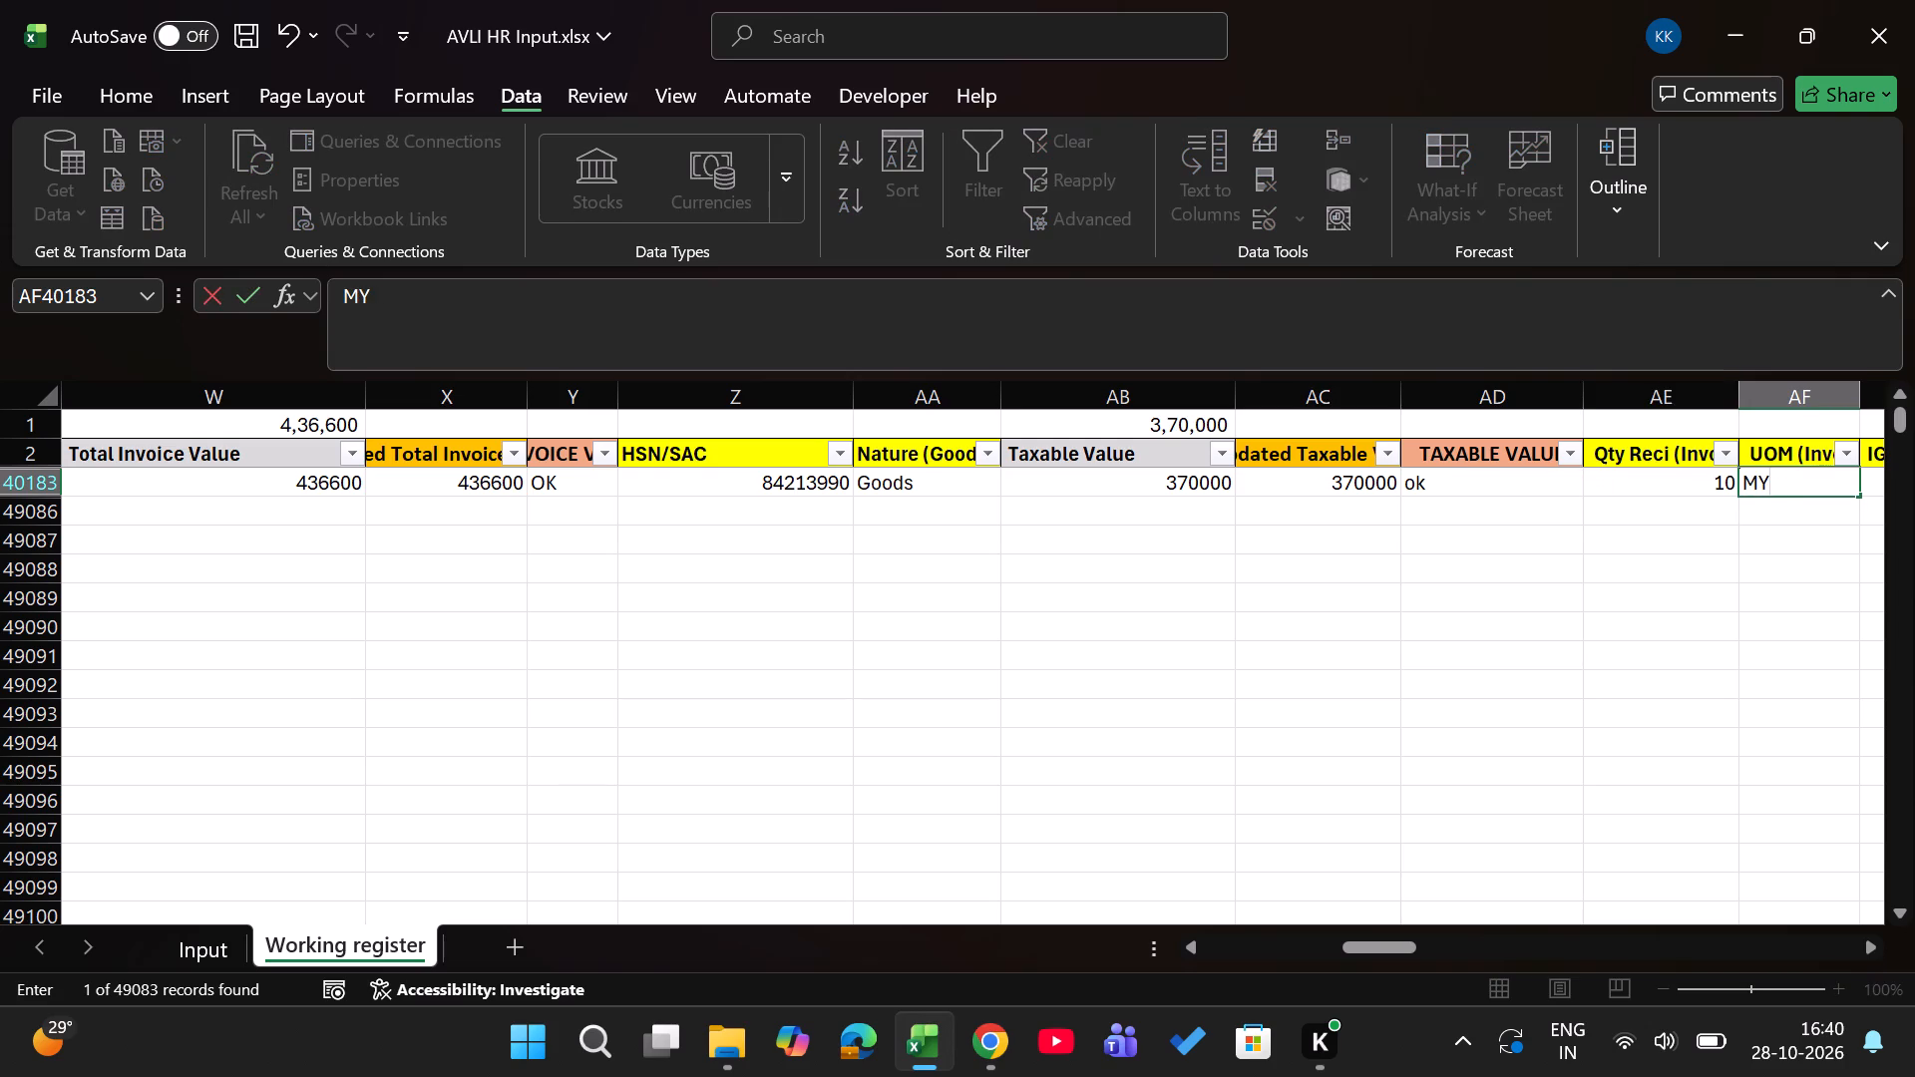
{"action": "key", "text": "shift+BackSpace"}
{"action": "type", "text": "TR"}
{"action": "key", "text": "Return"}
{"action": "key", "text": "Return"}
Enter 18 in the record's IGST (Rate) field.
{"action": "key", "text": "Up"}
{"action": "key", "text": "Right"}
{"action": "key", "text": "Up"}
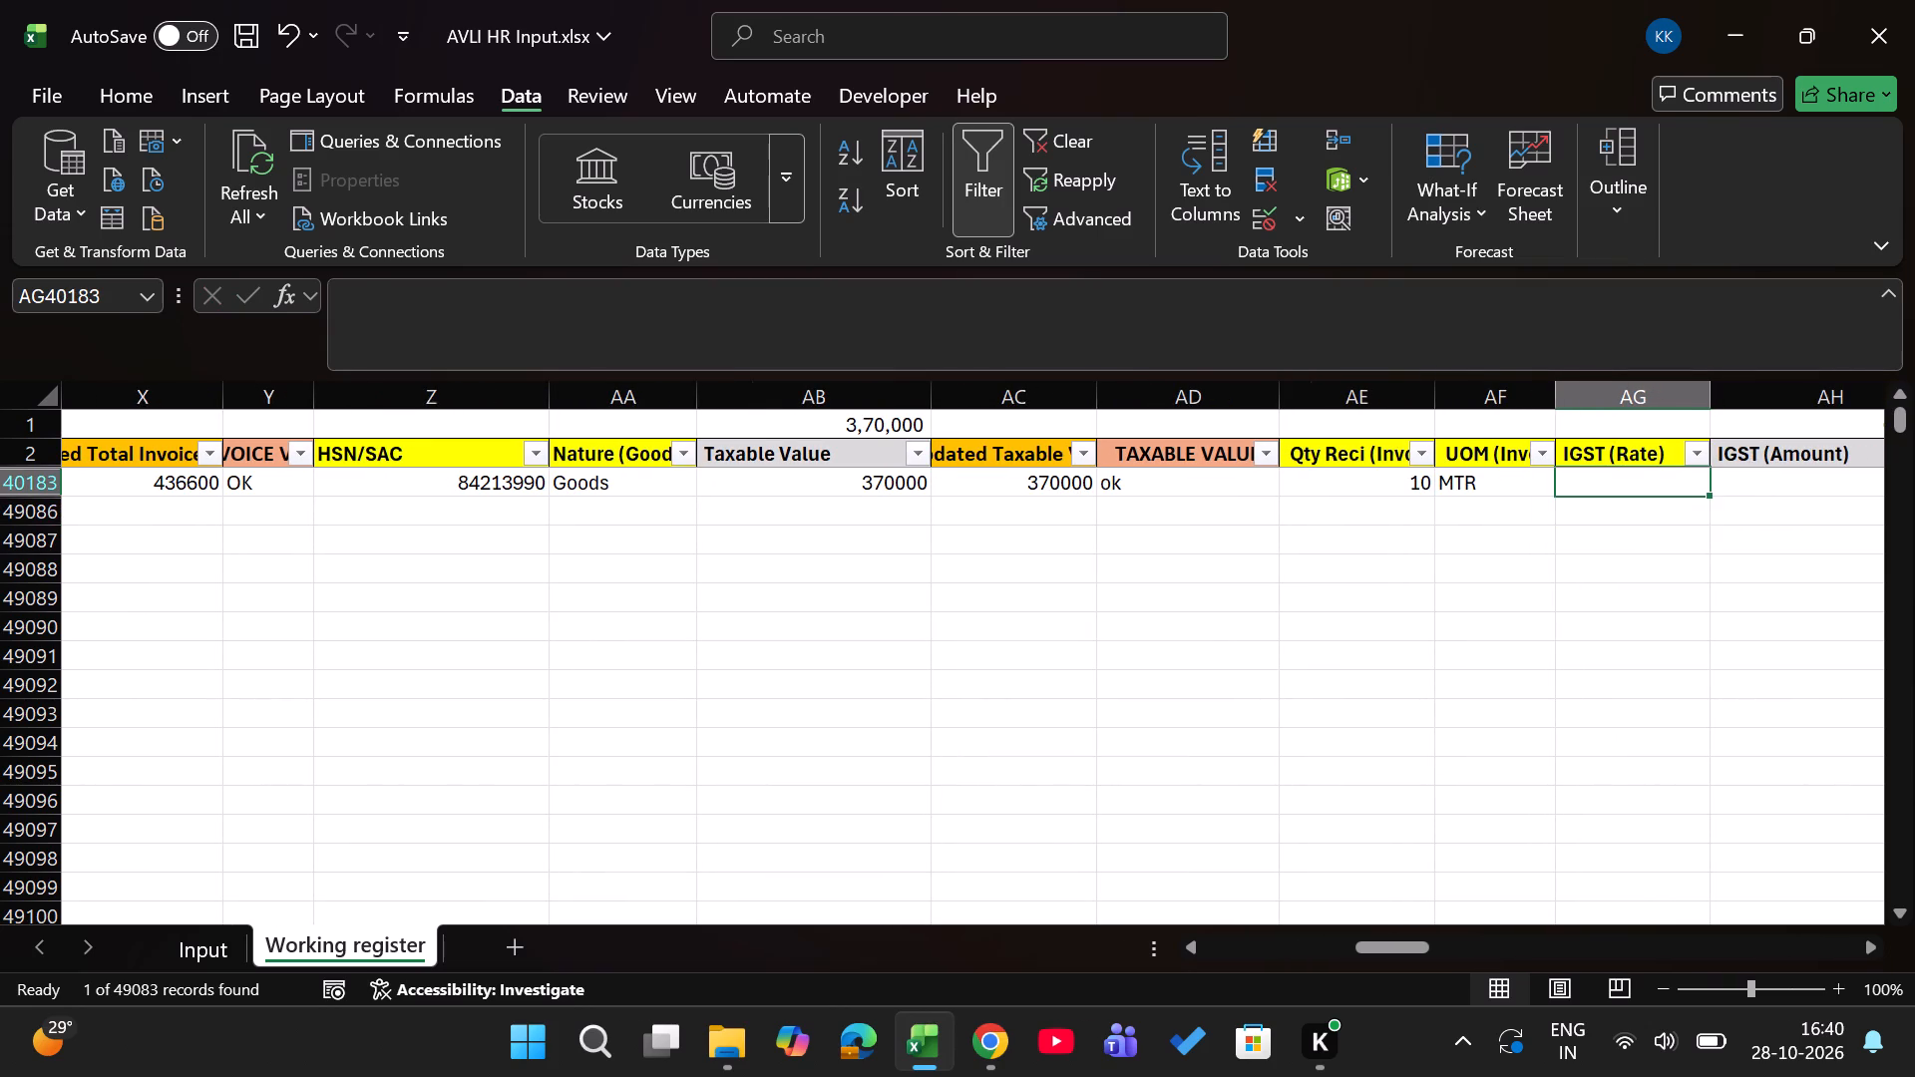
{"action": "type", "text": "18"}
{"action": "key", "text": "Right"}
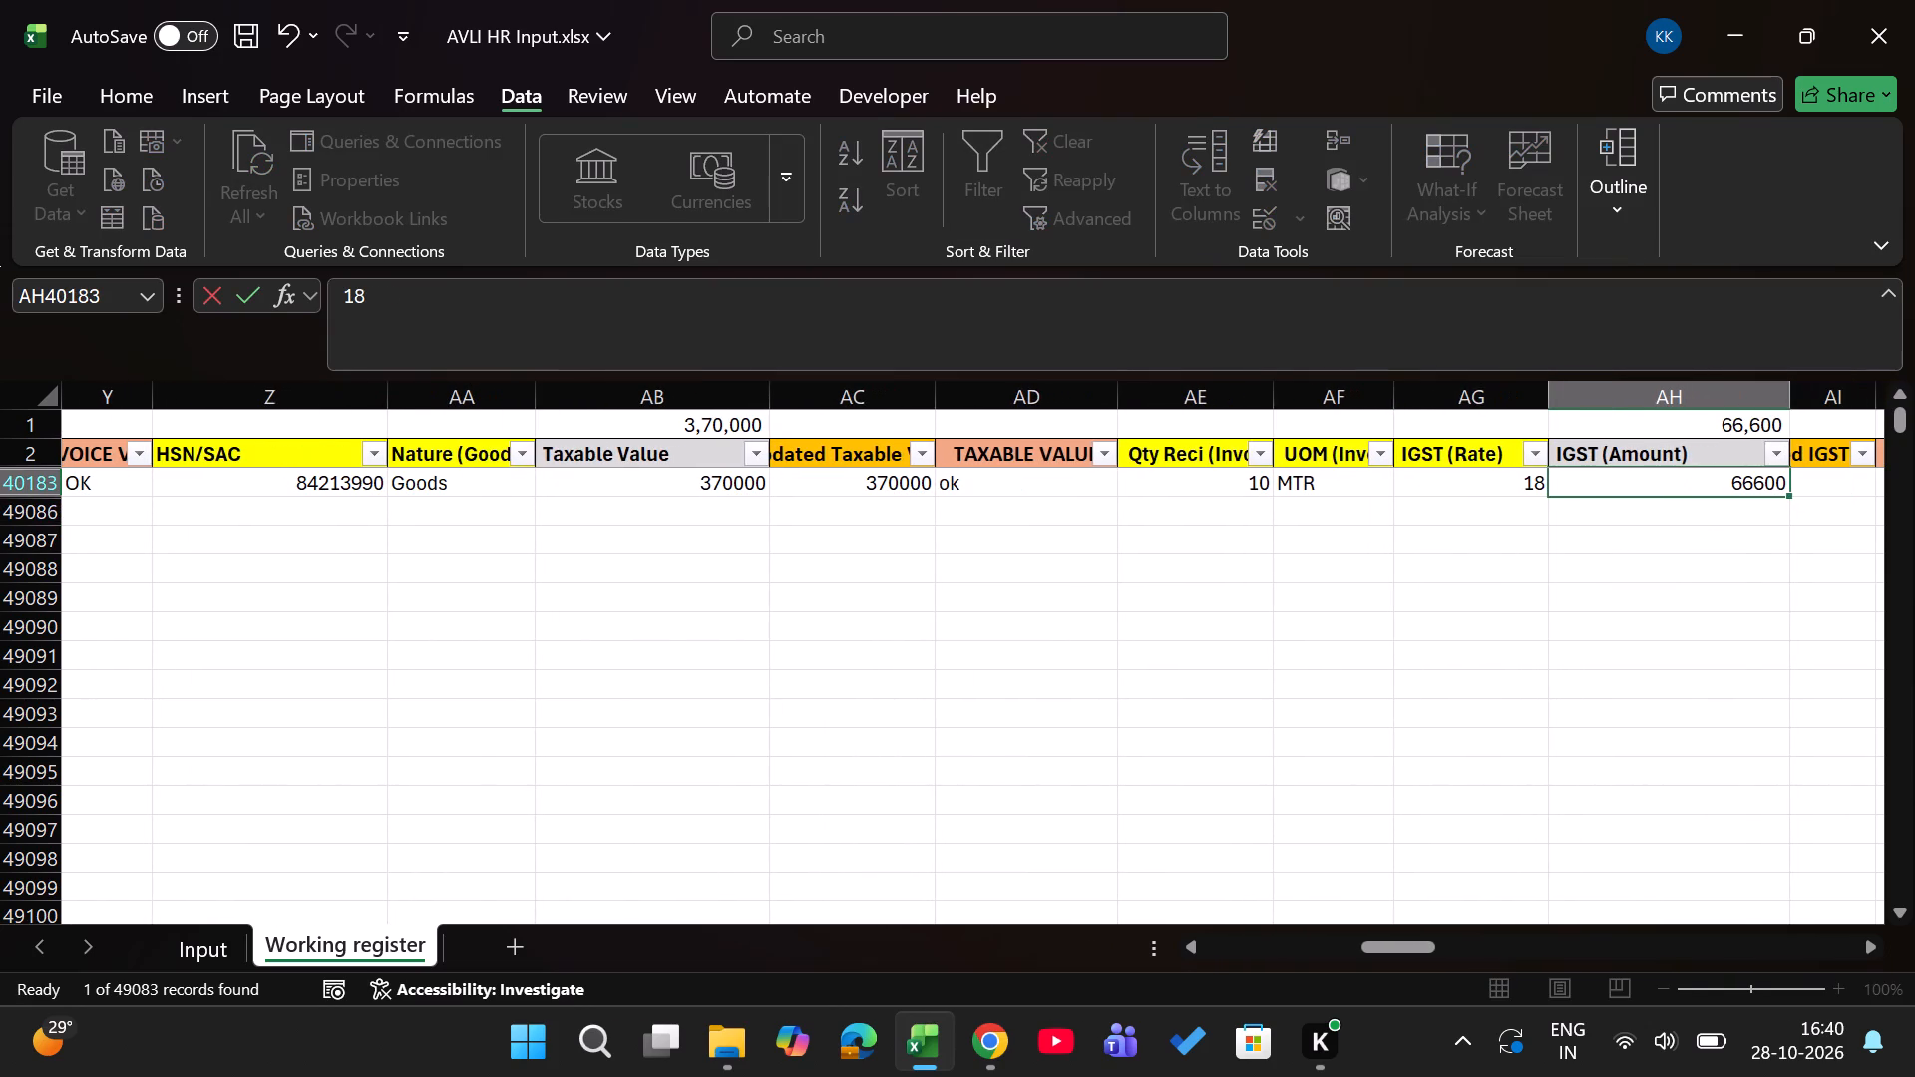
Copy the record's IGST (Amount) into its Updated IGST field.
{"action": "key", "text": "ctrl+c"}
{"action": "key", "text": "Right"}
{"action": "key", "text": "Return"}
Set the record's IGST check field, beside the updated IGST amount, to OK.
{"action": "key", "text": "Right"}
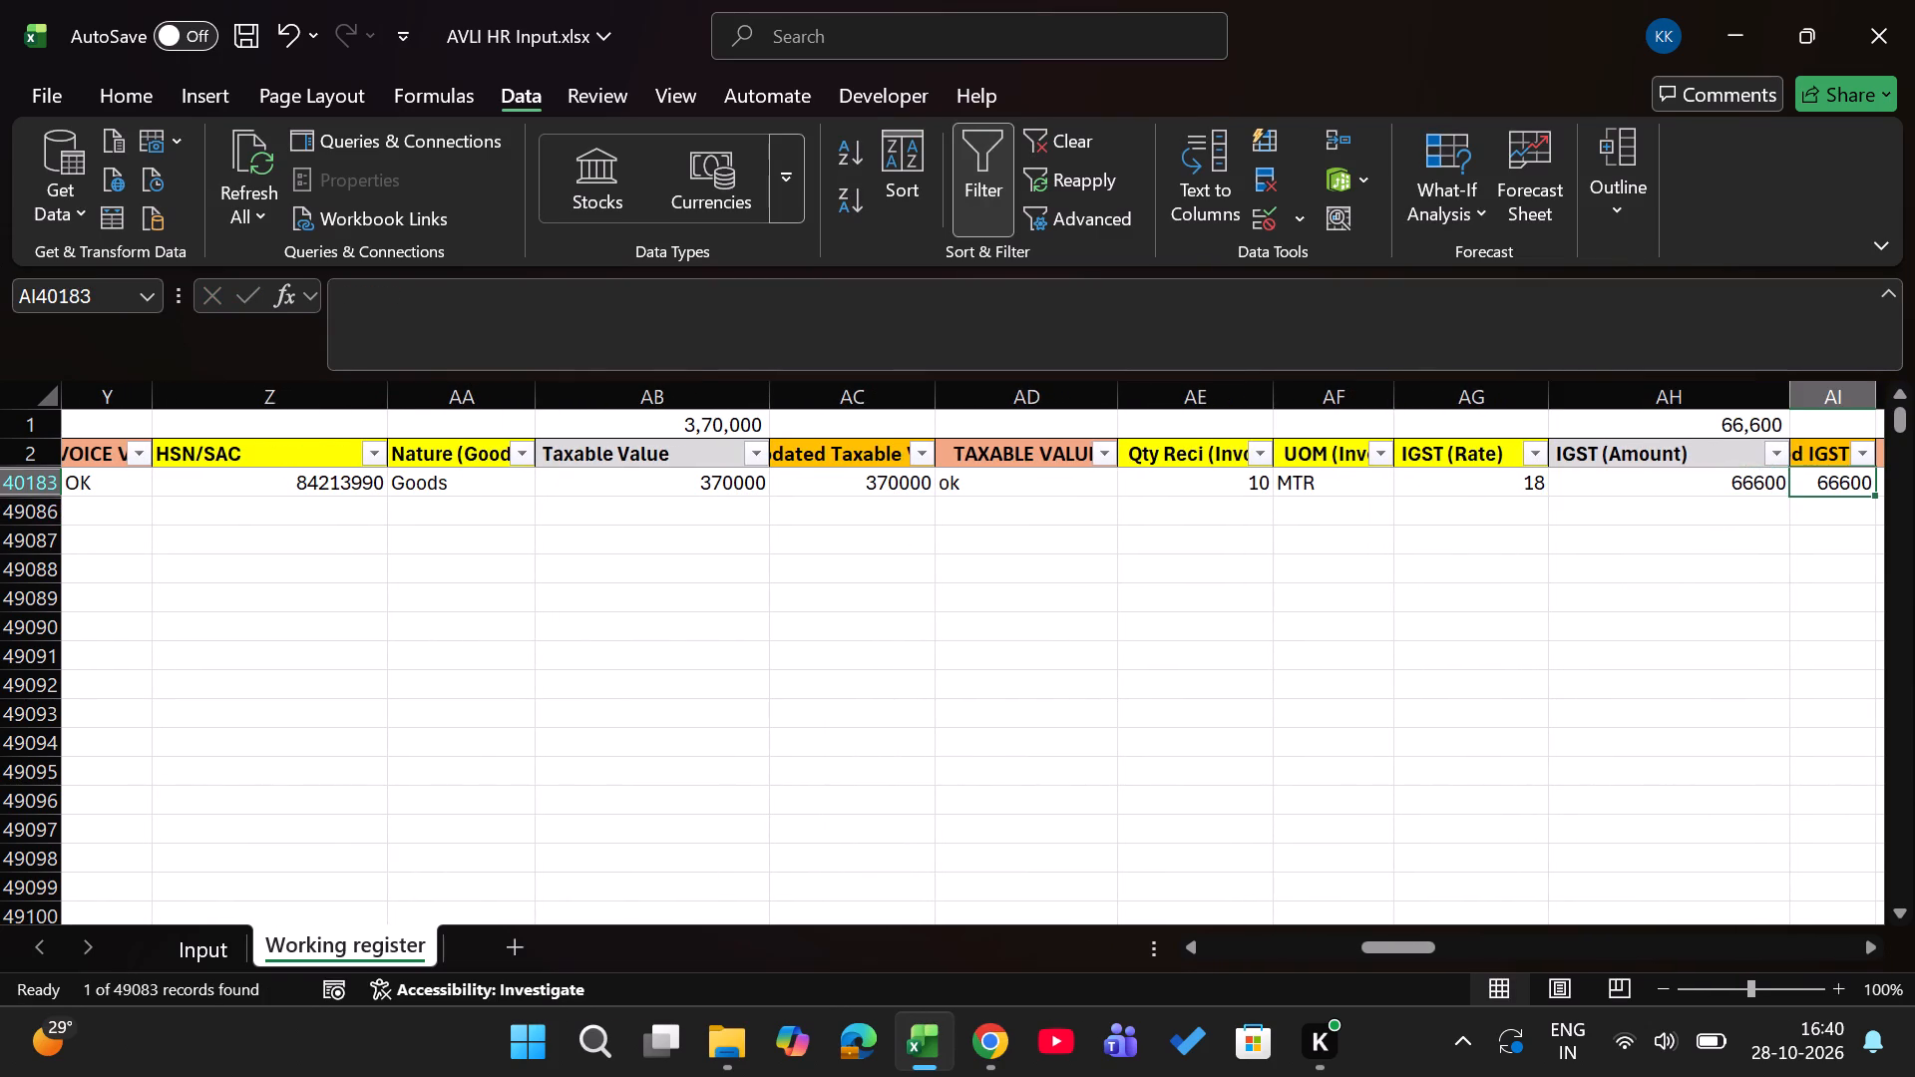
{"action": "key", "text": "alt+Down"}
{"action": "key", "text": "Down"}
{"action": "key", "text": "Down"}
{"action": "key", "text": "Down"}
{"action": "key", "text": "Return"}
Set the record's Eligibility of ITC field, after Total Tax, to Input, leaving the CGST, SGST and Cess fields as they are.
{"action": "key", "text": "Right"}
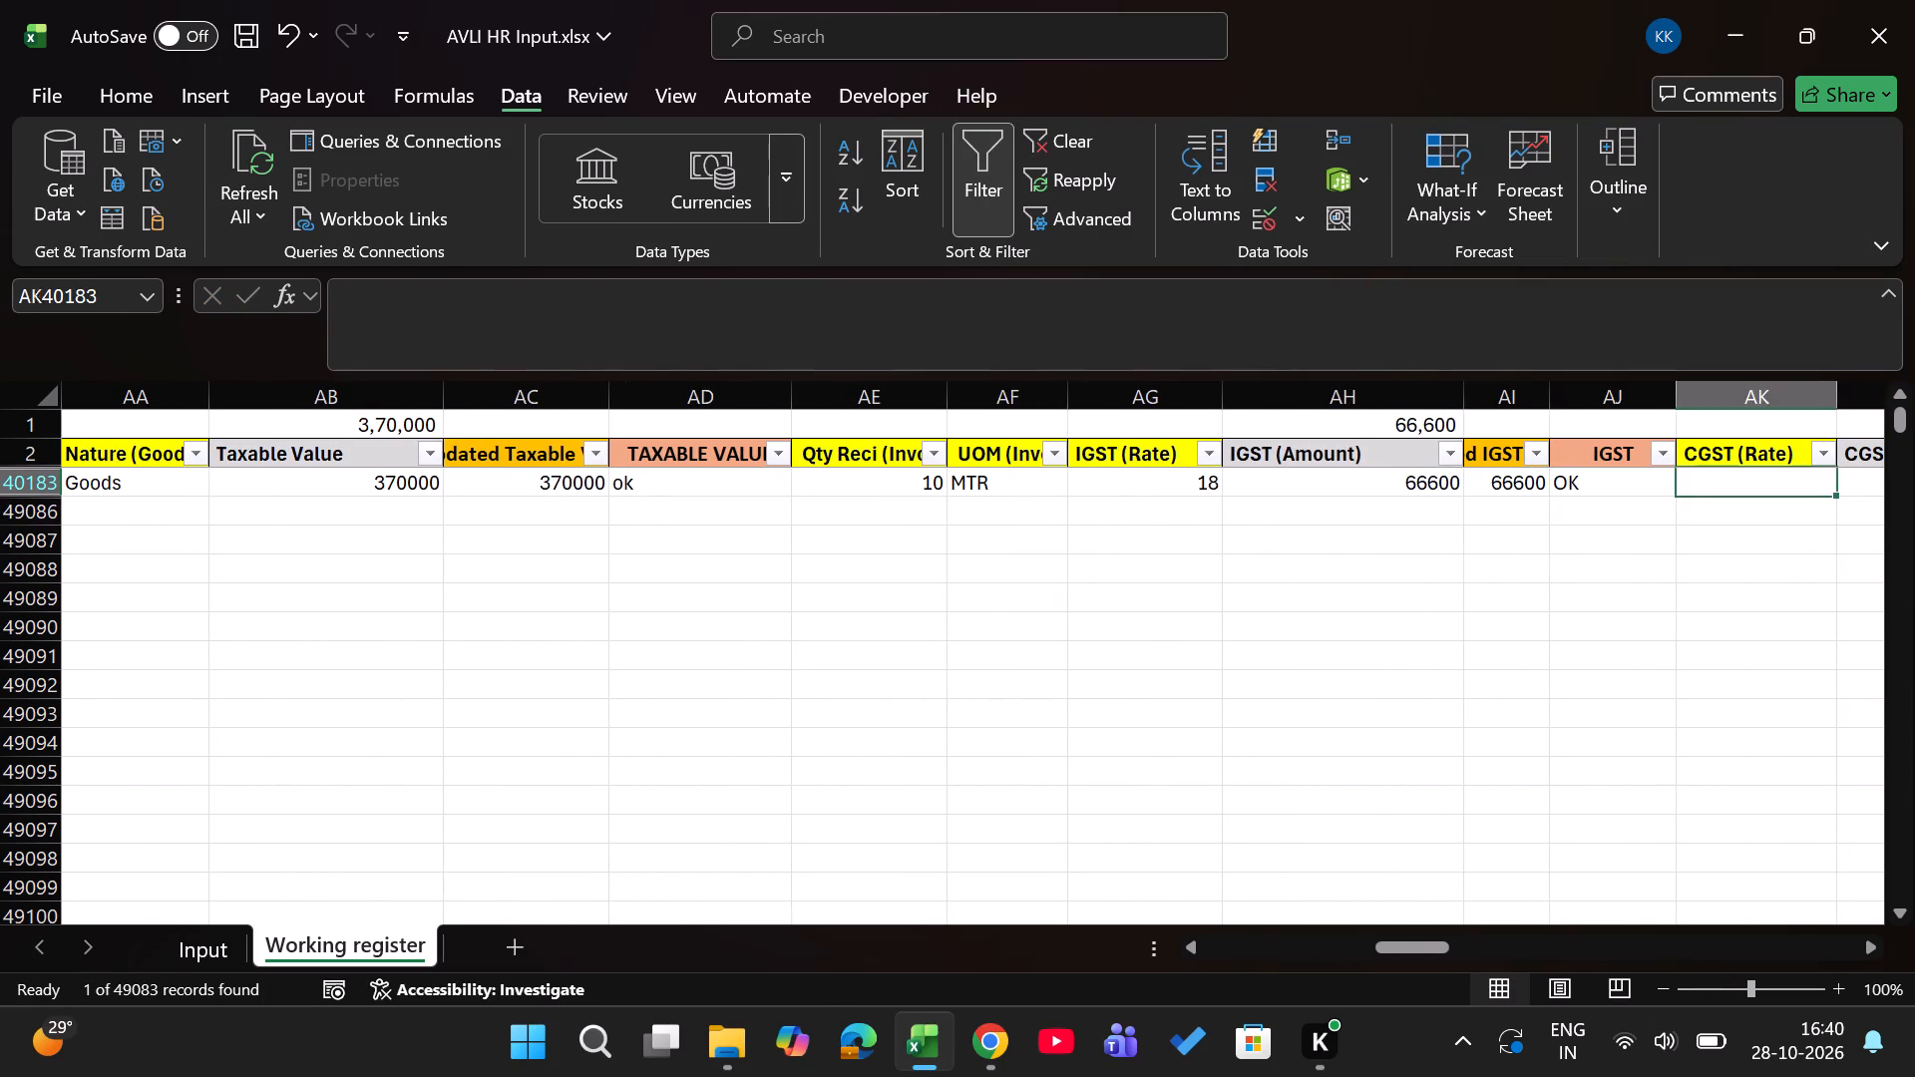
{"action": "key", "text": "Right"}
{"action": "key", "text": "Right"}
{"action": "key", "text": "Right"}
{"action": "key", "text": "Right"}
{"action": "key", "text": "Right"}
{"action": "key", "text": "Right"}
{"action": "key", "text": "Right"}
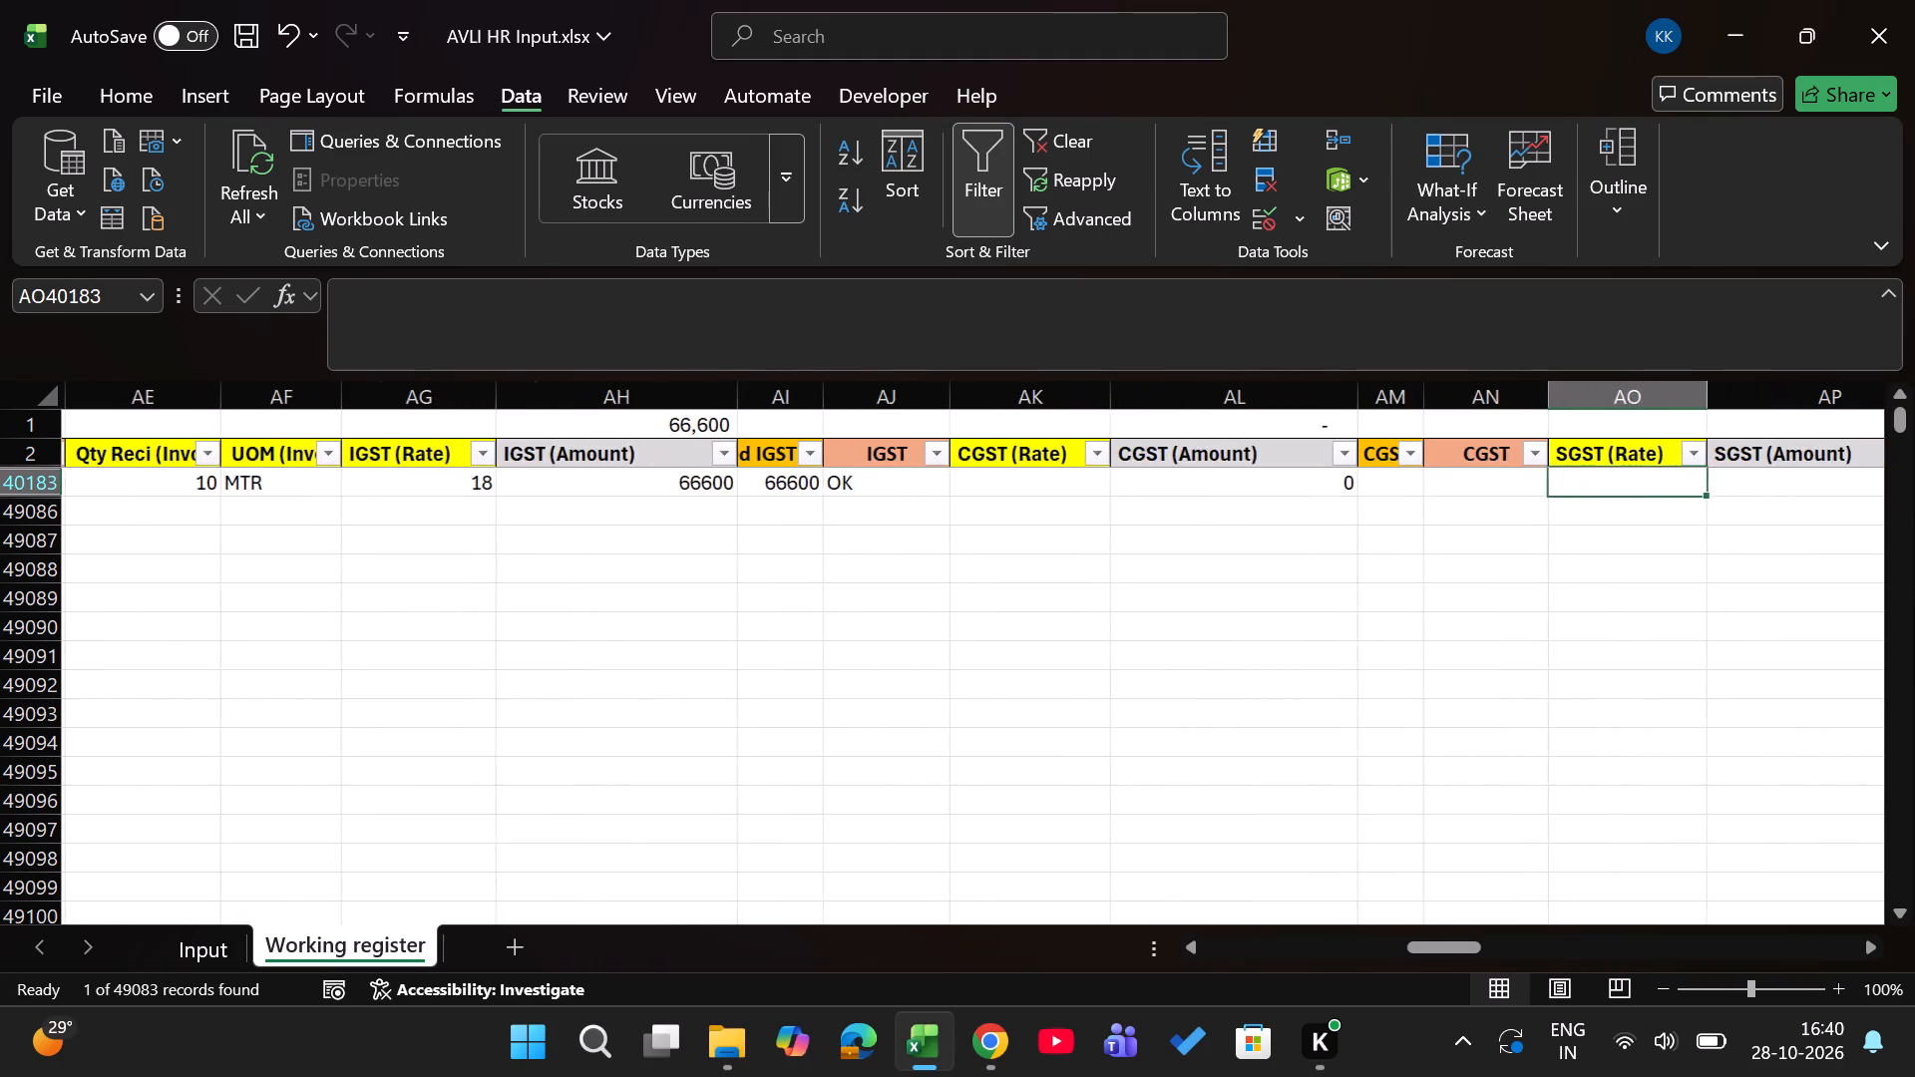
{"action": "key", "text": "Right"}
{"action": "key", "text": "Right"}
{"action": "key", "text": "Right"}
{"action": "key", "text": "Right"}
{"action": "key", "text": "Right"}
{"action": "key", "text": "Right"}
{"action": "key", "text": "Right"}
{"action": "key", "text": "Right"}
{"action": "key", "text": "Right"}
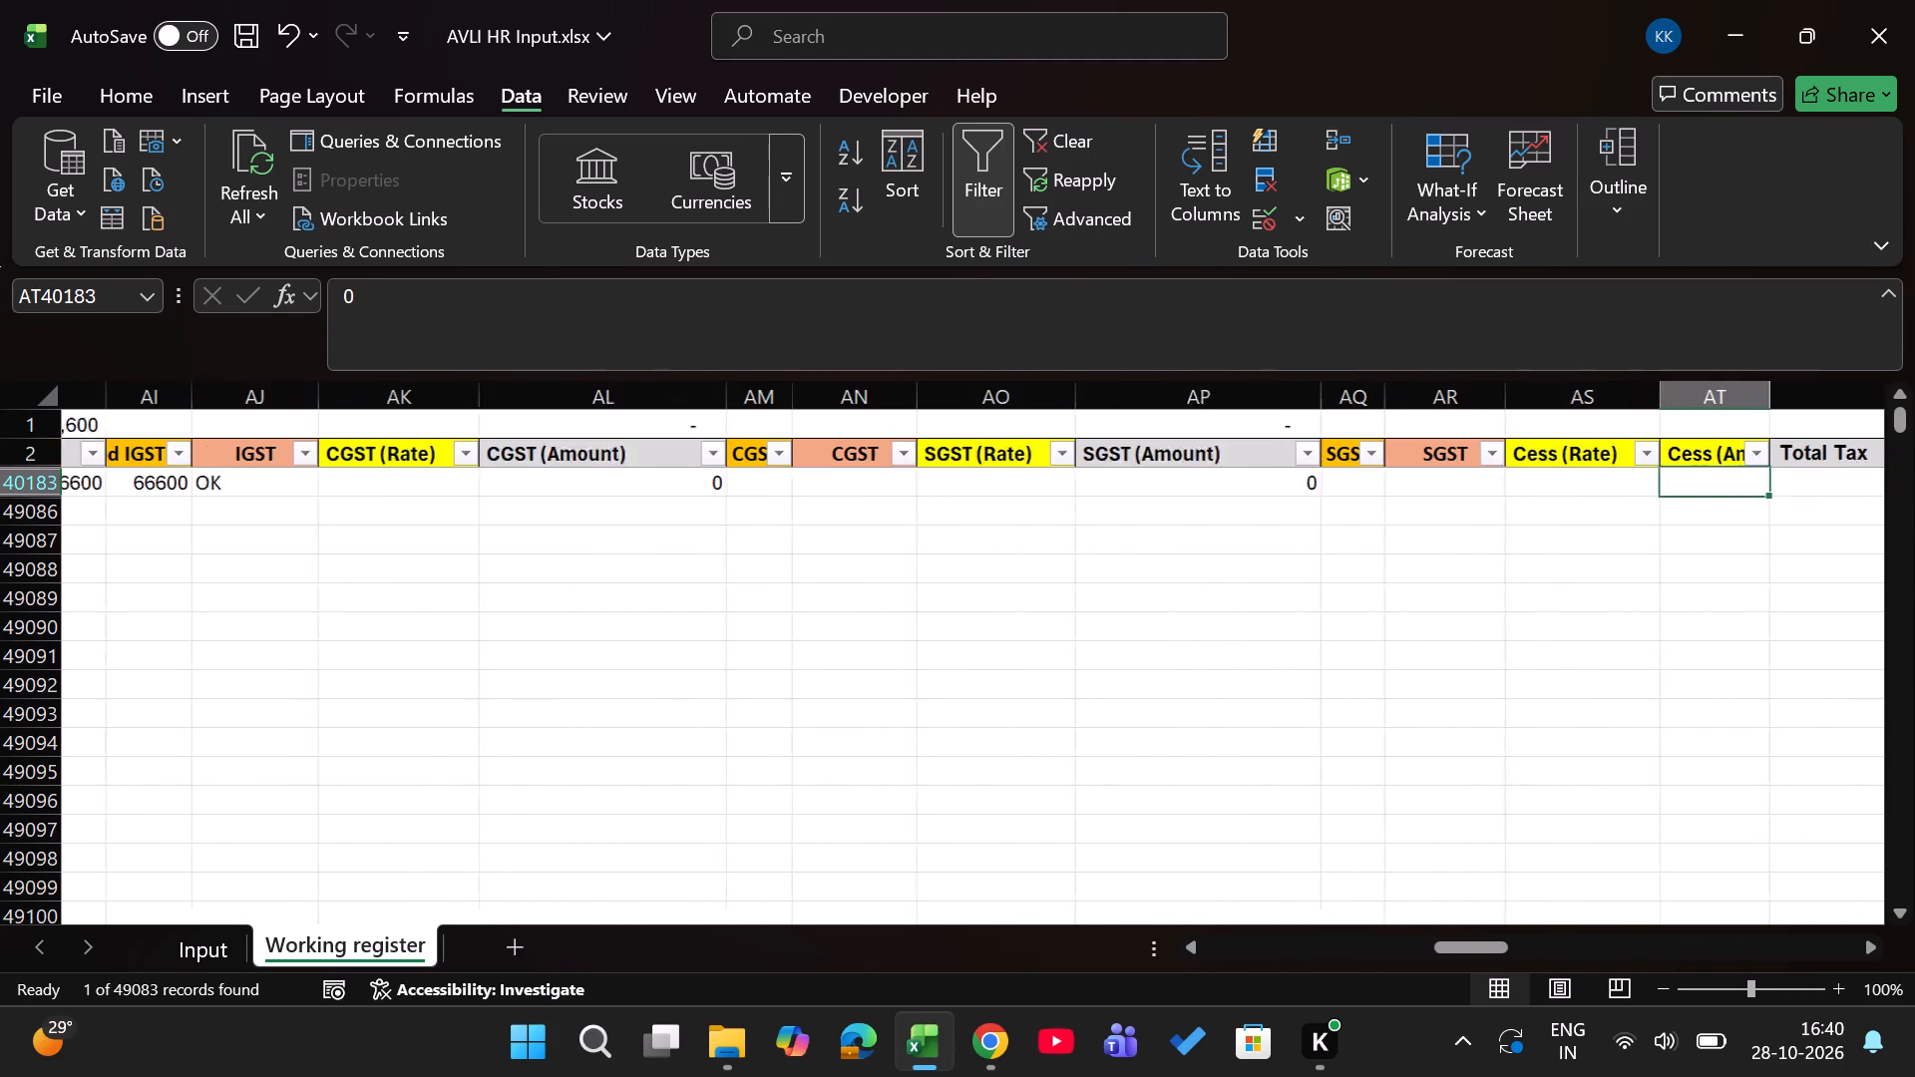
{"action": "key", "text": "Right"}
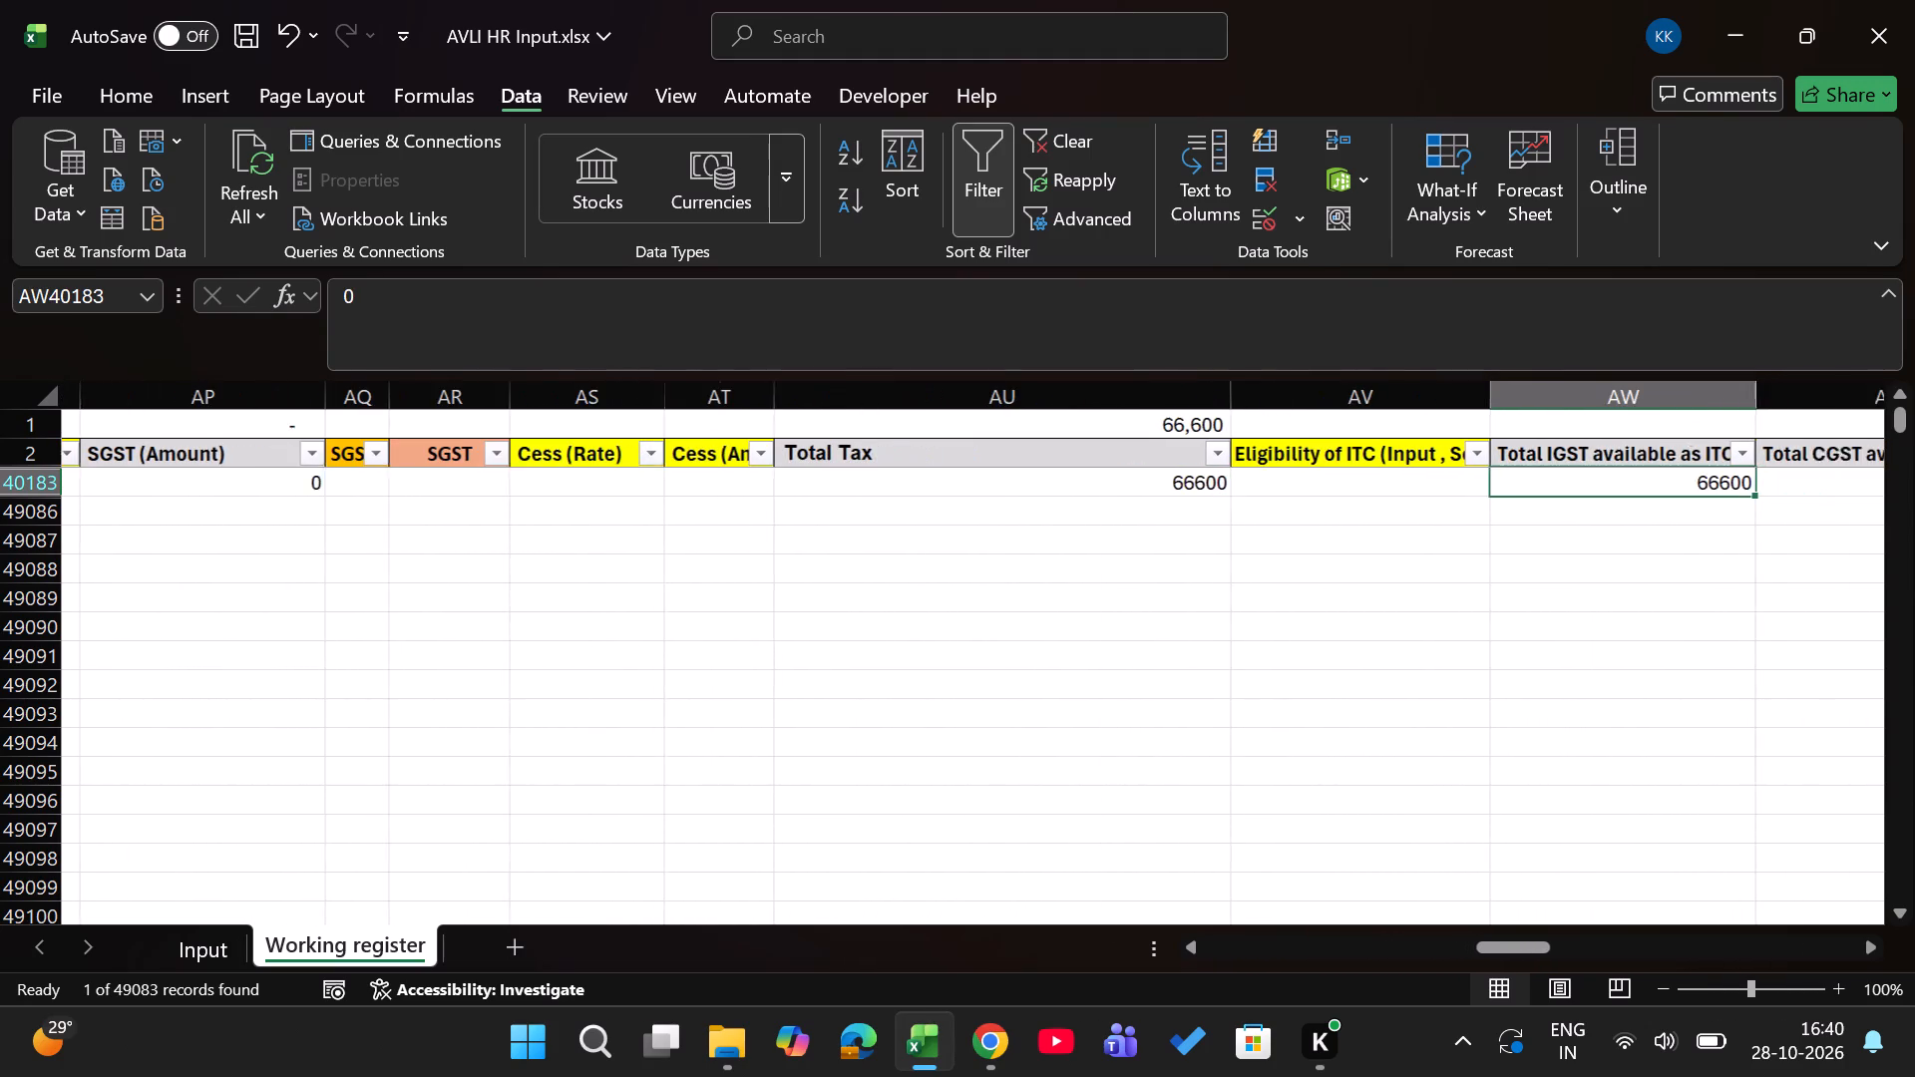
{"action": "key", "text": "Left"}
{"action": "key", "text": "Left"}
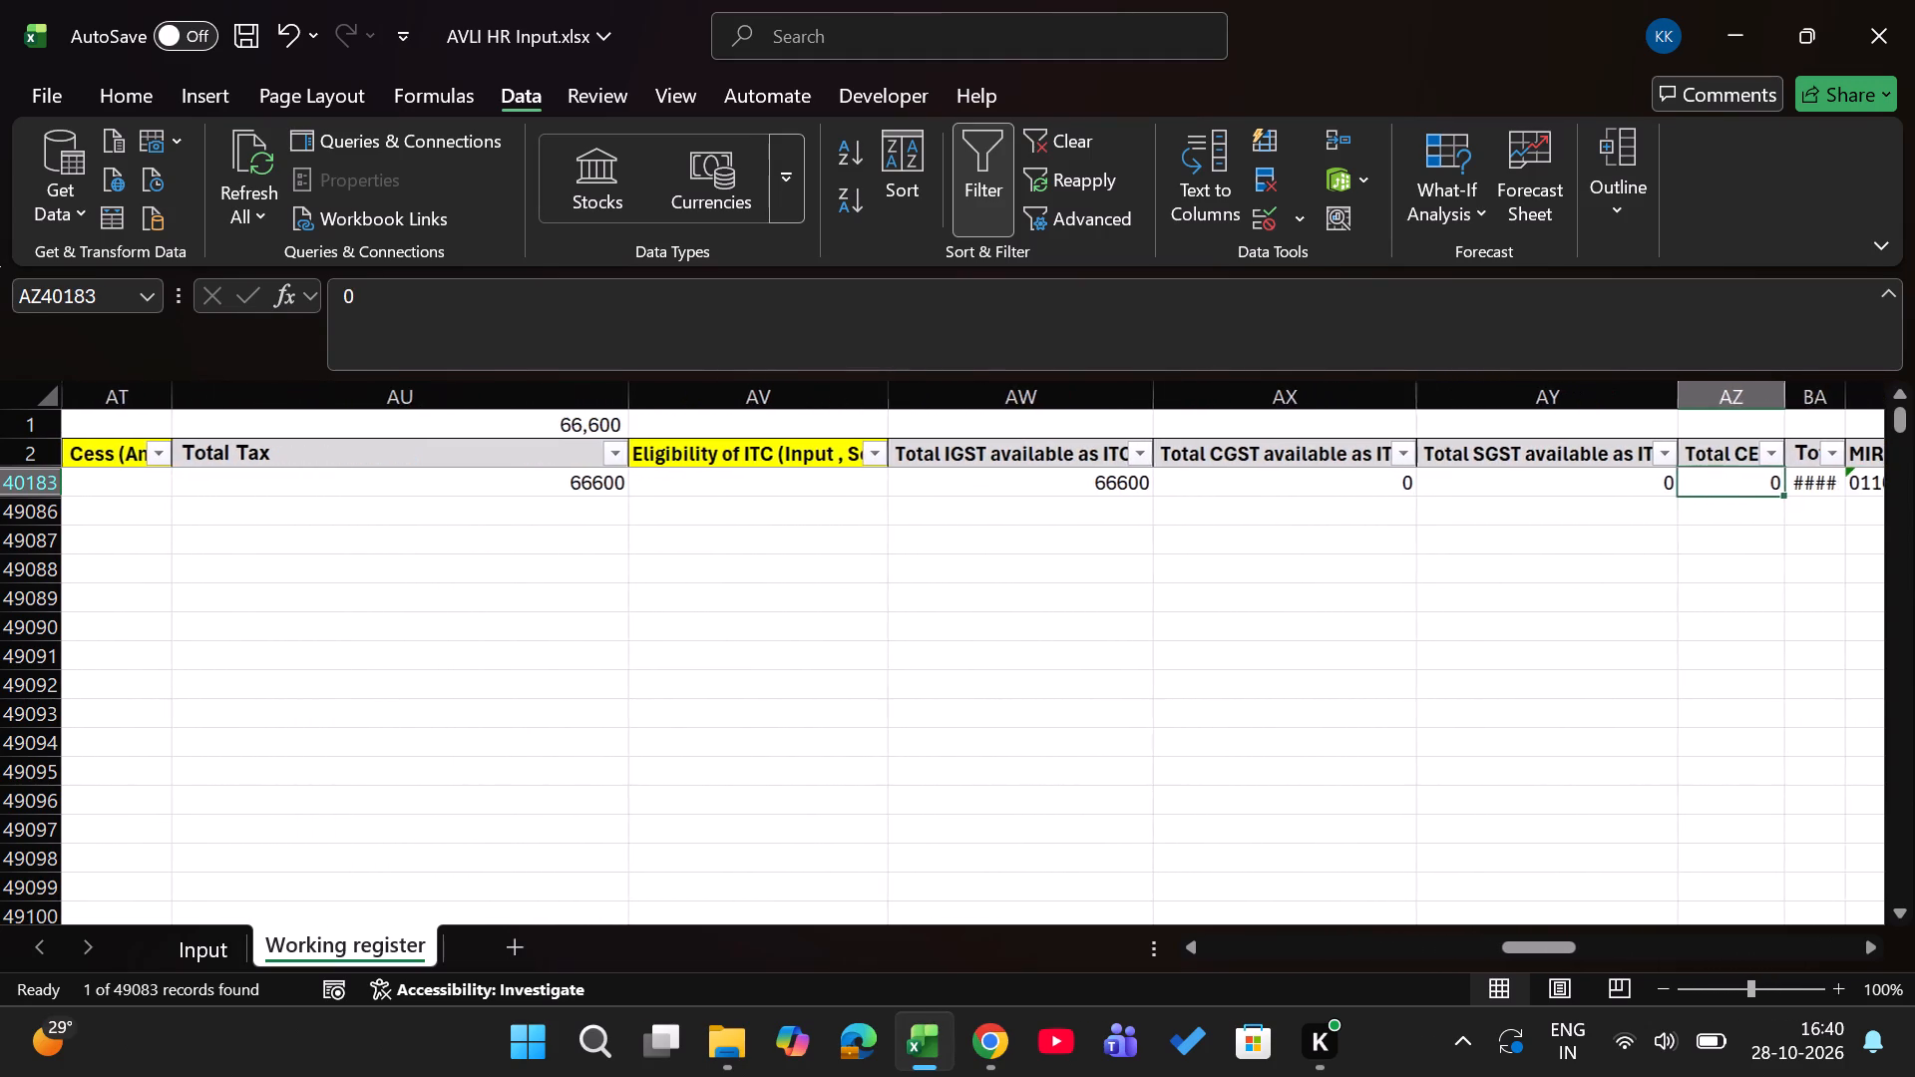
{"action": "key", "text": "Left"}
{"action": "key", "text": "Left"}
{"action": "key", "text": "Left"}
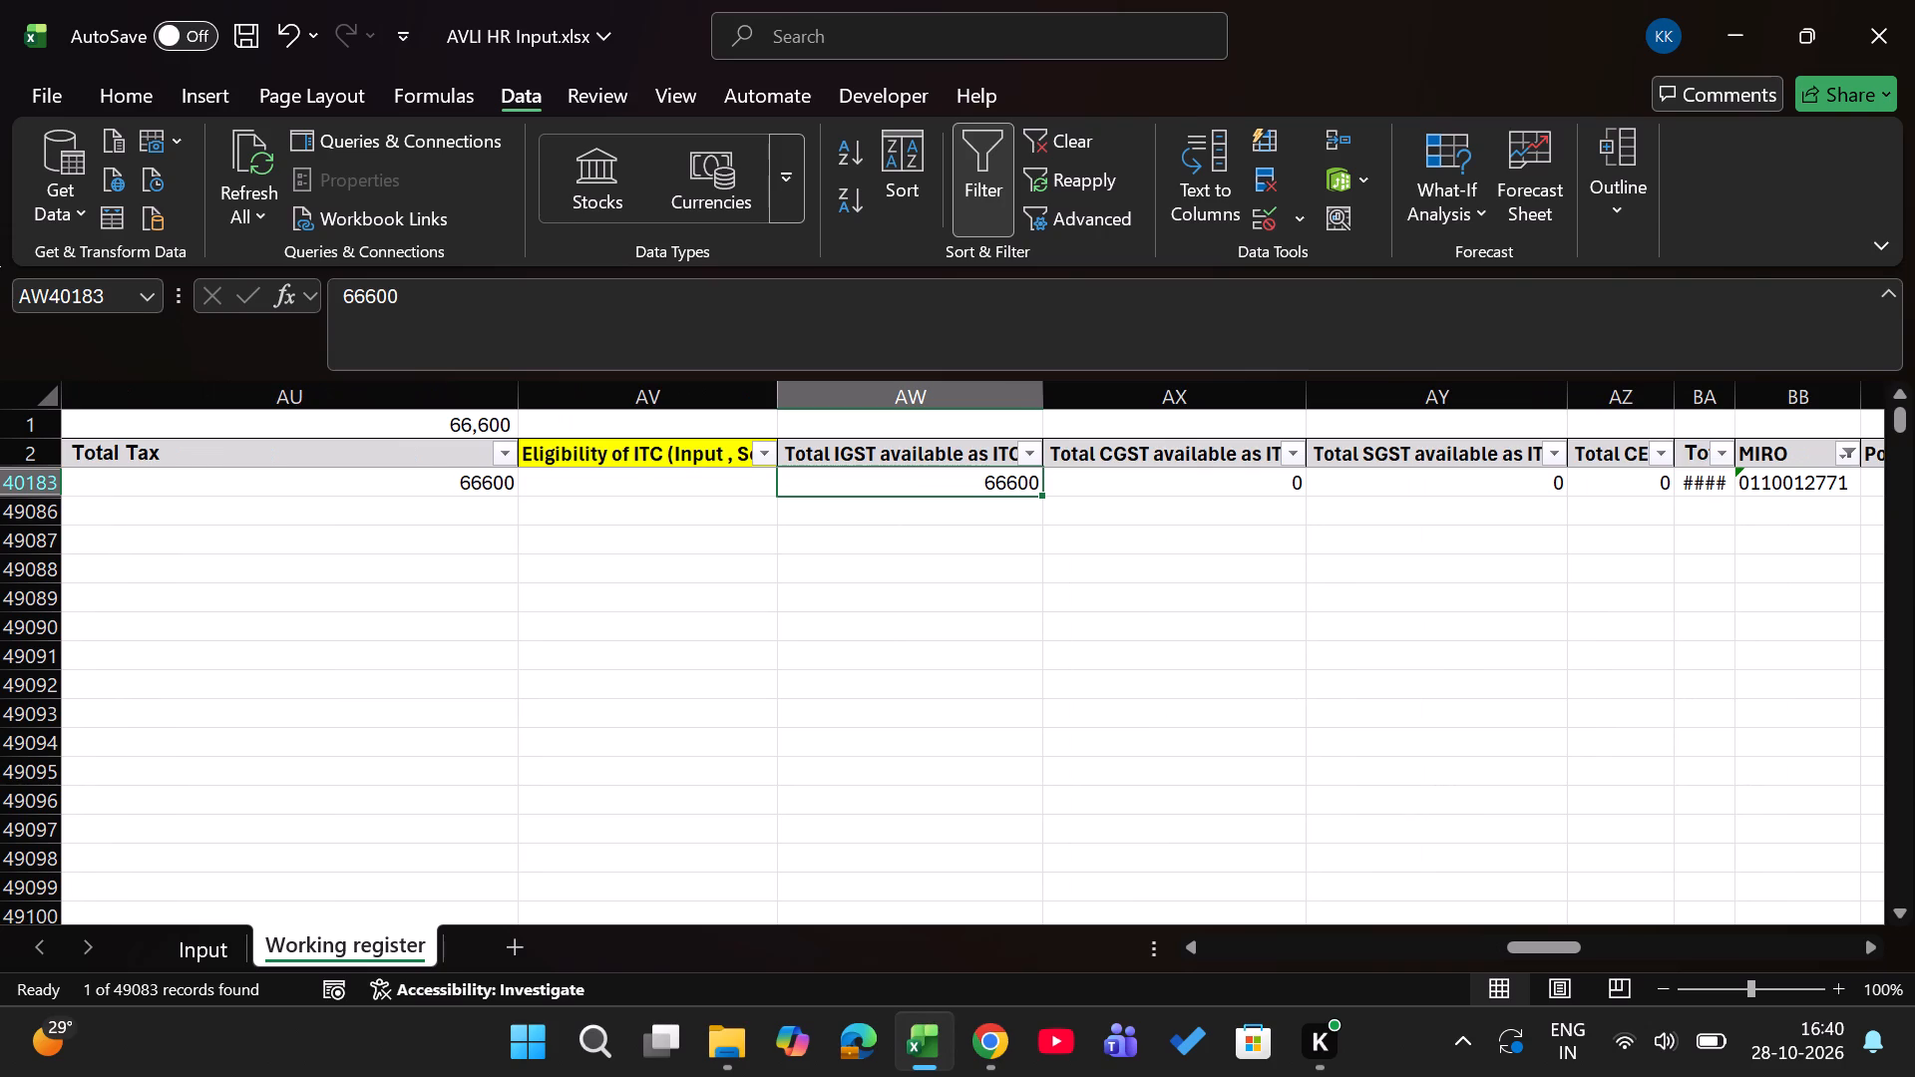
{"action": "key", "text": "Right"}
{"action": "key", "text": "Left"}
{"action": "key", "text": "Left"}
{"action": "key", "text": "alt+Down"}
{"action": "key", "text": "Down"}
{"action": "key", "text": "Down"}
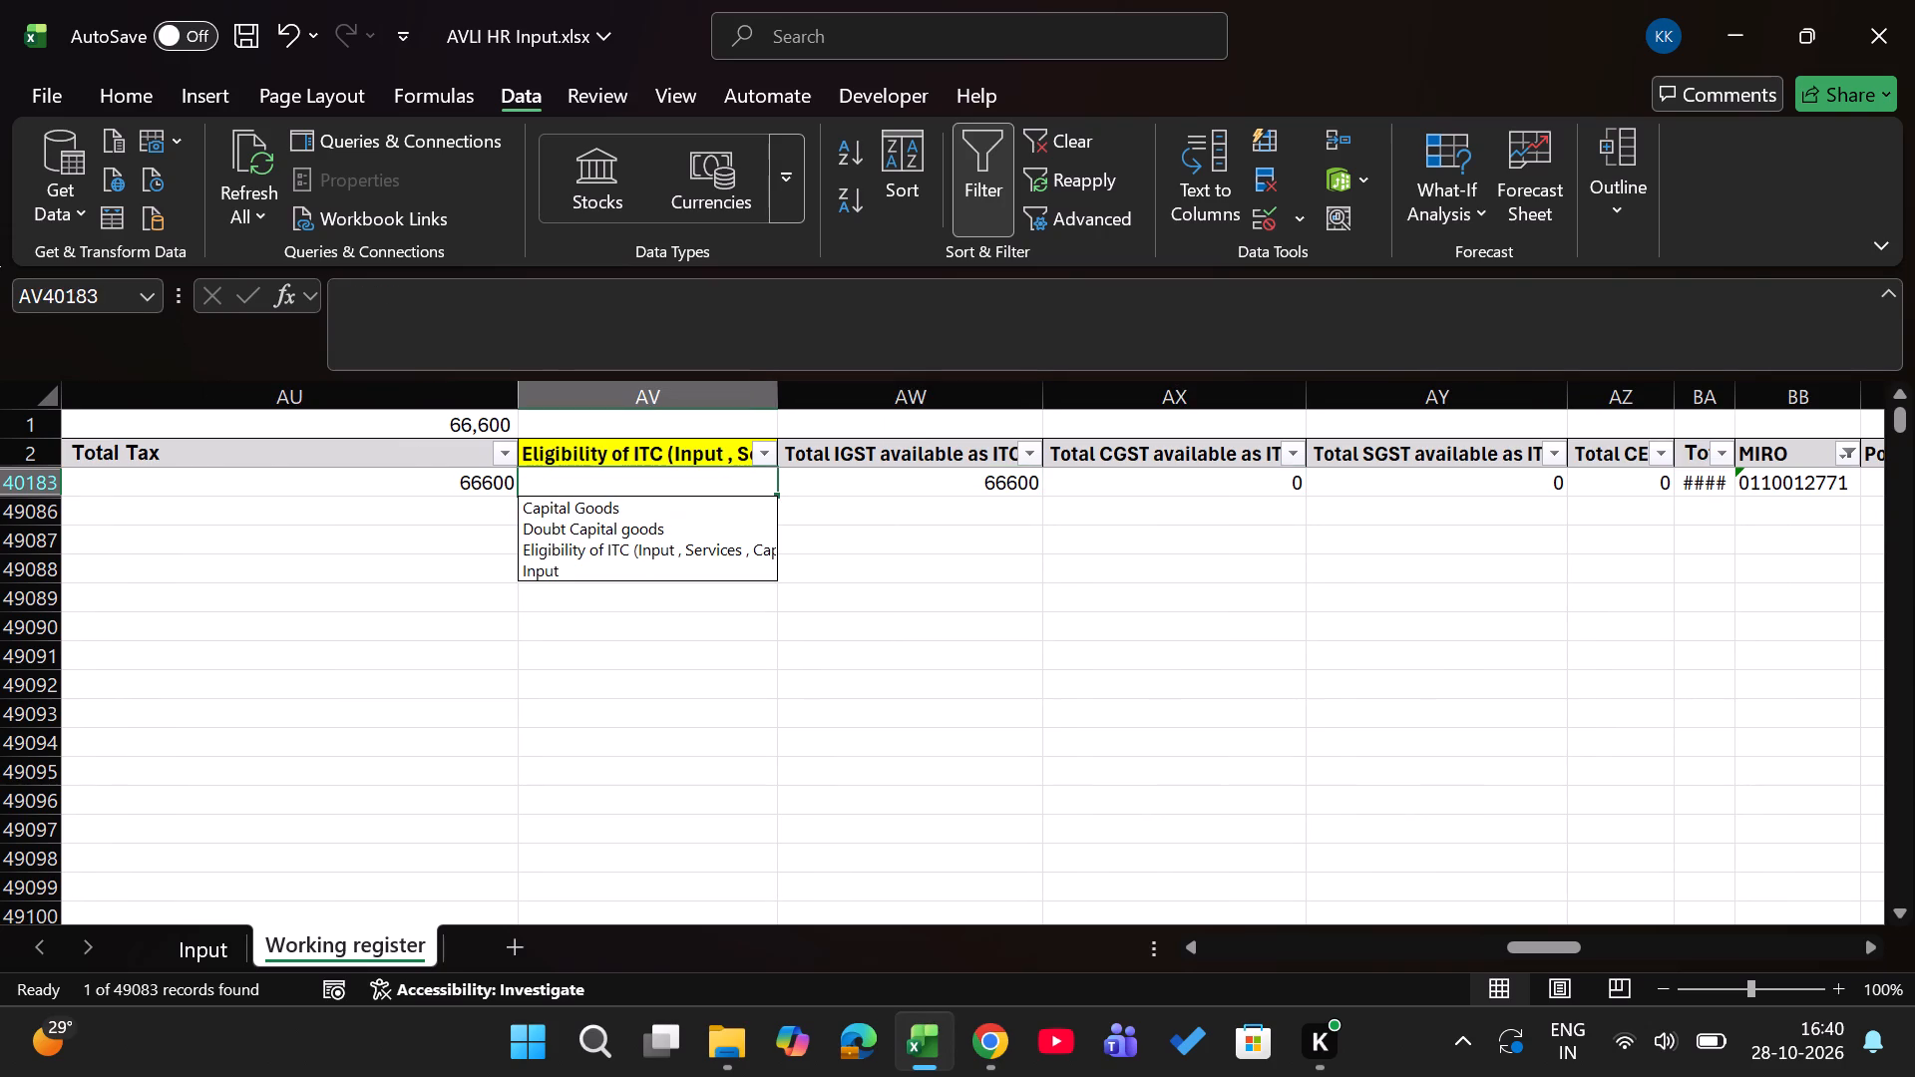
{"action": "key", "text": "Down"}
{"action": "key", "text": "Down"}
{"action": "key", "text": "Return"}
Enter Exhaust Gas Hose in the record's Updated description field, leaving the original Description Of Goods/Services field empty.
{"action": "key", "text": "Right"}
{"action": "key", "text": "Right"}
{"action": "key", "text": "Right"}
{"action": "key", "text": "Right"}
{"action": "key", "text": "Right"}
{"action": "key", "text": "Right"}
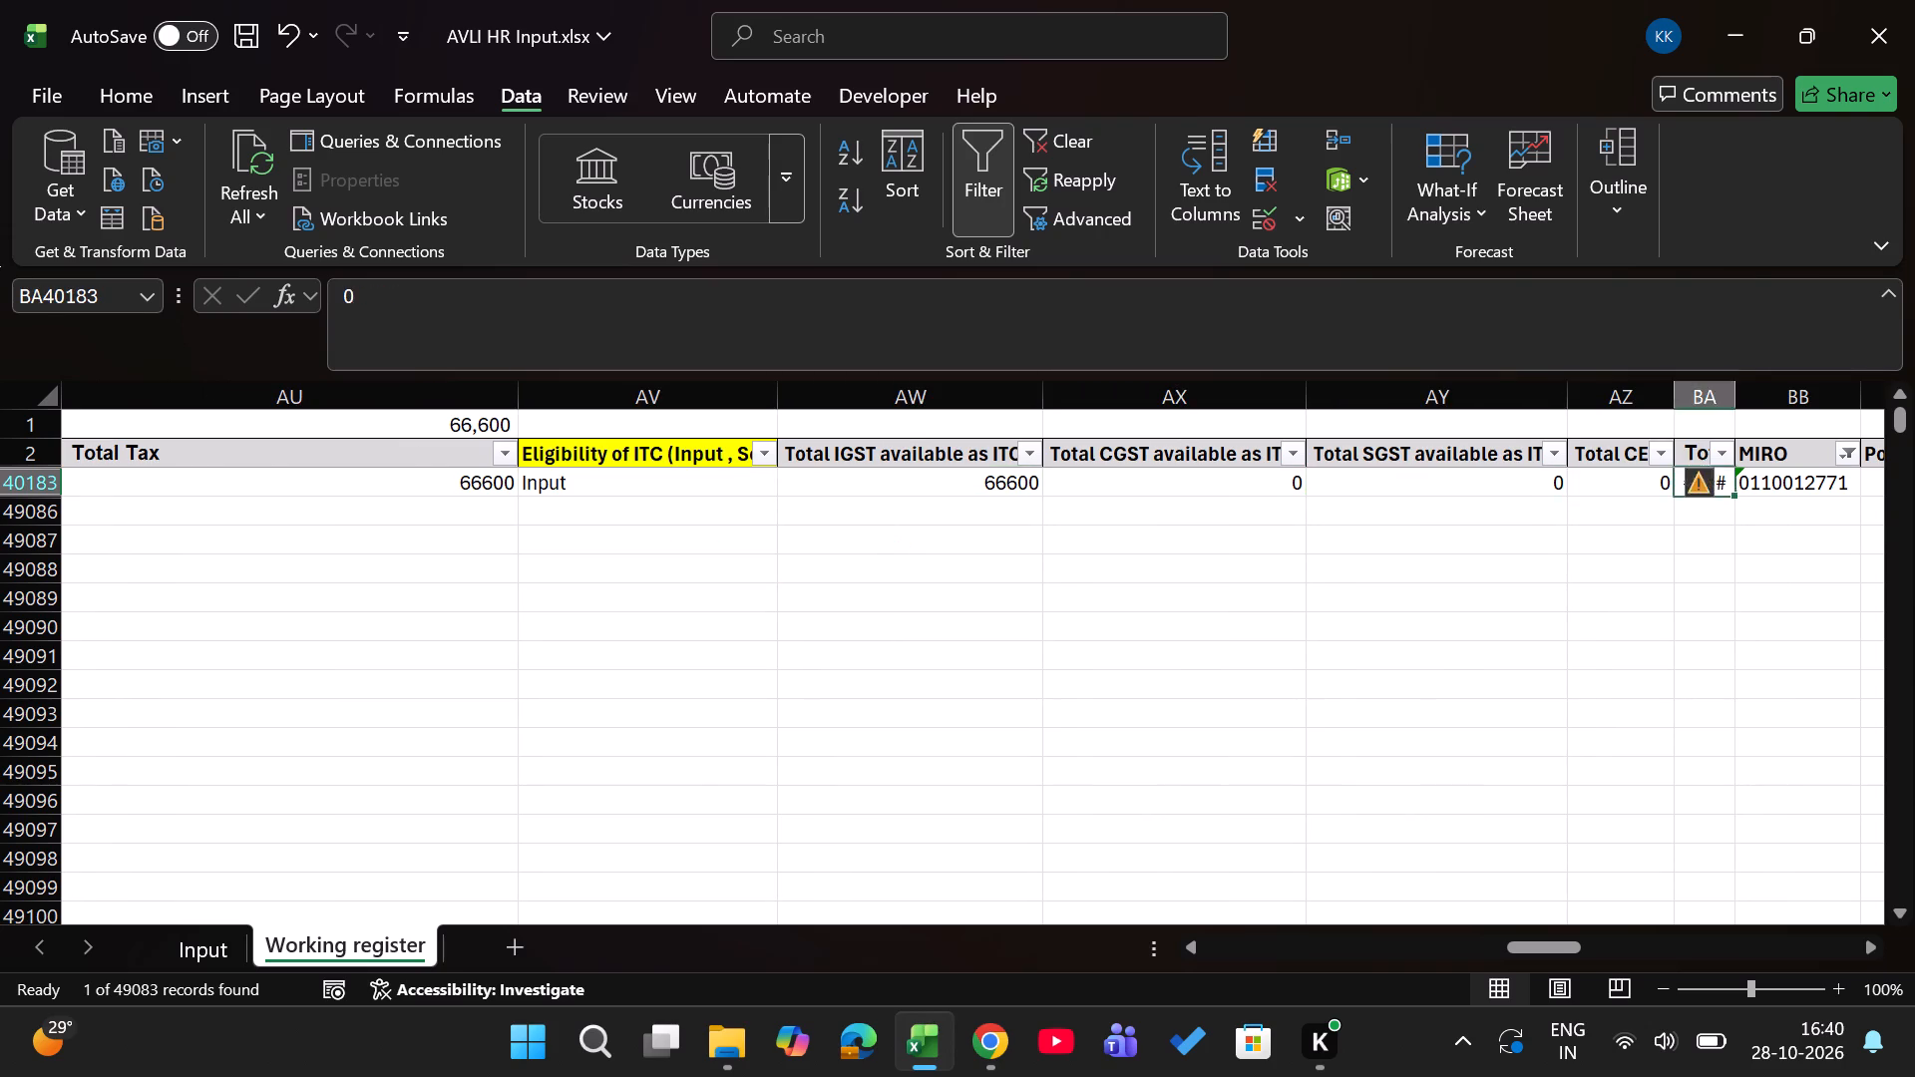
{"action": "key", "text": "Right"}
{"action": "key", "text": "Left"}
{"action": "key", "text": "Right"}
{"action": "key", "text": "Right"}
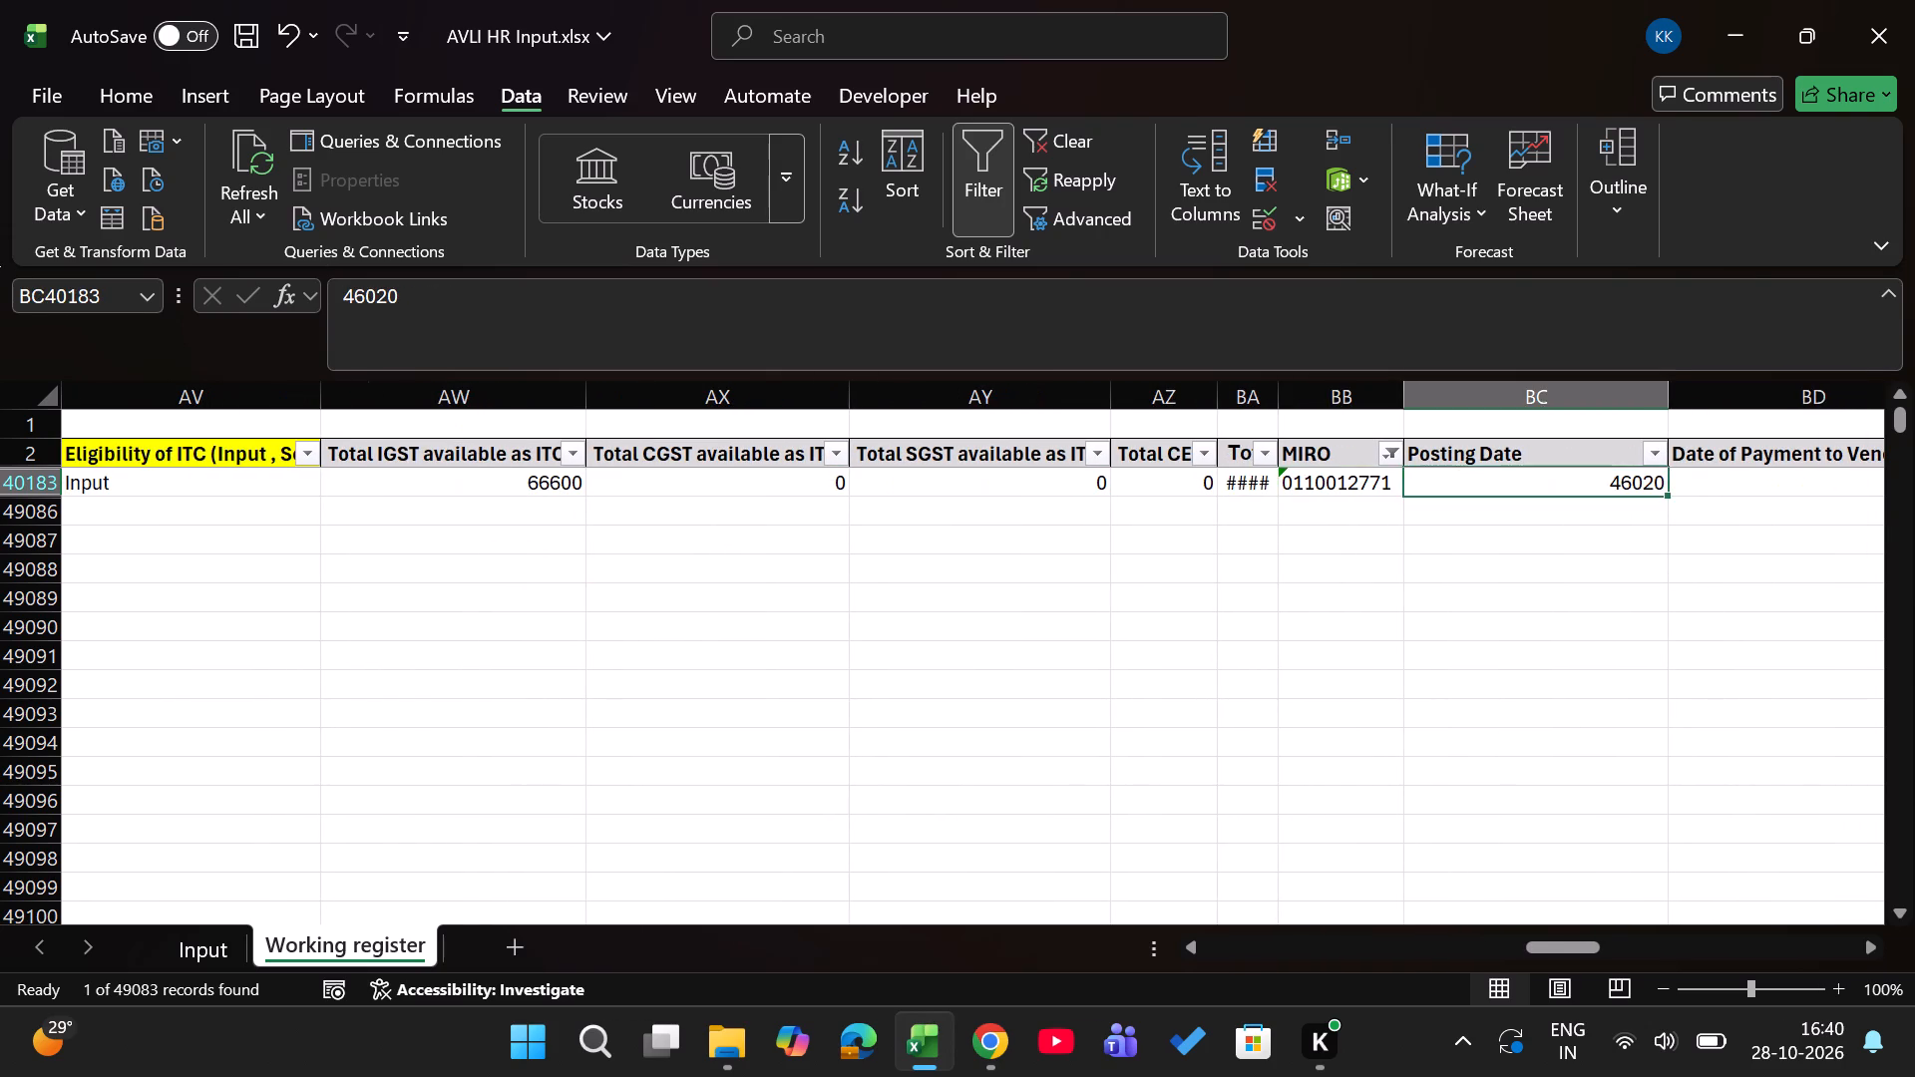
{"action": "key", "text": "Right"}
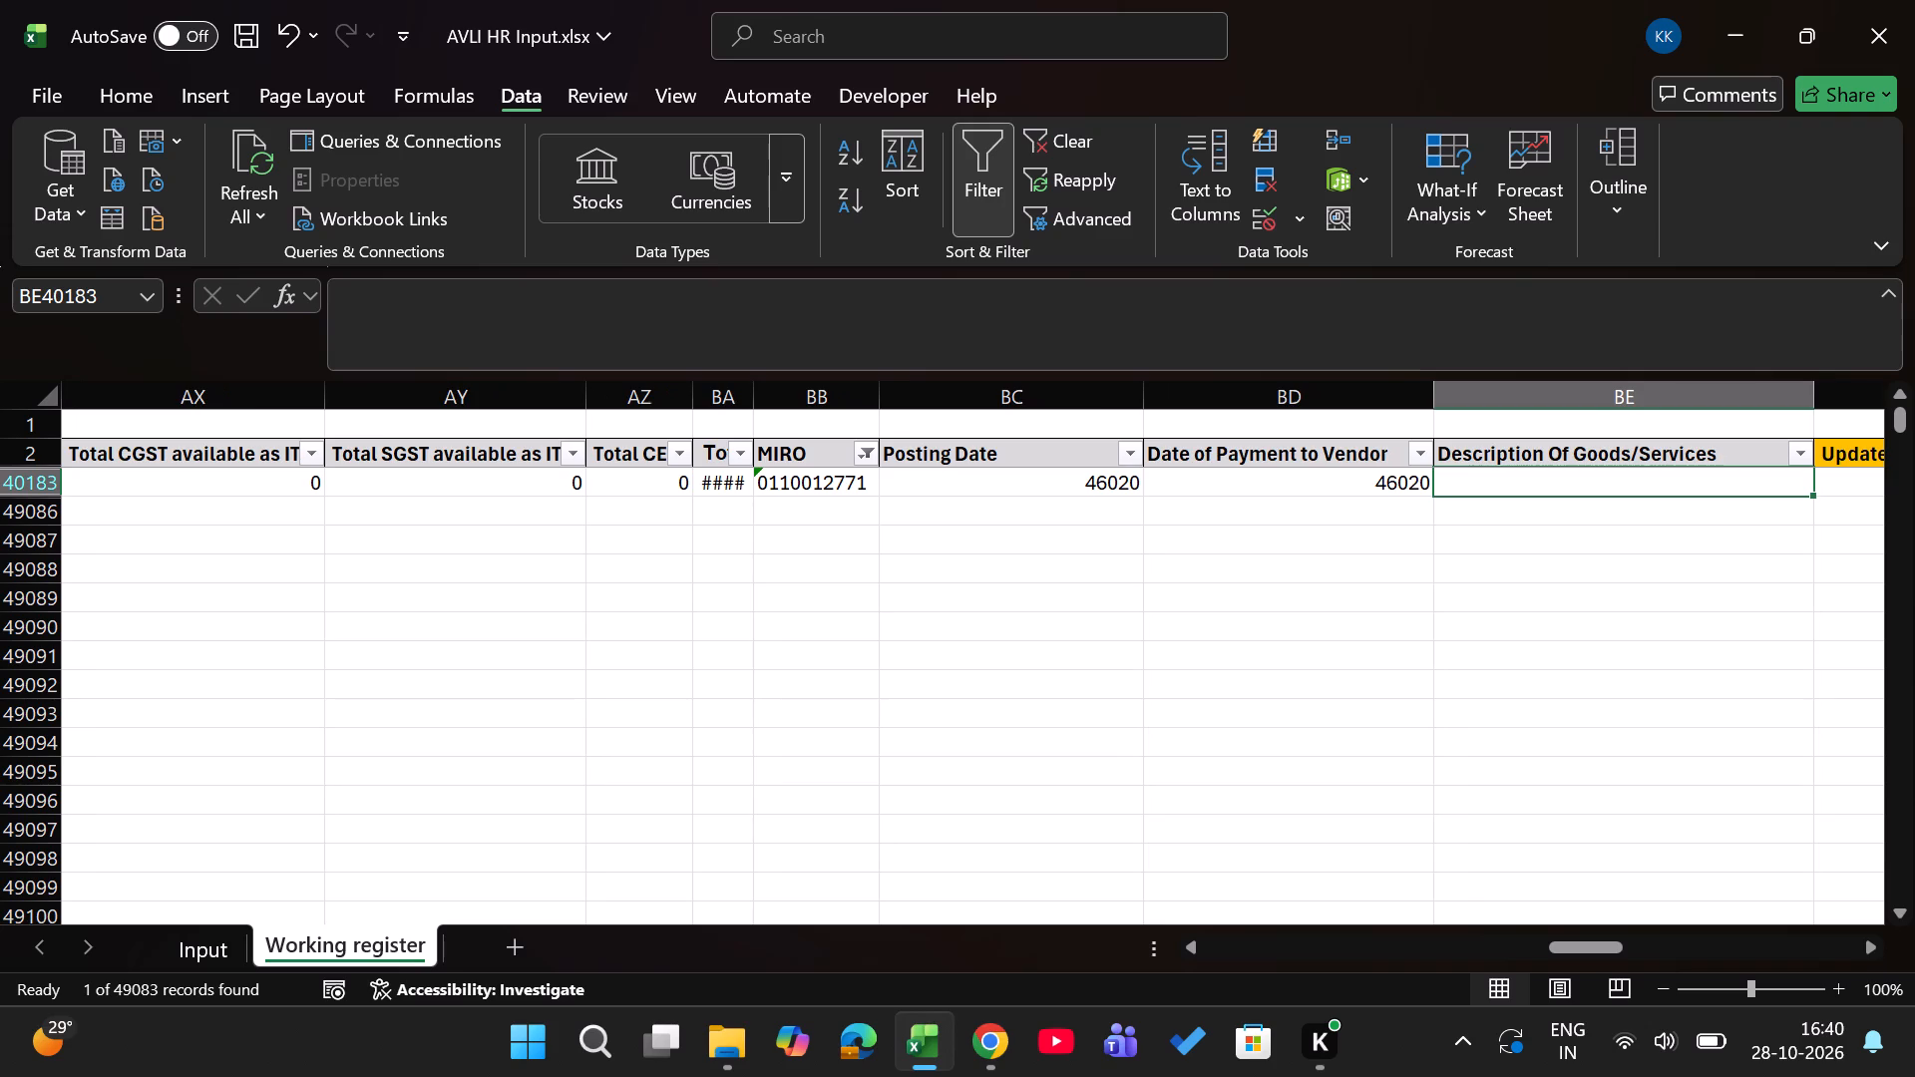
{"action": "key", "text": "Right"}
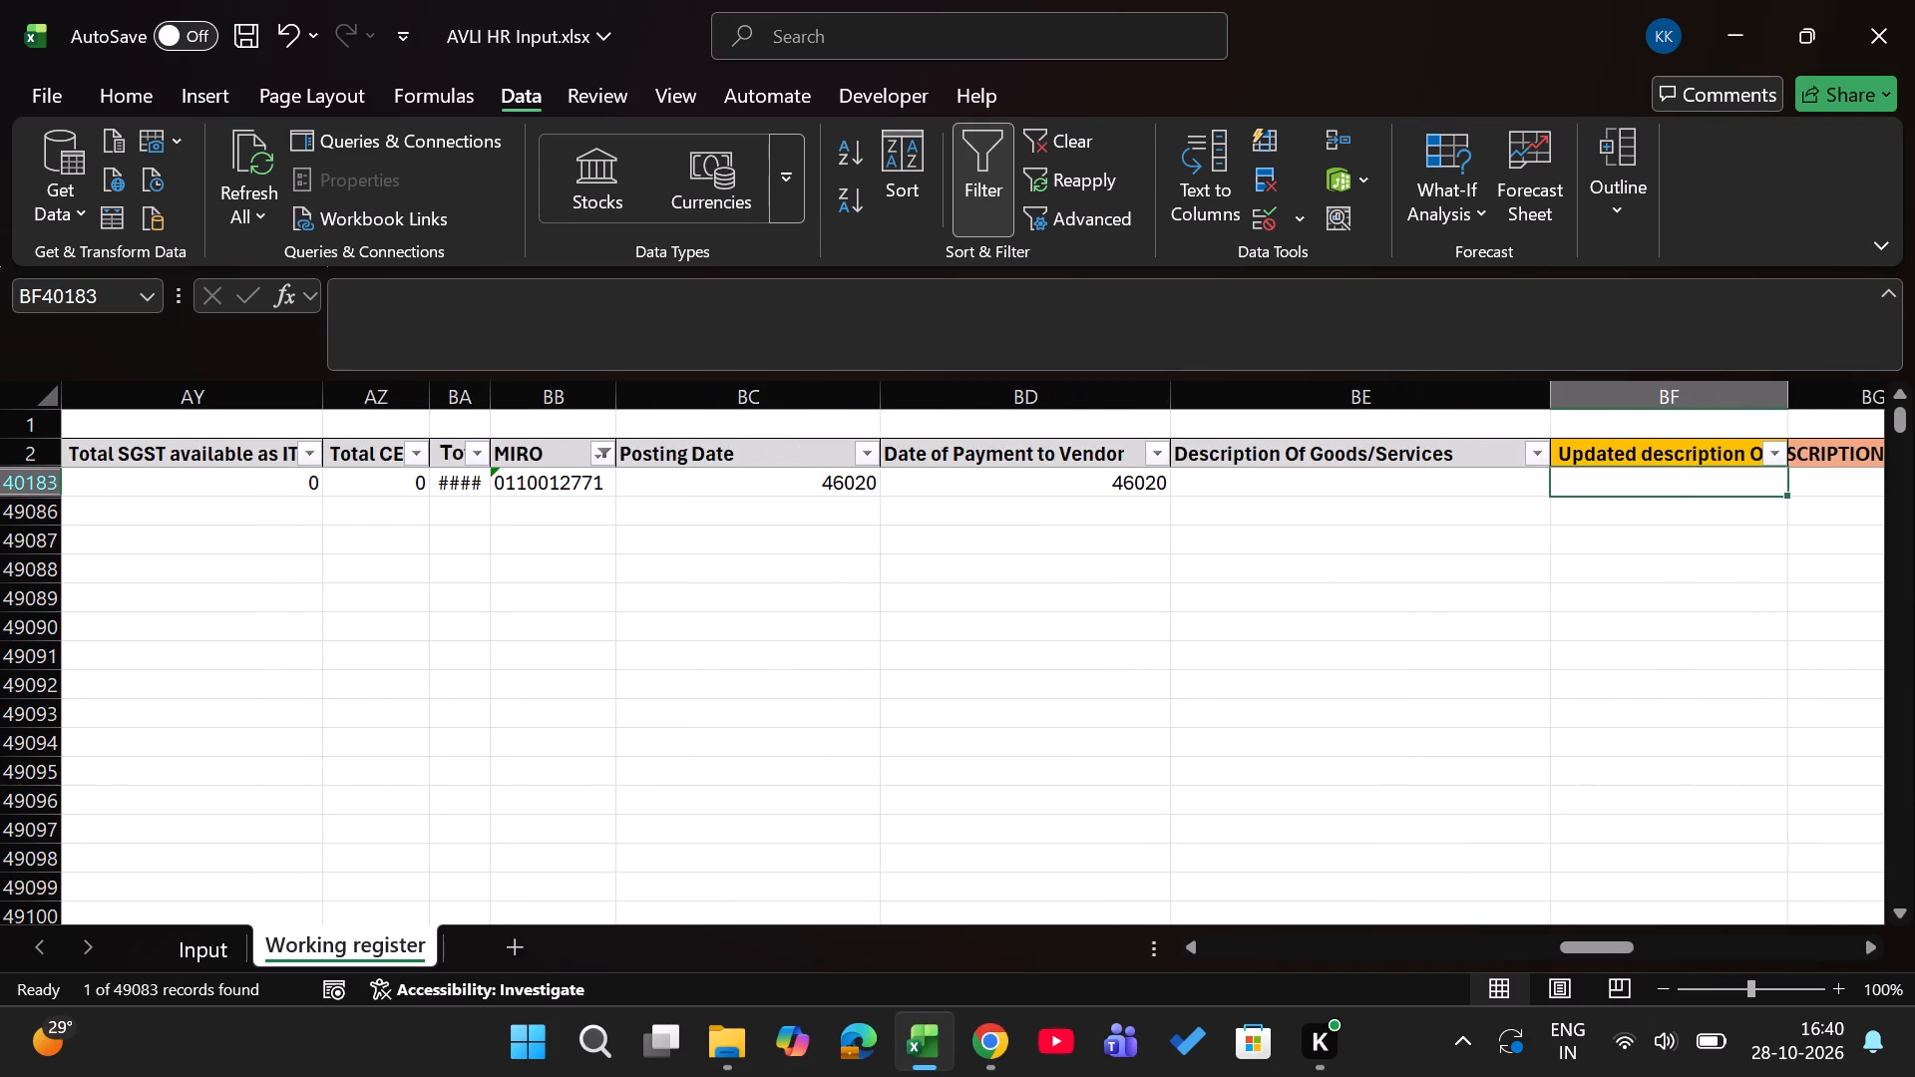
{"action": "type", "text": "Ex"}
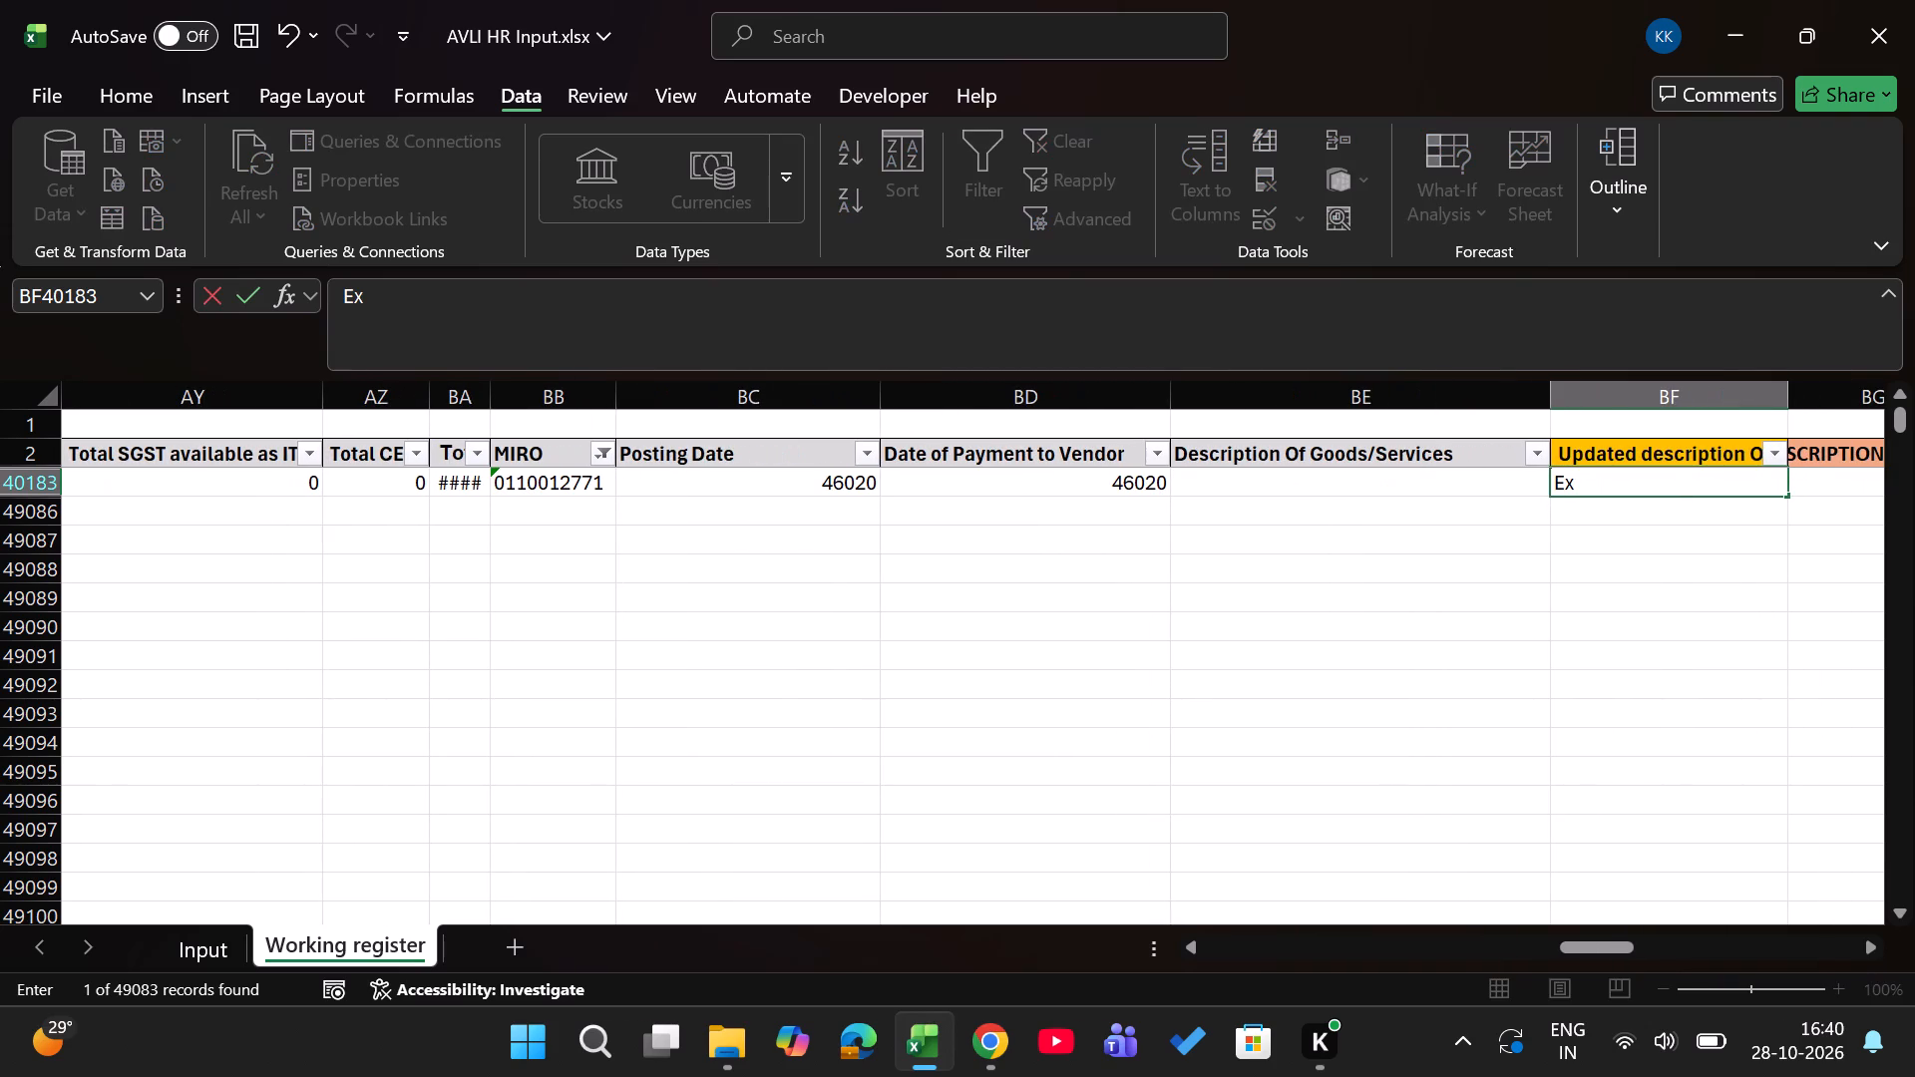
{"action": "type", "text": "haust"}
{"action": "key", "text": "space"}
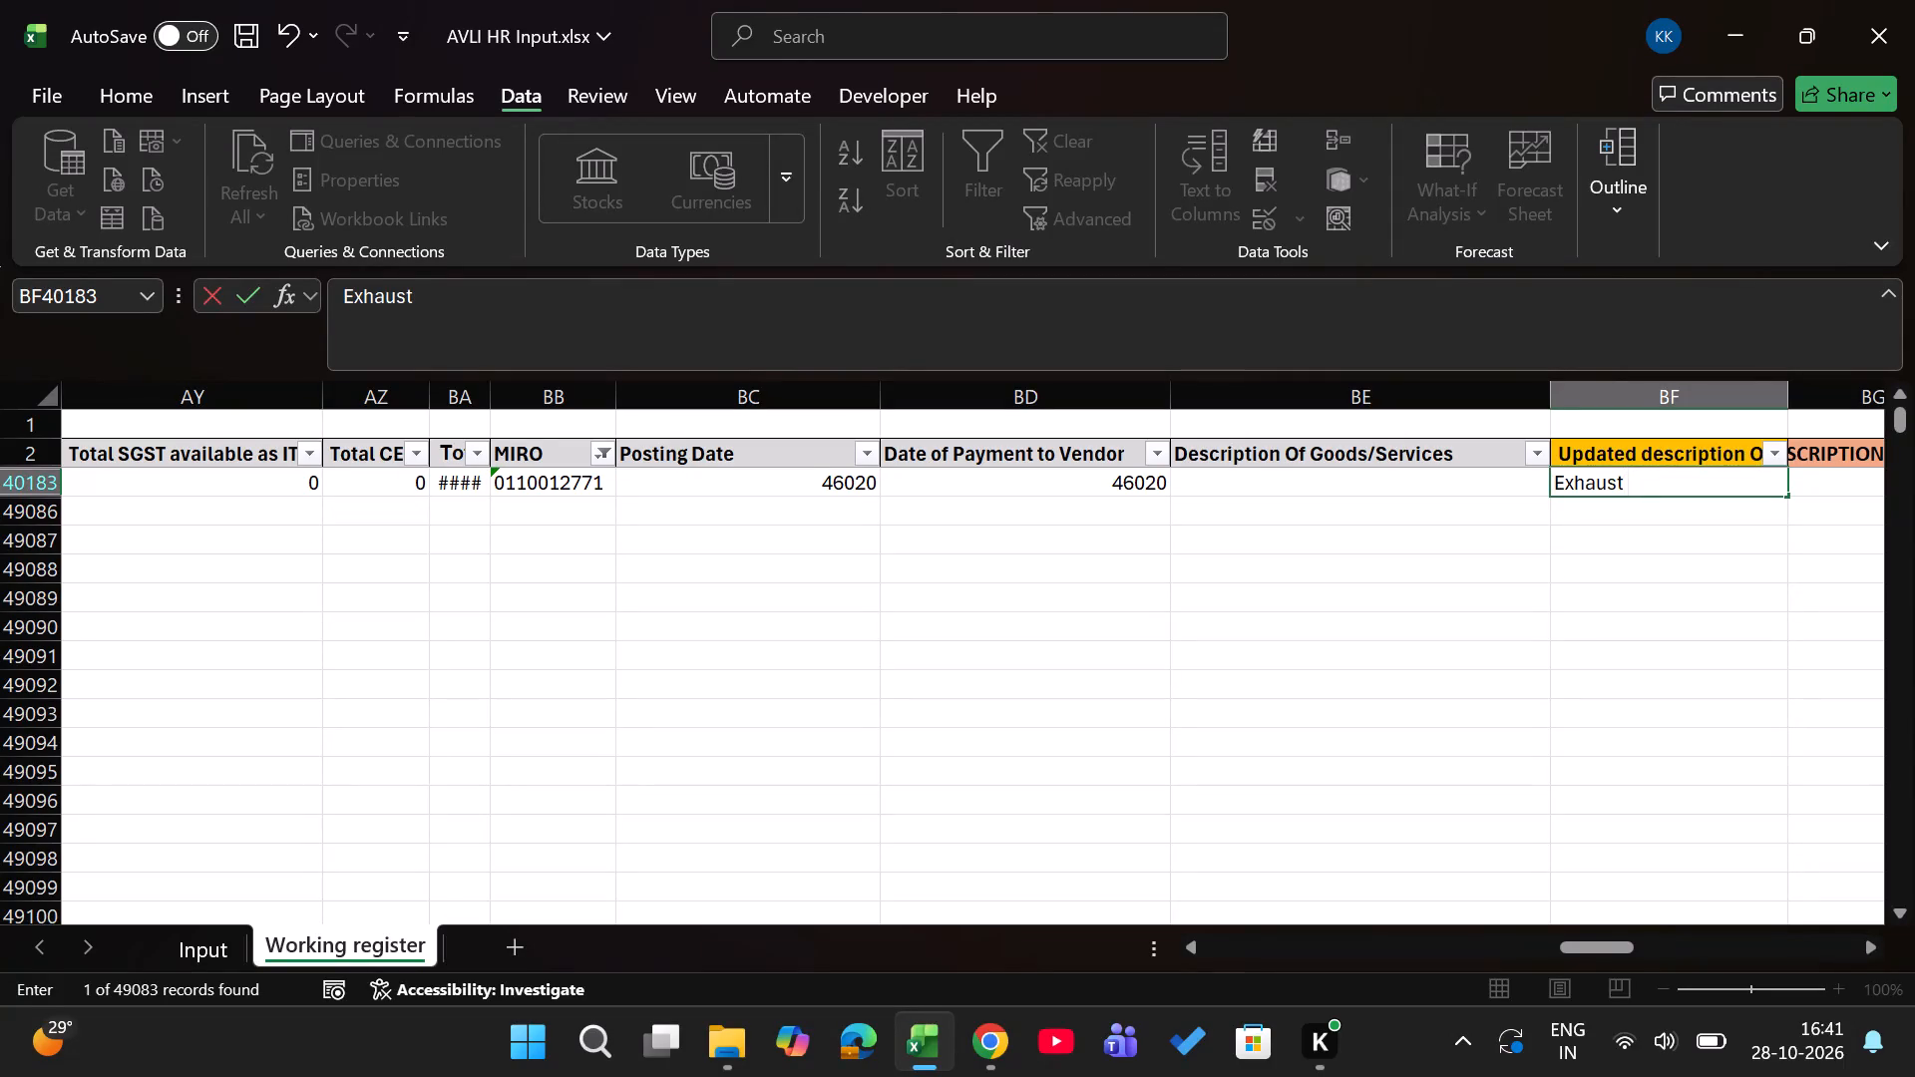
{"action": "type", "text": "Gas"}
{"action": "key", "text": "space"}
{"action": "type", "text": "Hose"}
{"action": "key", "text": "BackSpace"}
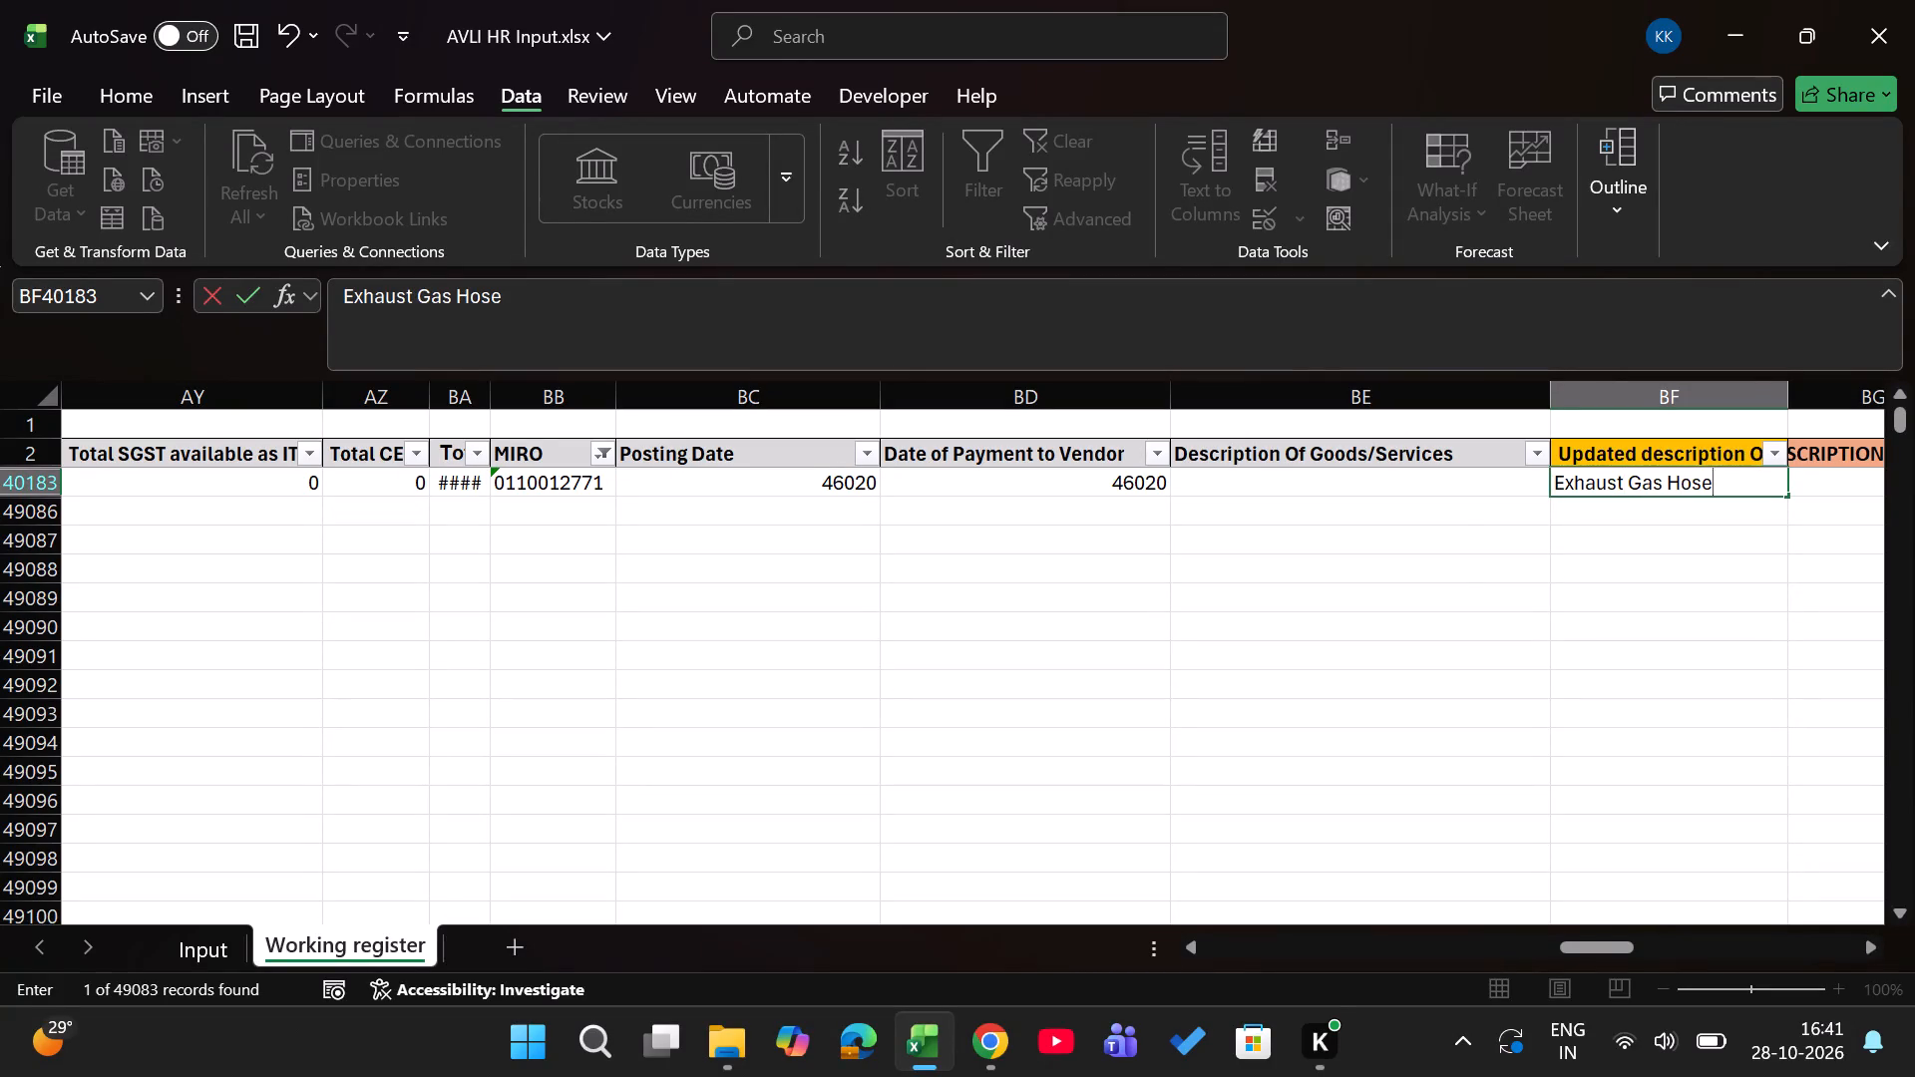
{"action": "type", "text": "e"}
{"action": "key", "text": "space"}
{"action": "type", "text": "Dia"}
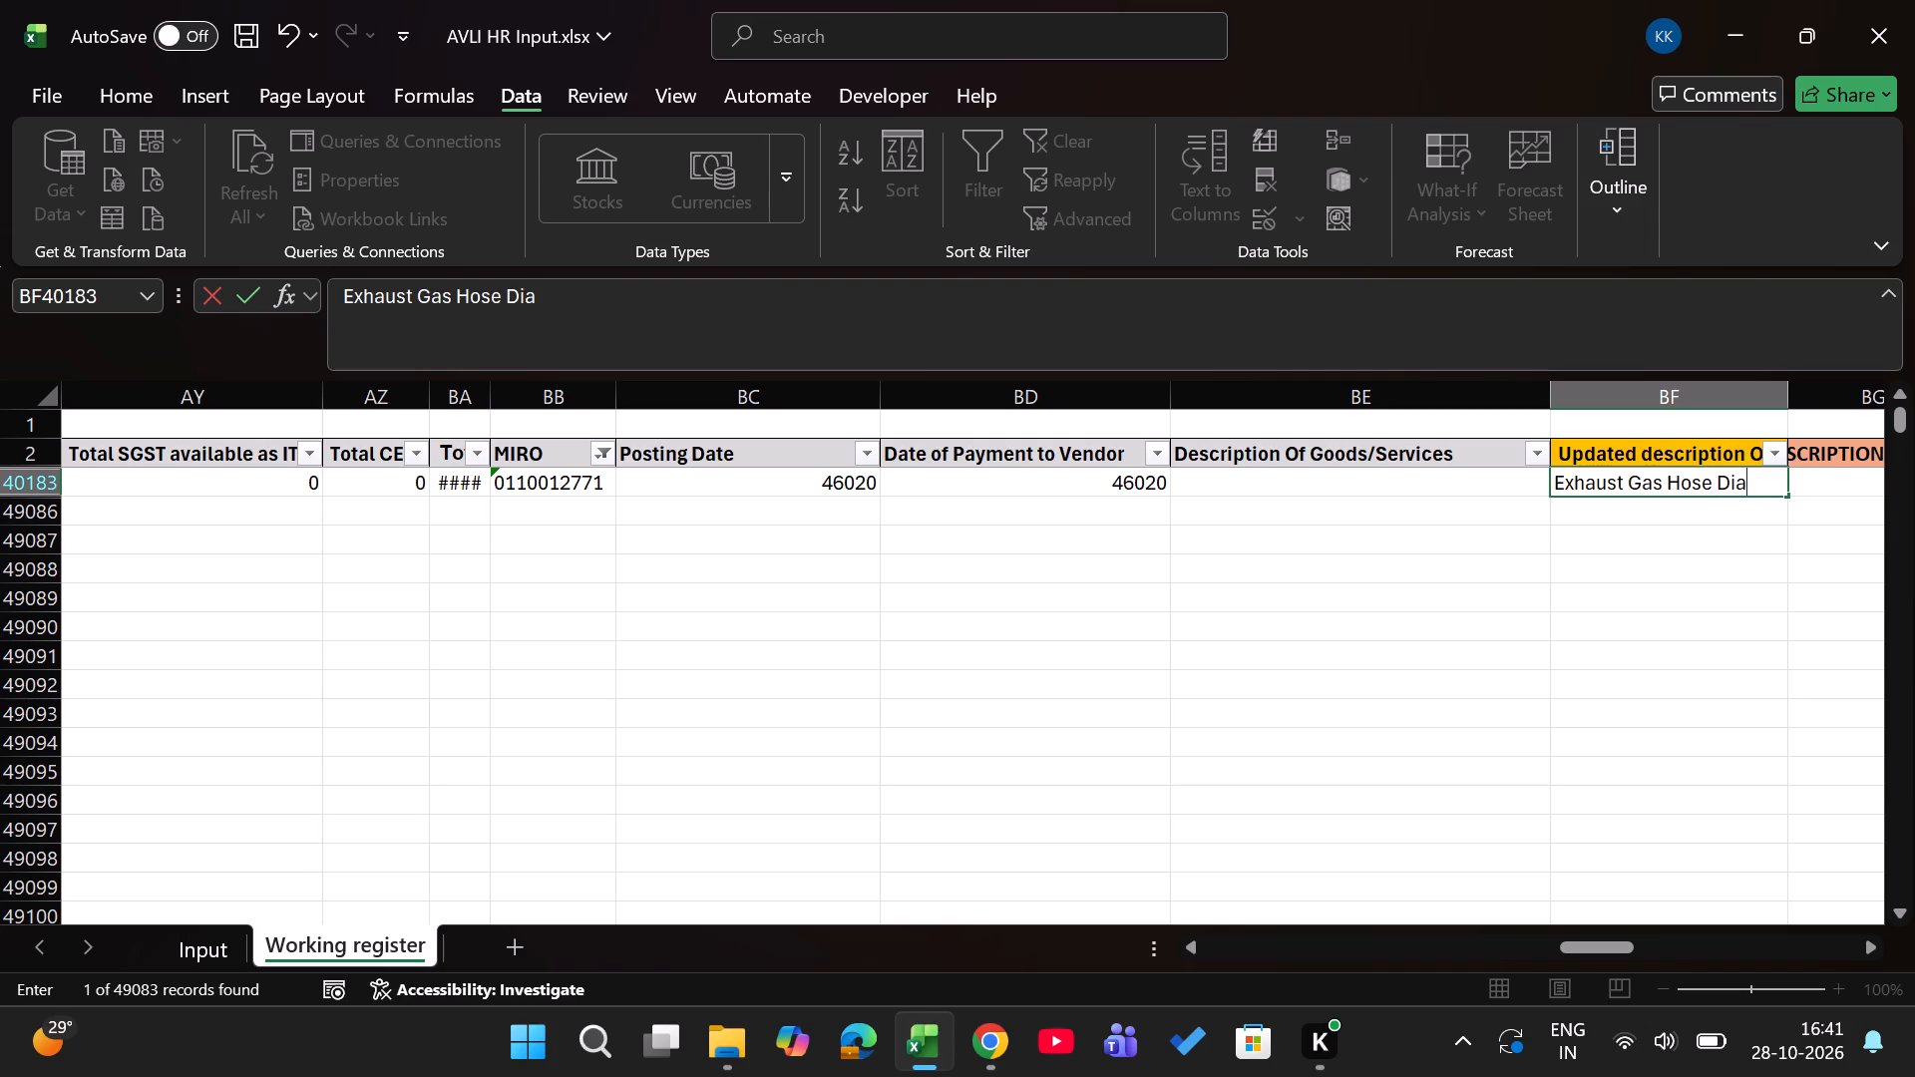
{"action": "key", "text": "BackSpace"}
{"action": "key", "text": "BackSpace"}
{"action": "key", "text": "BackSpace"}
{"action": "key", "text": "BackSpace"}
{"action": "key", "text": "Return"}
Set the record's Description of Goods check field, beside the updated description, to Not in PR.
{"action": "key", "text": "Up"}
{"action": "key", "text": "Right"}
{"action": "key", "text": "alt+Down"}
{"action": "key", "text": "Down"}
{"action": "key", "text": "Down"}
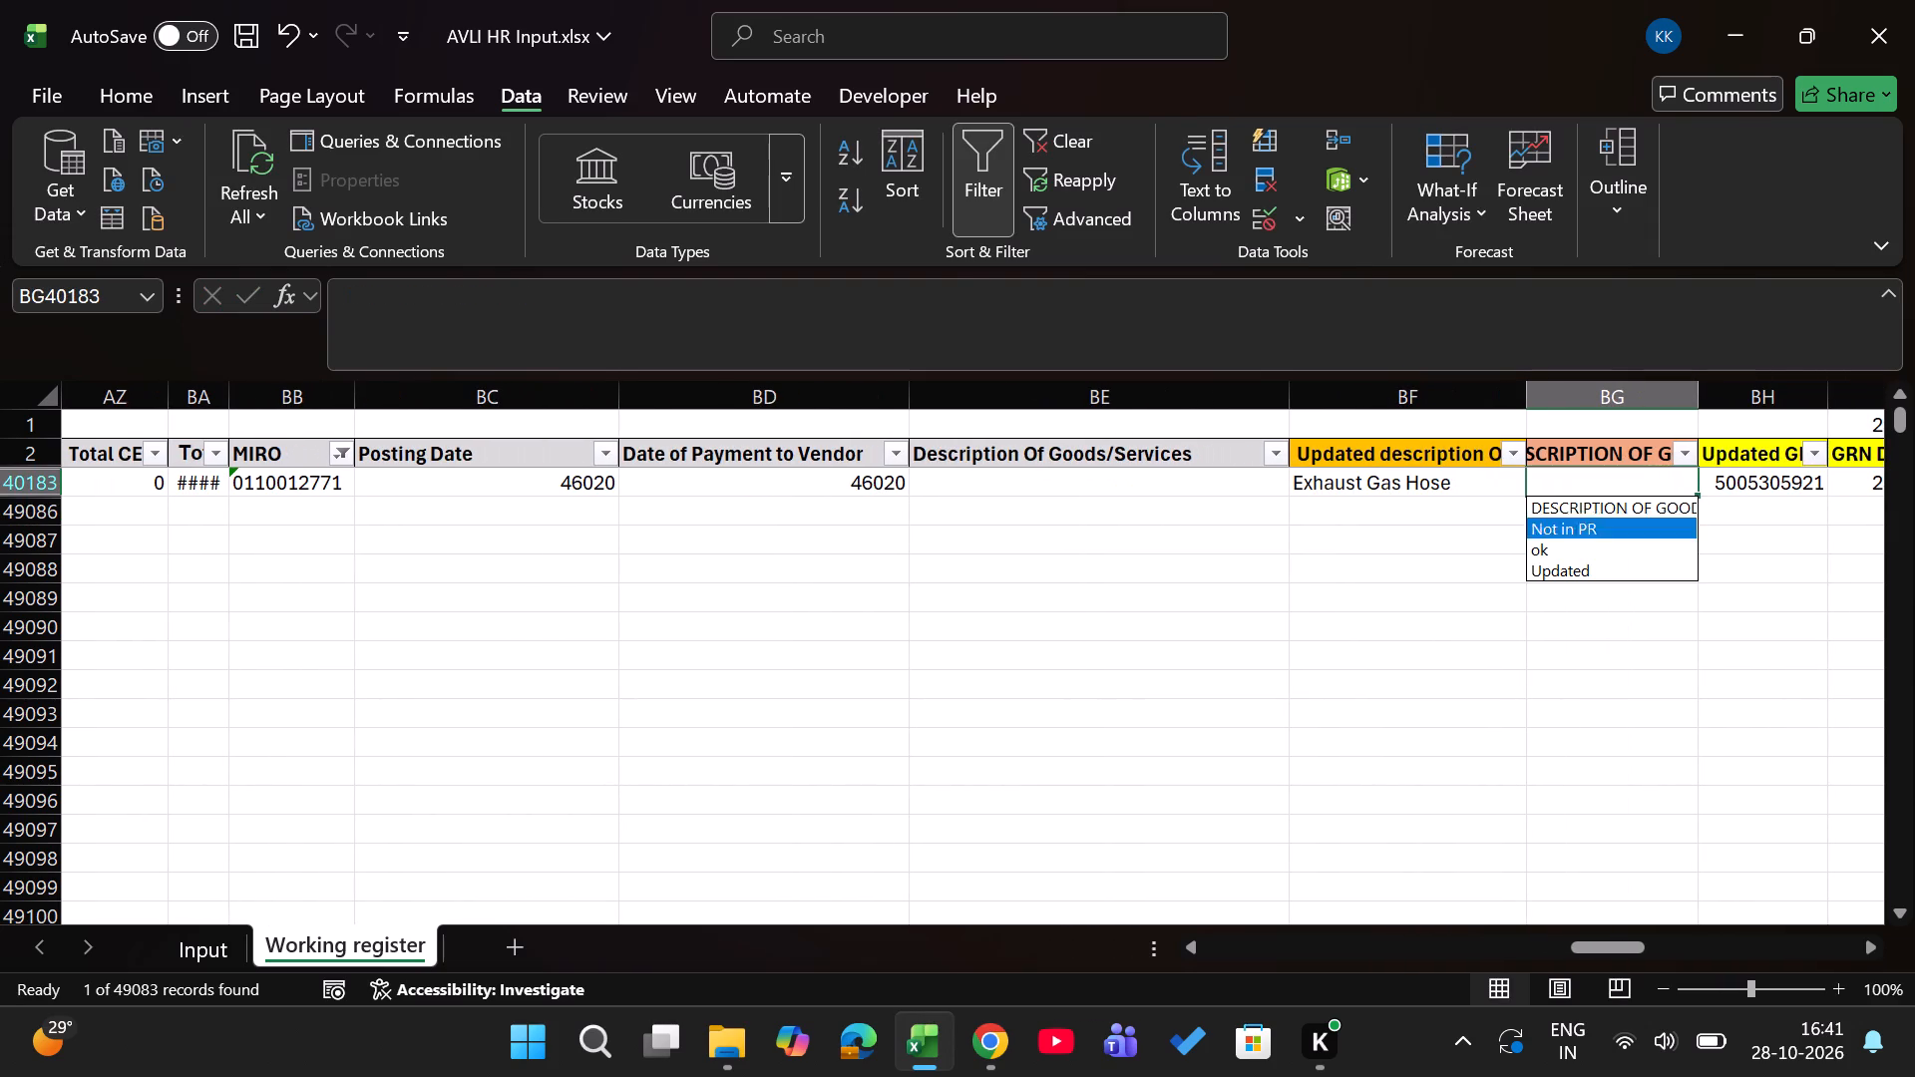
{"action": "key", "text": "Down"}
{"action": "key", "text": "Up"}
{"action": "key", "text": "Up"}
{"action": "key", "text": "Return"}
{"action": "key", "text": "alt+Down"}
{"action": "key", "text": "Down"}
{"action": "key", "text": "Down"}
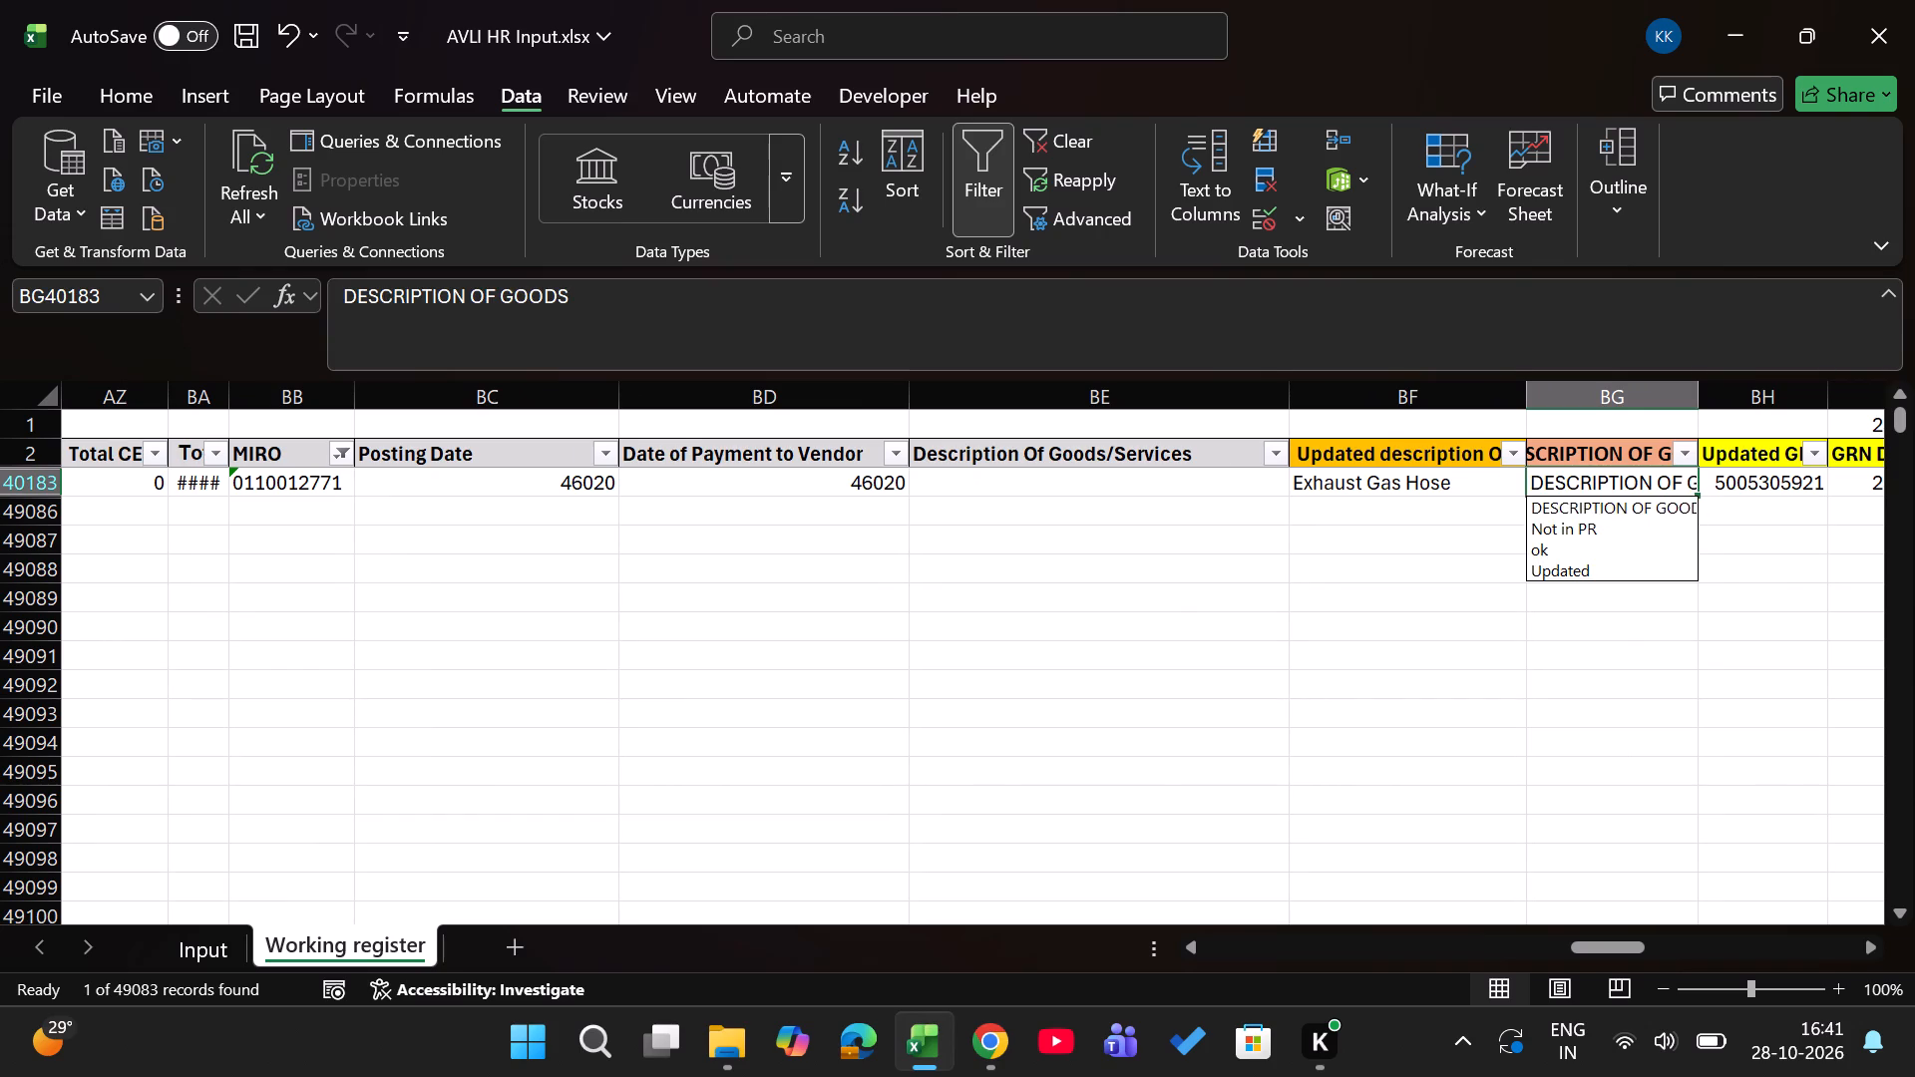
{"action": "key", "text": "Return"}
Set the record's E-way applicability field, after Place of Supply, to Yes, leaving the GRN fields as they are.
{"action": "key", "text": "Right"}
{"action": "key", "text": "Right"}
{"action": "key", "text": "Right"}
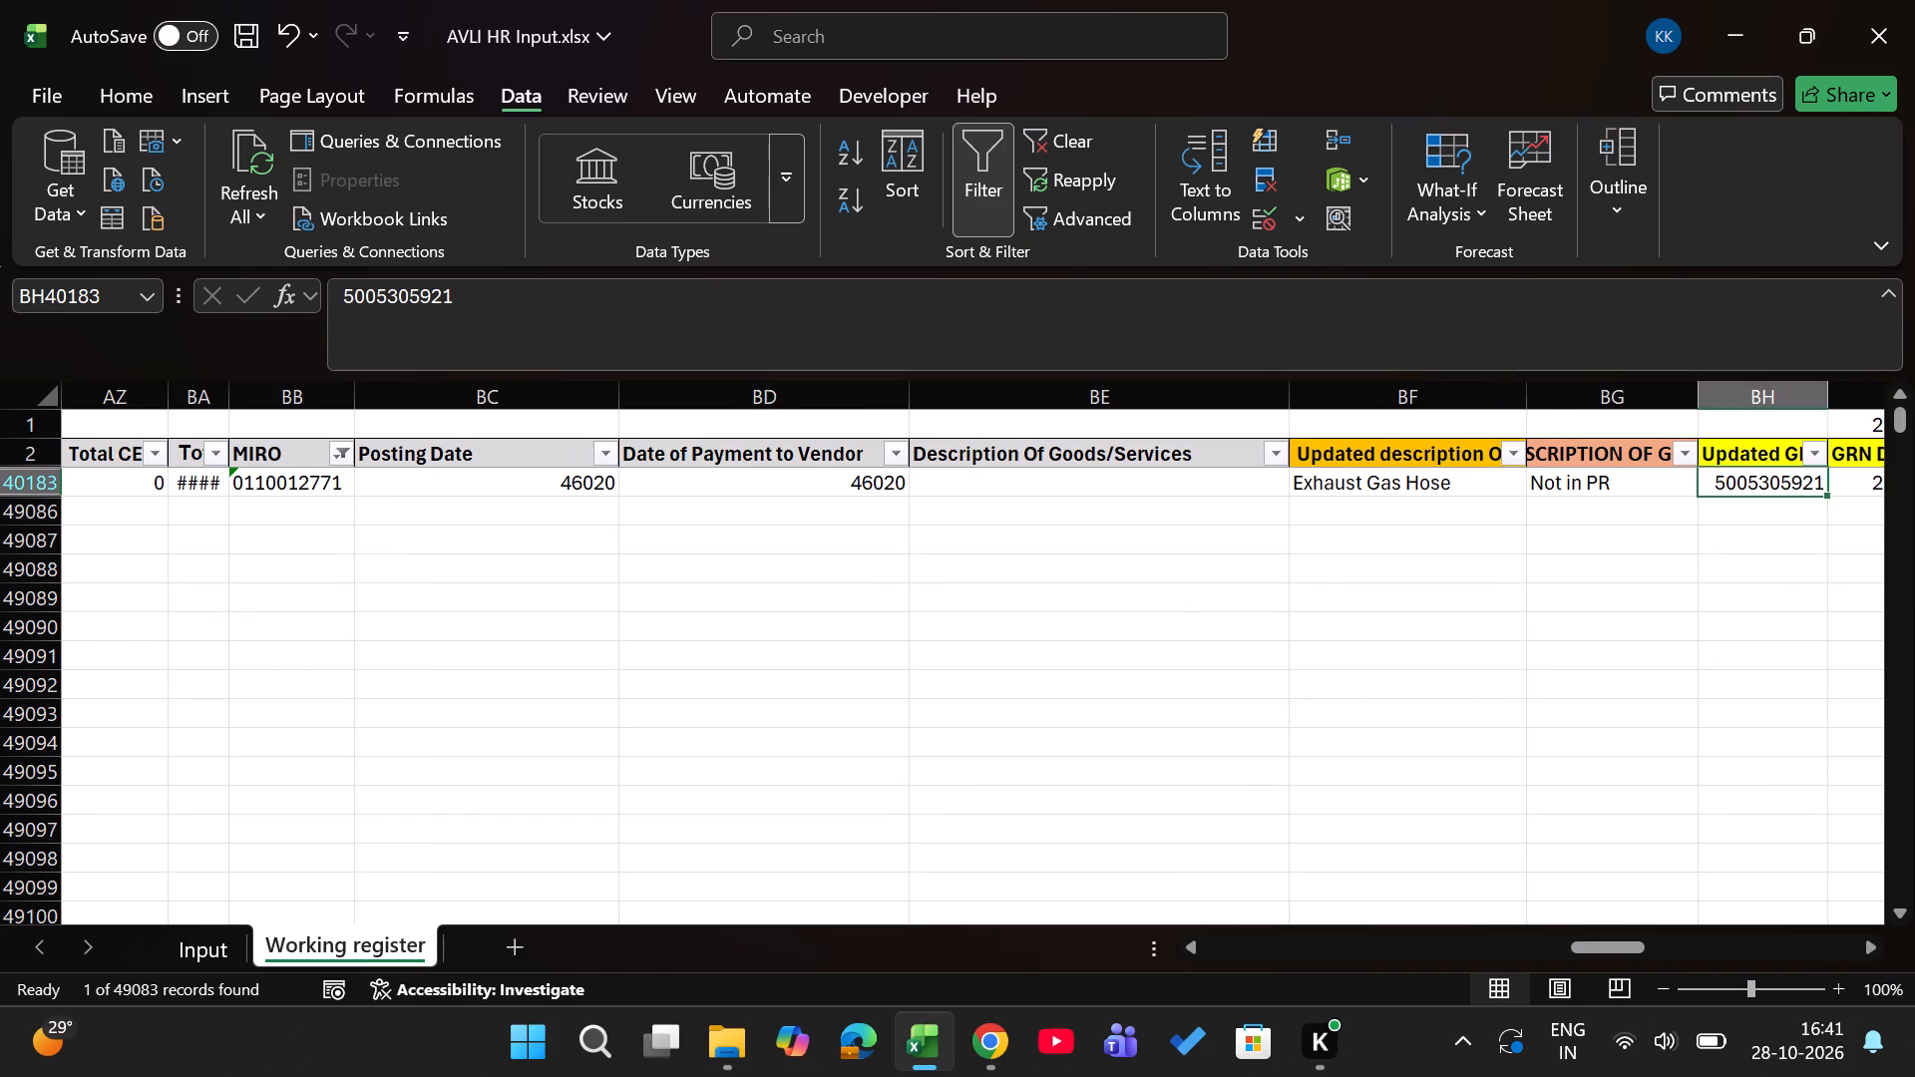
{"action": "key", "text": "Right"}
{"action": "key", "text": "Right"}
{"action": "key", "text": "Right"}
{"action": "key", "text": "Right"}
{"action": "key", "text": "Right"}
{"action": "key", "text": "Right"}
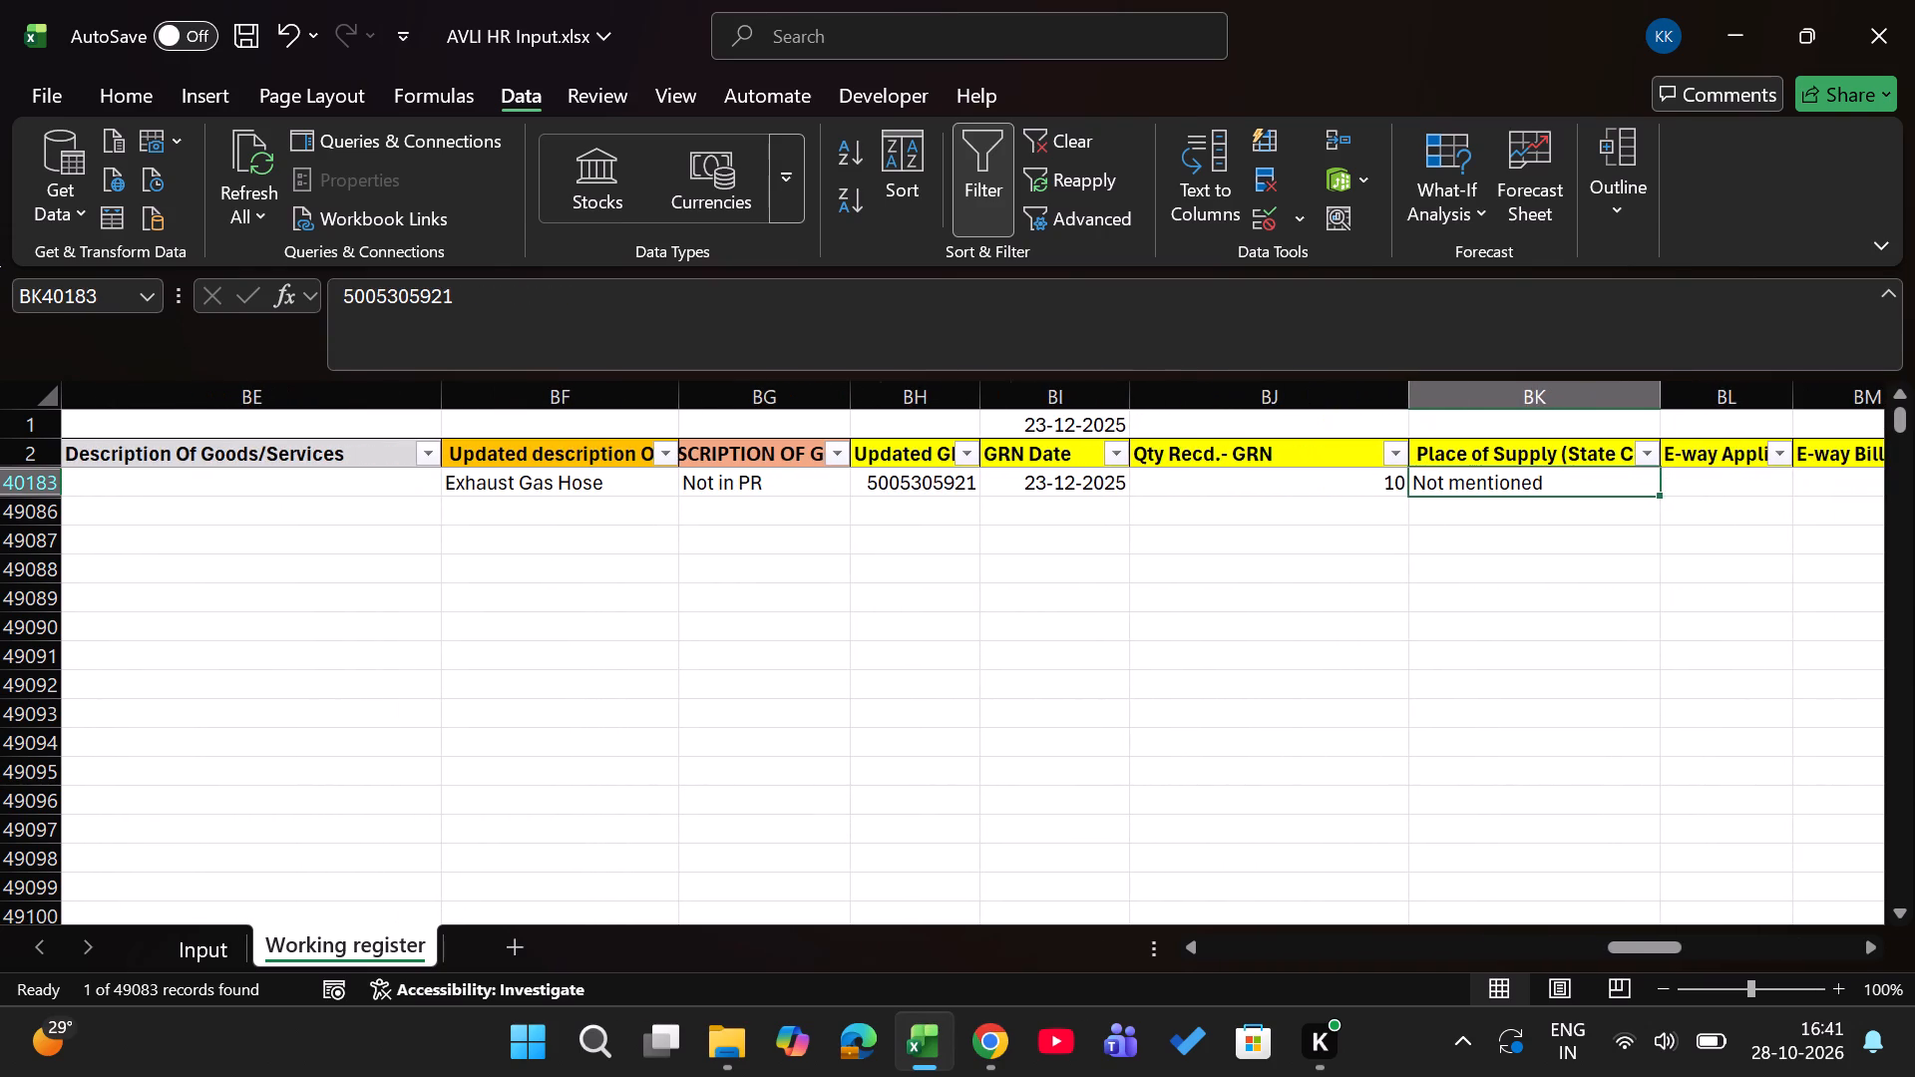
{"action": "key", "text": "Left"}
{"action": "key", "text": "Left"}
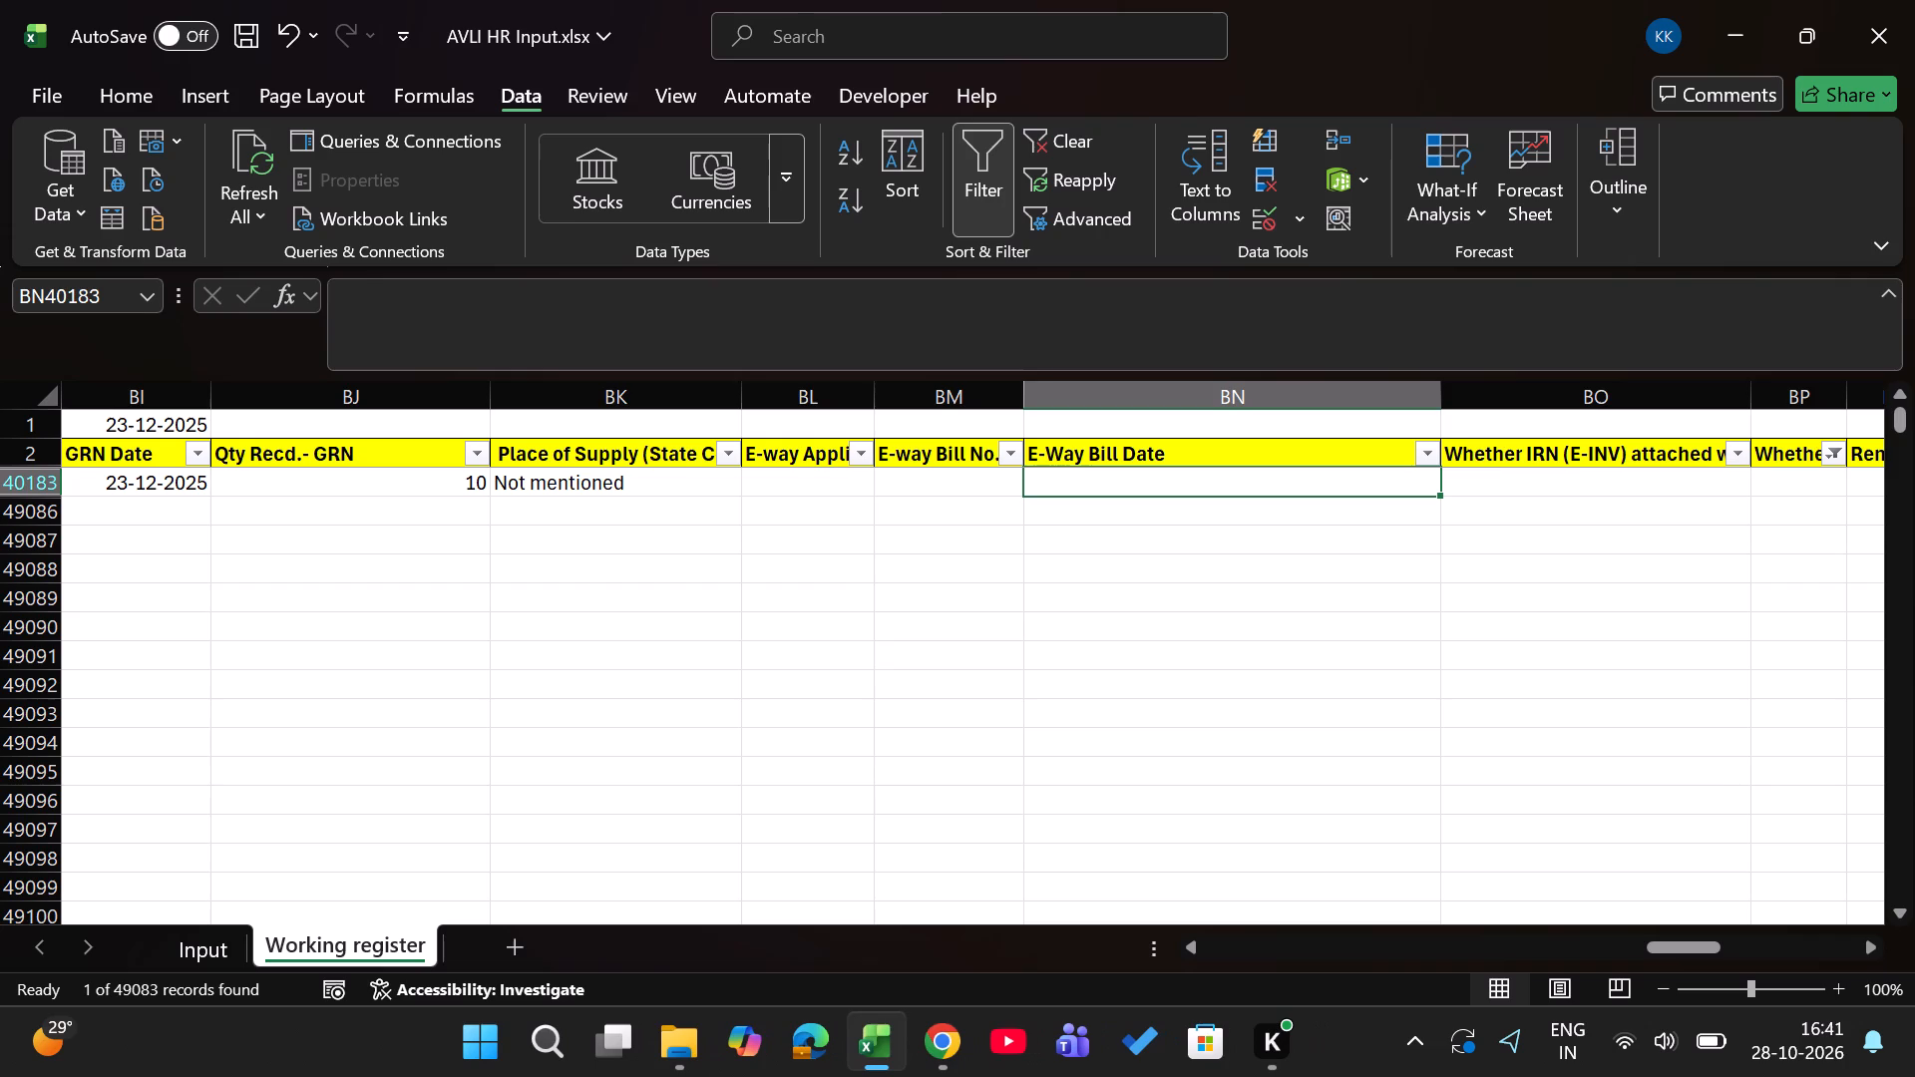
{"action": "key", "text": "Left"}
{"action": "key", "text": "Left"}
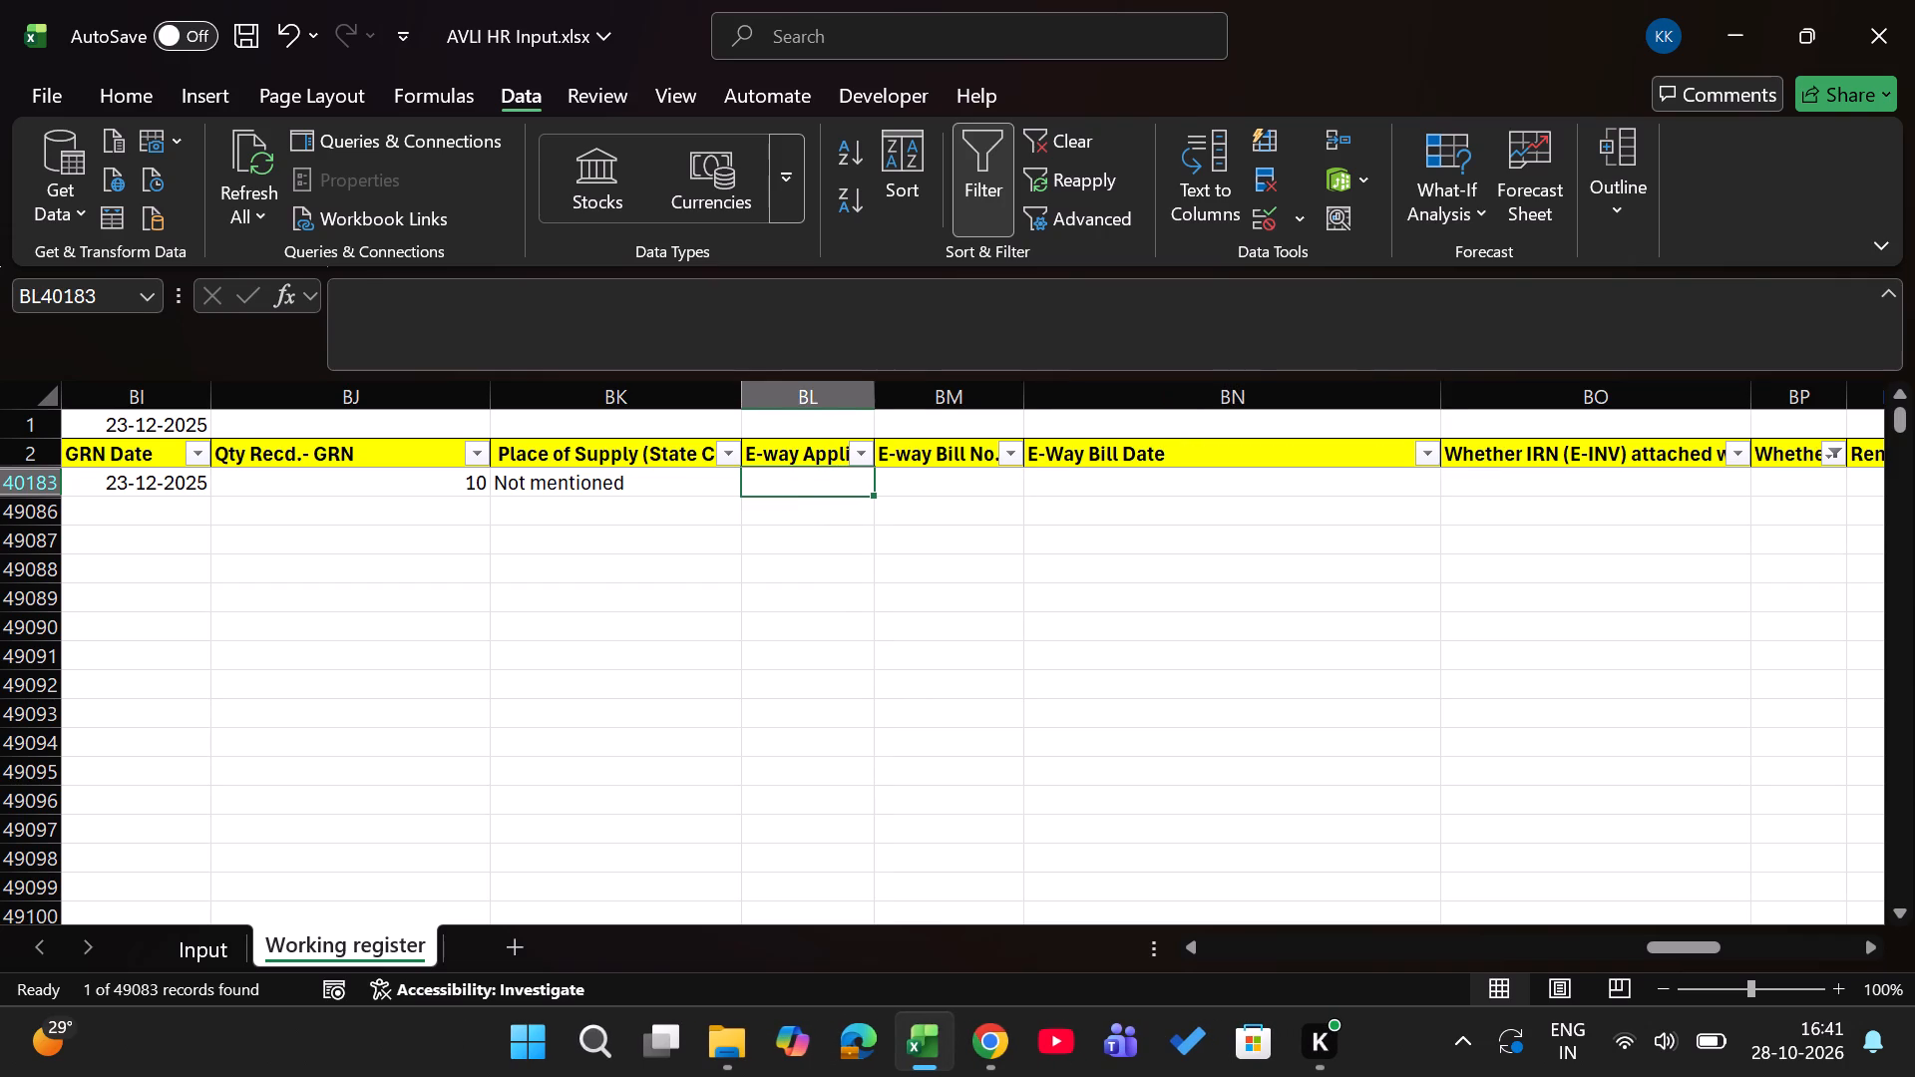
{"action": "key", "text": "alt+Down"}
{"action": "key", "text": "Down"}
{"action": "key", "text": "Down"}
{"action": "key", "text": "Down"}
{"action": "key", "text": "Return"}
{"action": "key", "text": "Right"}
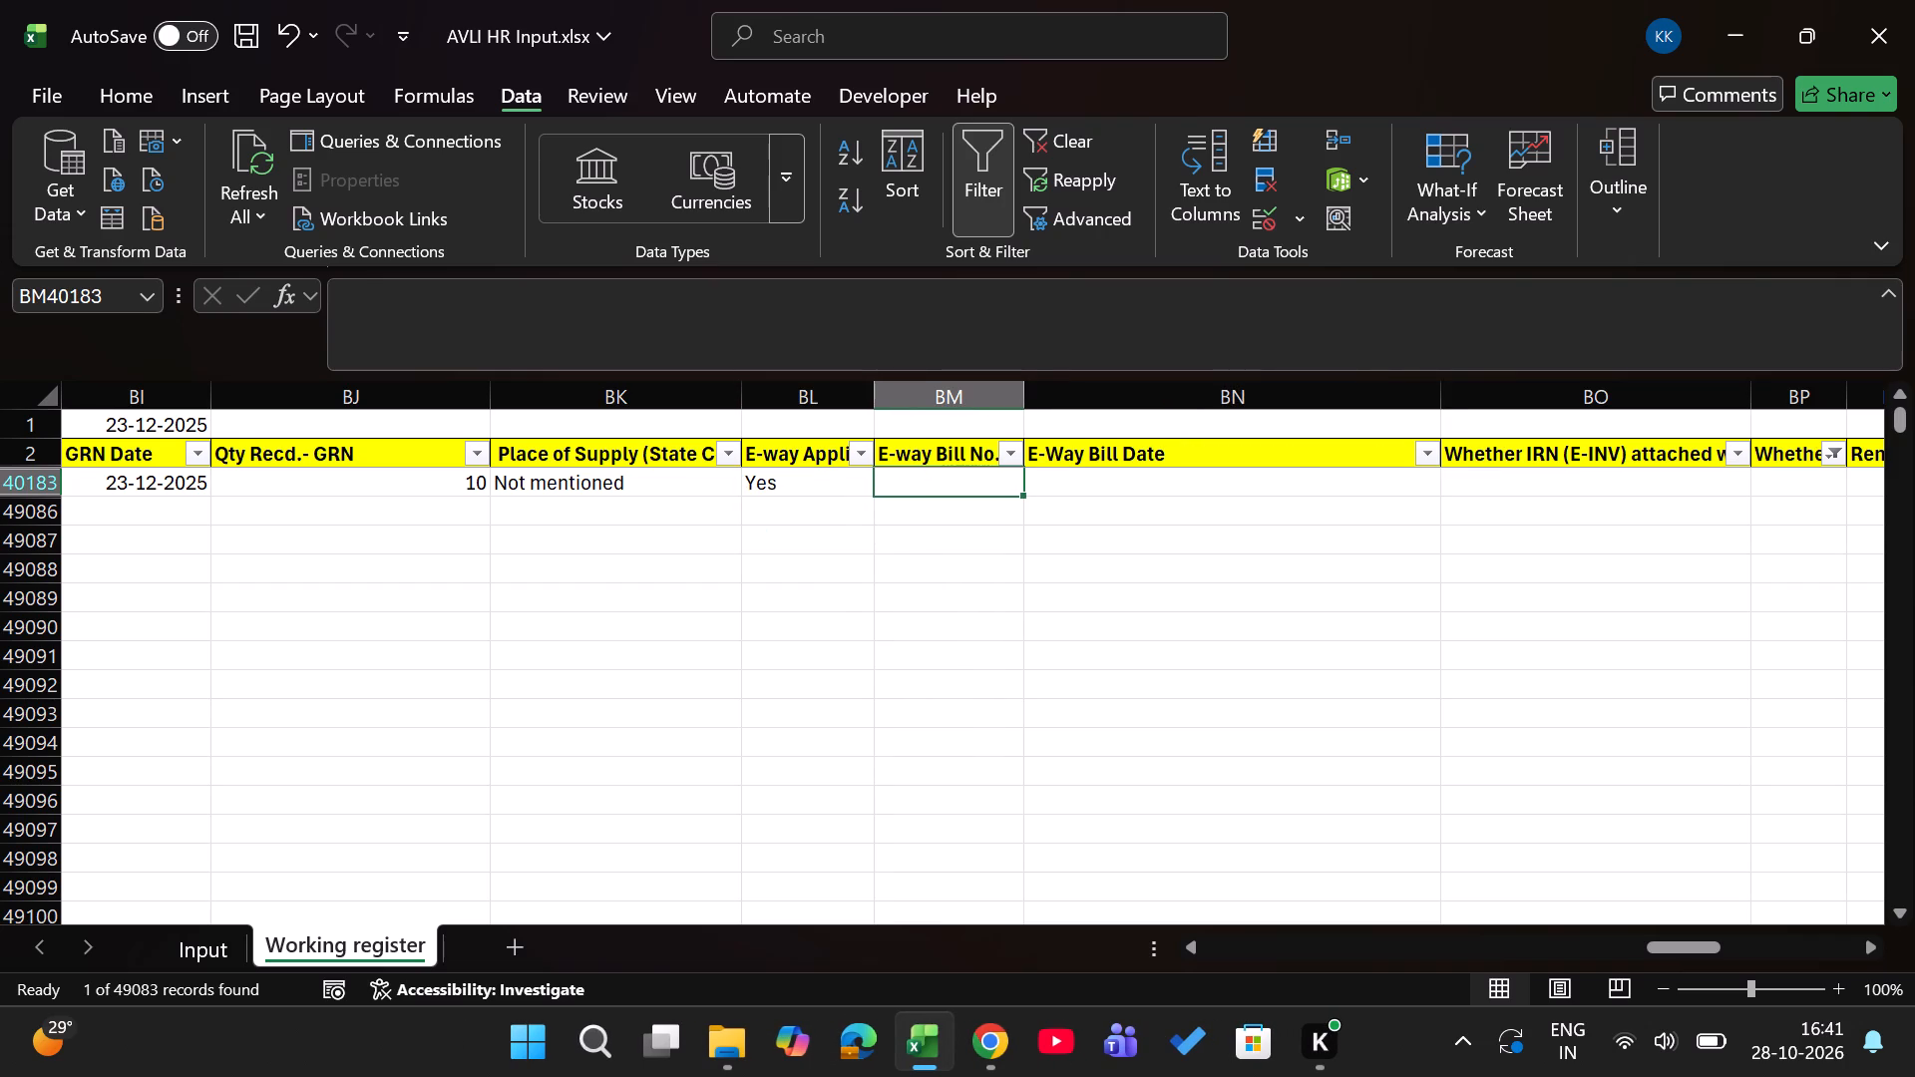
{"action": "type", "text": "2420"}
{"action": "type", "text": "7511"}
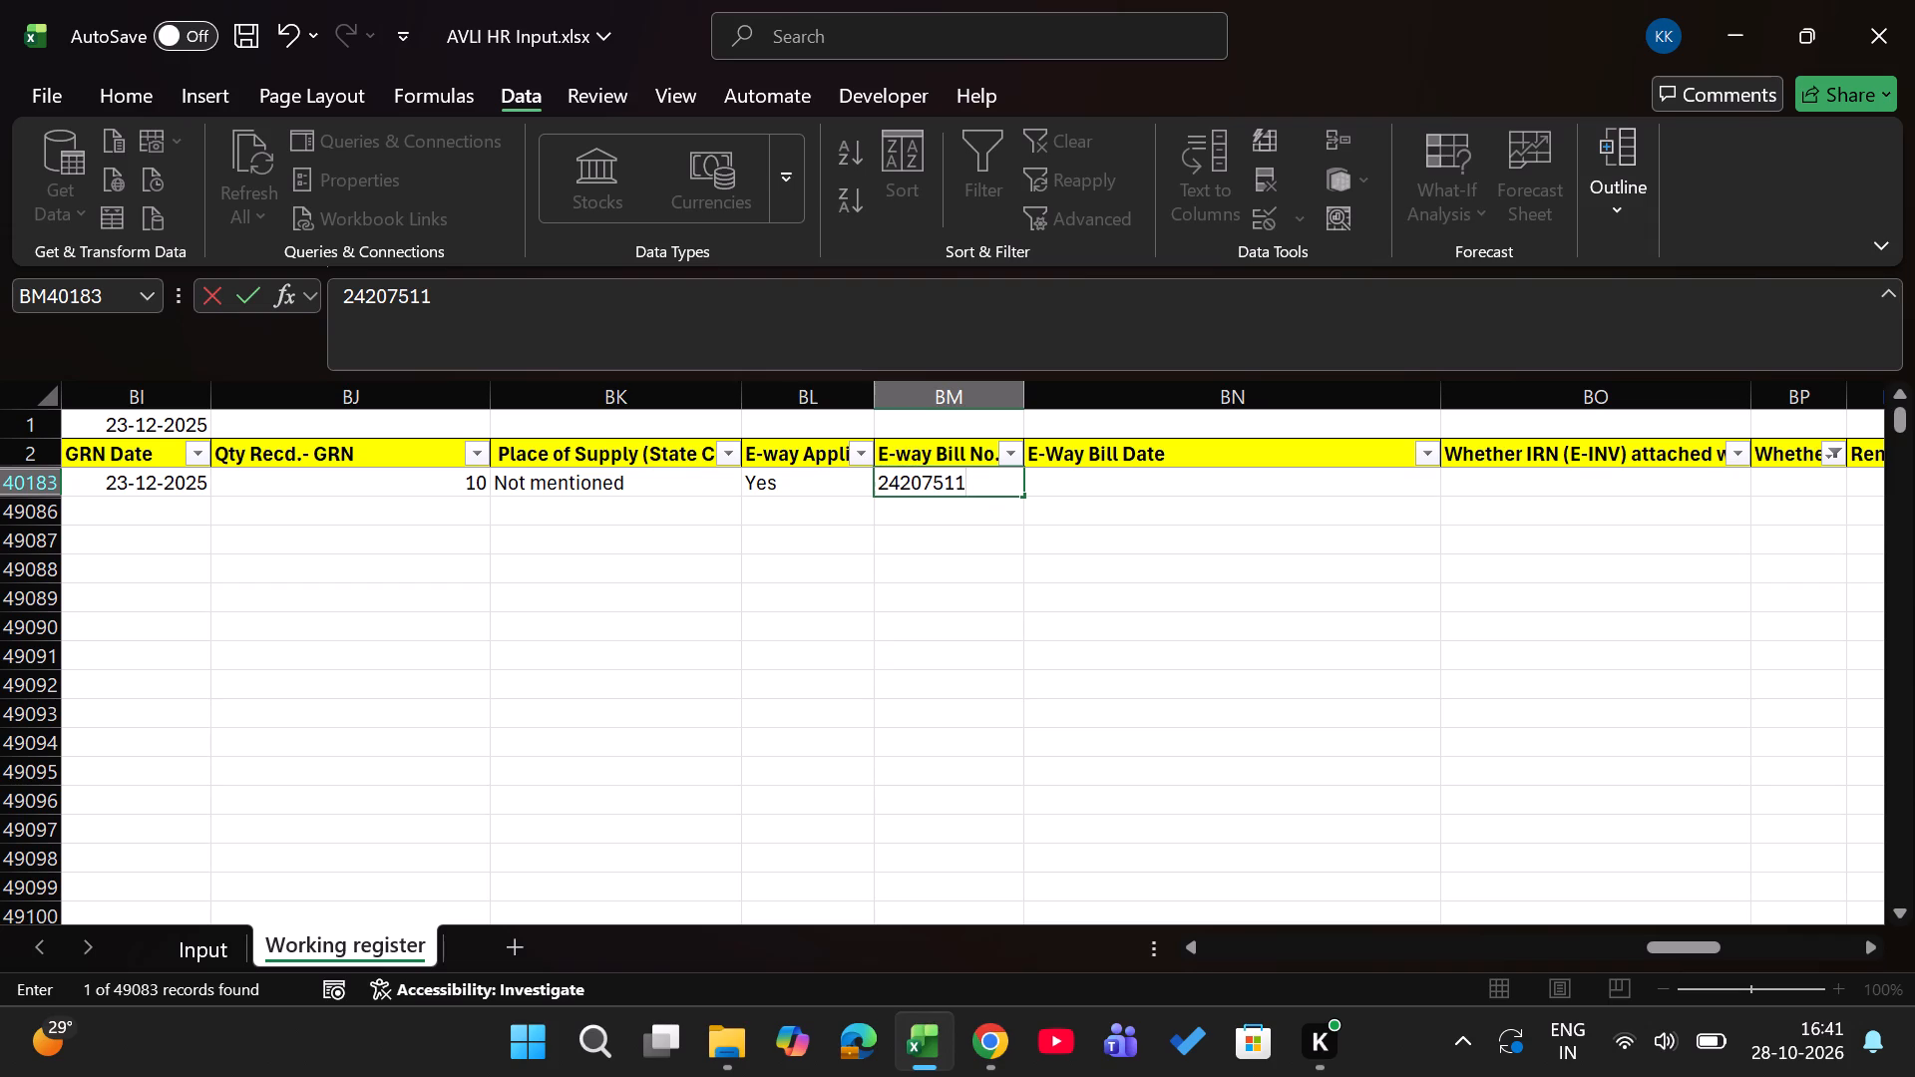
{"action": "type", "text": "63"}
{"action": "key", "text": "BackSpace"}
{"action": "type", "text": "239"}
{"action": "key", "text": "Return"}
Enter 12-11-25 in the record's E-Way Bill Date field.
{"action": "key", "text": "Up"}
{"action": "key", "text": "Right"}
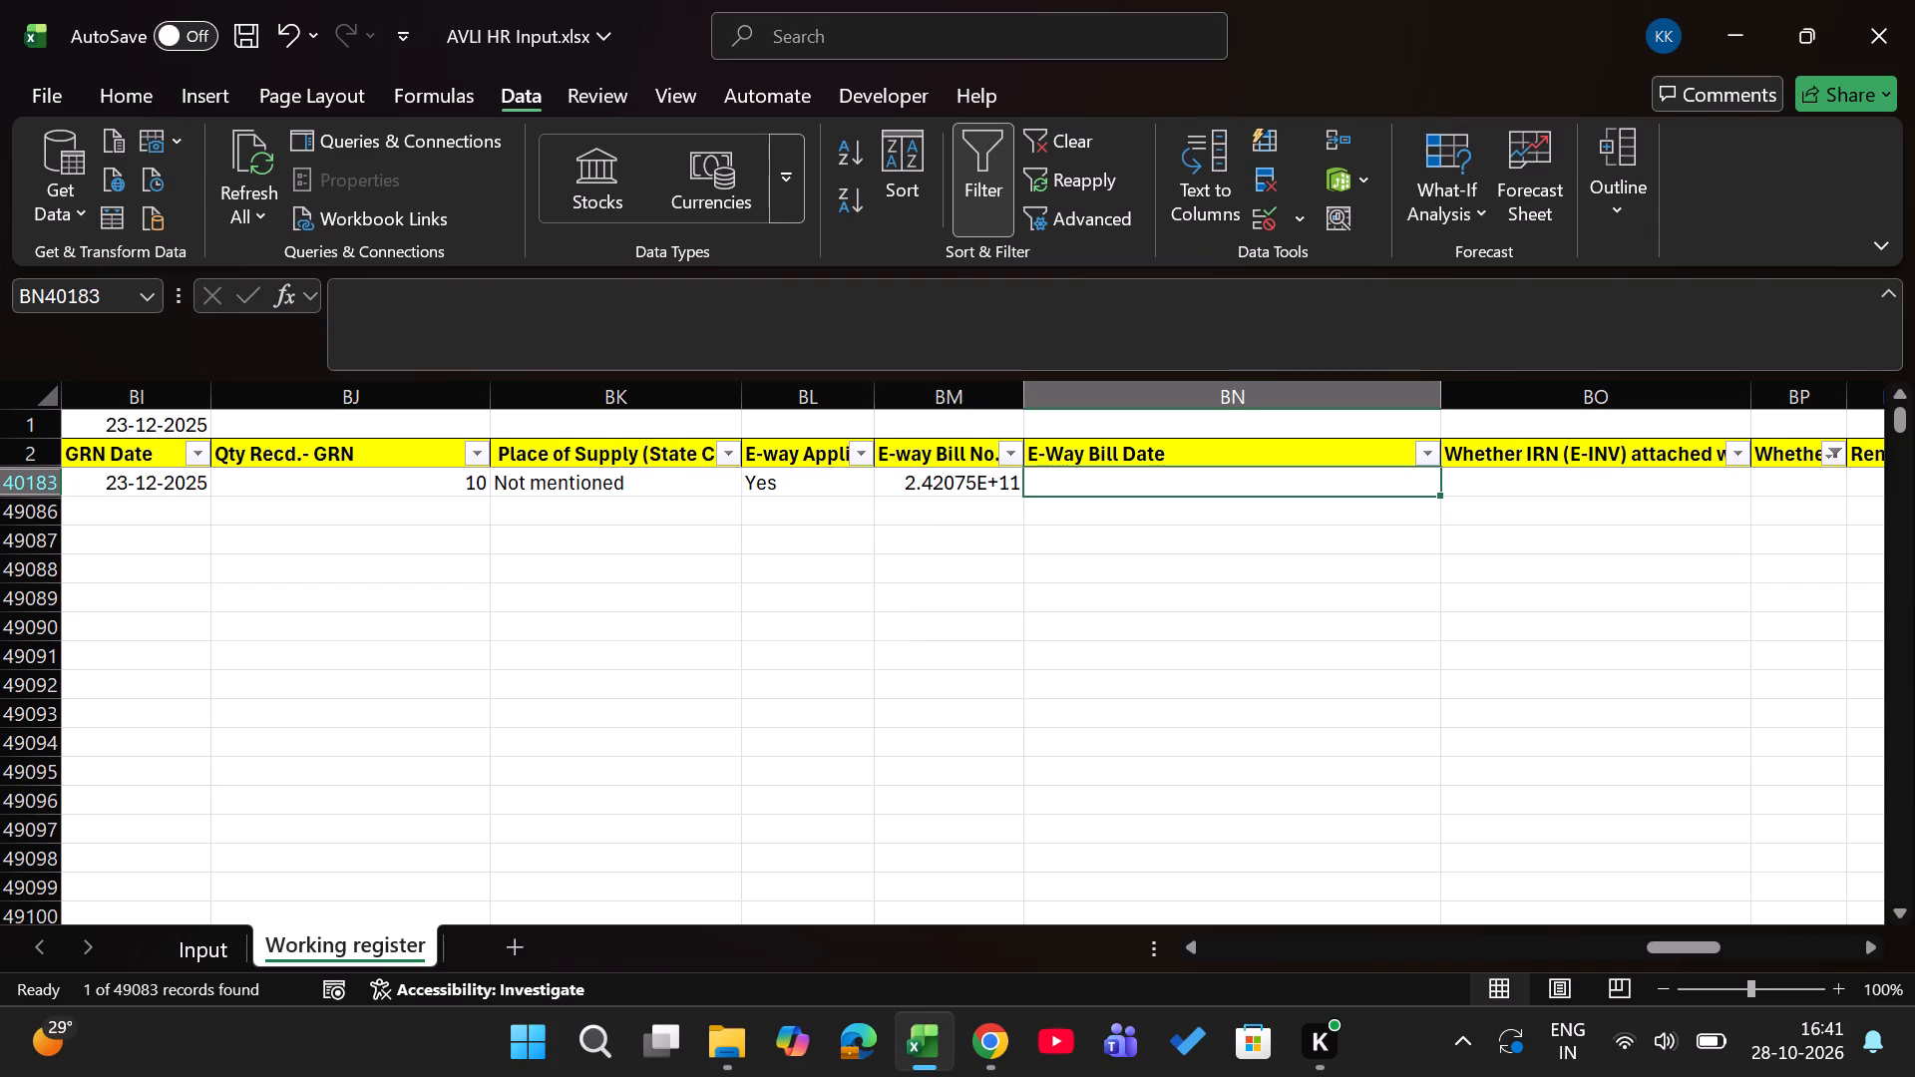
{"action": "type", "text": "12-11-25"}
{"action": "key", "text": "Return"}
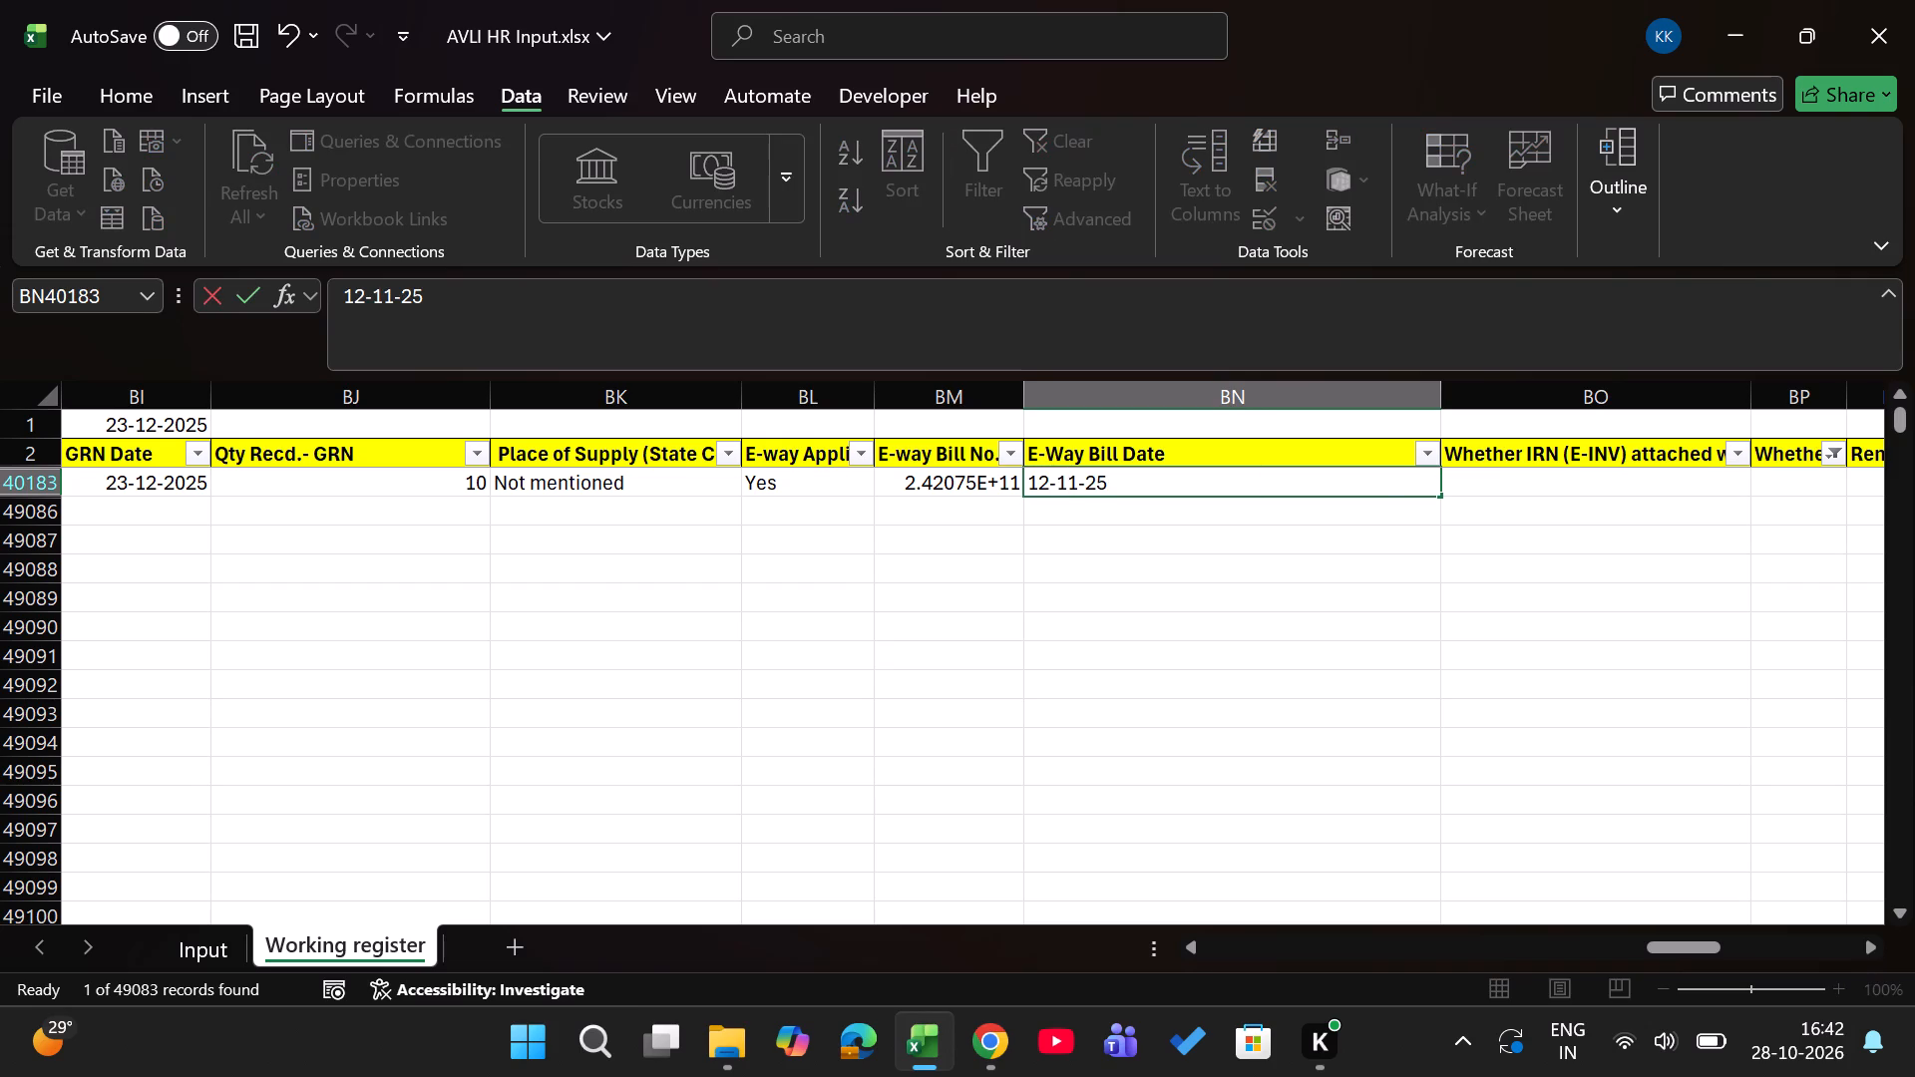
Set the record's Whether IRN (E-INV) attached field to No.
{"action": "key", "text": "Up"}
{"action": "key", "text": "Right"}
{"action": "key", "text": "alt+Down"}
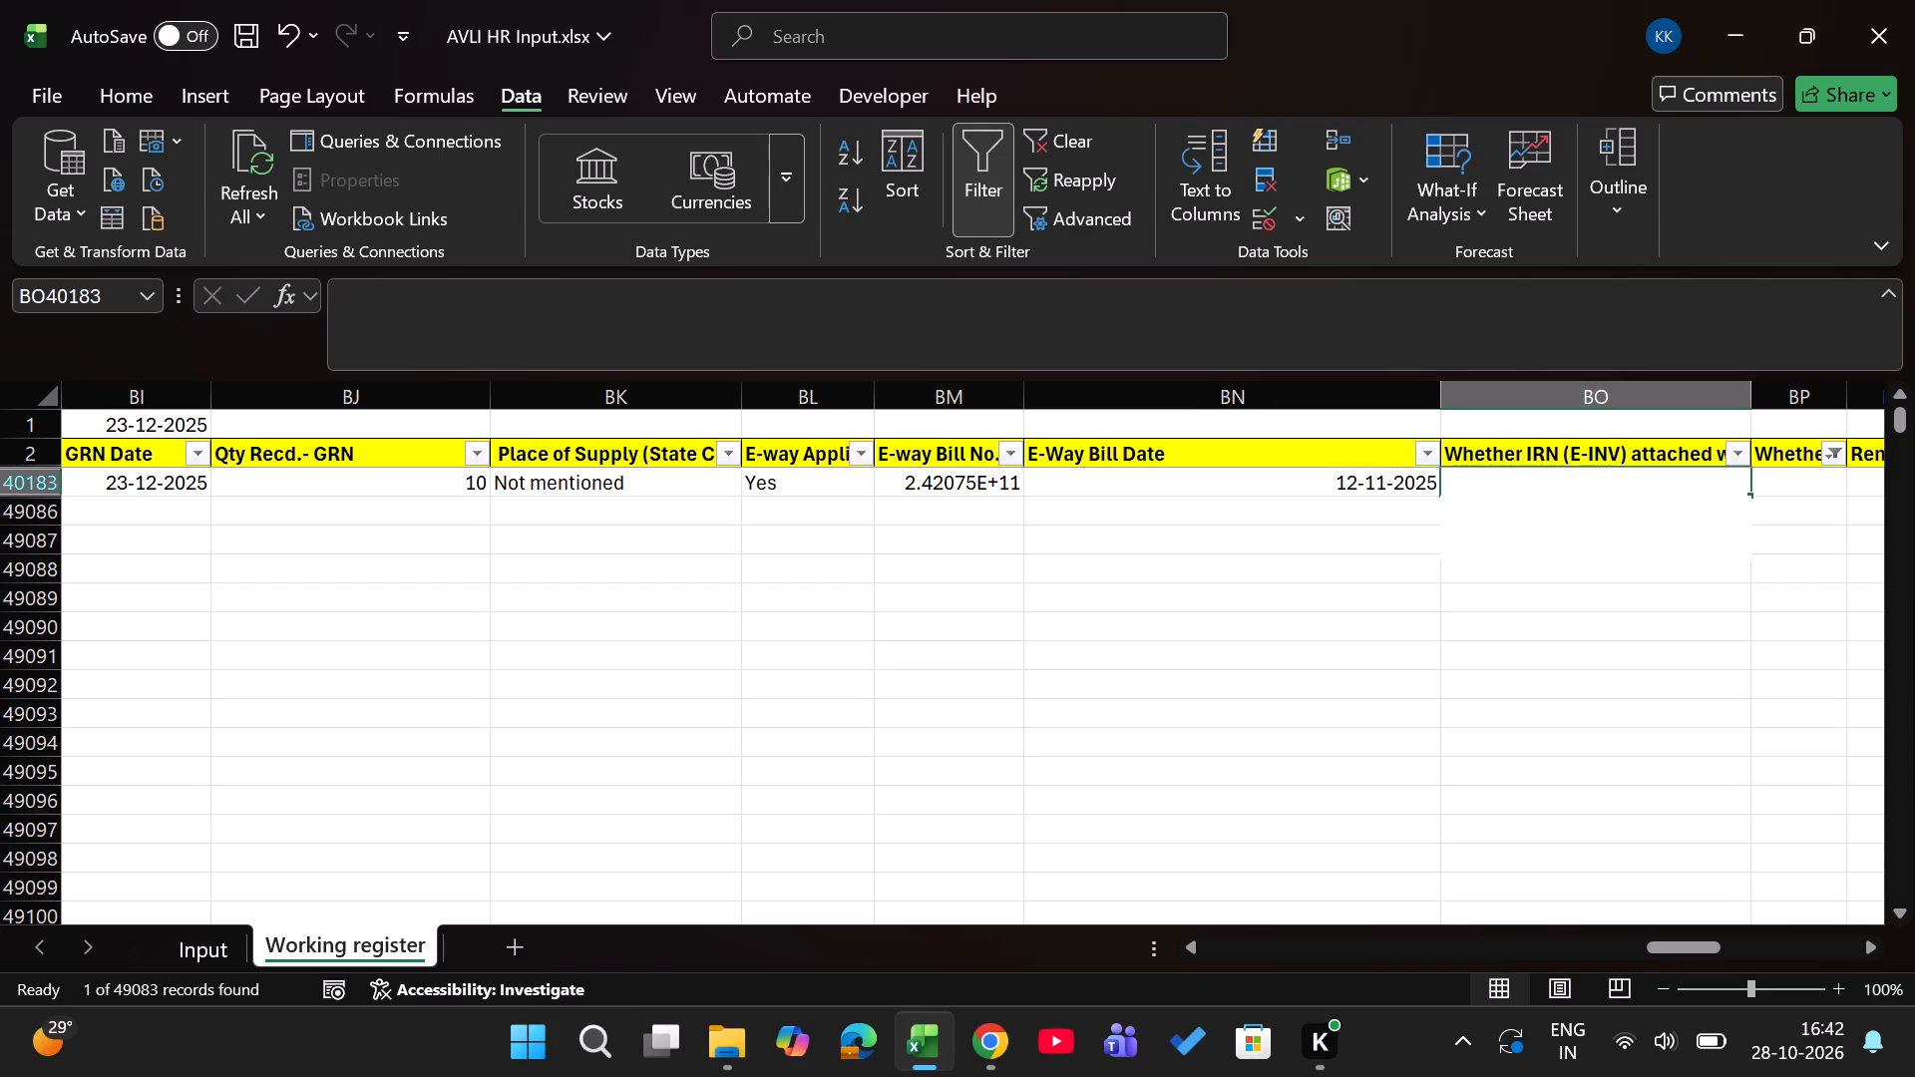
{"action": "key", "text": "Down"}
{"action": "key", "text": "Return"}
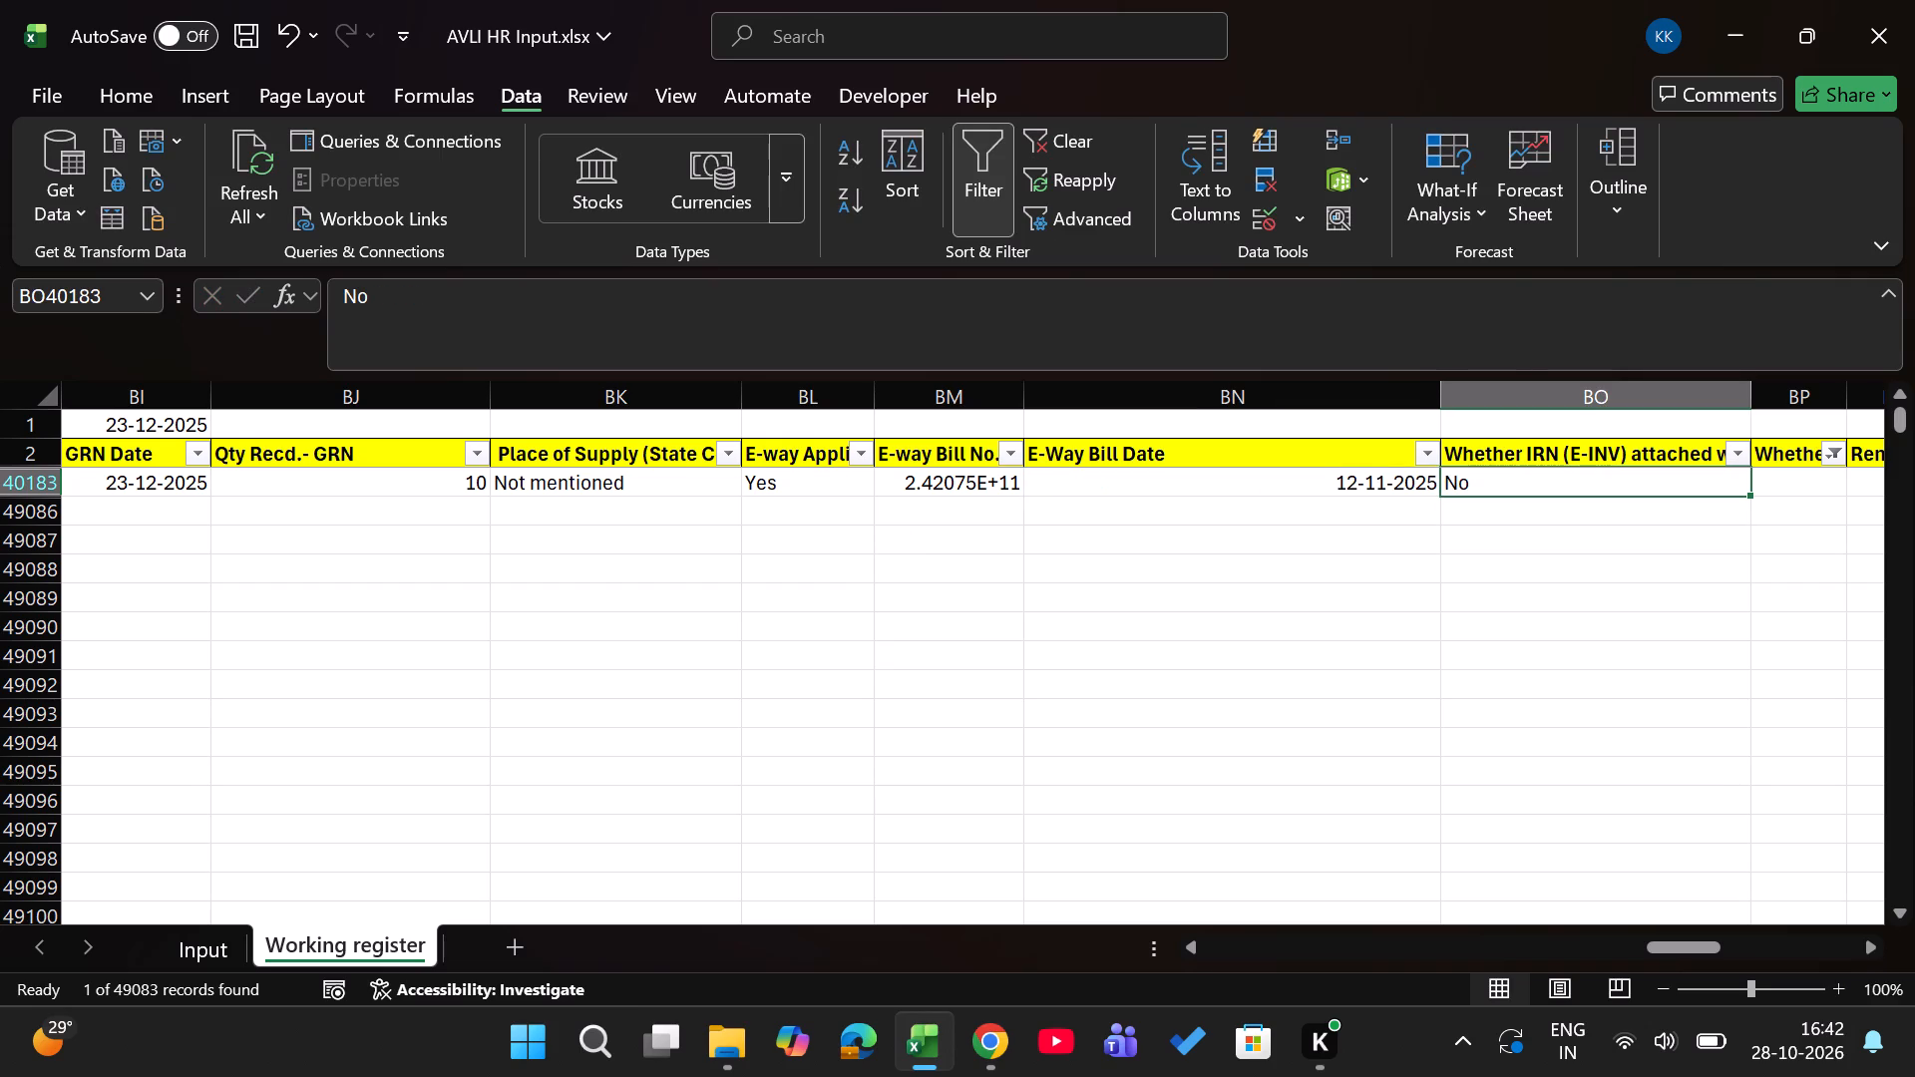
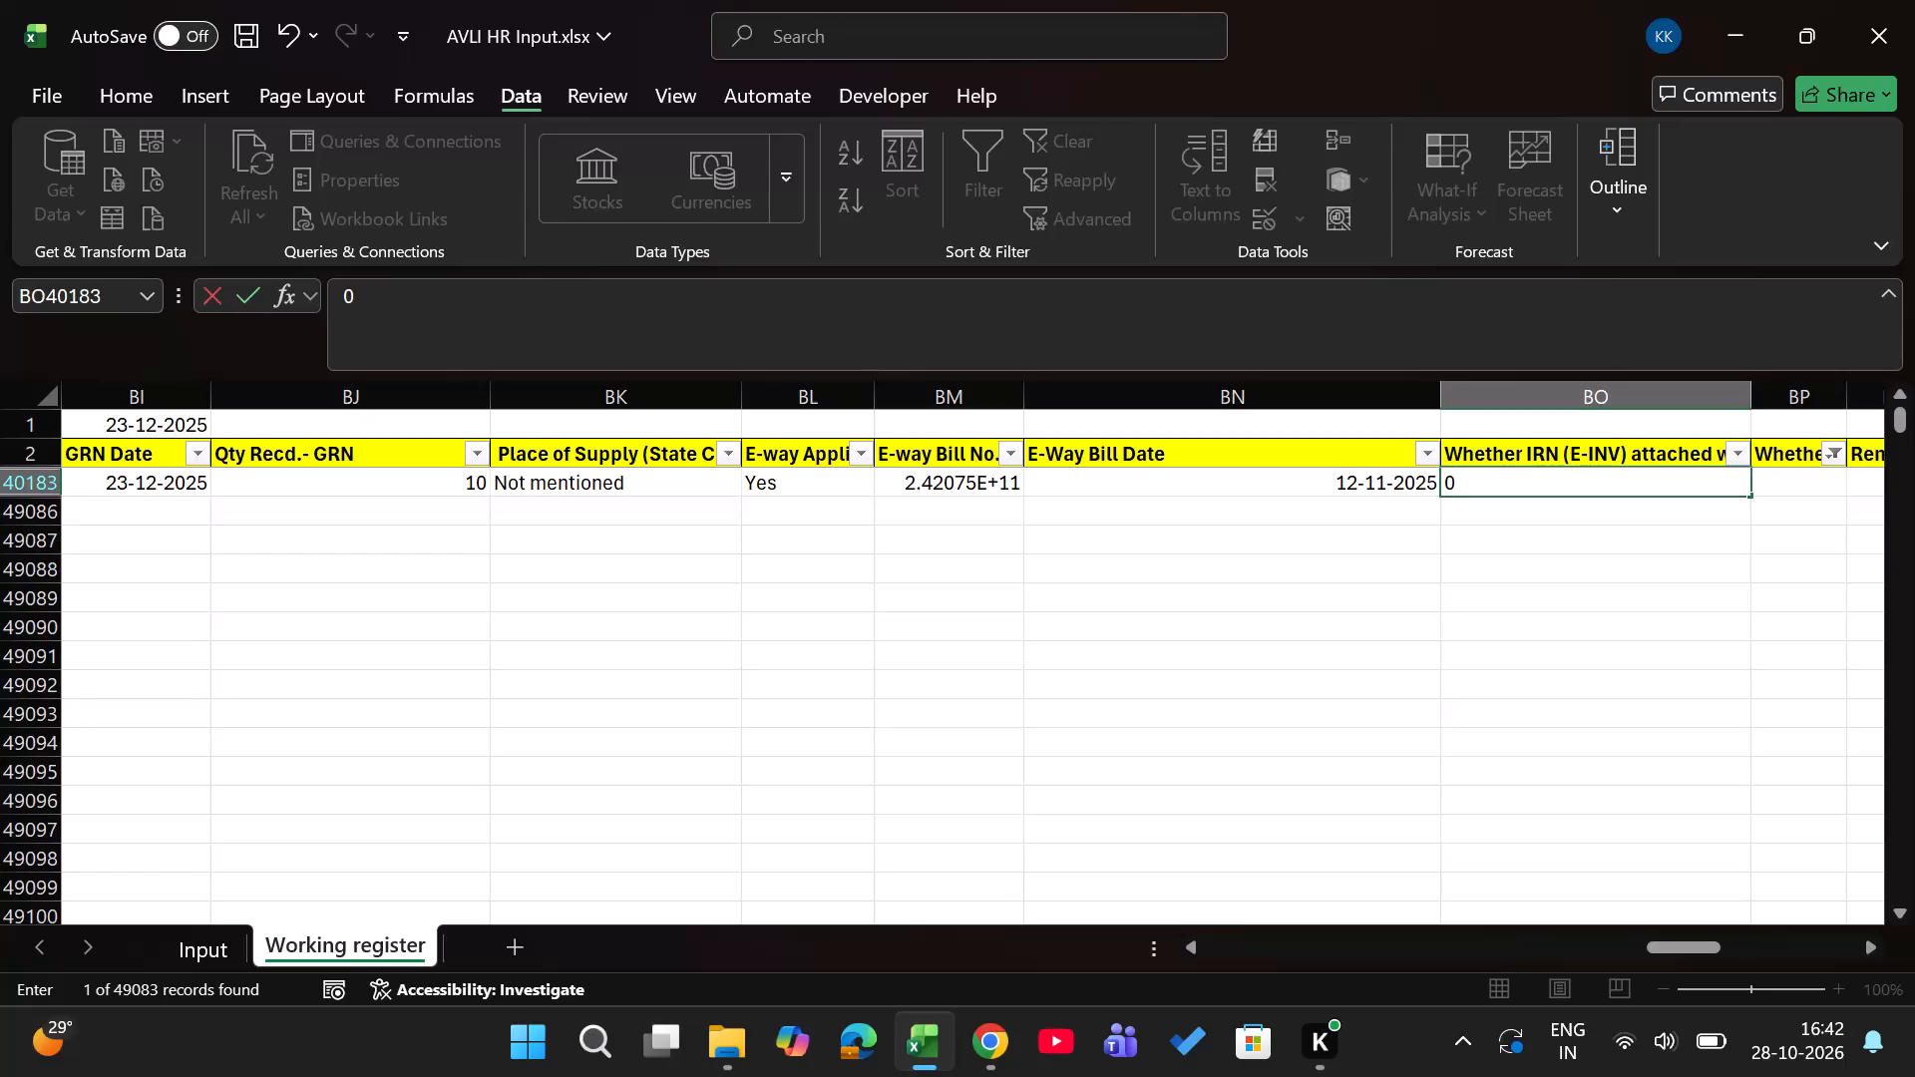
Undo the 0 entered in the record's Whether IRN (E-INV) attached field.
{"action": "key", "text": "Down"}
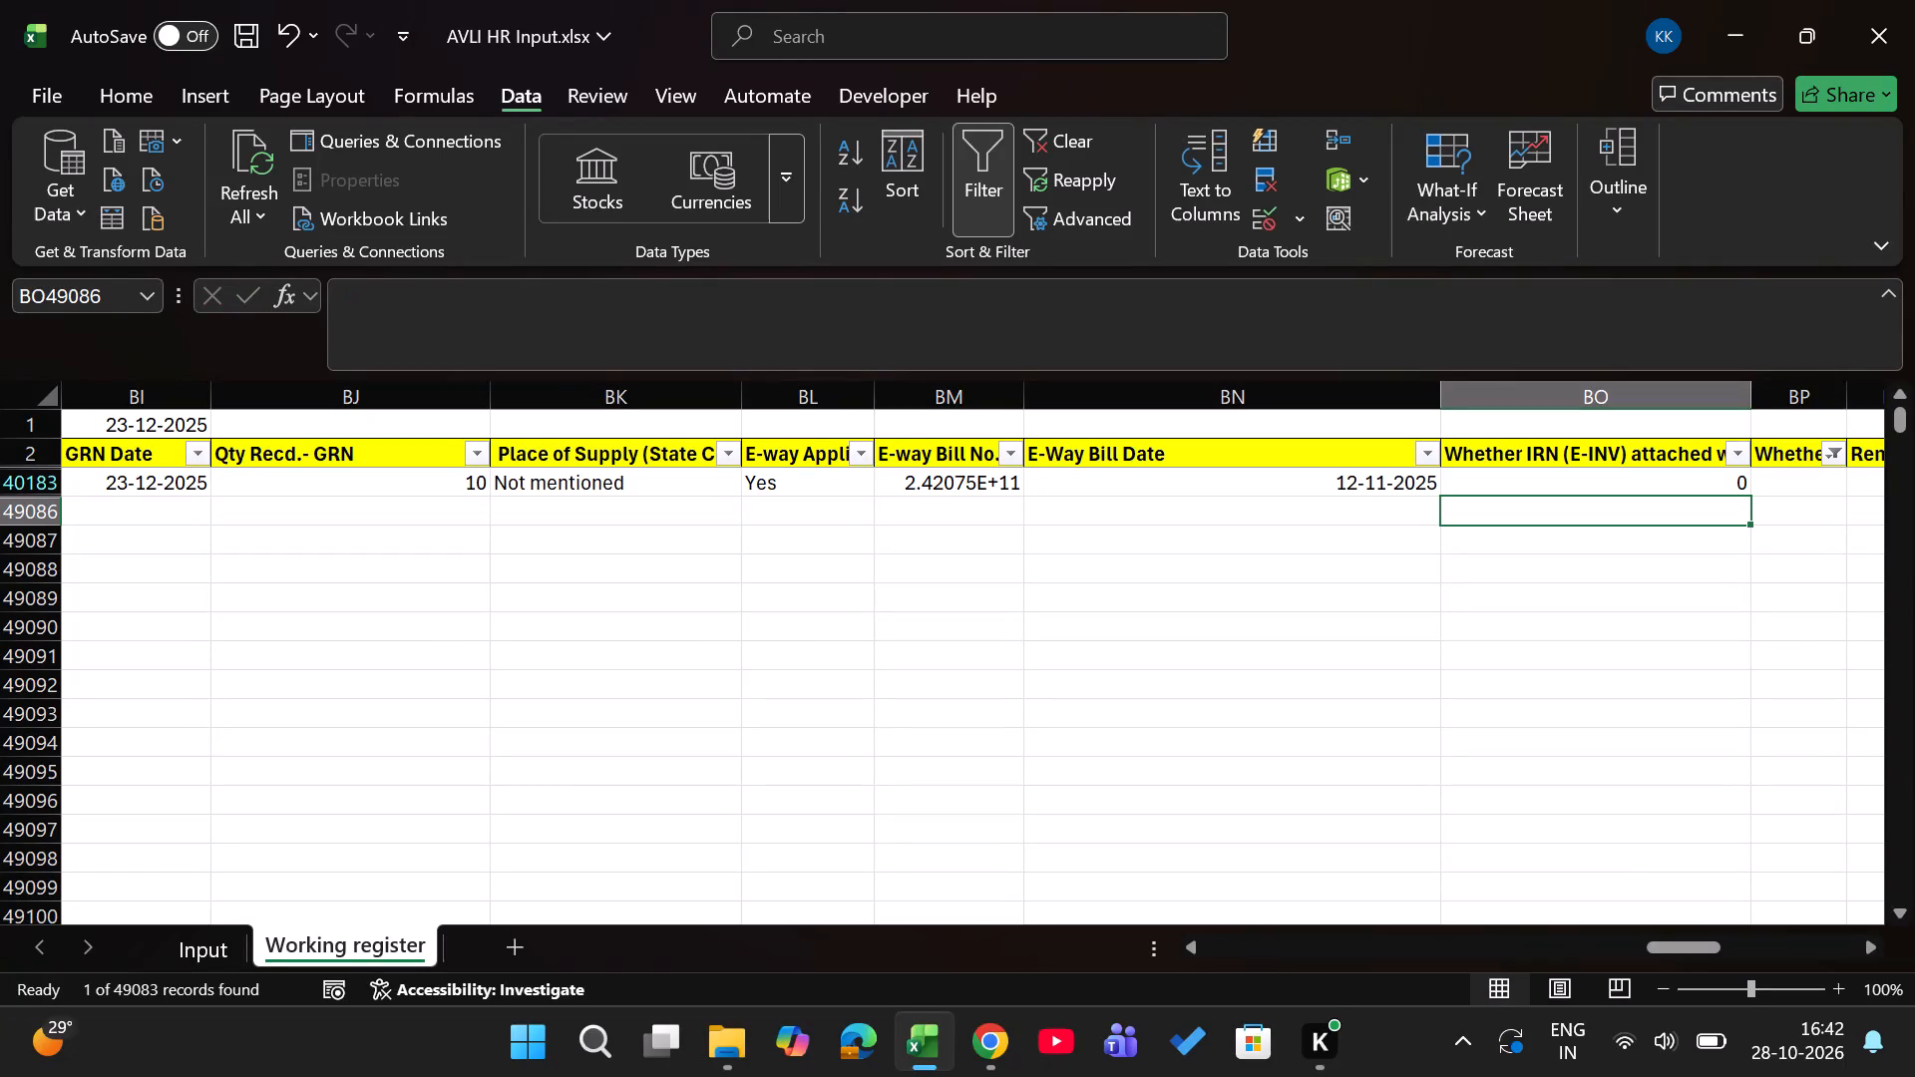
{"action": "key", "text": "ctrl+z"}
Set the record's Whether Invoice to be Checked? field to Yes.
{"action": "key", "text": "Right"}
{"action": "key", "text": "alt+Down"}
{"action": "key", "text": "Down"}
{"action": "key", "text": "Down"}
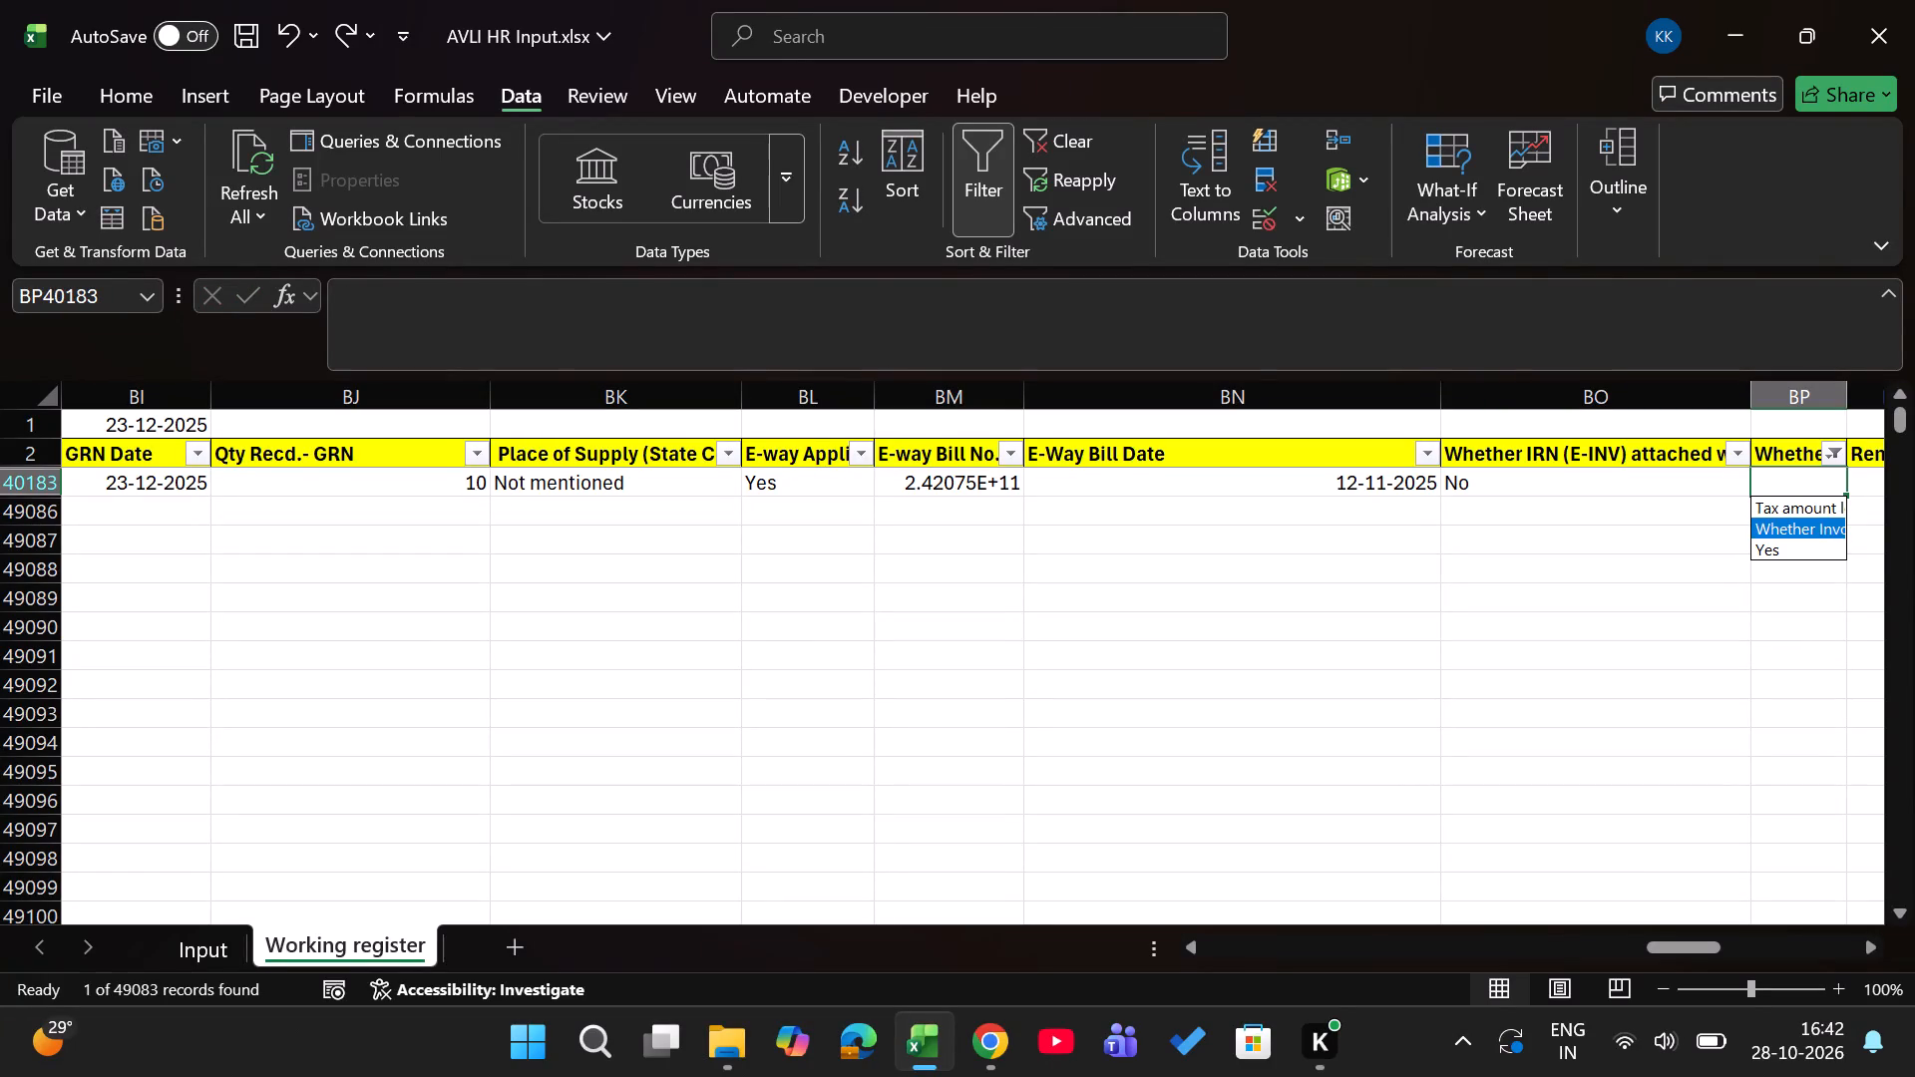
{"action": "key", "text": "Down"}
{"action": "key", "text": "Return"}
Filter the Working register's MIRO column to the records matching 12770.
{"action": "key", "text": "Up"}
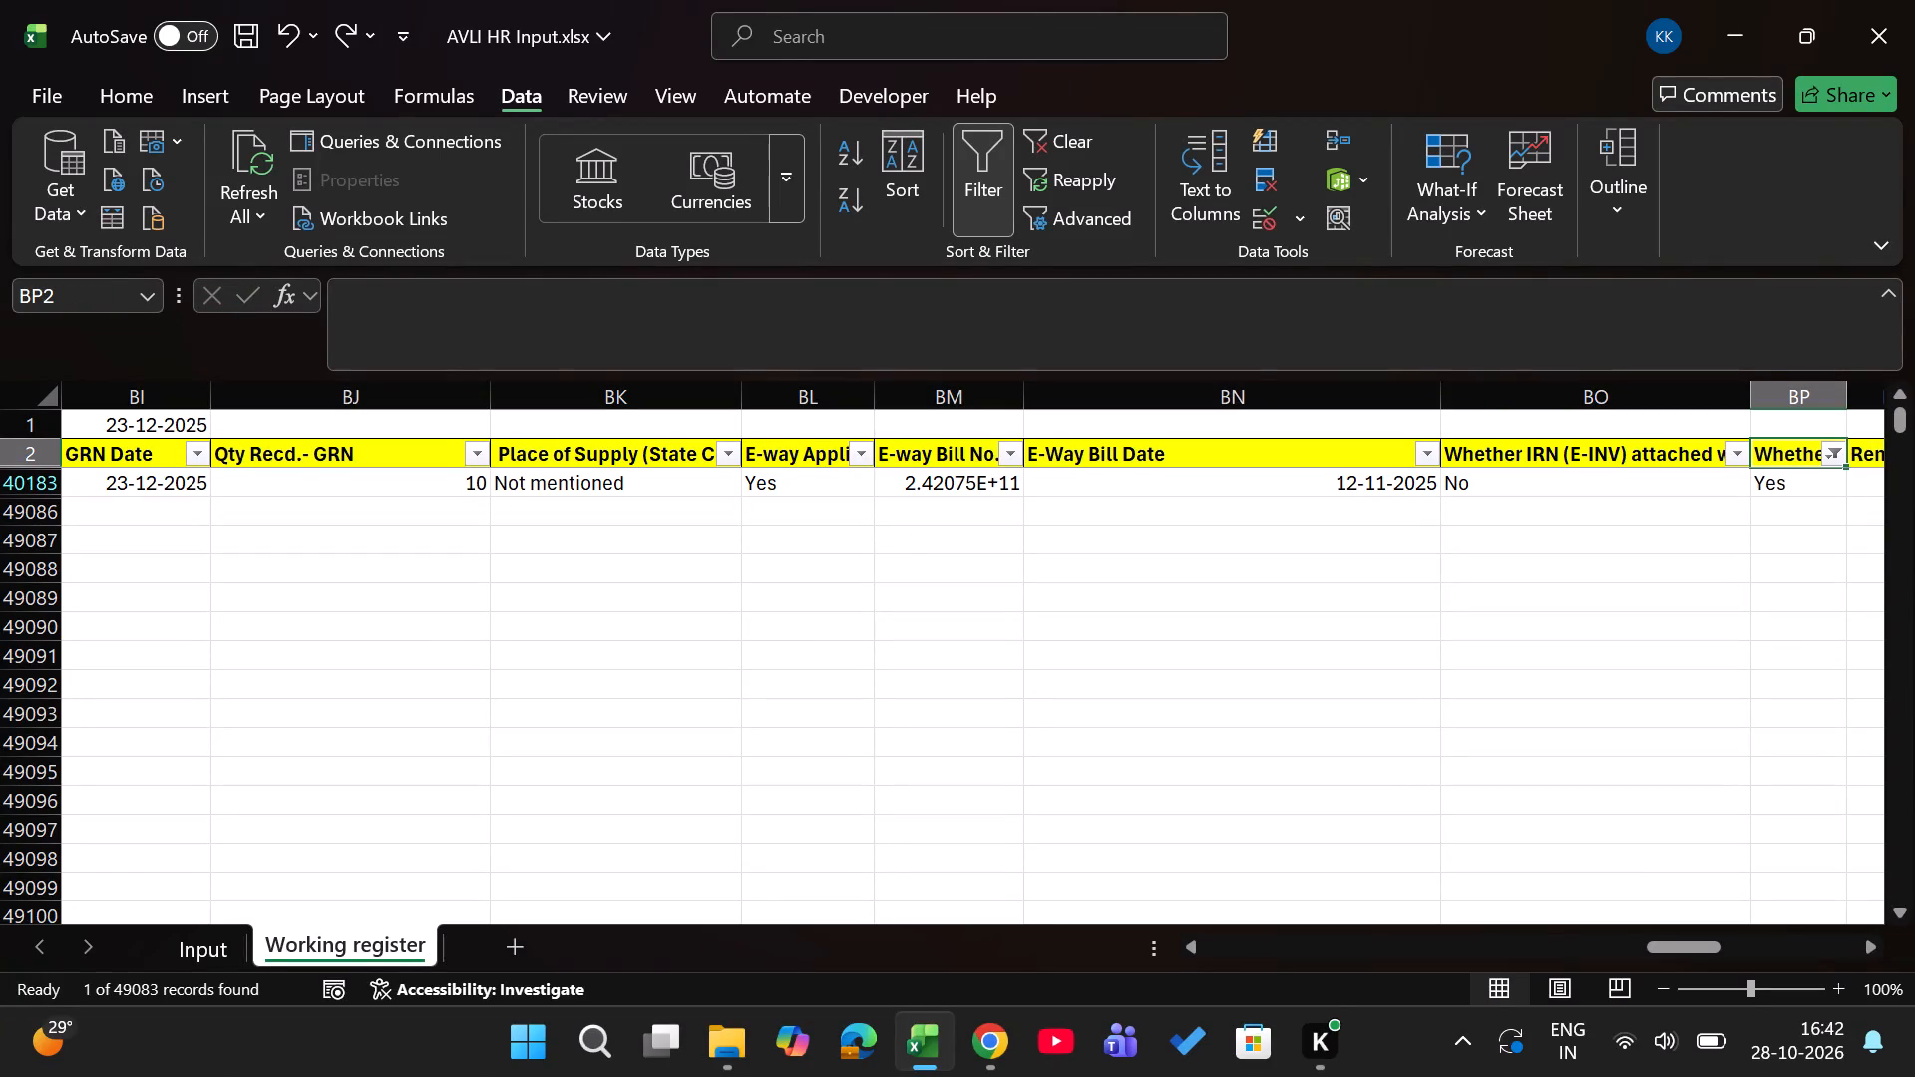
{"action": "key", "text": "Left"}
{"action": "key", "text": "Left"}
{"action": "key", "text": "Left"}
{"action": "key", "text": "Left"}
{"action": "key", "text": "Left"}
{"action": "key", "text": "Left"}
{"action": "key", "text": "Left"}
{"action": "key", "text": "Left"}
{"action": "key", "text": "Left"}
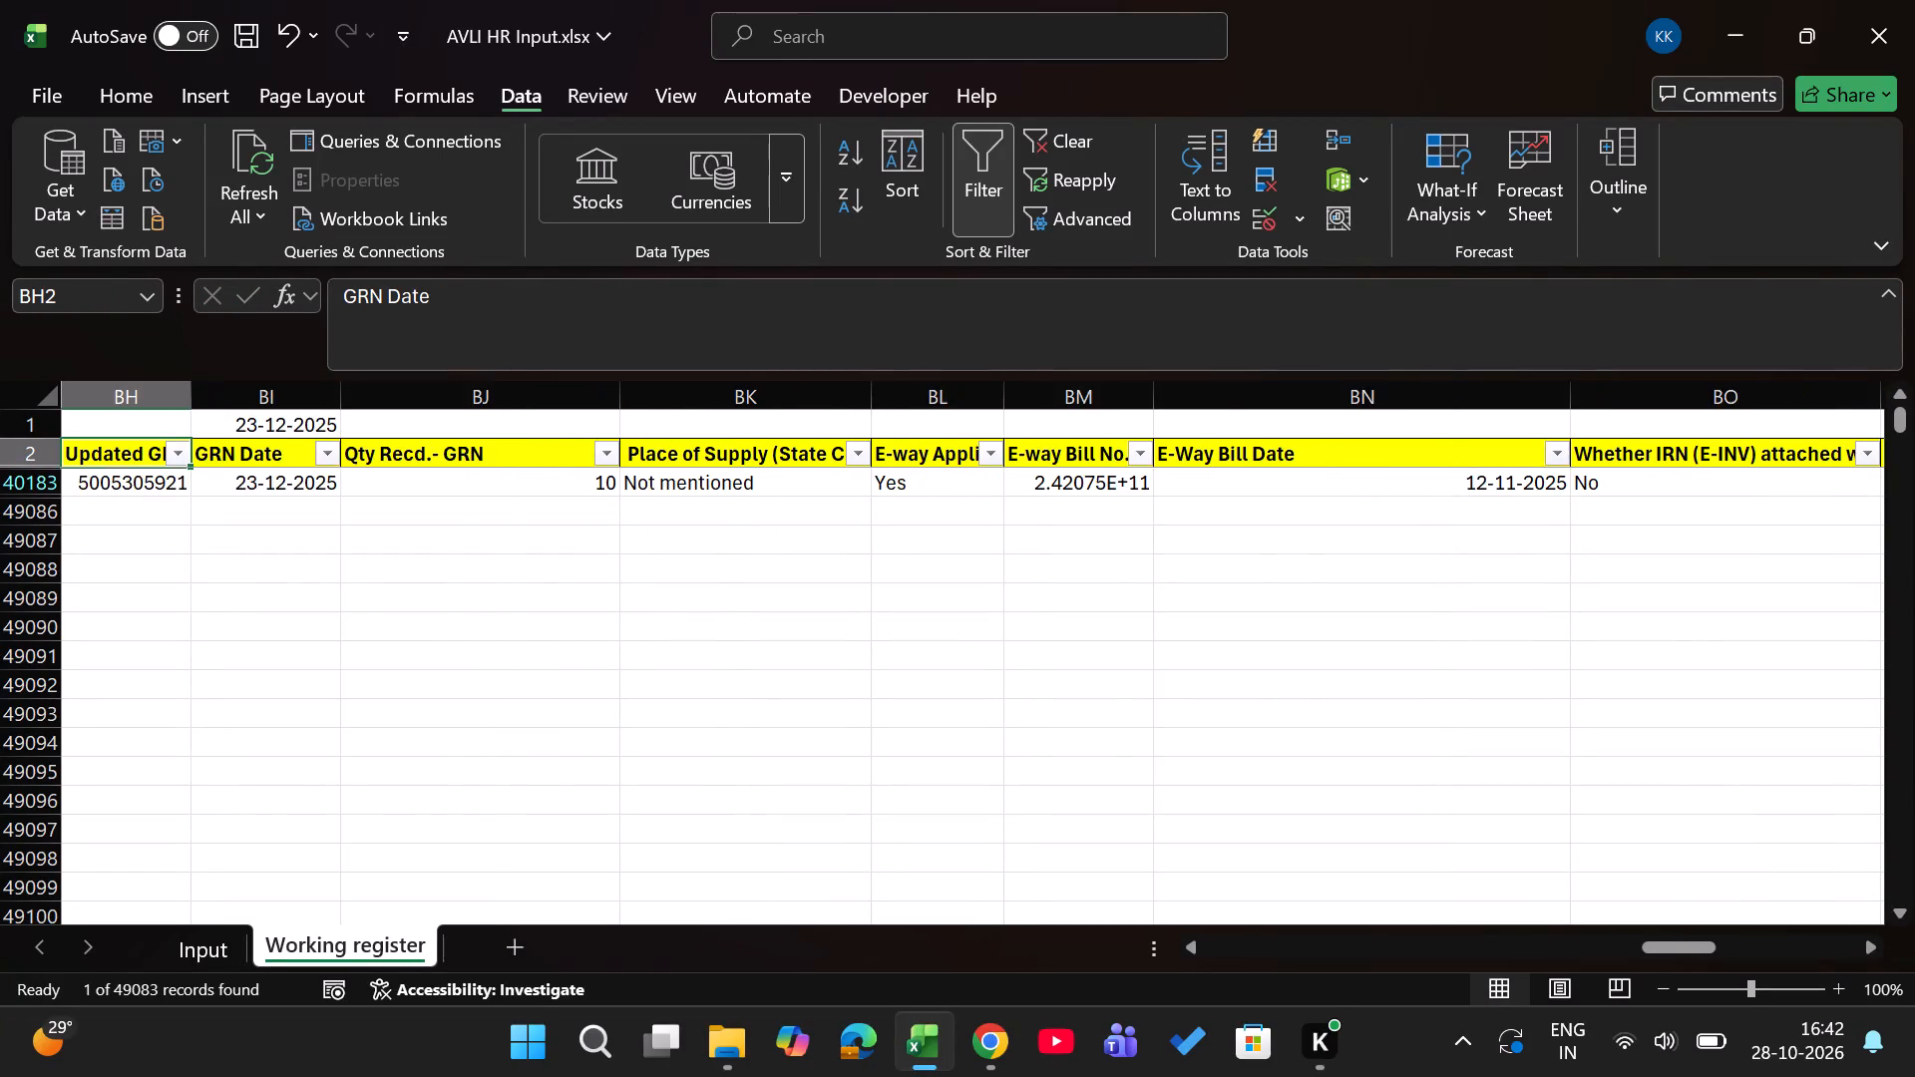
{"action": "key", "text": "Left"}
{"action": "key", "text": "Left"}
{"action": "key", "text": "Left"}
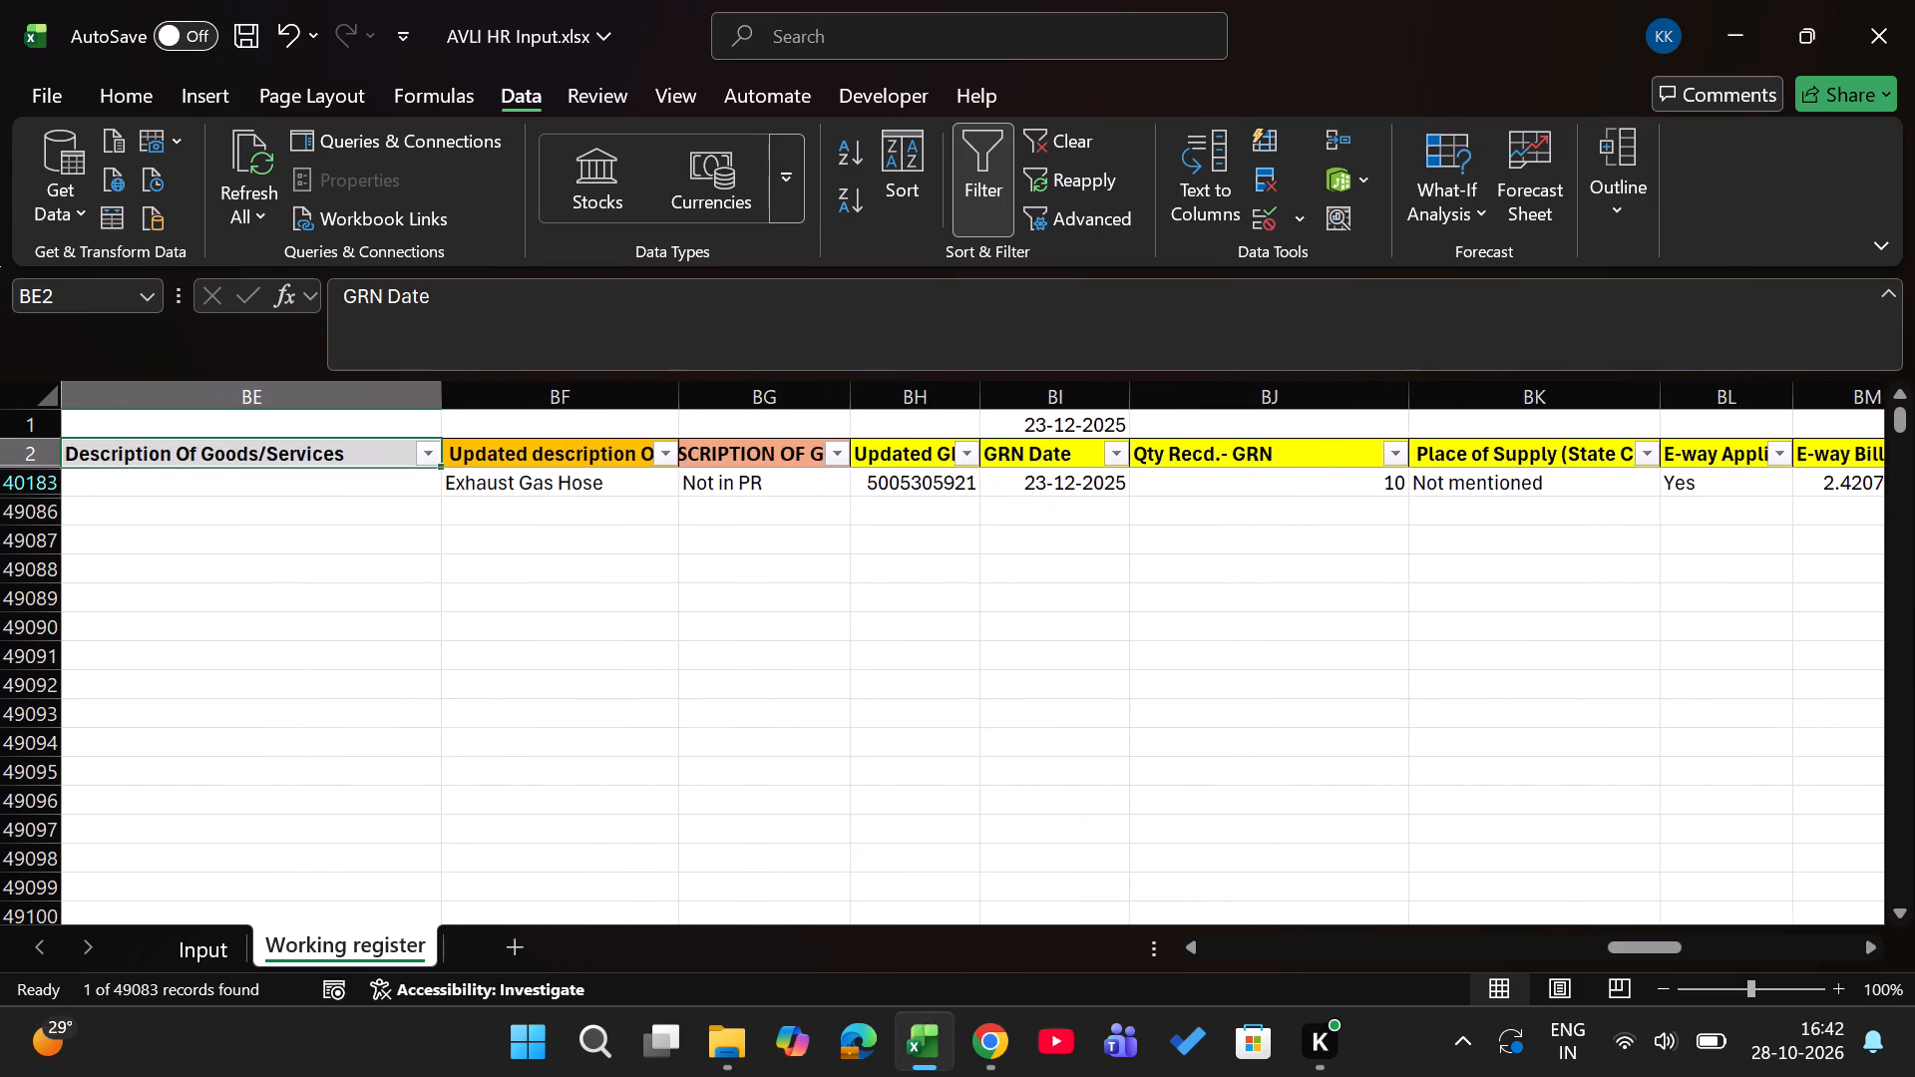
{"action": "key", "text": "Left"}
{"action": "key", "text": "Left"}
{"action": "key", "text": "Left"}
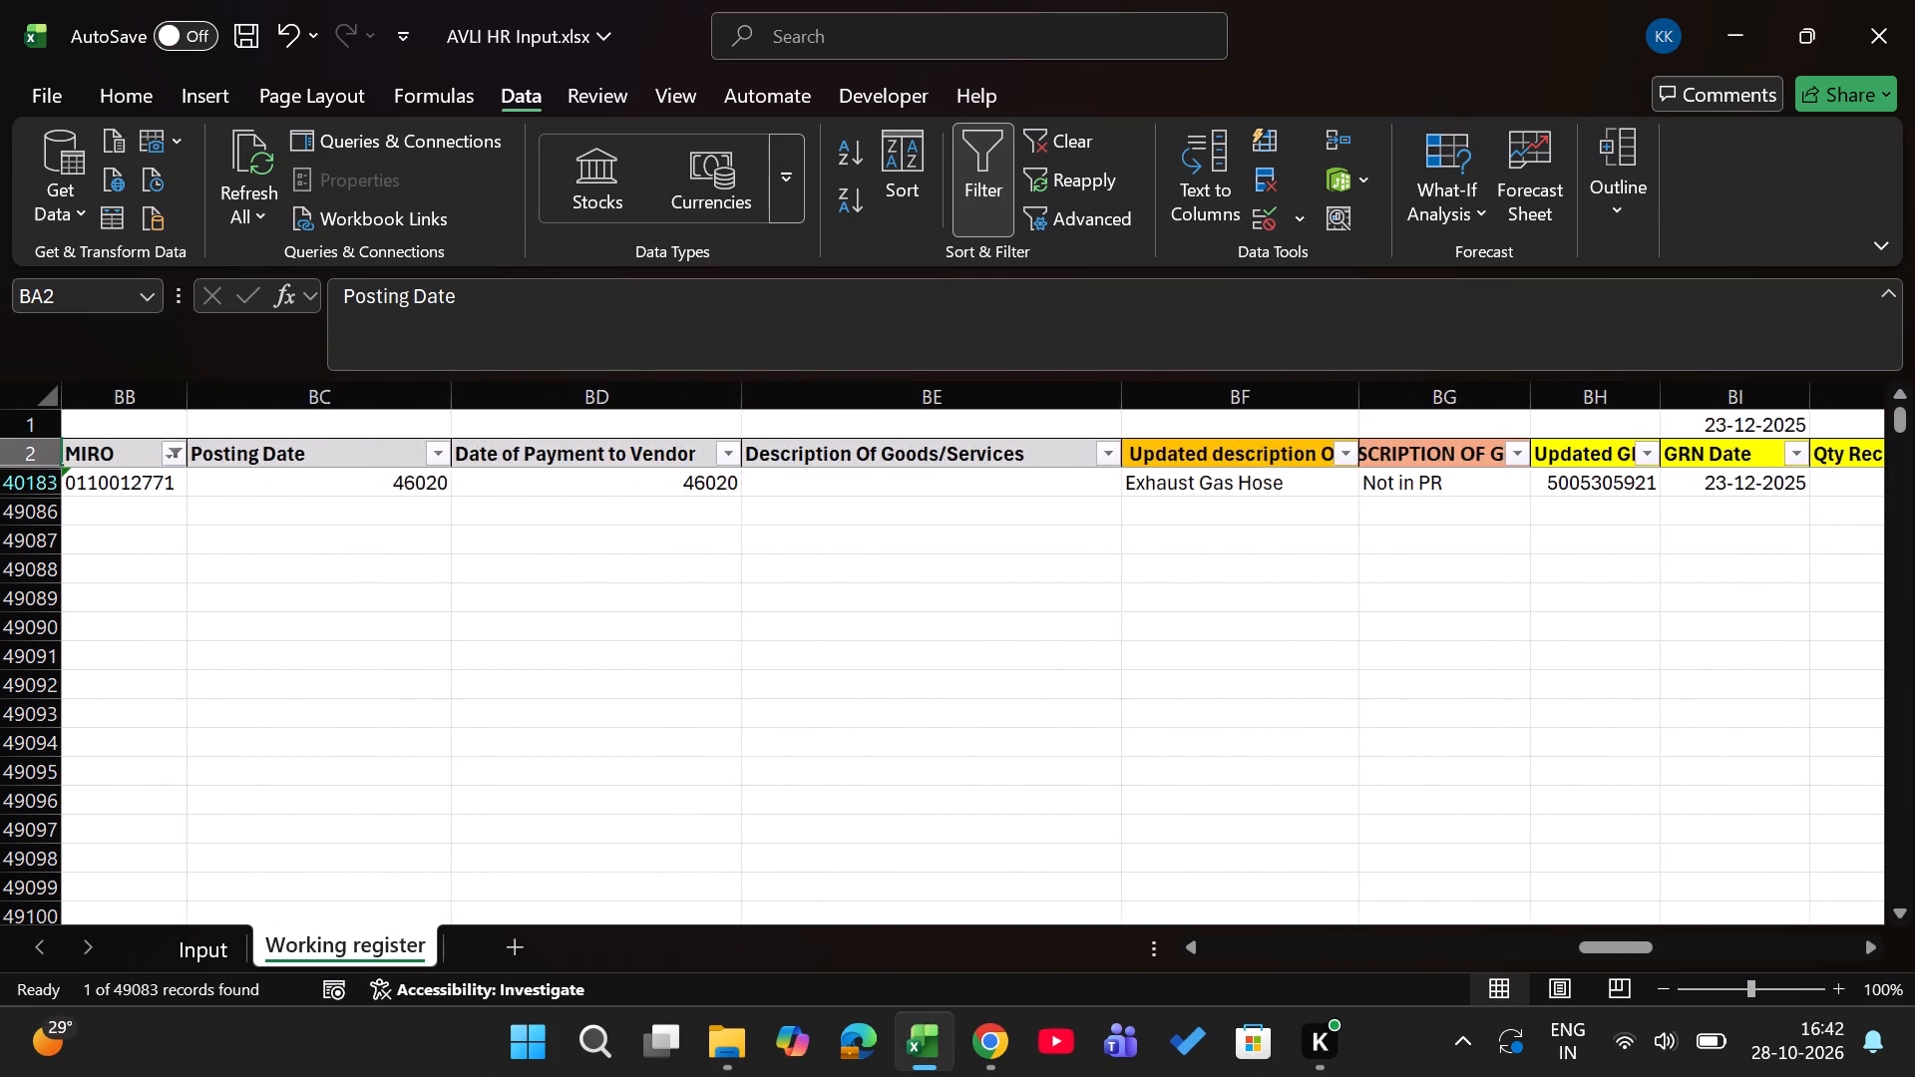
{"action": "key", "text": "alt+Right"}
{"action": "key", "text": "Escape"}
{"action": "key", "text": "Right"}
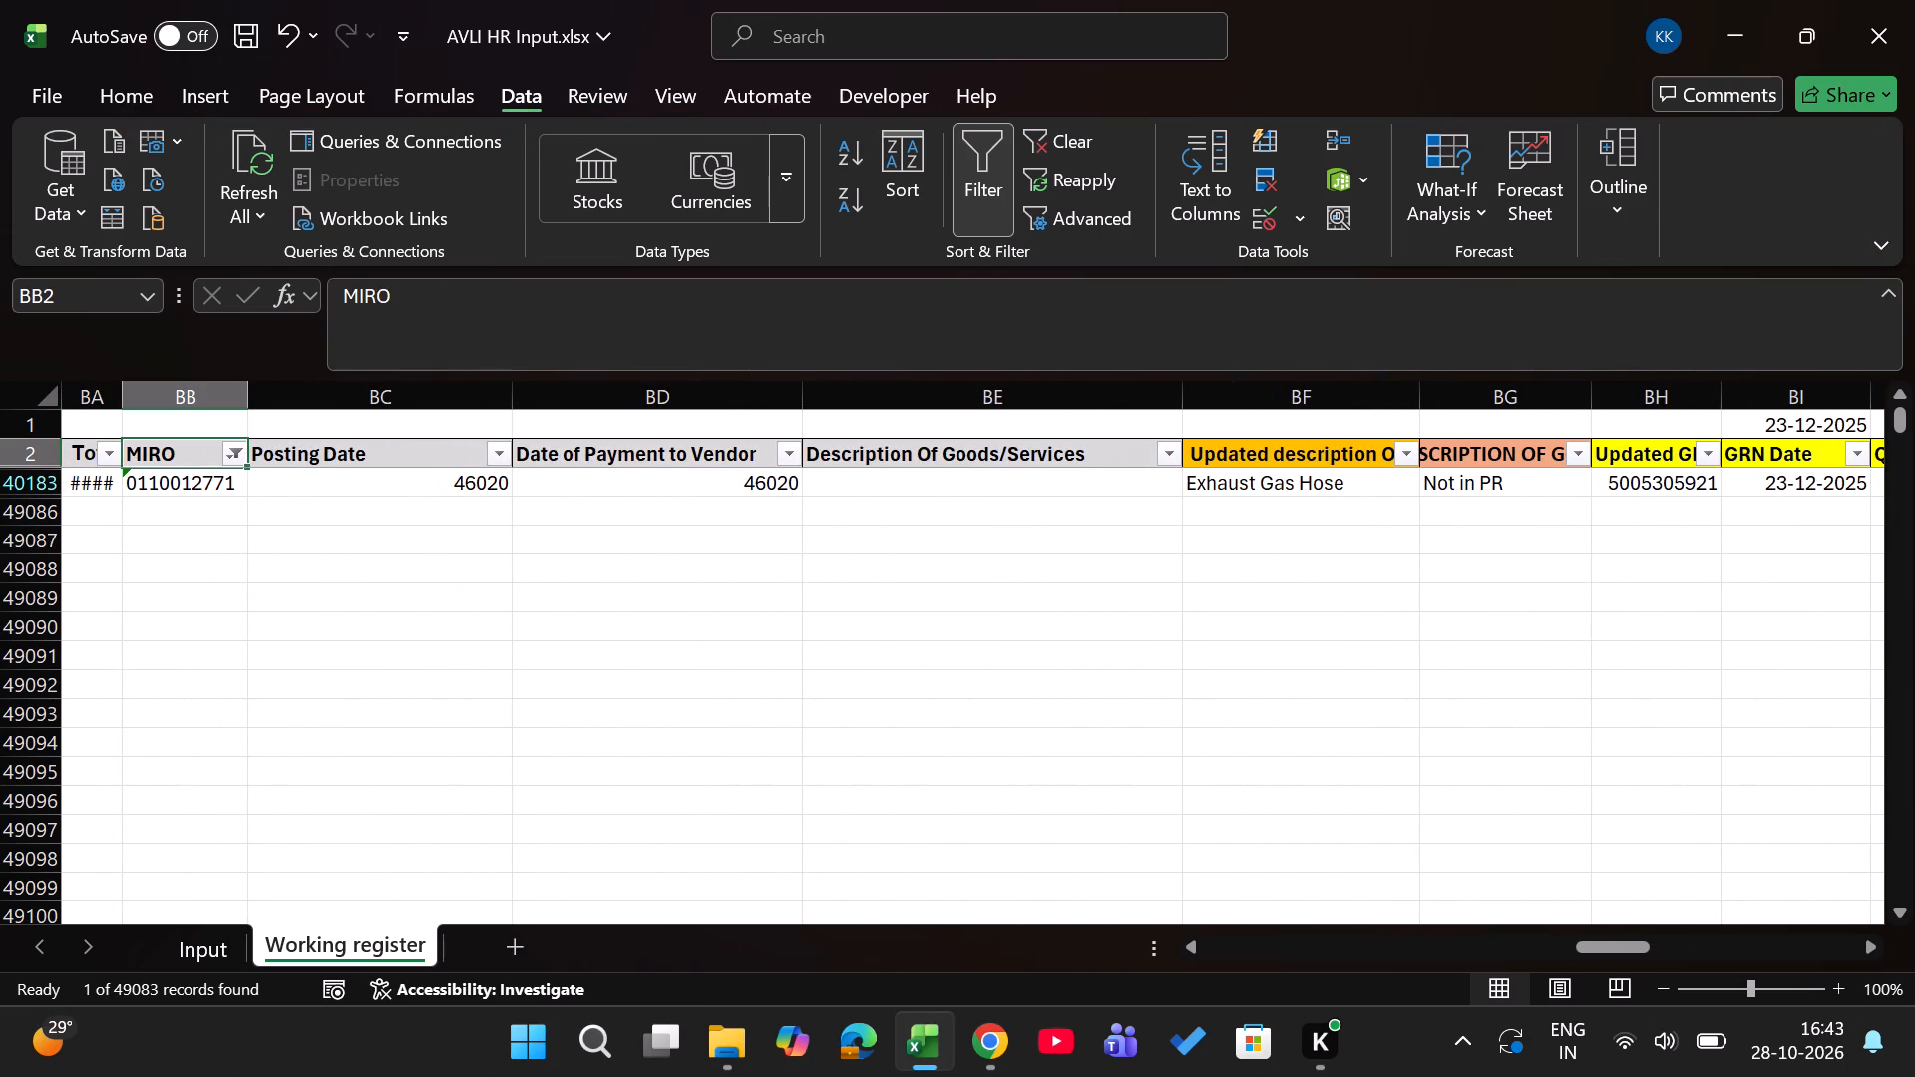
{"action": "key", "text": "alt+Down"}
{"action": "key", "text": "alt+Down"}
{"action": "key", "text": "alt+Down"}
{"action": "key", "text": "alt+Down"}
{"action": "key", "text": "alt+Down"}
{"action": "key", "text": "alt+Down"}
{"action": "key", "text": "alt+Down"}
{"action": "key", "text": "alt+Down"}
{"action": "key", "text": "alt+Down"}
{"action": "key", "text": "alt+Down"}
{"action": "key", "text": "alt+Down"}
{"action": "key", "text": "alt+Down"}
{"action": "key", "text": "alt+Down"}
{"action": "key", "text": "alt+Down"}
{"action": "key", "text": "alt+Down"}
{"action": "key", "text": "Down"}
{"action": "key", "text": "Down"}
{"action": "key", "text": "Down"}
{"action": "key", "text": "Down"}
{"action": "key", "text": "Down"}
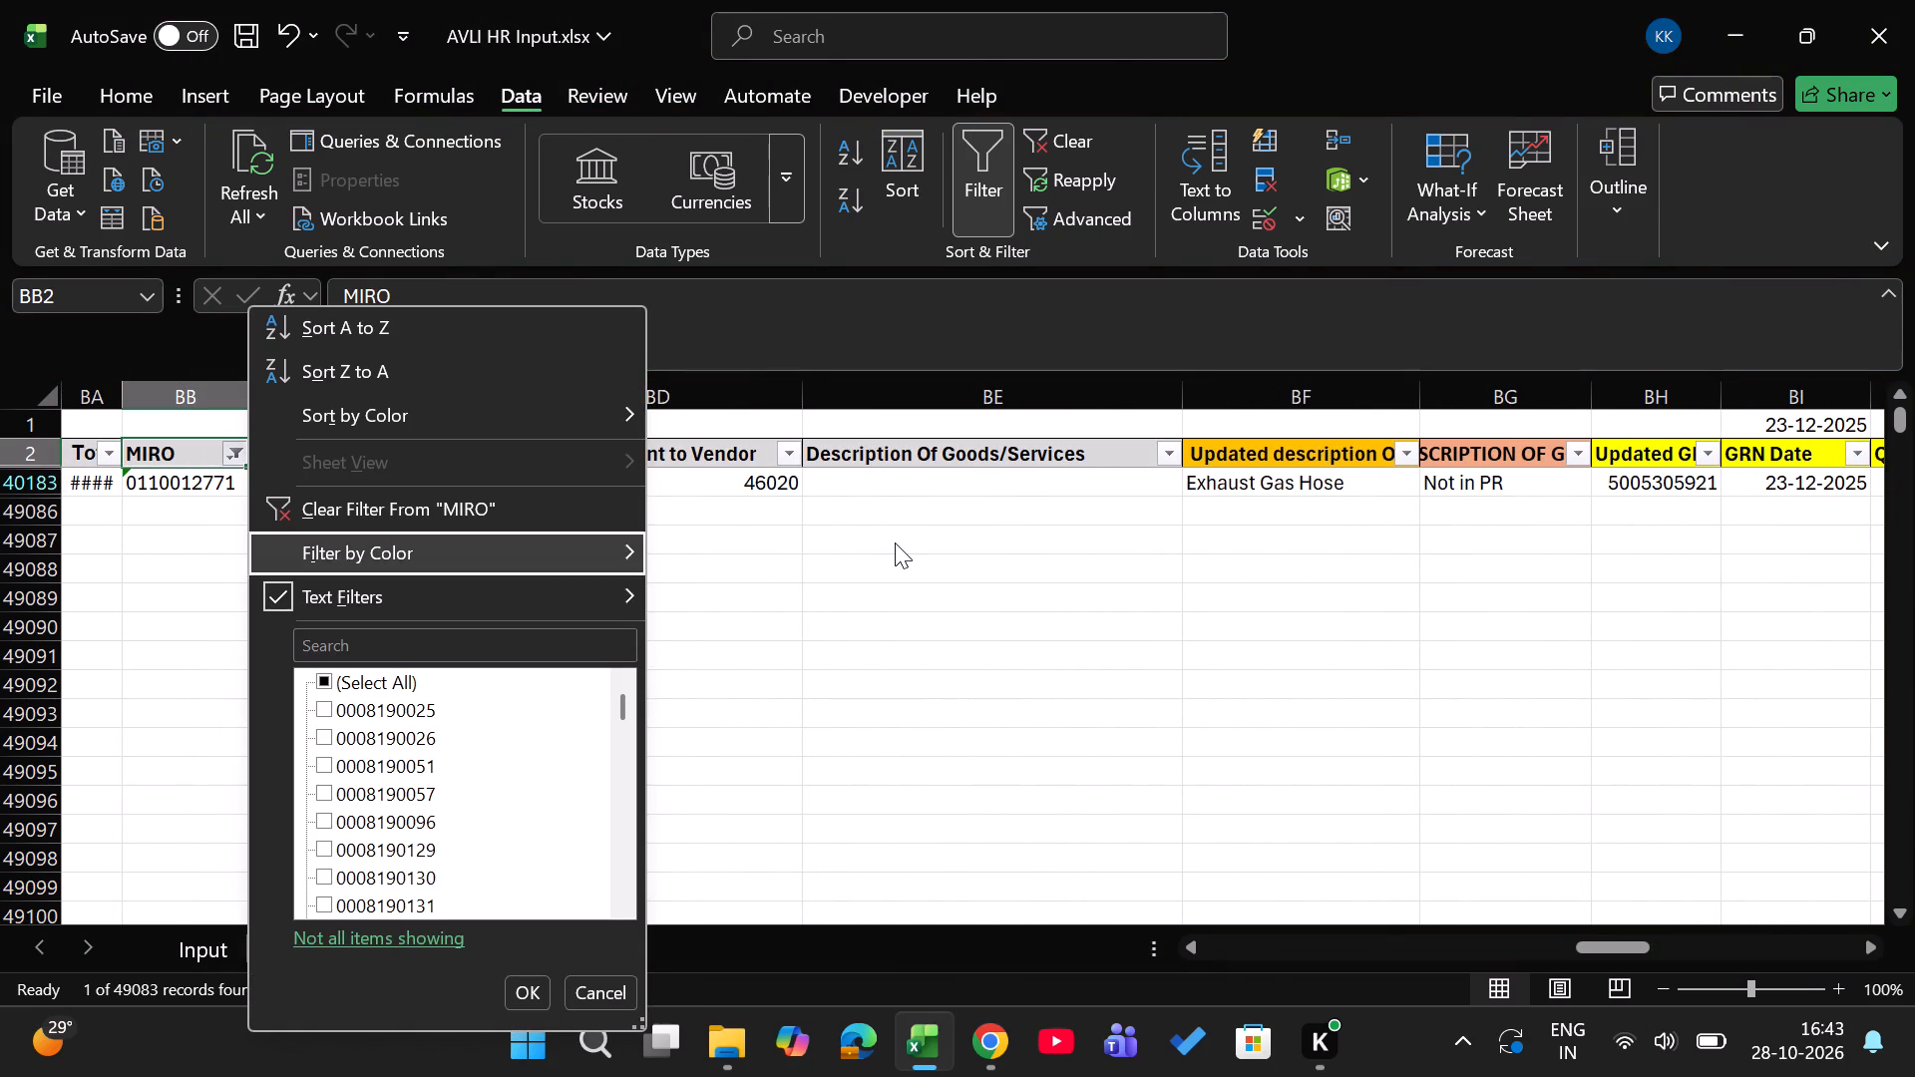
{"action": "key", "text": "Down"}
{"action": "key", "text": "Down"}
{"action": "type", "text": "12770"}
{"action": "key", "text": "Return"}
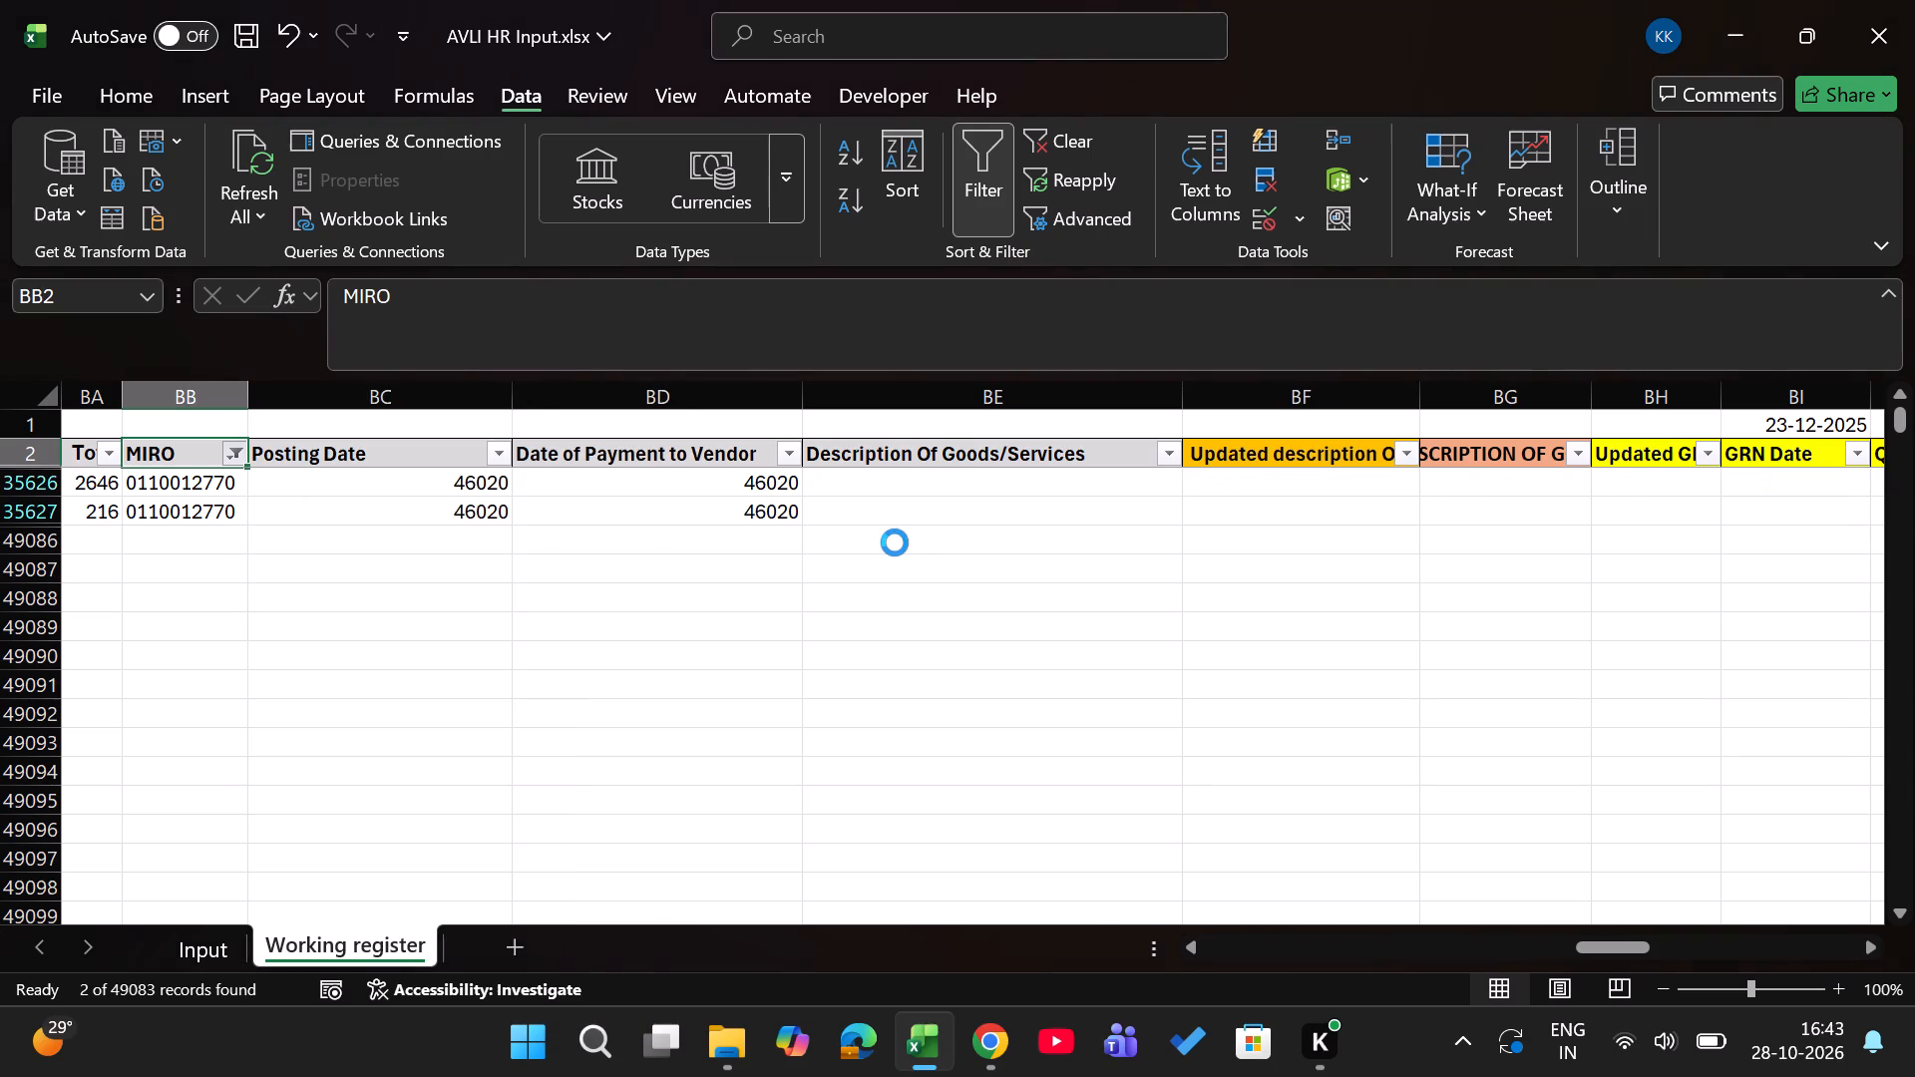
{"action": "key", "text": "Down"}
{"action": "key", "text": "Up"}
{"action": "key", "text": "Up"}
{"action": "key", "text": "ctrl+Right"}
{"action": "key", "text": "ctrl+Right"}
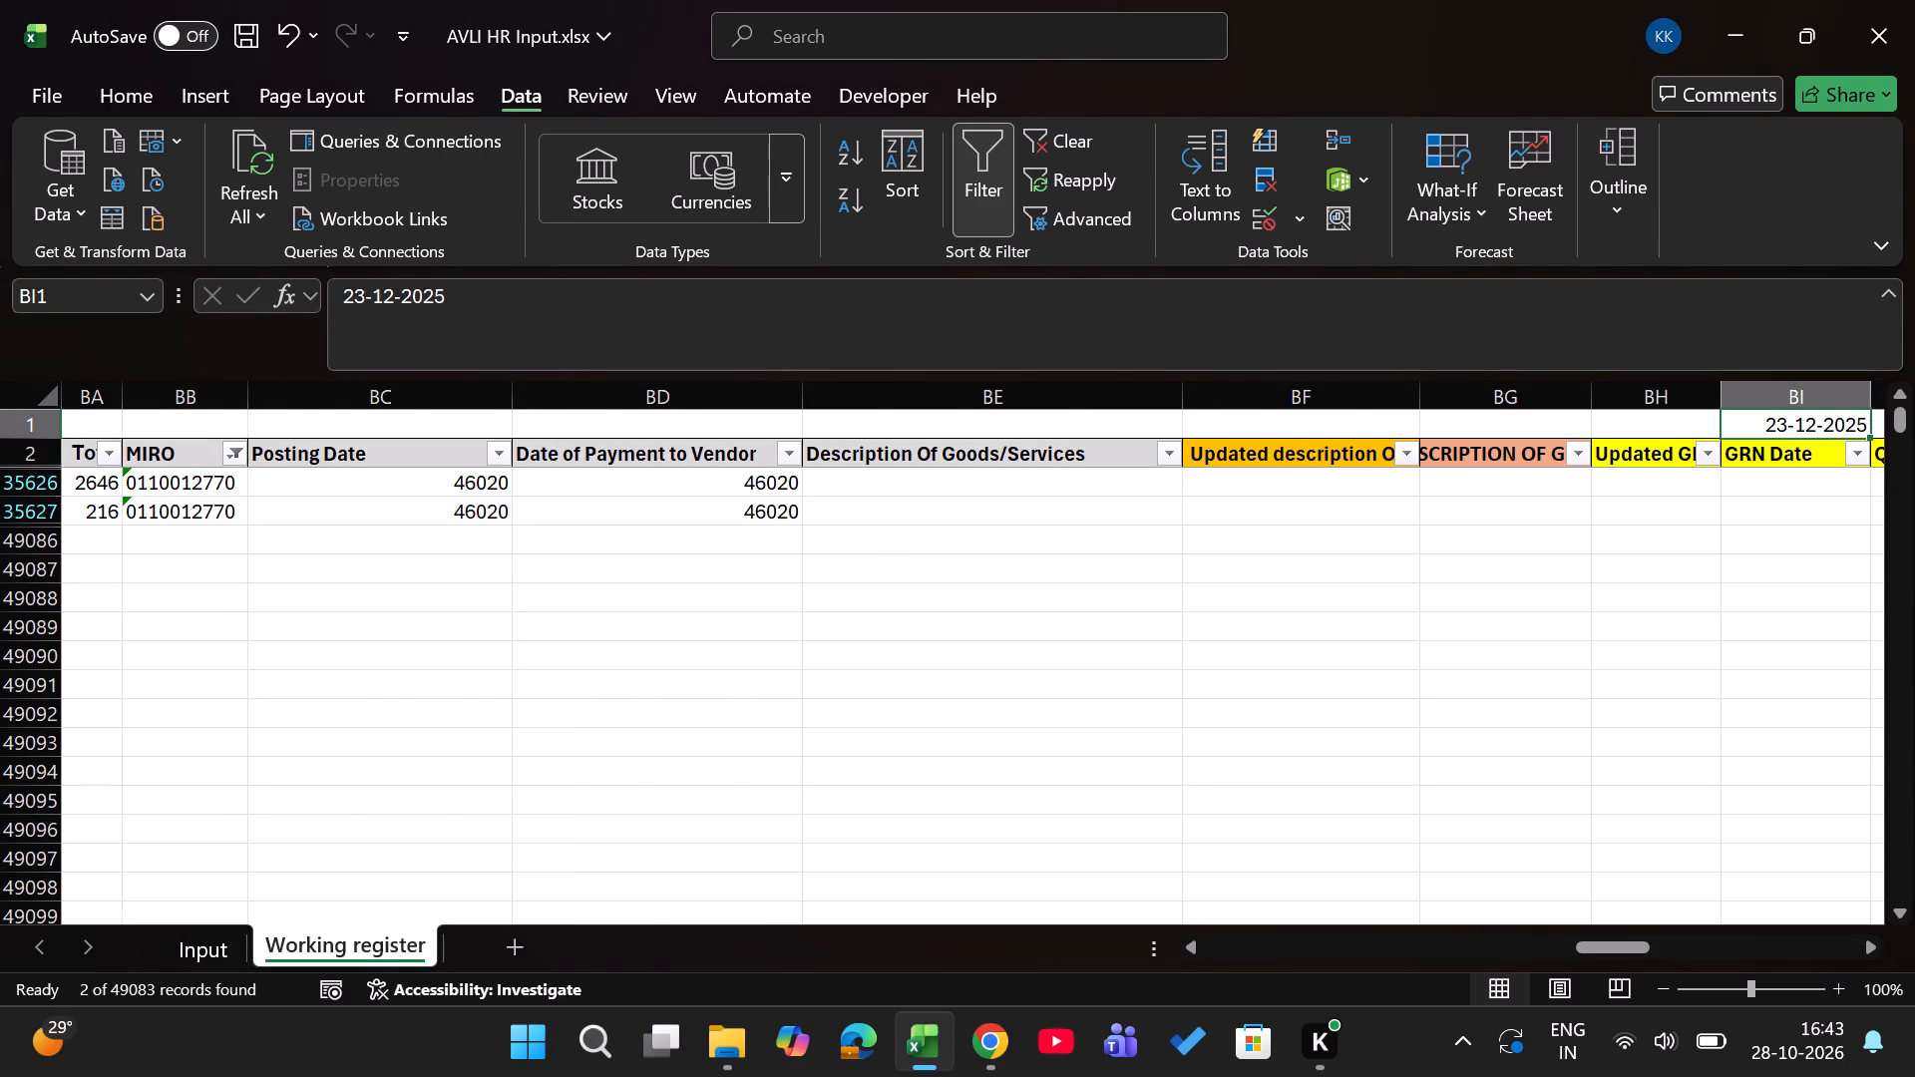
{"action": "key", "text": "ctrl+Left"}
{"action": "key", "text": "ctrl+Left"}
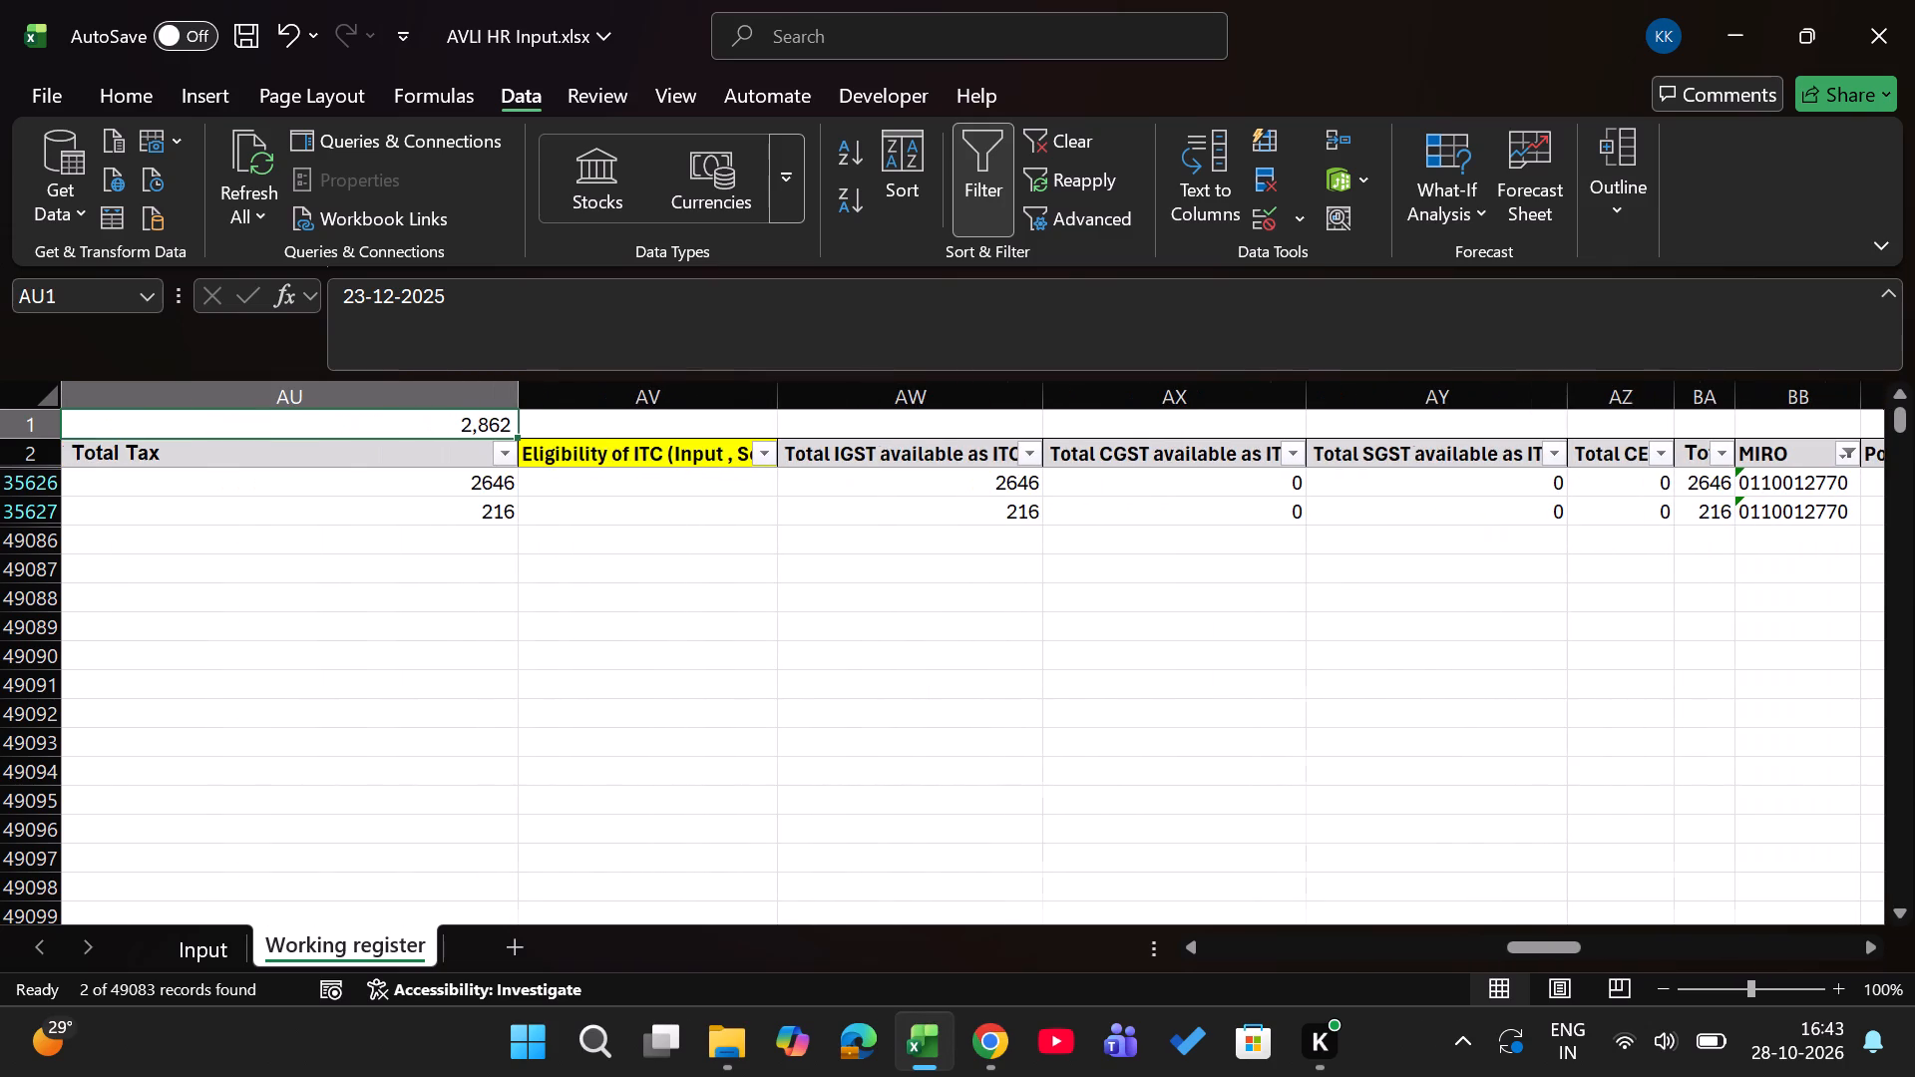
{"action": "key", "text": "ctrl+Right"}
{"action": "key", "text": "Down"}
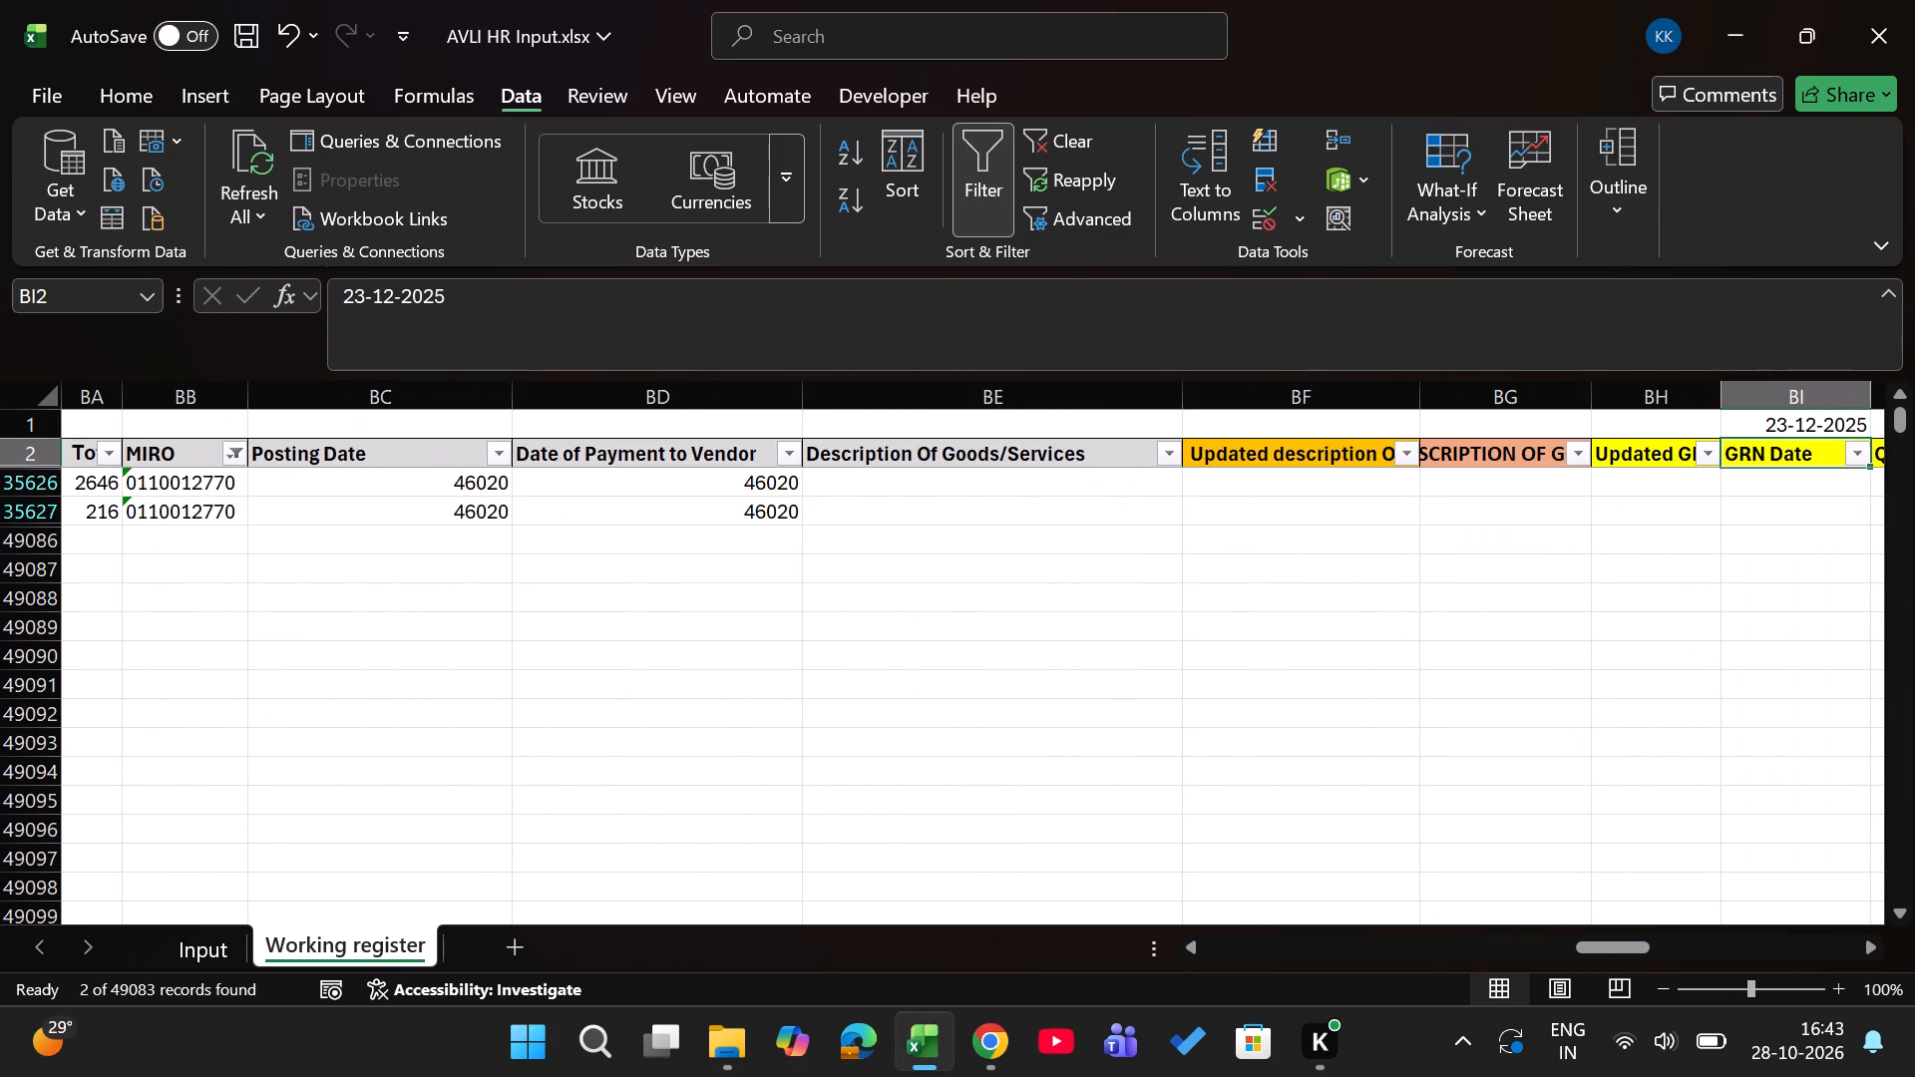
{"action": "key", "text": "Right"}
{"action": "key", "text": "Right"}
{"action": "key", "text": "Right"}
{"action": "key", "text": "Right"}
{"action": "key", "text": "Right"}
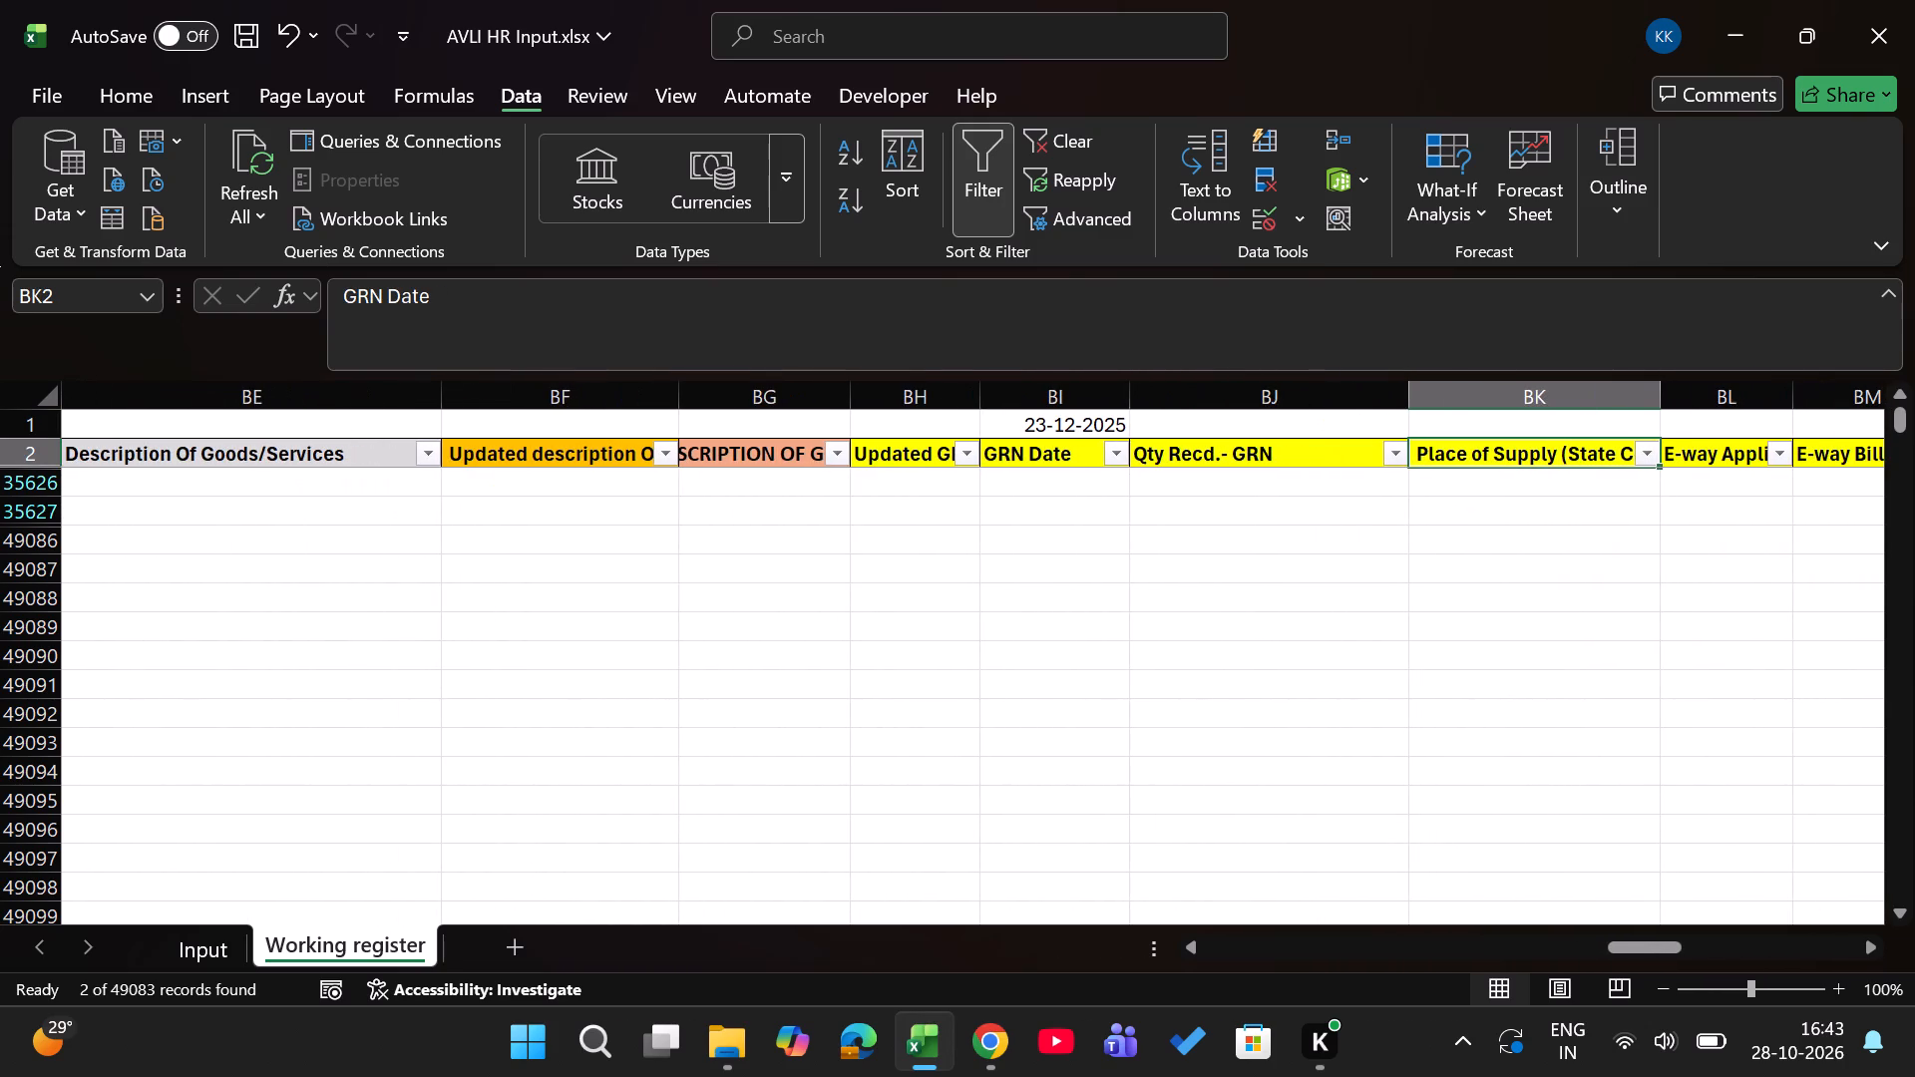
{"action": "key", "text": "Down"}
{"action": "key", "text": "Right"}
{"action": "key", "text": "Right"}
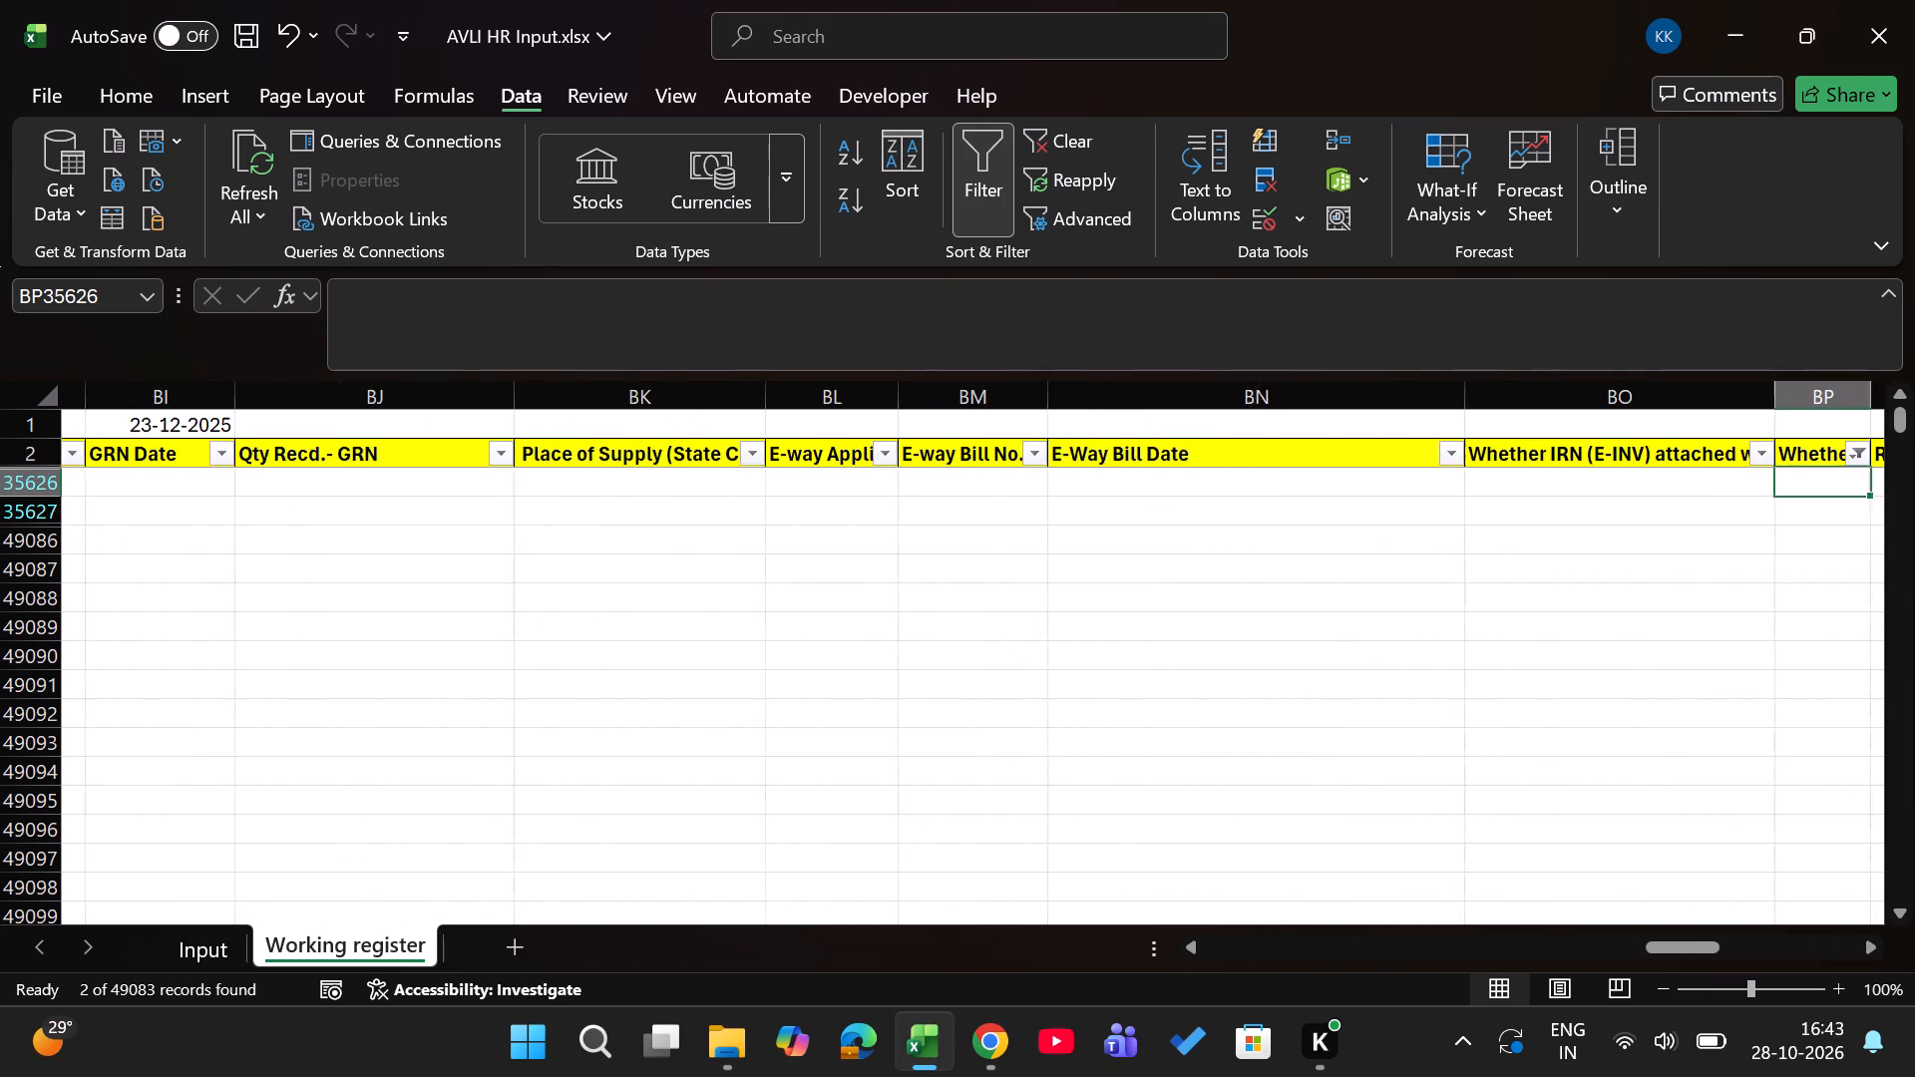
{"action": "key", "text": "alt+Down"}
{"action": "key", "text": "Down"}
{"action": "key", "text": "Return"}
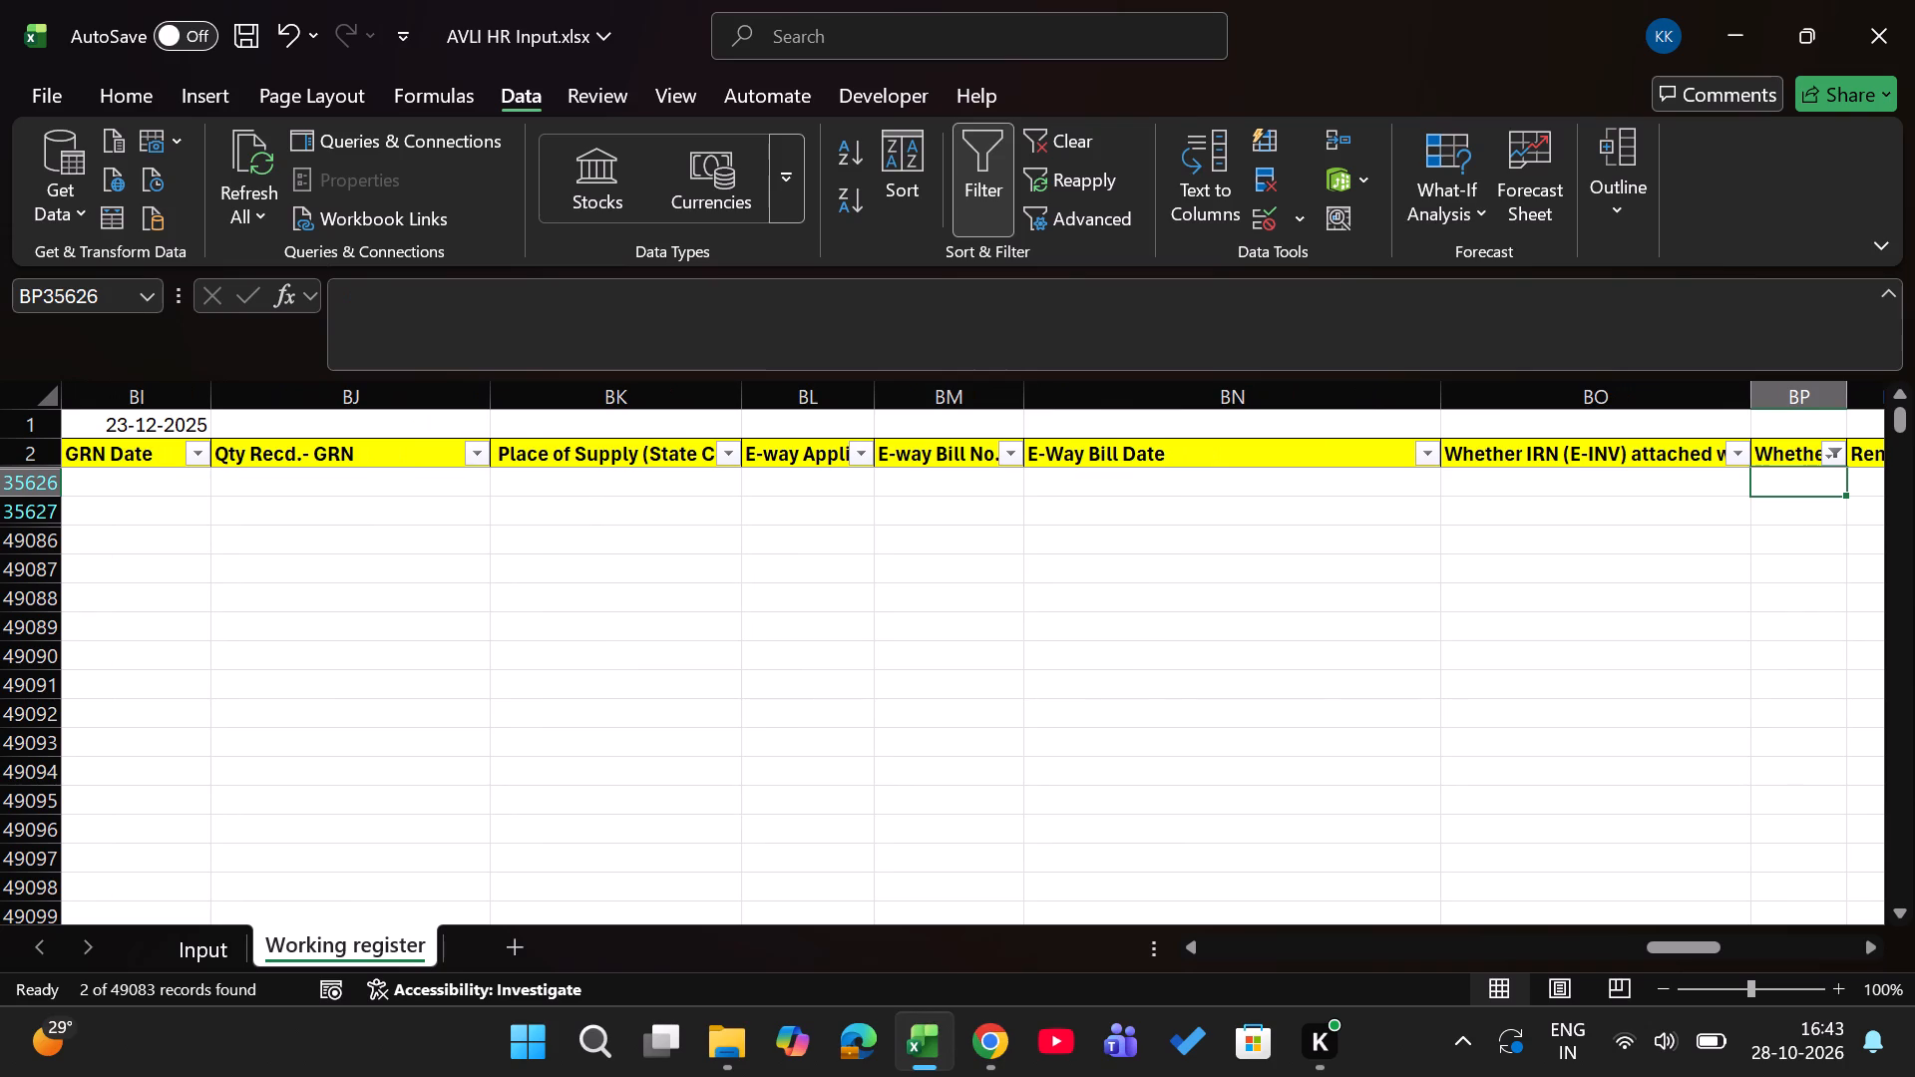
{"action": "type", "text": "ta"}
{"action": "key", "text": "BackSpace"}
{"action": "key", "text": "BackSpace"}
{"action": "key", "text": "BackSpace"}
{"action": "type", "text": "tax"}
{"action": "key", "text": "space"}
{"action": "key", "text": "BackSpace"}
{"action": "key", "text": "BackSpace"}
{"action": "key", "text": "BackSpace"}
{"action": "key", "text": "BackSpace"}
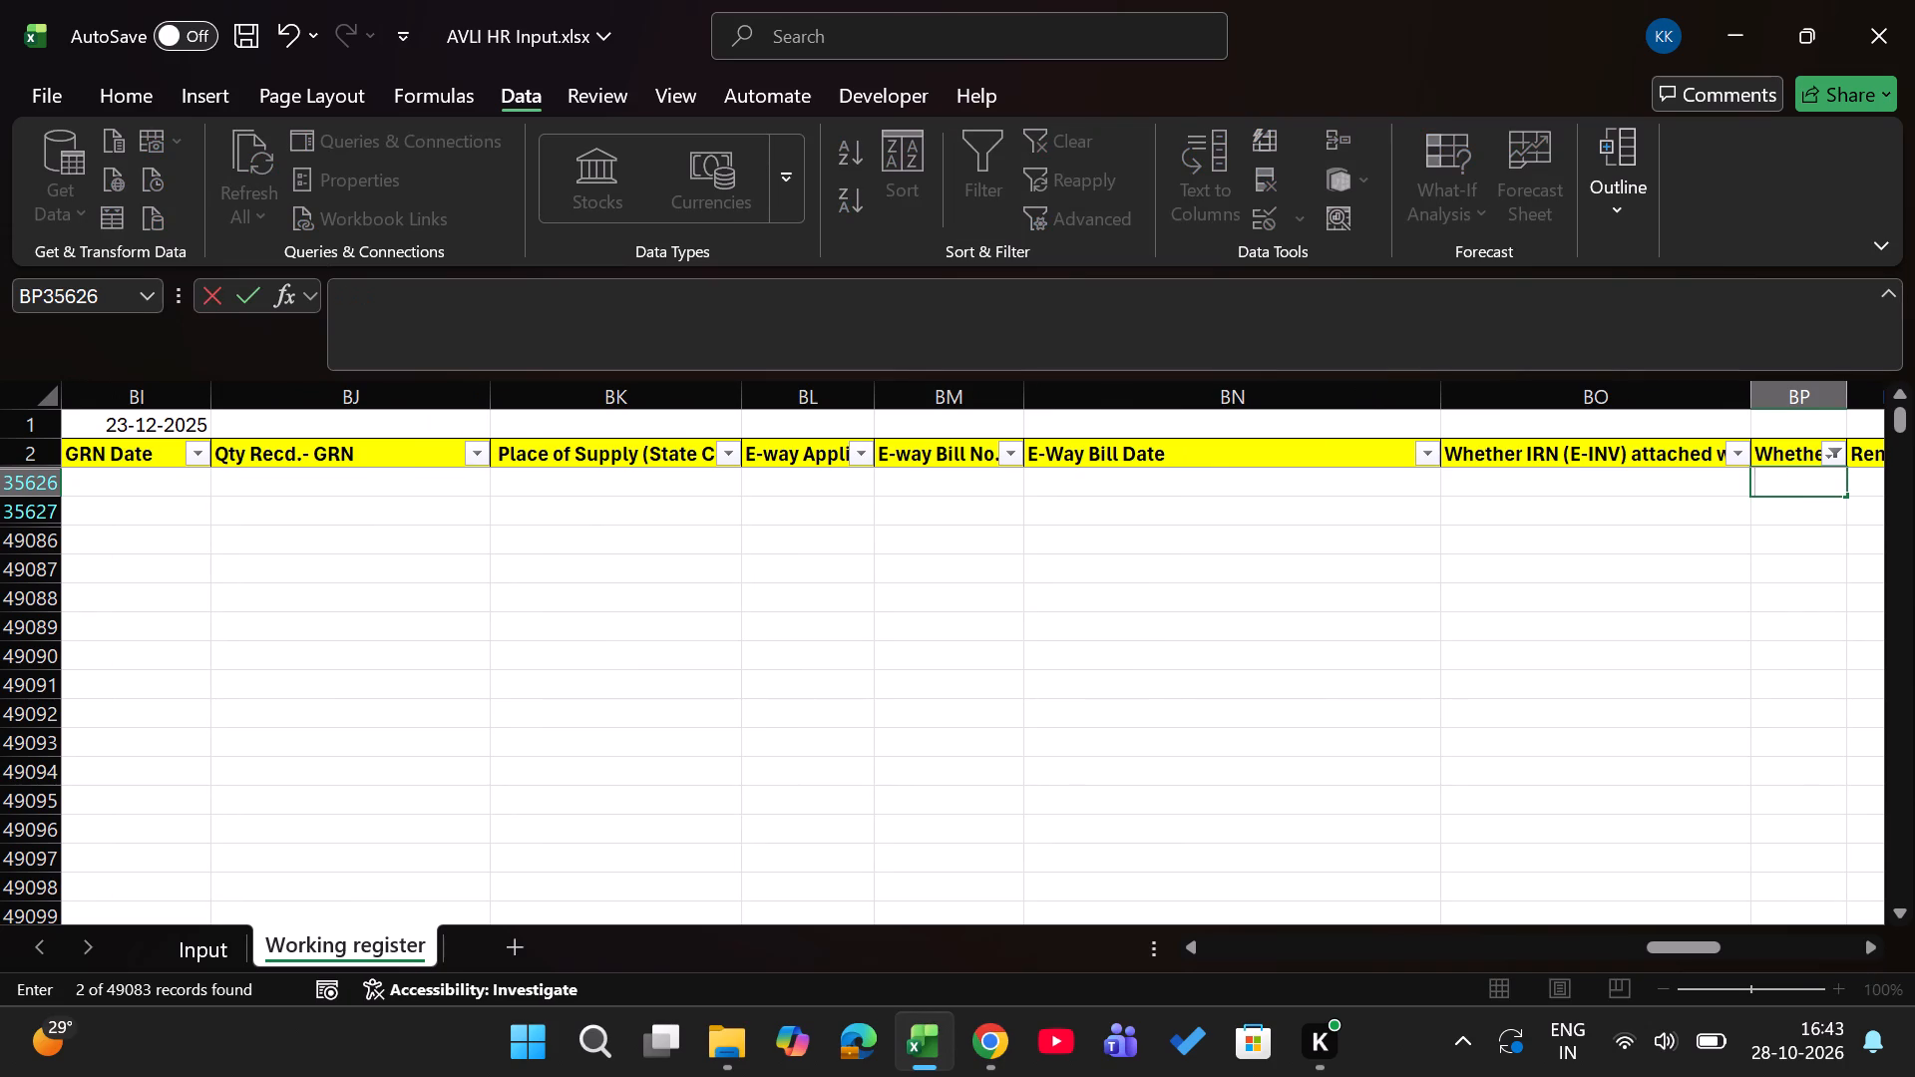
{"action": "type", "text": "tA"}
{"action": "key", "text": "BackSpace"}
{"action": "key", "text": "BackSpace"}
{"action": "type", "text": "ta"}
{"action": "key", "text": "BackSpace"}
{"action": "key", "text": "BackSpace"}
{"action": "type", "text": "Ta"}
{"action": "type", "text": "x amount less"}
{"action": "key", "text": "space"}
{"action": "type", "text": "than"}
{"action": "key", "text": "space"}
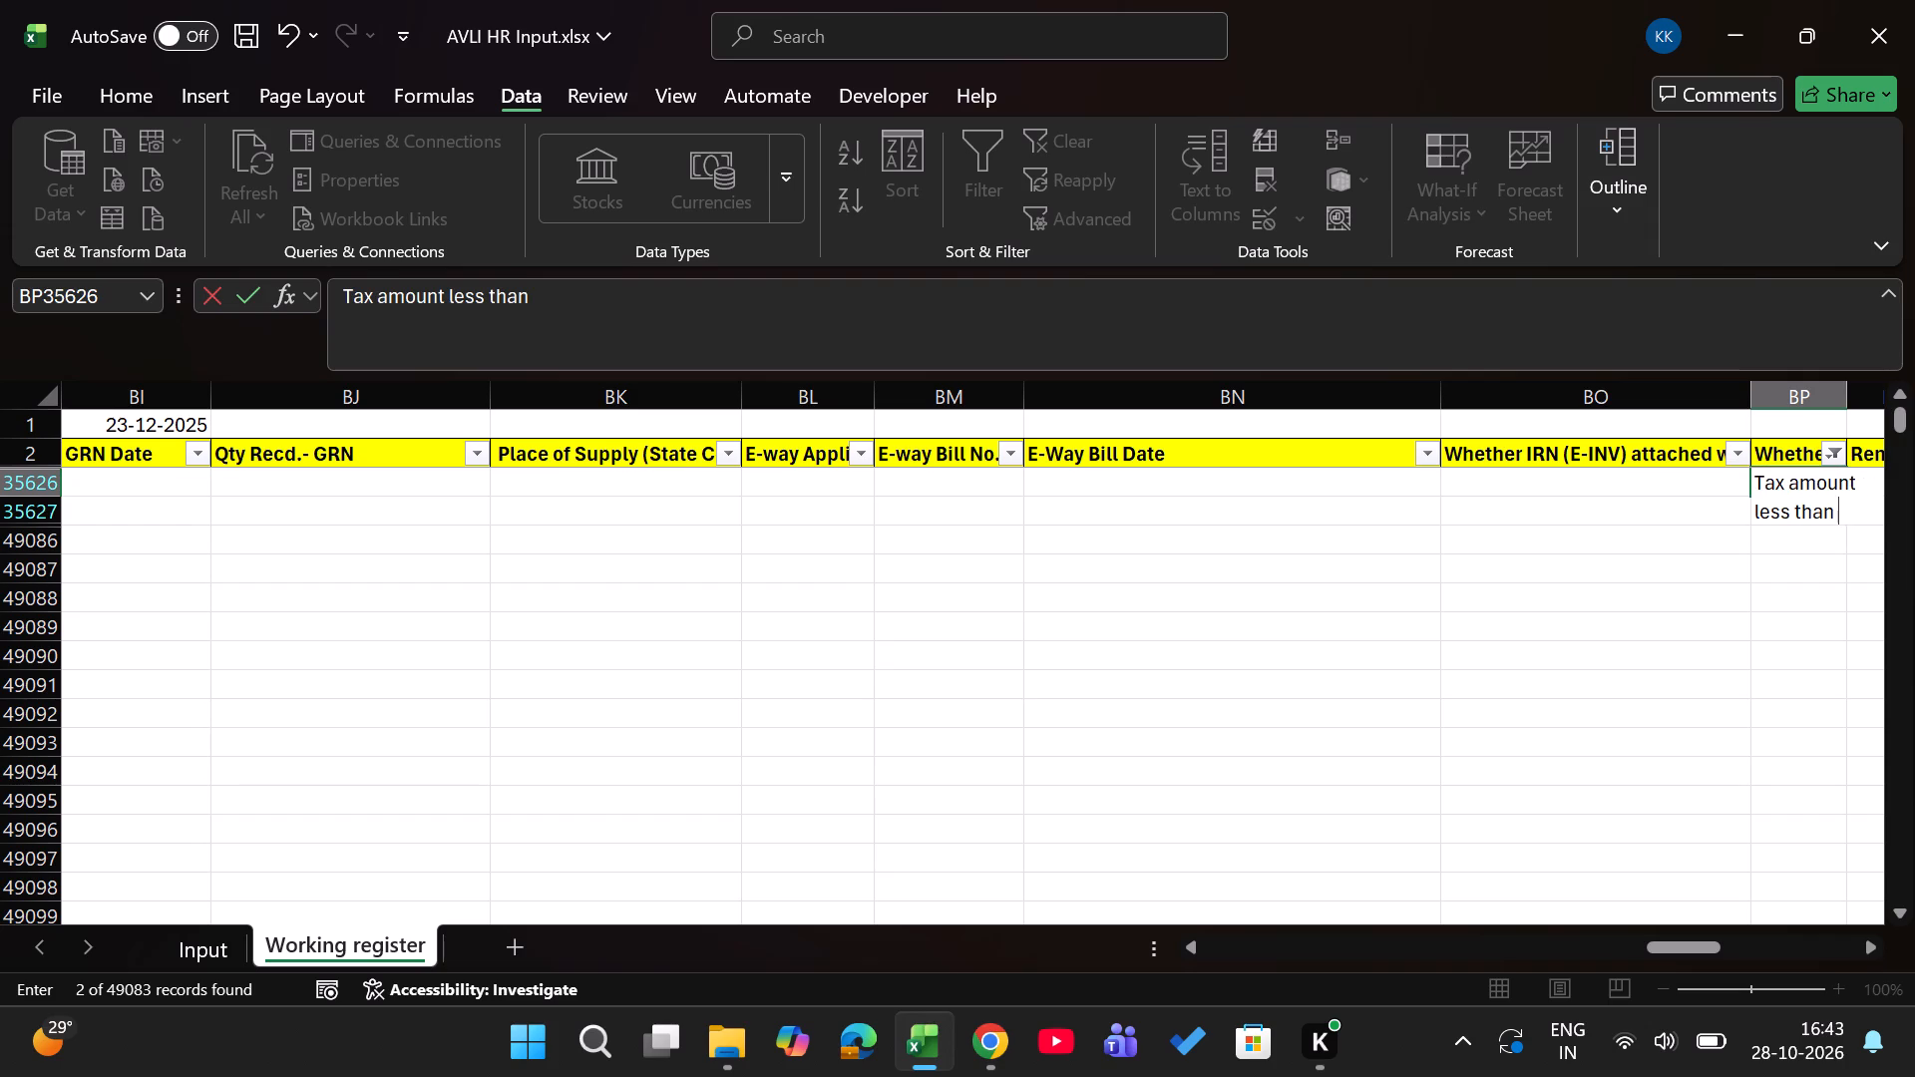
{"action": "key", "text": "Clear"}
{"action": "key", "text": "Insert"}
{"action": "key", "text": "Insert"}
{"action": "key", "text": "Insert"}
{"action": "type", "text": "5000"}
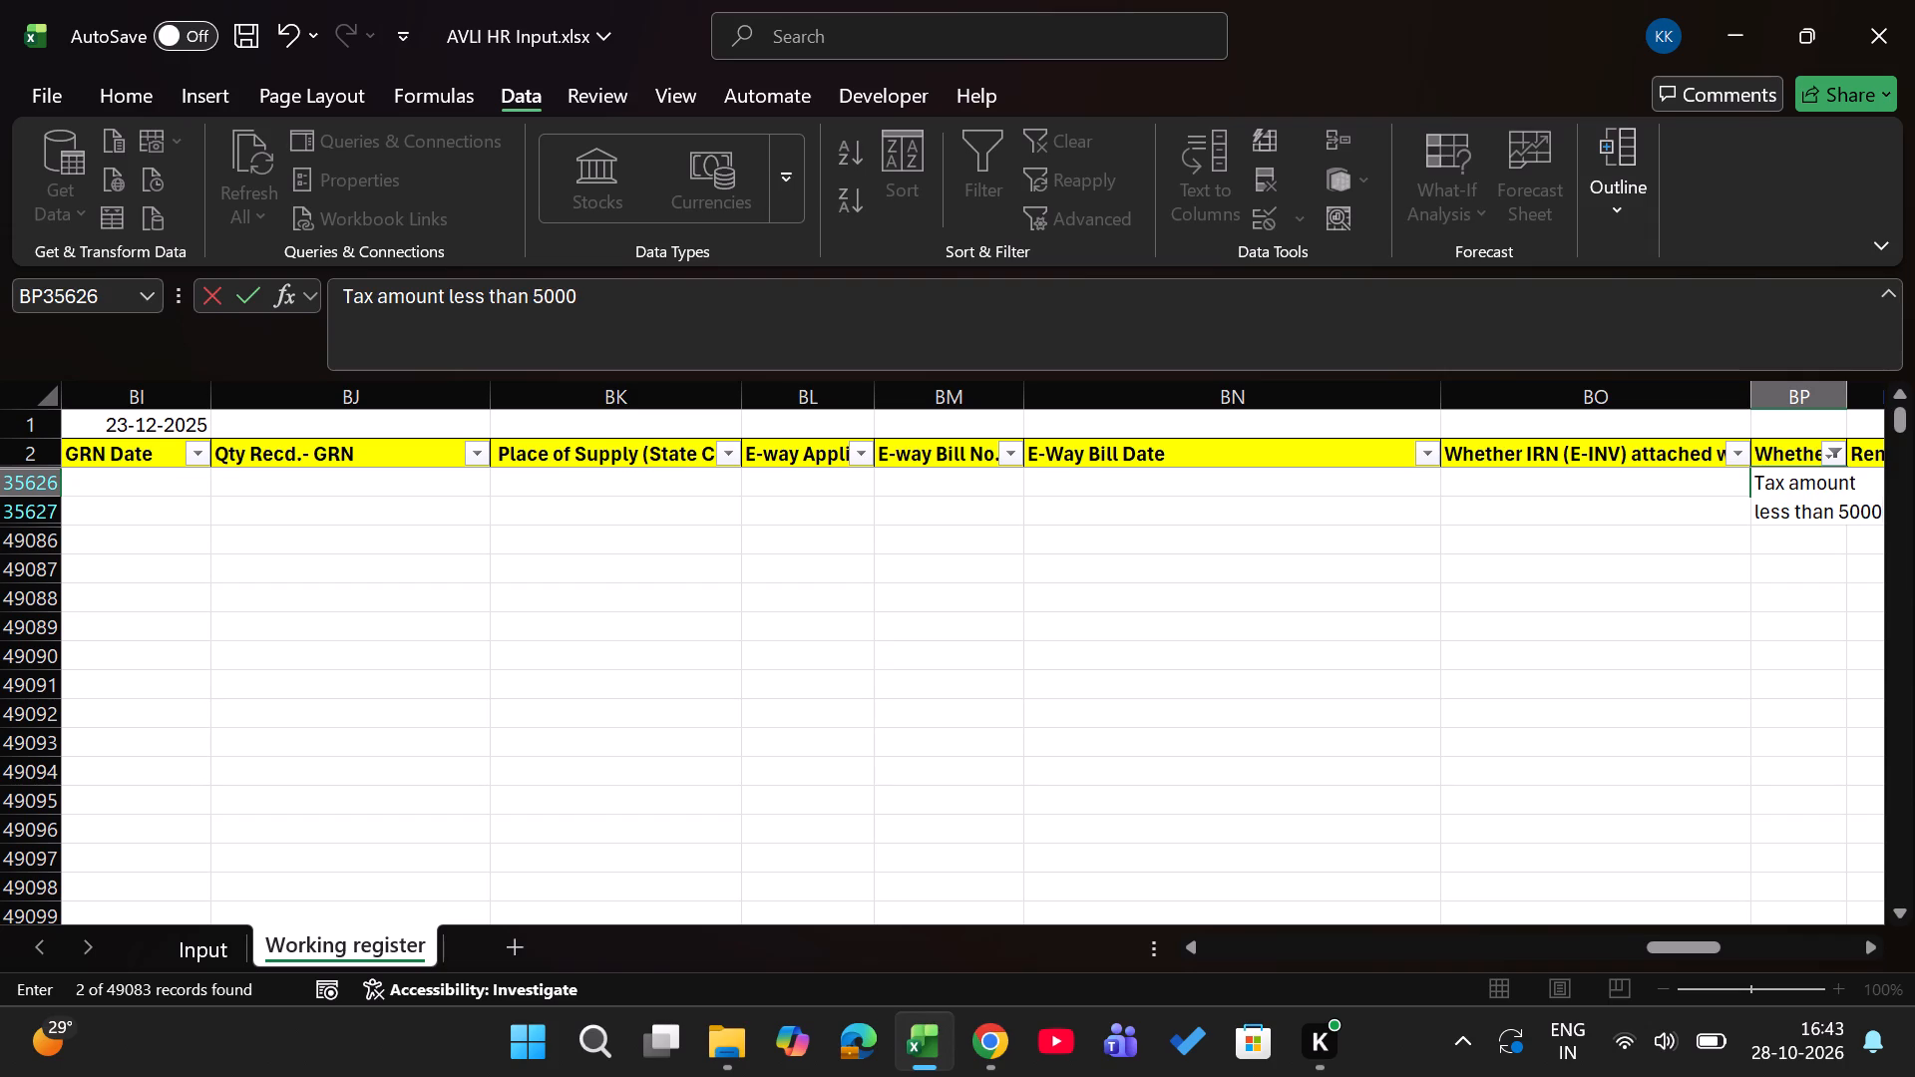
{"action": "key", "text": "Return"}
Open the filter options of the MIRO column header again.
{"action": "key", "text": "Right"}
{"action": "key", "text": "Right"}
{"action": "key", "text": "Up"}
{"action": "key", "text": "Up"}
{"action": "key", "text": "Left"}
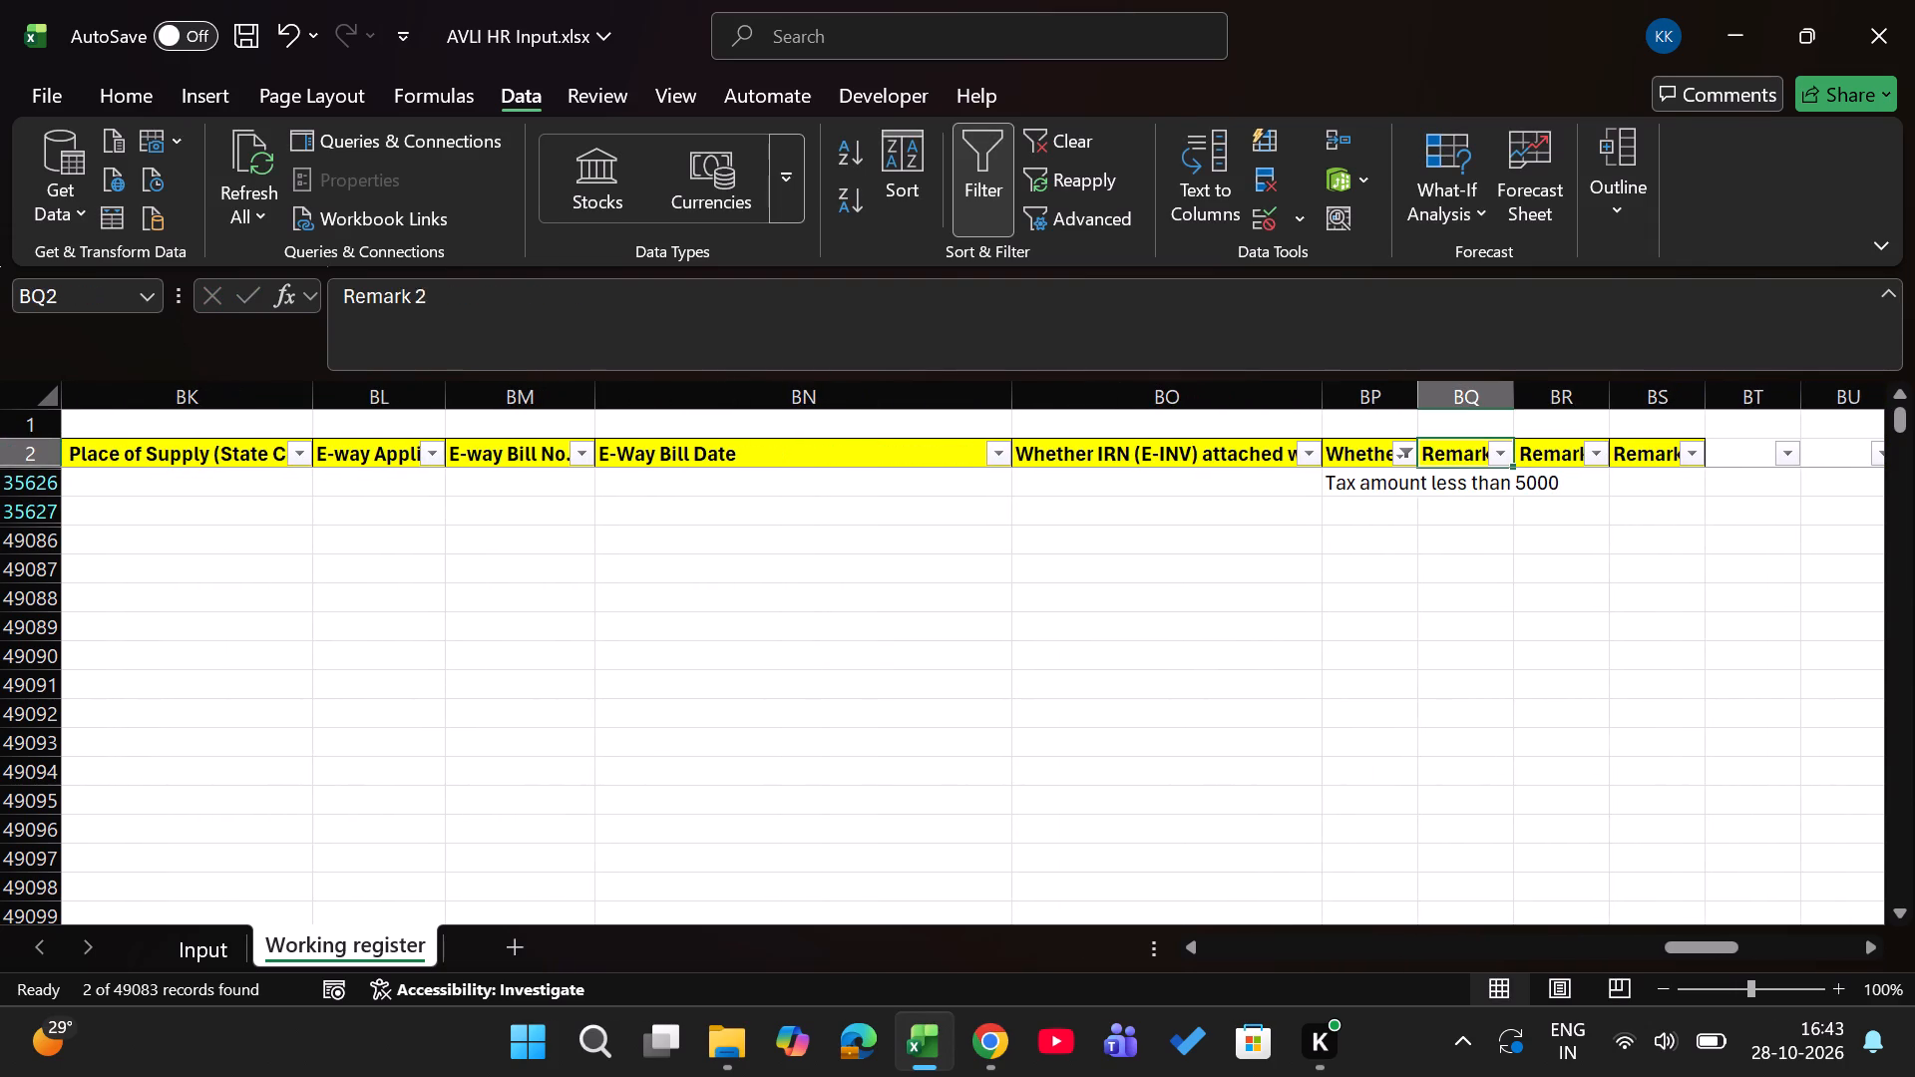
{"action": "key", "text": "Up"}
{"action": "key", "text": "Down"}
{"action": "key", "text": "Left"}
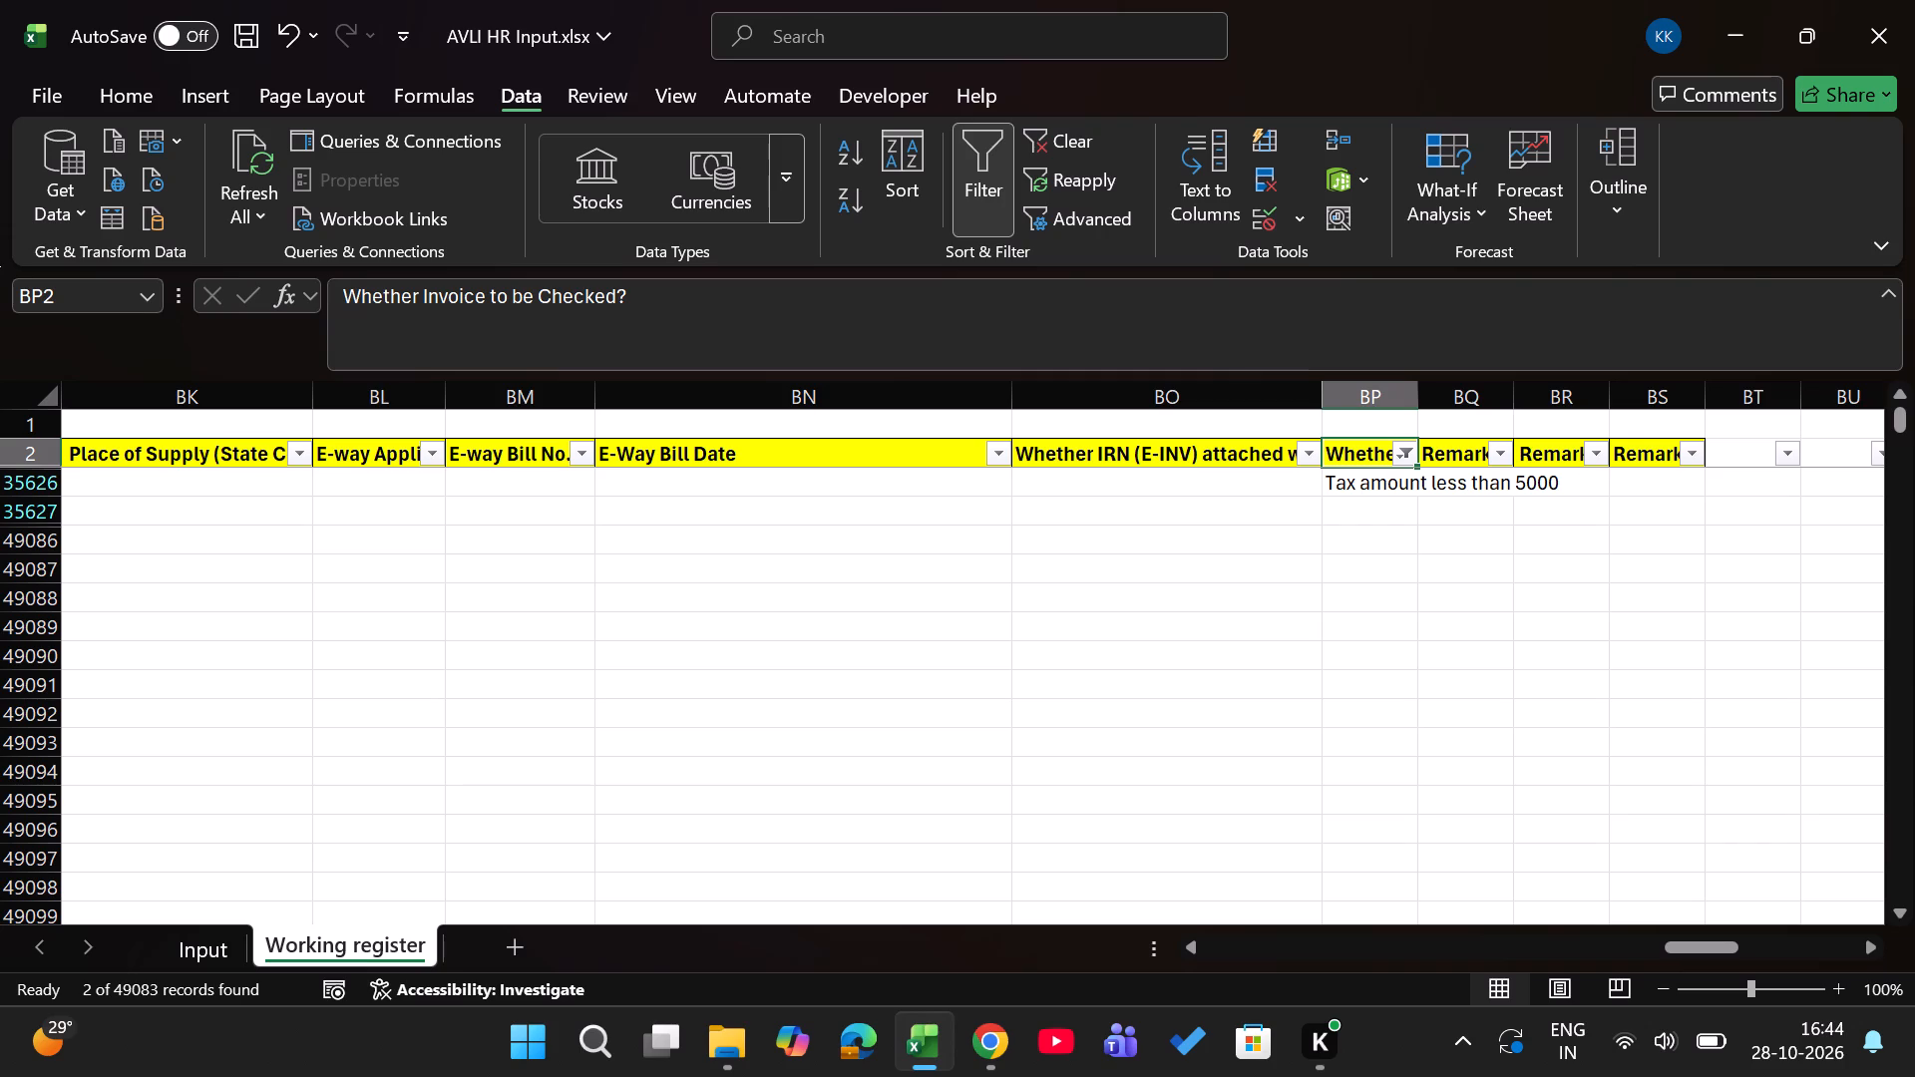
{"action": "key", "text": "Left"}
{"action": "key", "text": "Left"}
{"action": "key", "text": "Left"}
{"action": "key", "text": "Left"}
{"action": "key", "text": "Left"}
{"action": "key", "text": "Left"}
{"action": "key", "text": "Left"}
{"action": "key", "text": "Left"}
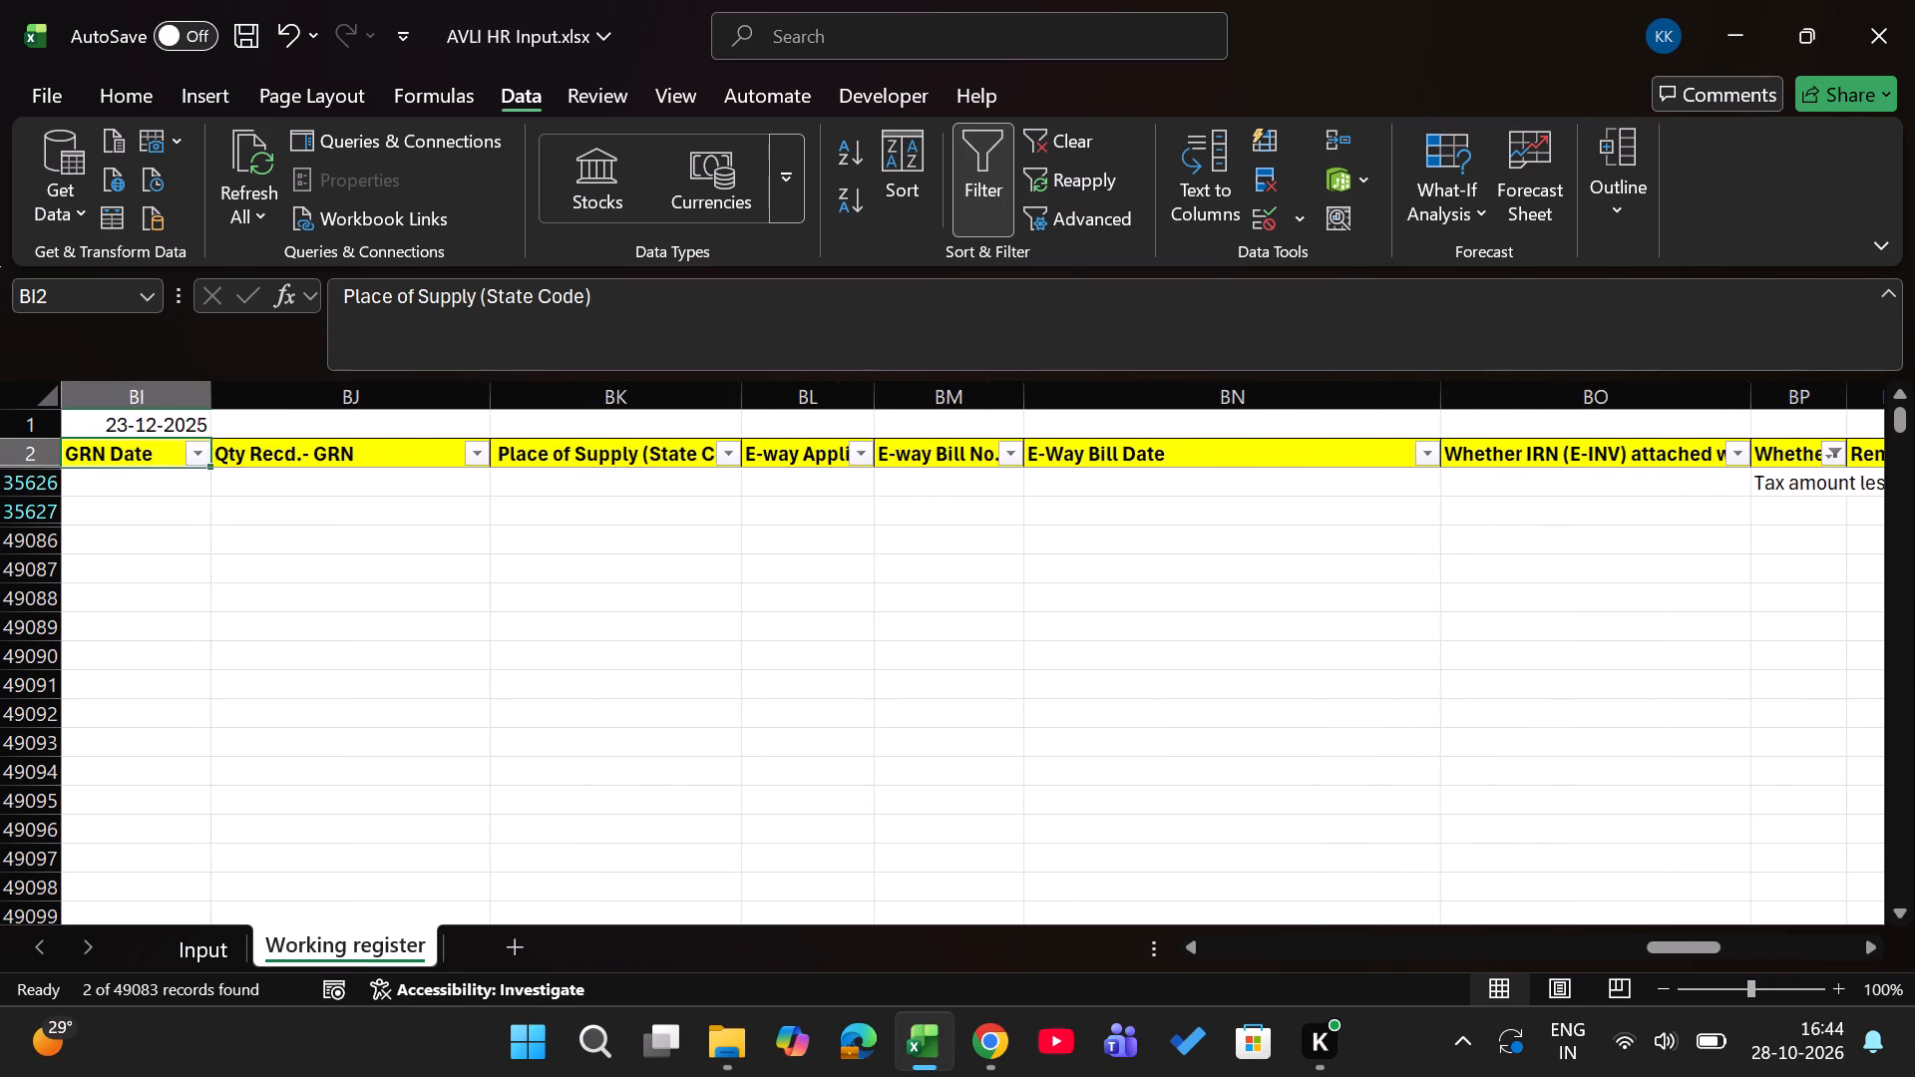
{"action": "key", "text": "Left"}
{"action": "key", "text": "Left"}
{"action": "key", "text": "Left"}
{"action": "key", "text": "Left"}
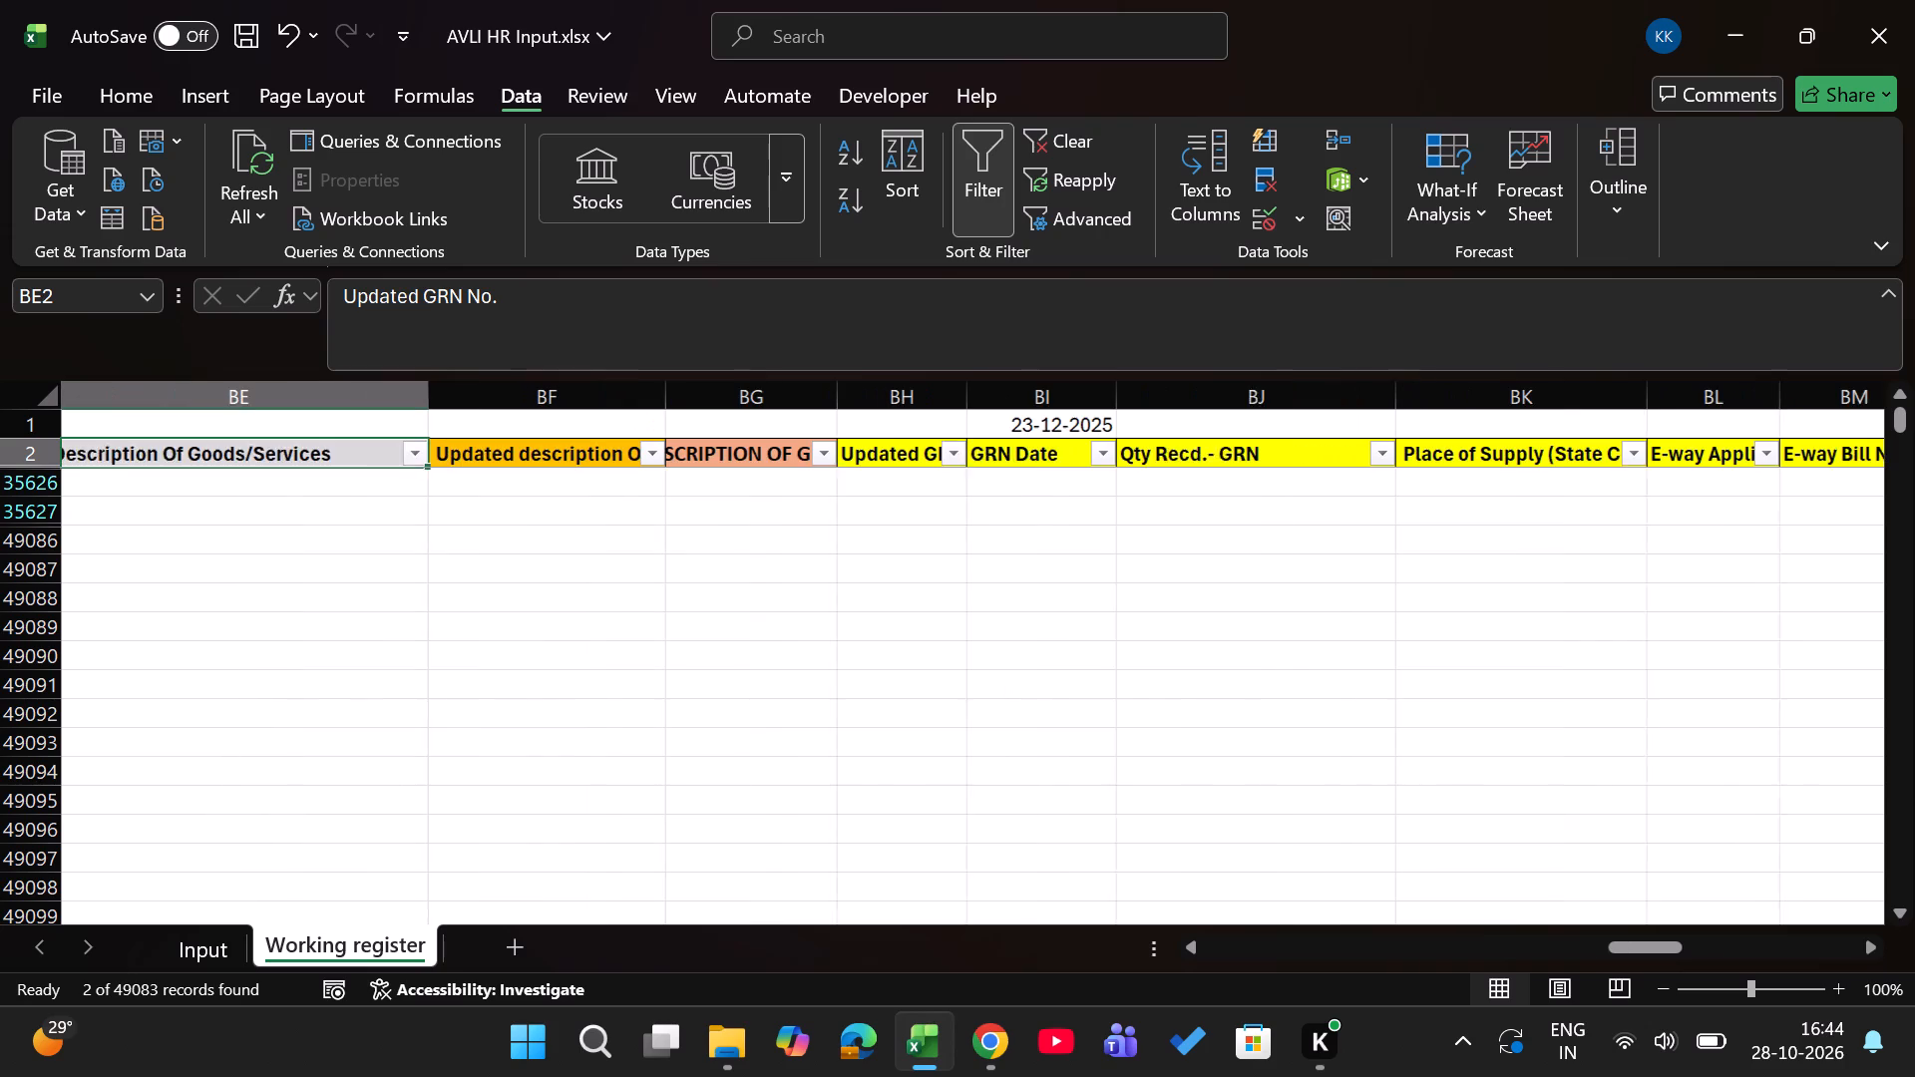
{"action": "key", "text": "Left"}
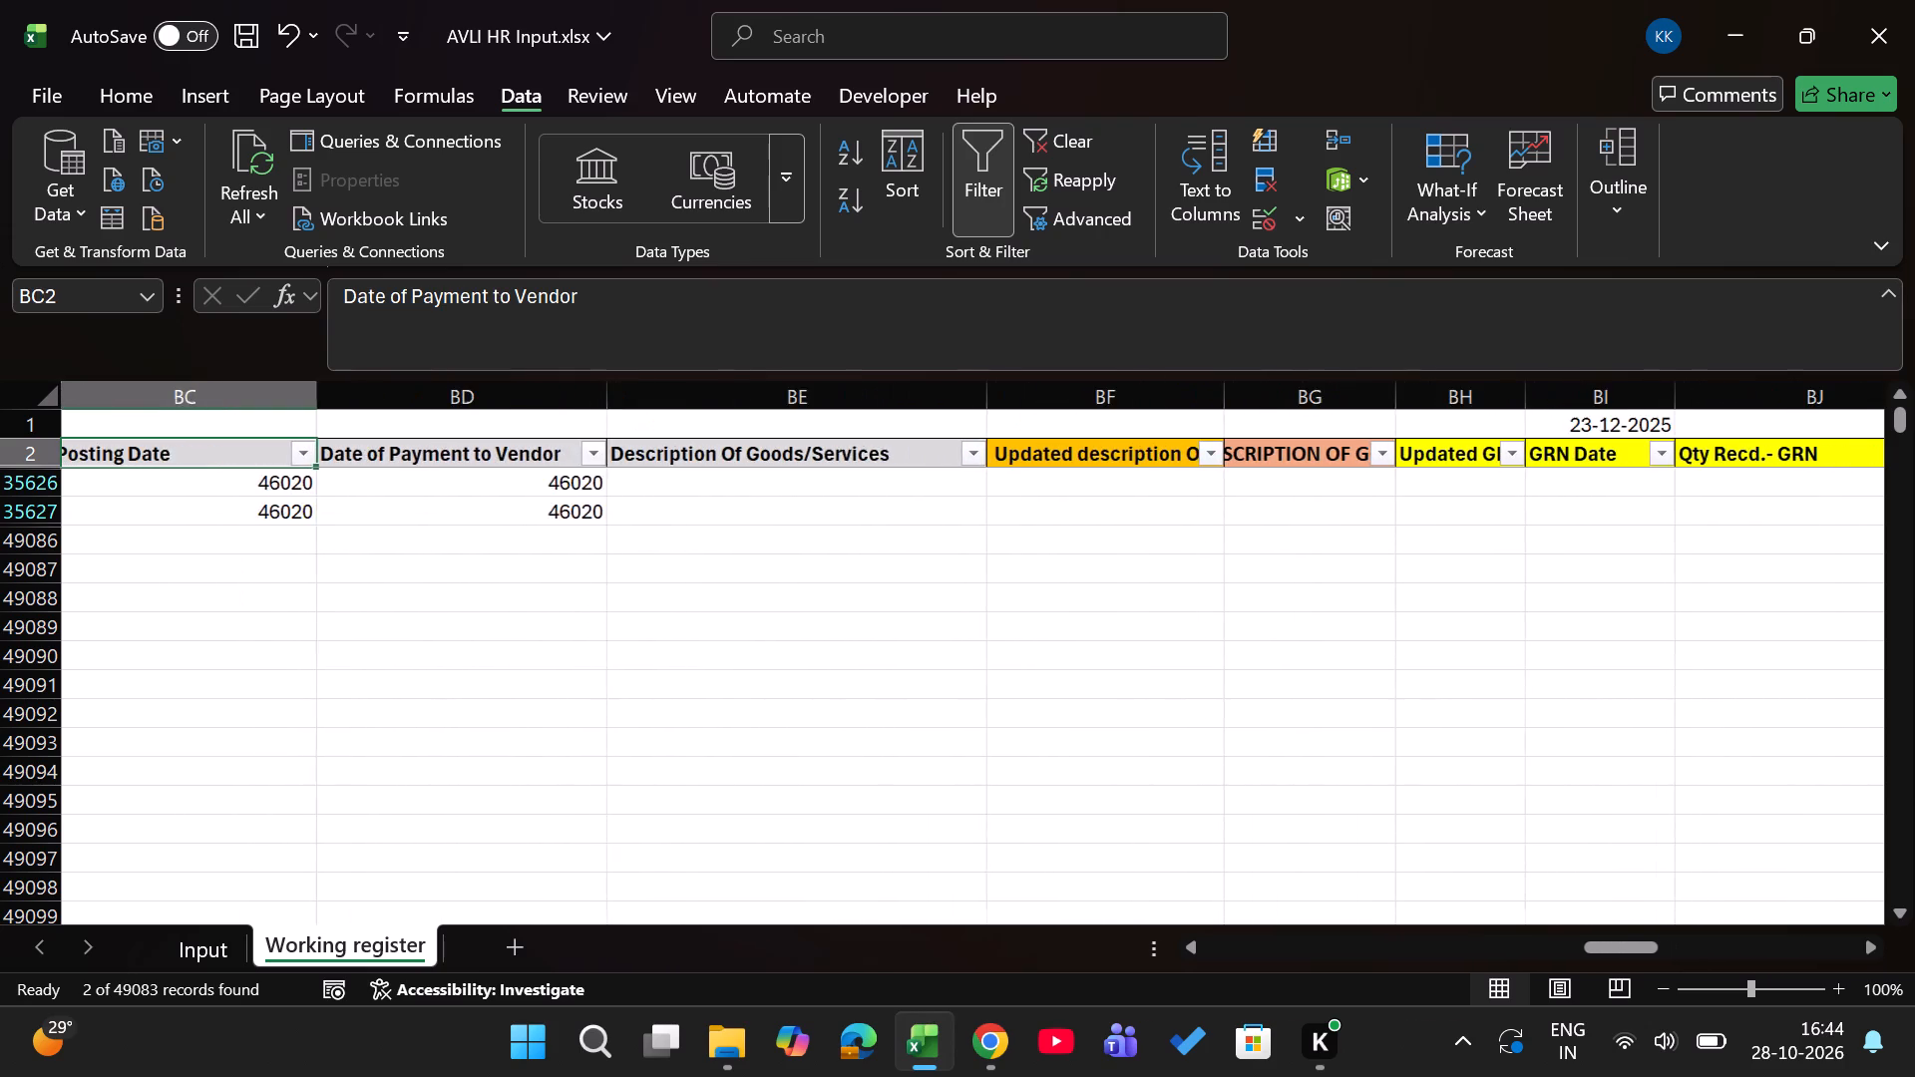
{"action": "key", "text": "Left"}
{"action": "key", "text": "Left"}
{"action": "key", "text": "Right"}
{"action": "key", "text": "Right"}
{"action": "key", "text": "Left"}
{"action": "key", "text": "alt+Down"}
{"action": "key", "text": "alt+Down"}
{"action": "key", "text": "alt+Down"}
{"action": "key", "text": "alt+Down"}
{"action": "key", "text": "alt+Down"}
{"action": "key", "text": "alt+Down"}
{"action": "key", "text": "alt+Down"}
{"action": "key", "text": "alt+Down"}
{"action": "key", "text": "alt+Down"}
{"action": "key", "text": "alt+Down"}
{"action": "key", "text": "alt+Down"}
{"action": "key", "text": "alt+Down"}
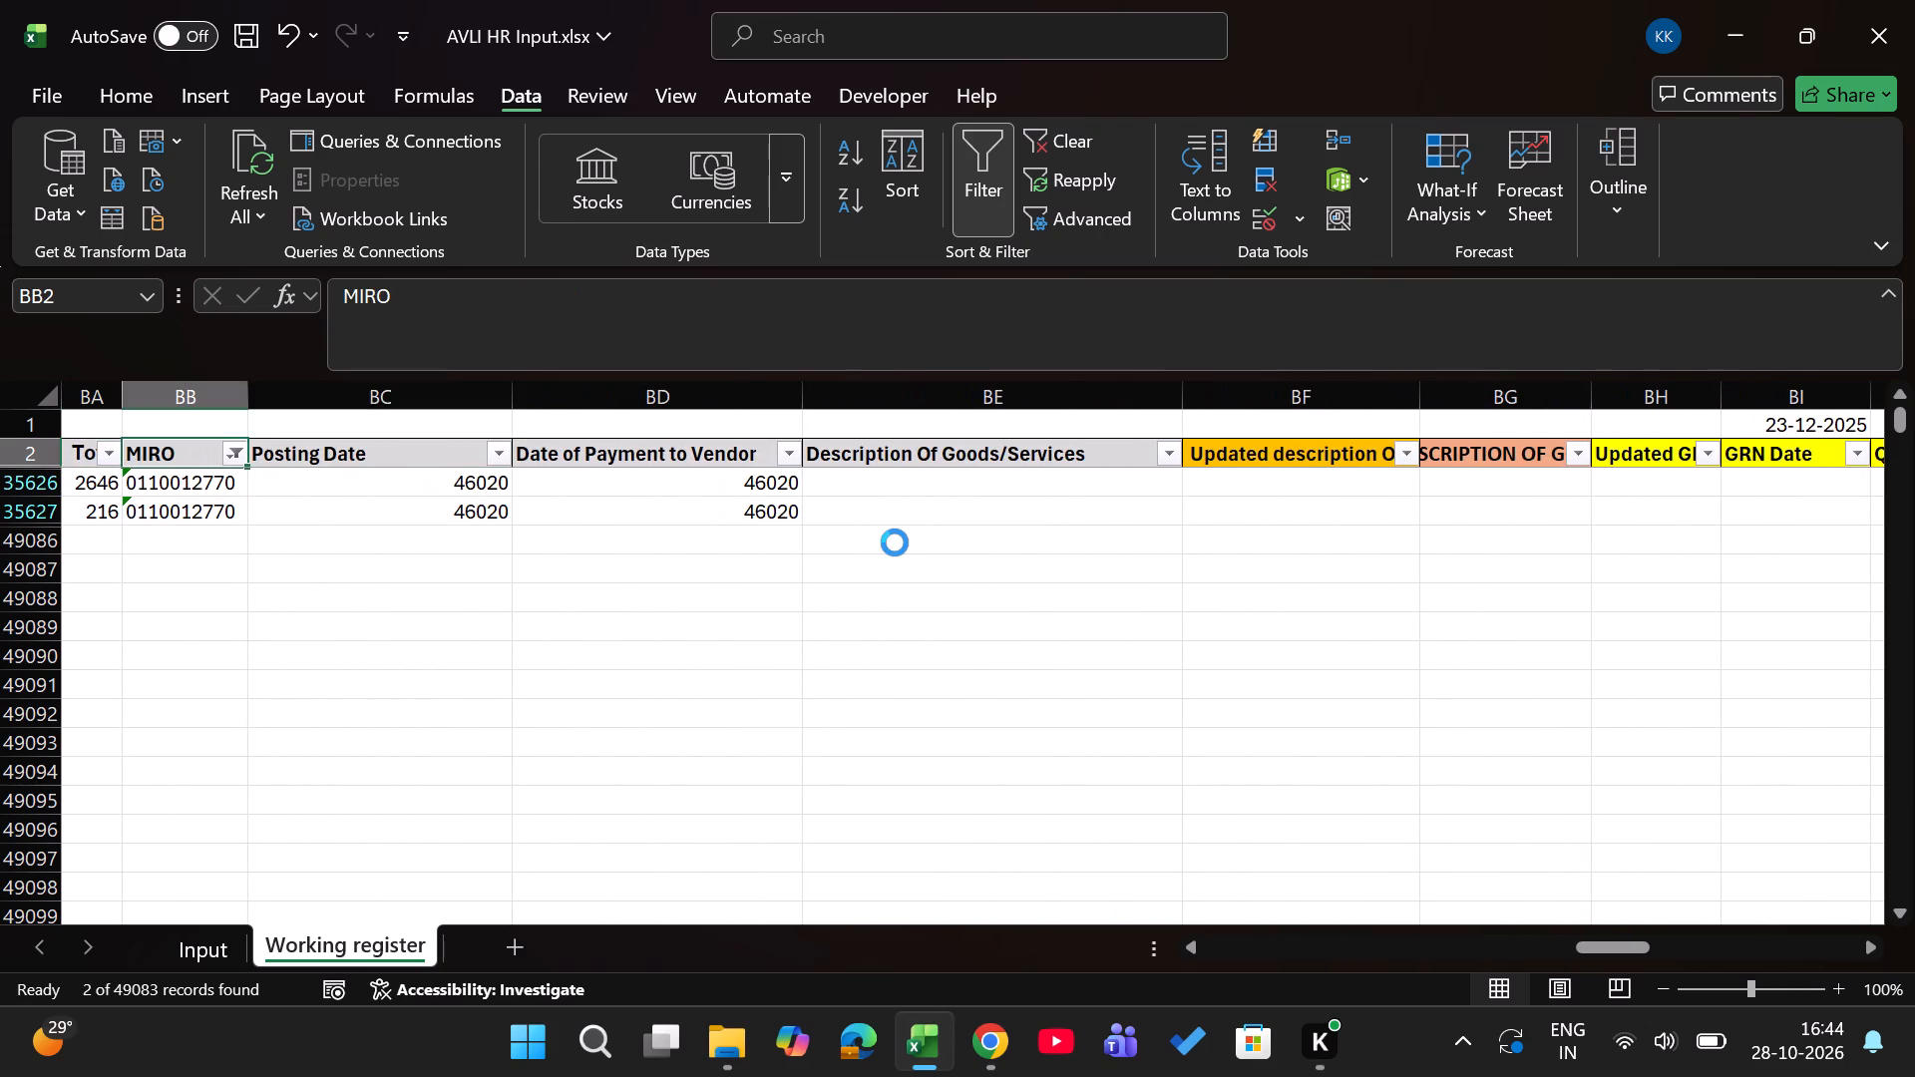
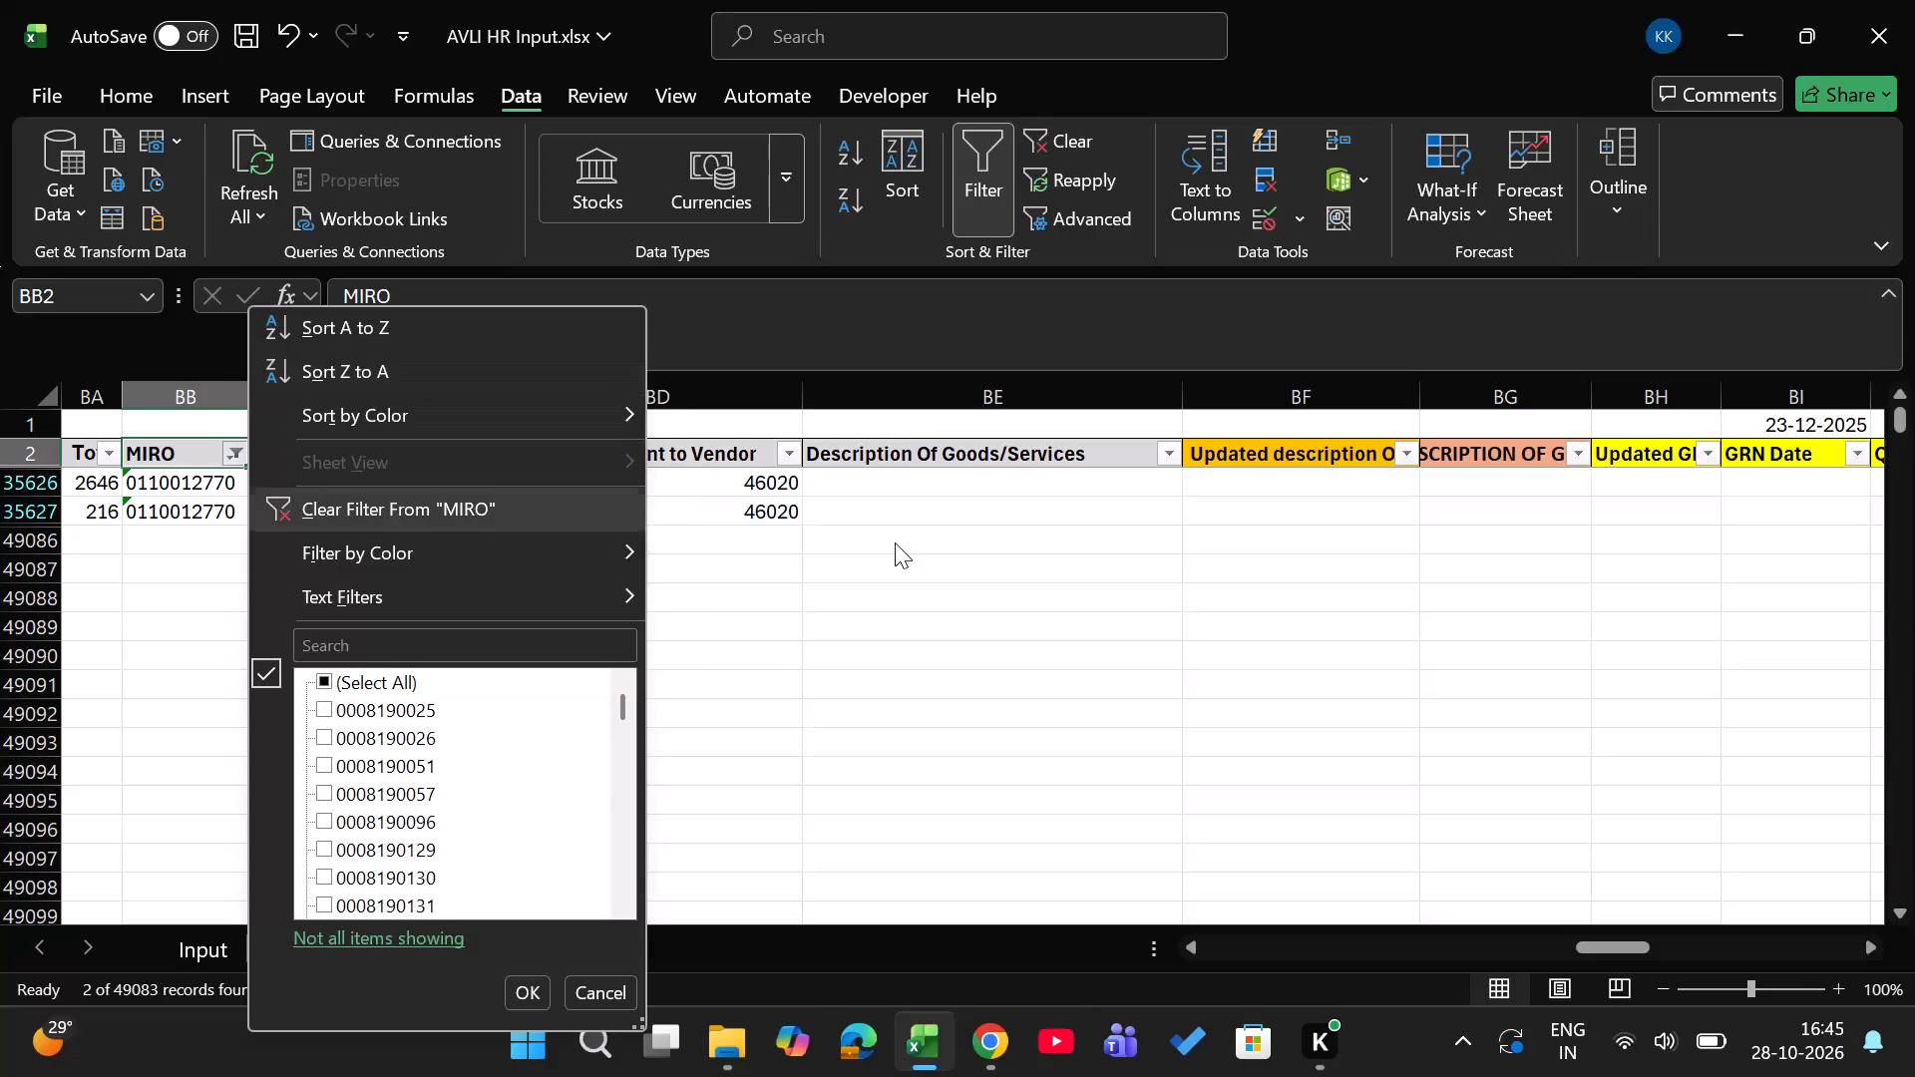
Filter the Working register's MIRO column to the records matching 12769.
{"action": "key", "text": "Down"}
{"action": "type", "text": "12"}
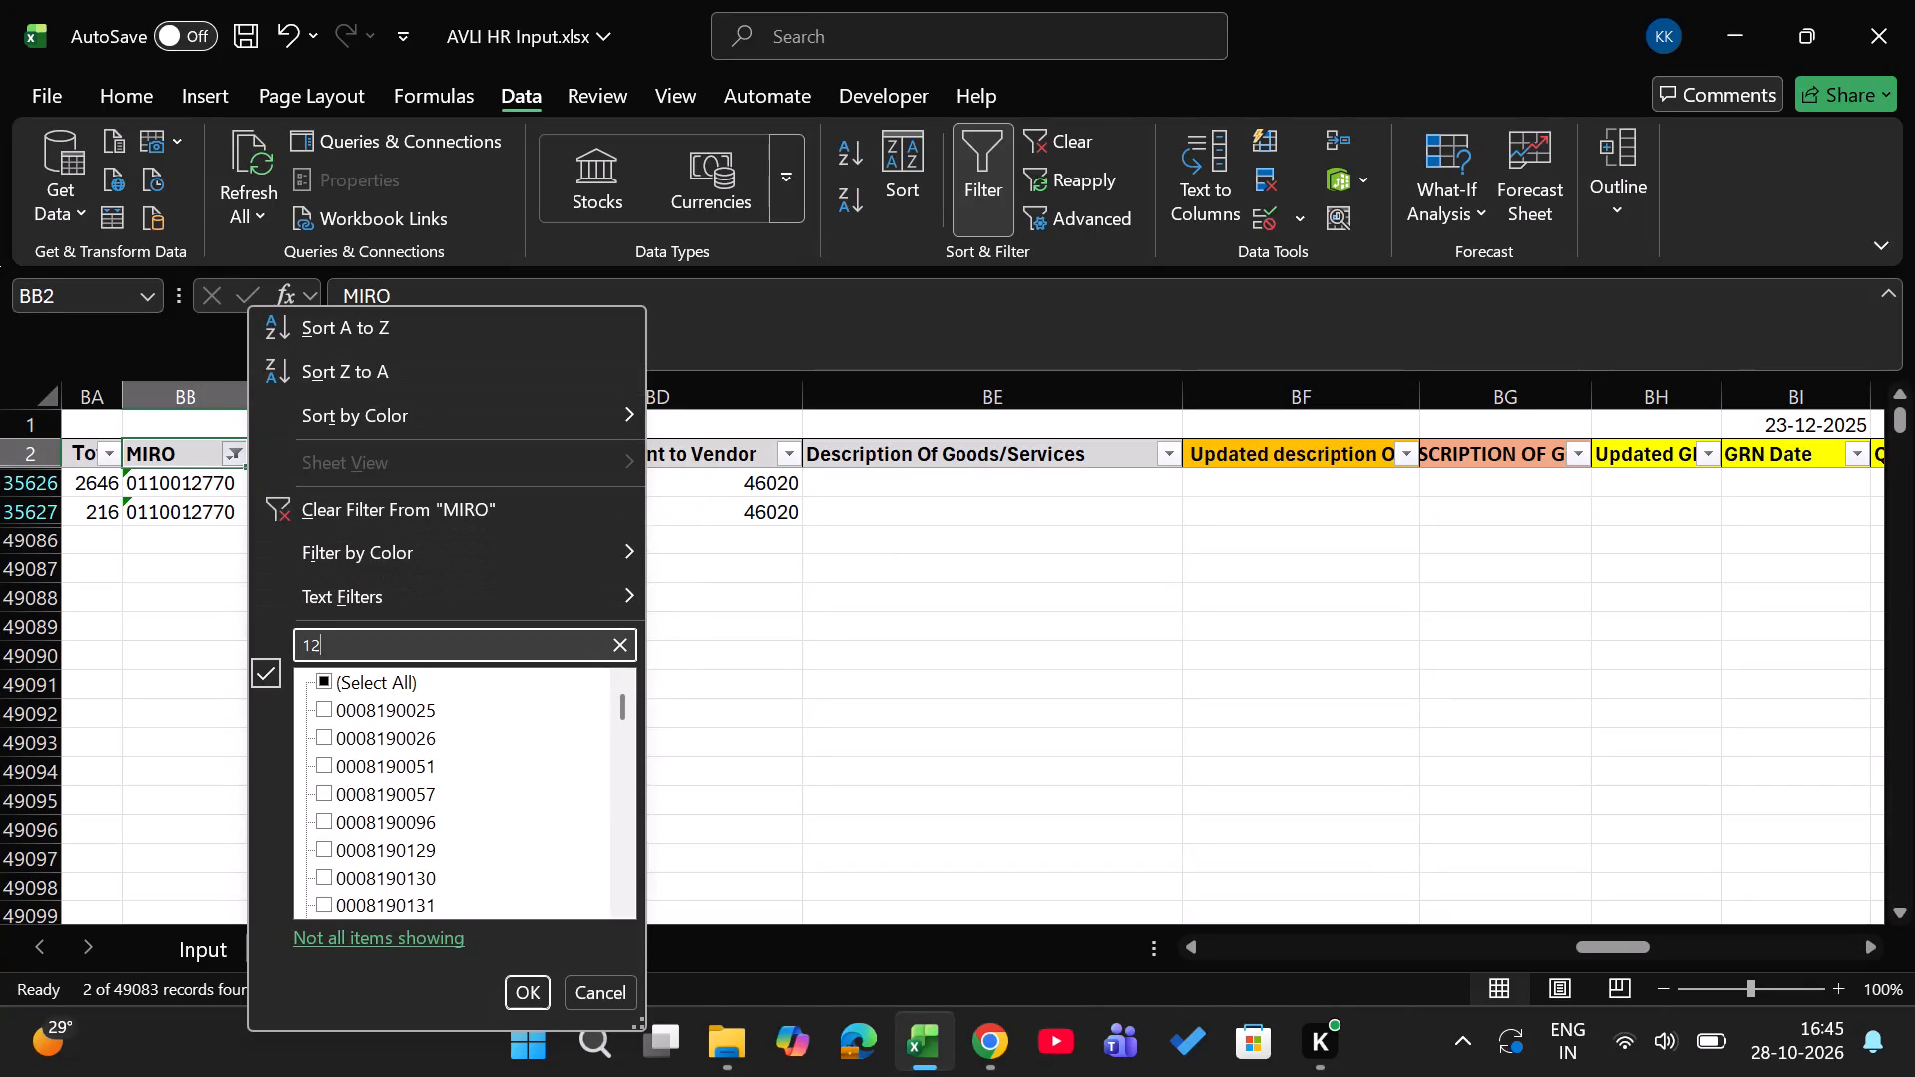
{"action": "type", "text": "769"}
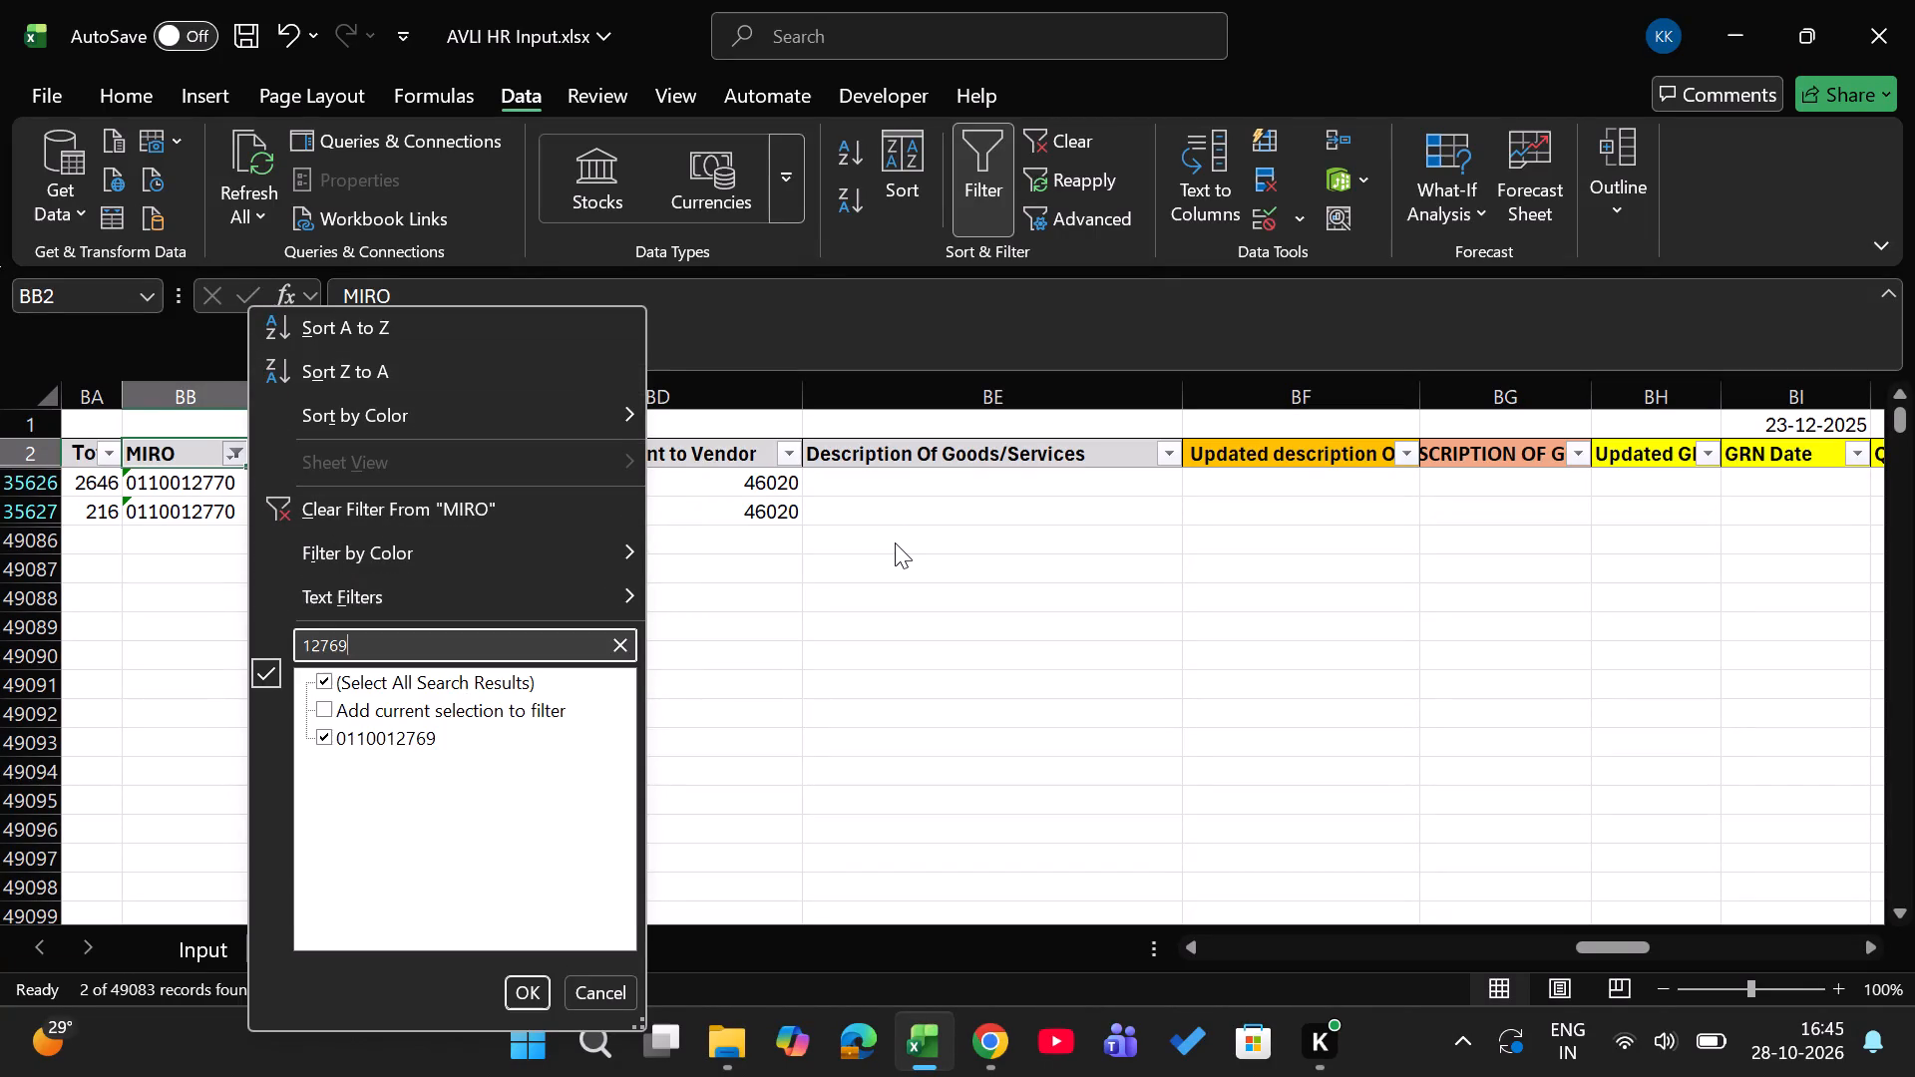
{"action": "key", "text": "Return"}
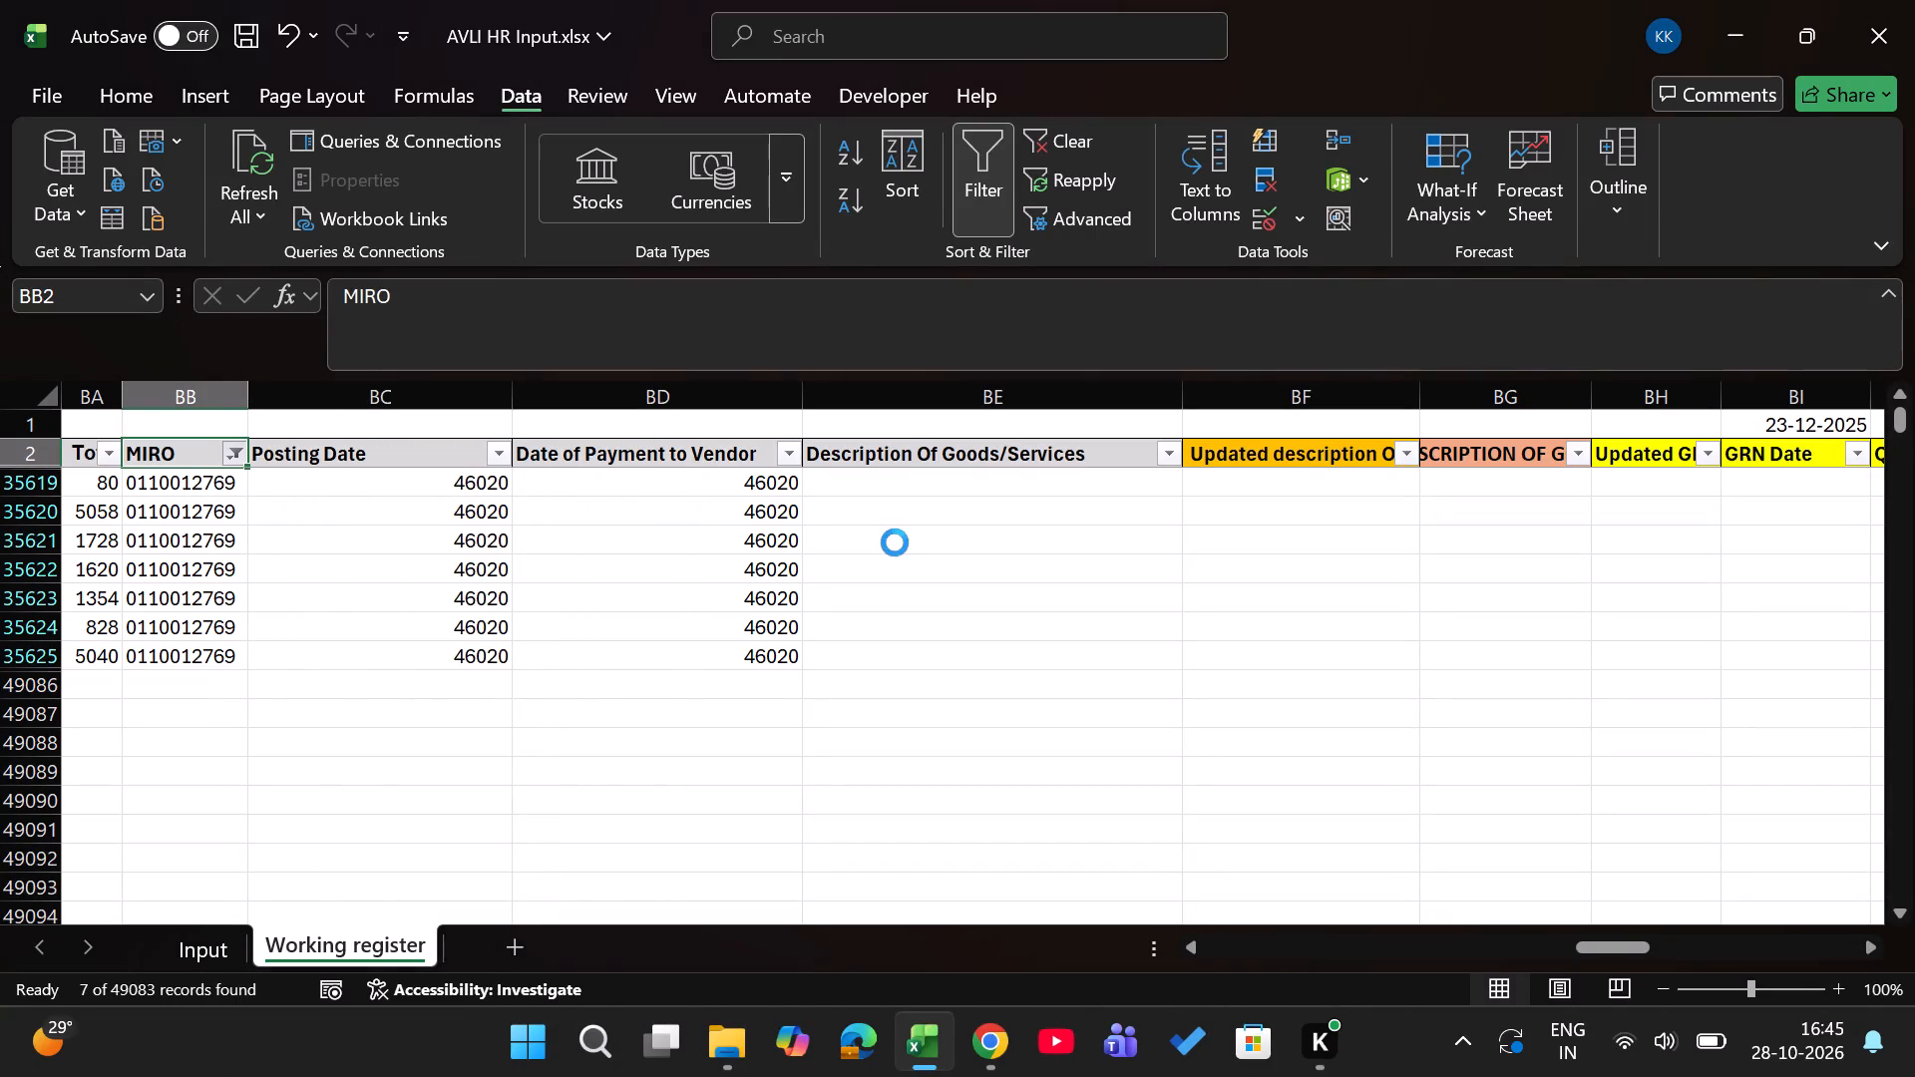
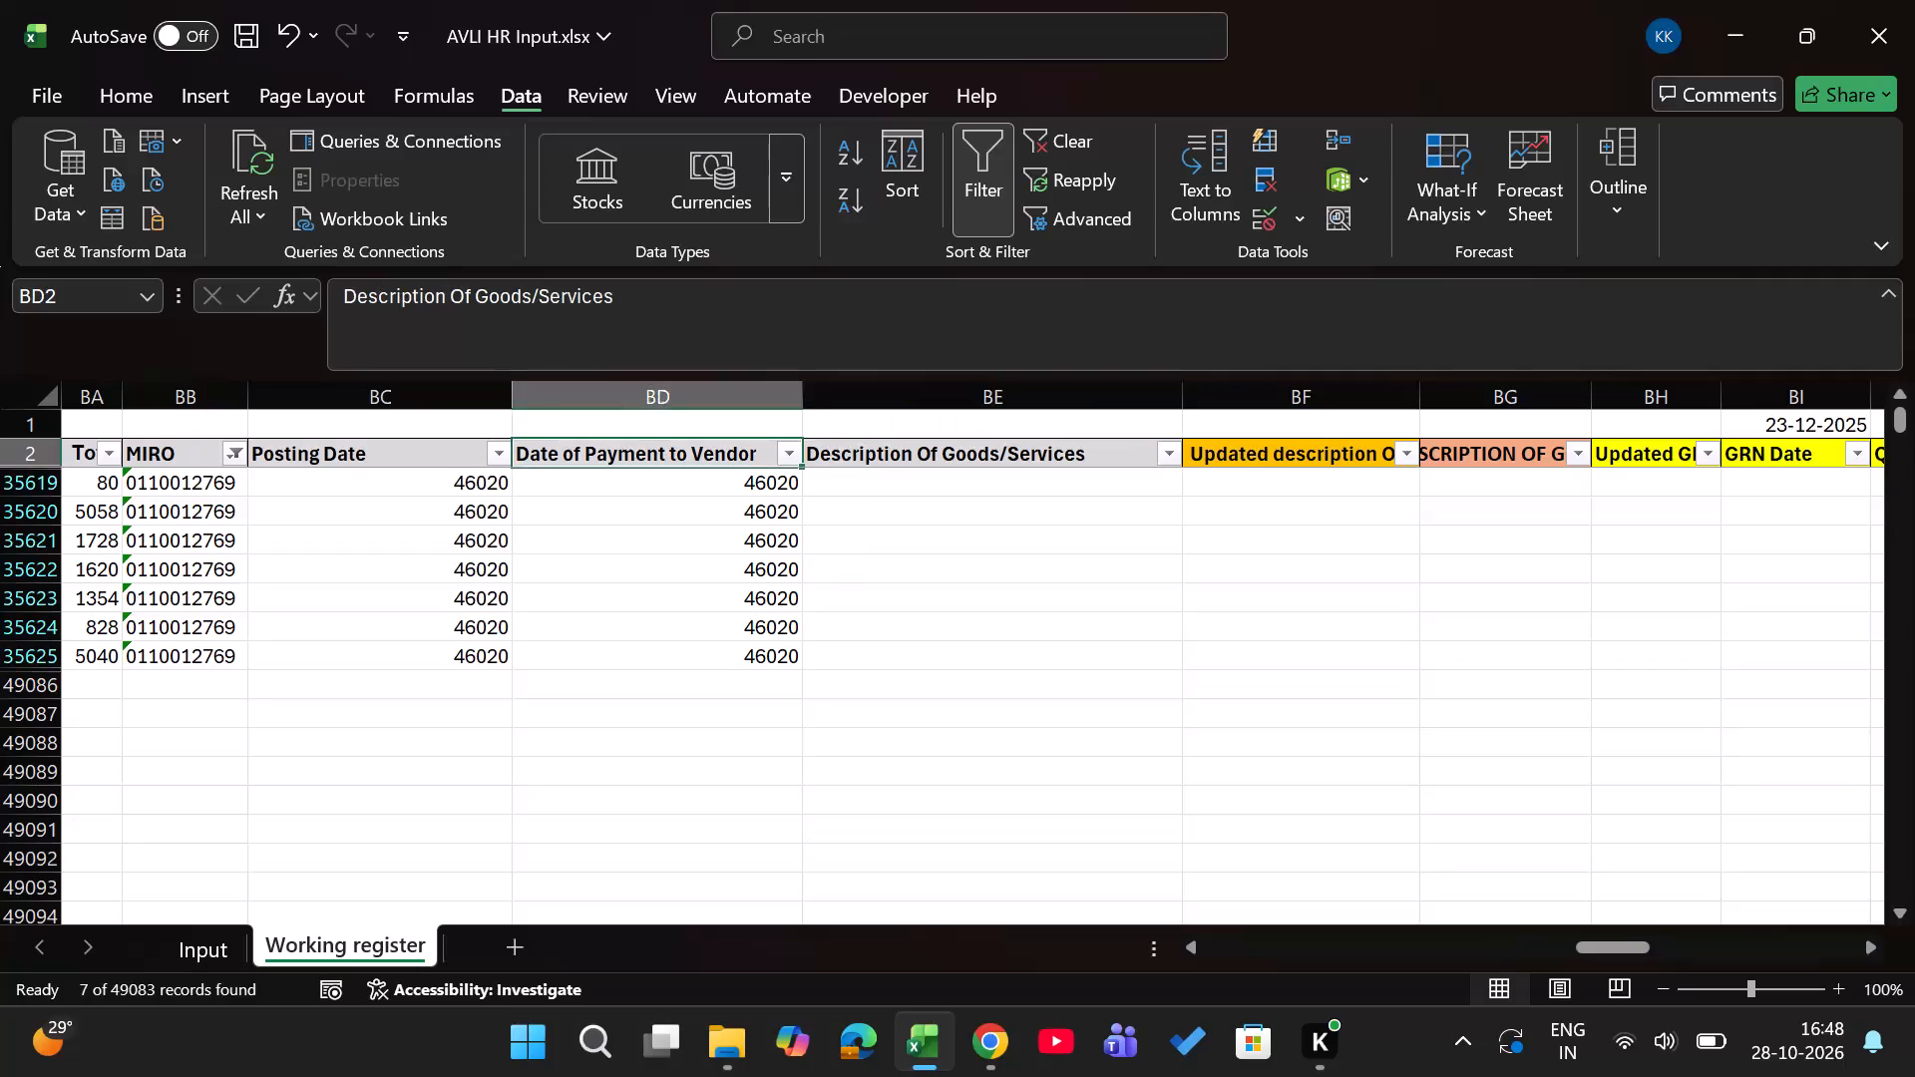
Enter 189 as the file number of the first filtered record, row 35619.
{"action": "key", "text": "Left"}
{"action": "key", "text": "Left"}
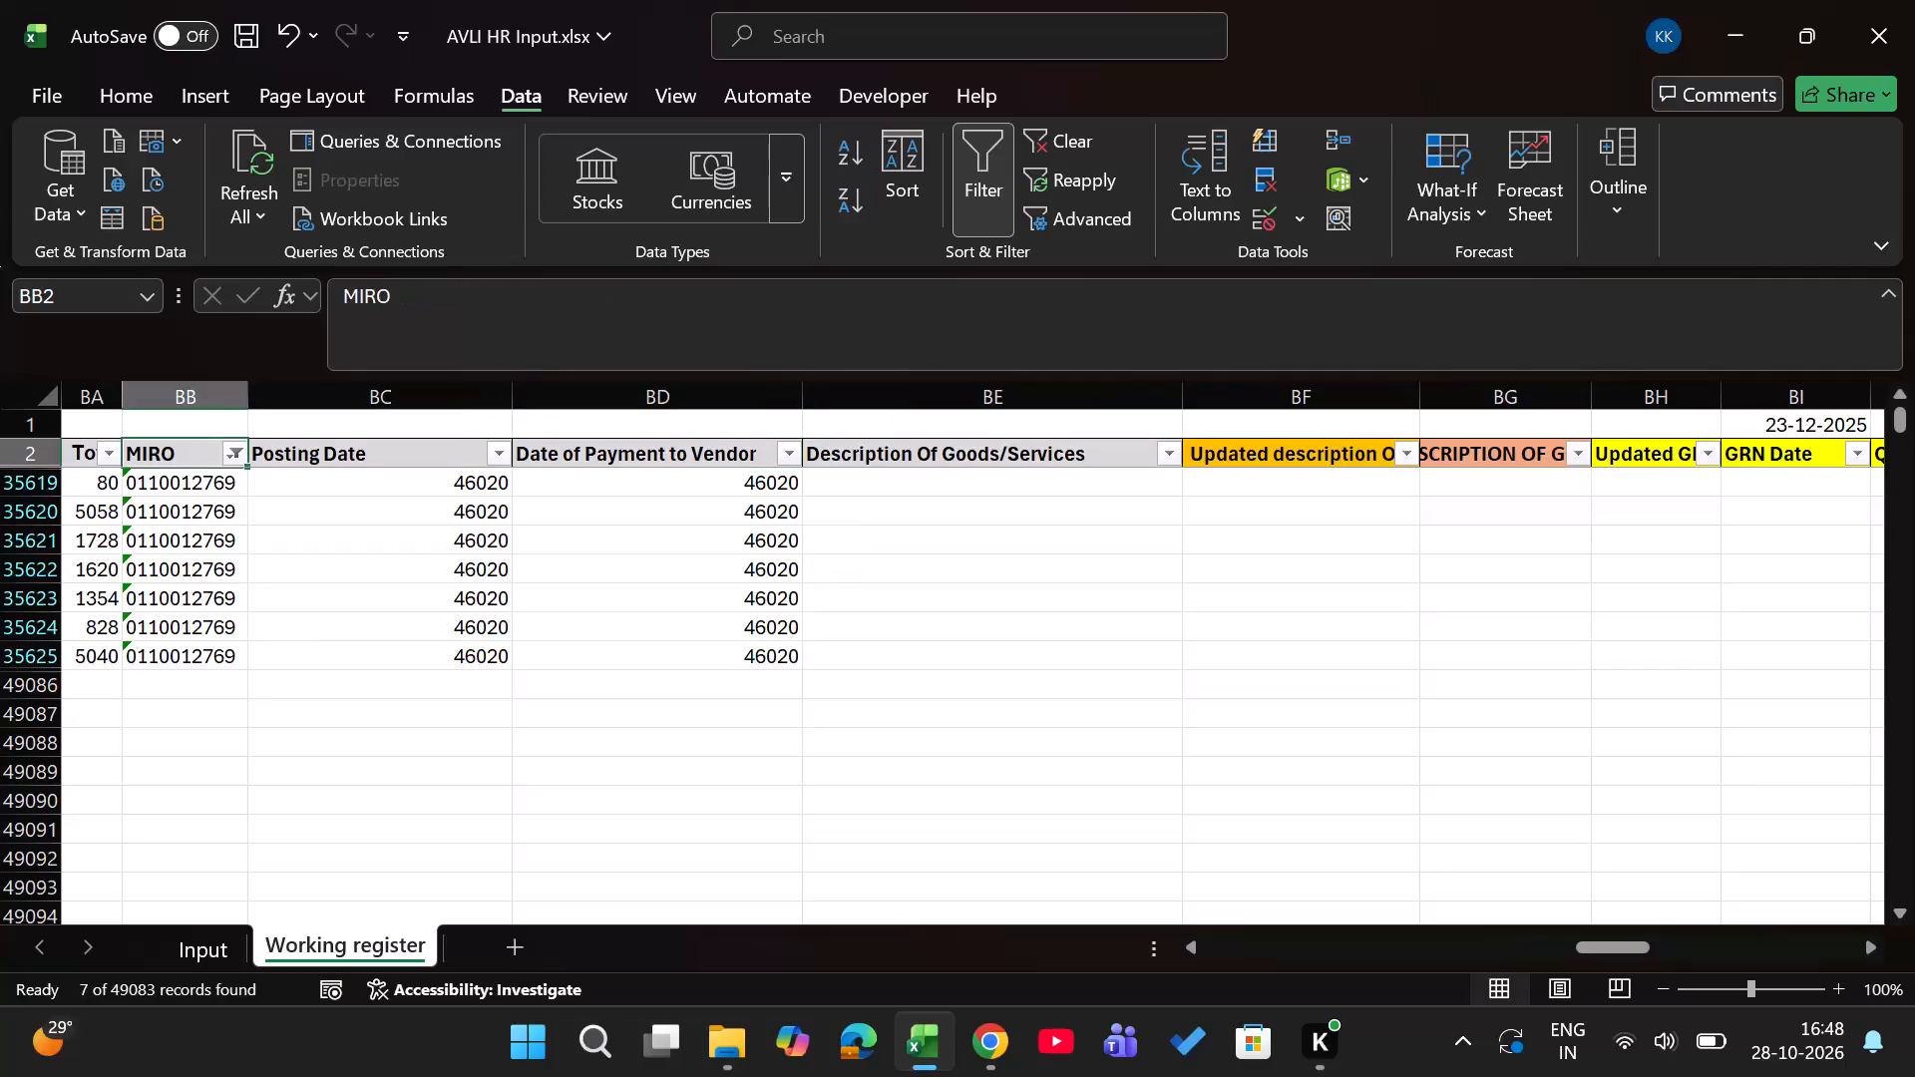
{"action": "key", "text": "Down"}
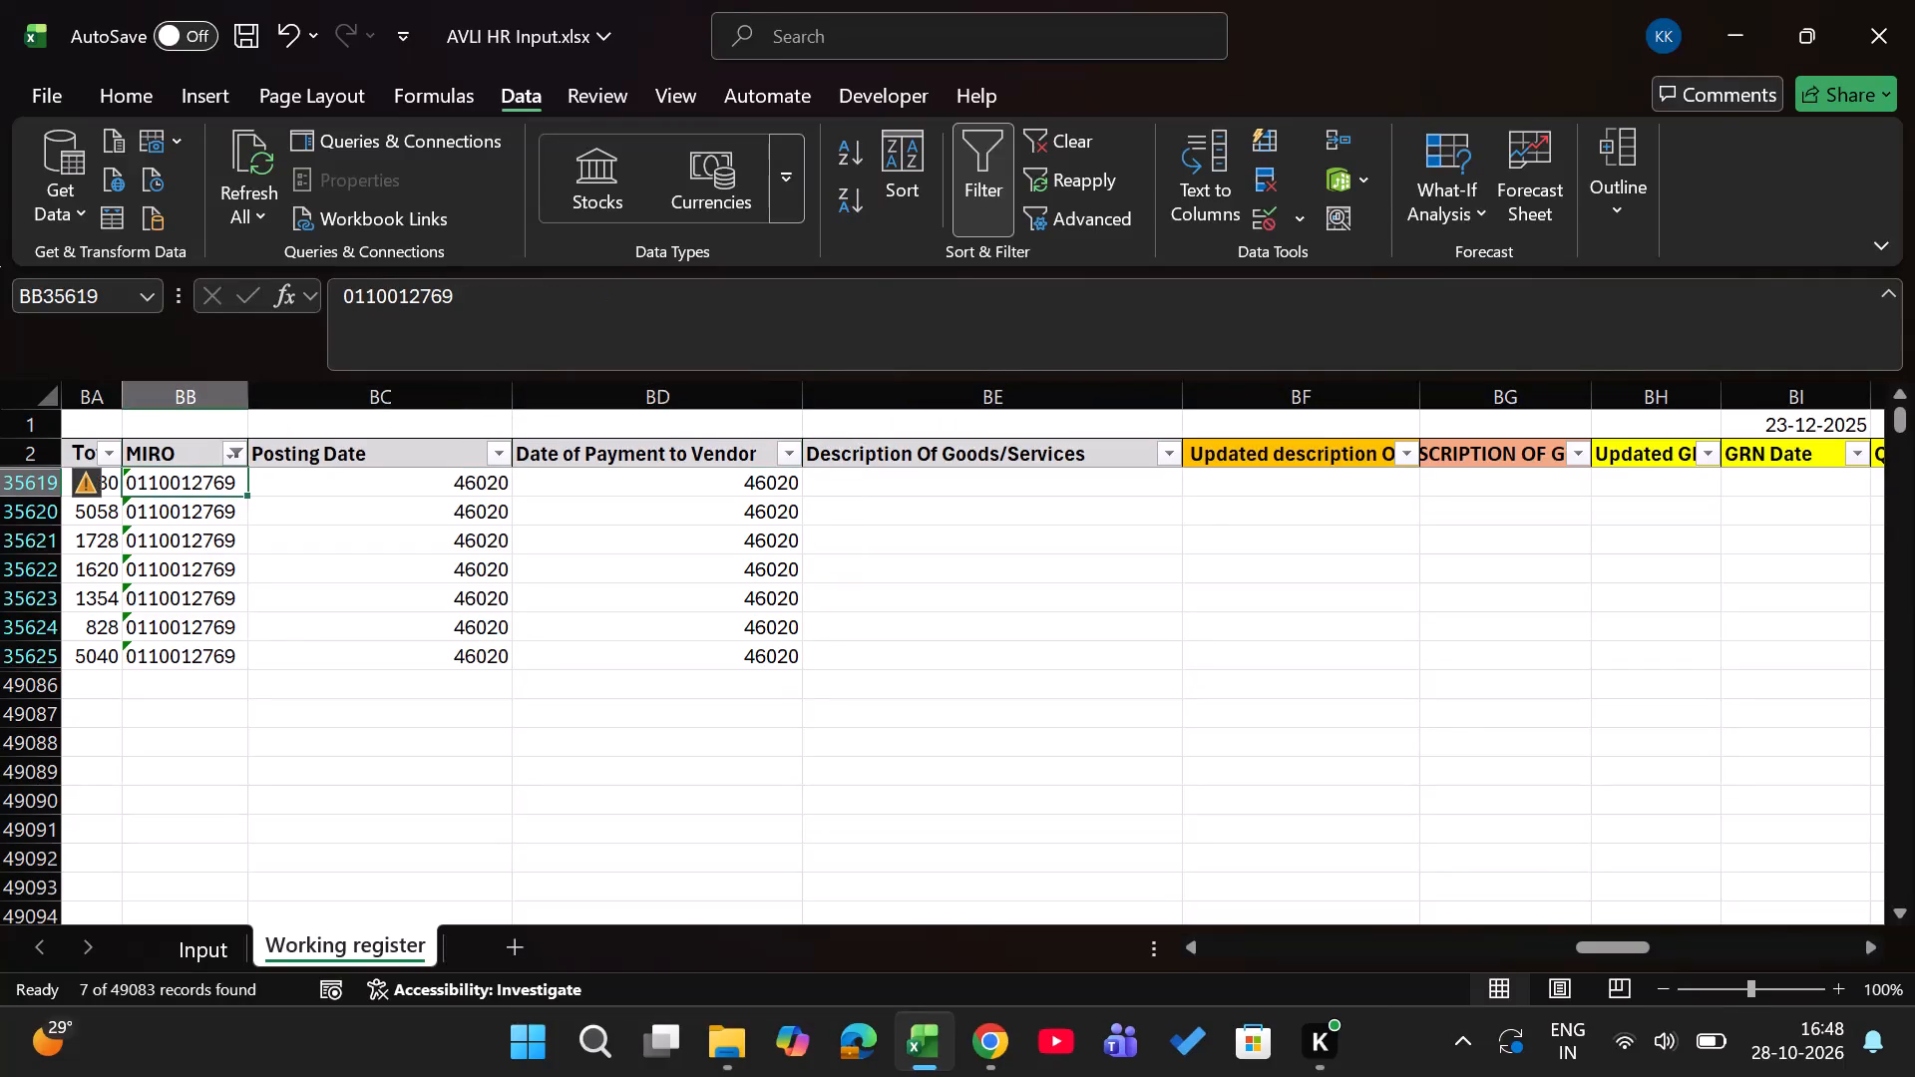
{"action": "key", "text": "ctrl+shift+Down"}
{"action": "key", "text": "Up"}
{"action": "key", "text": "Left"}
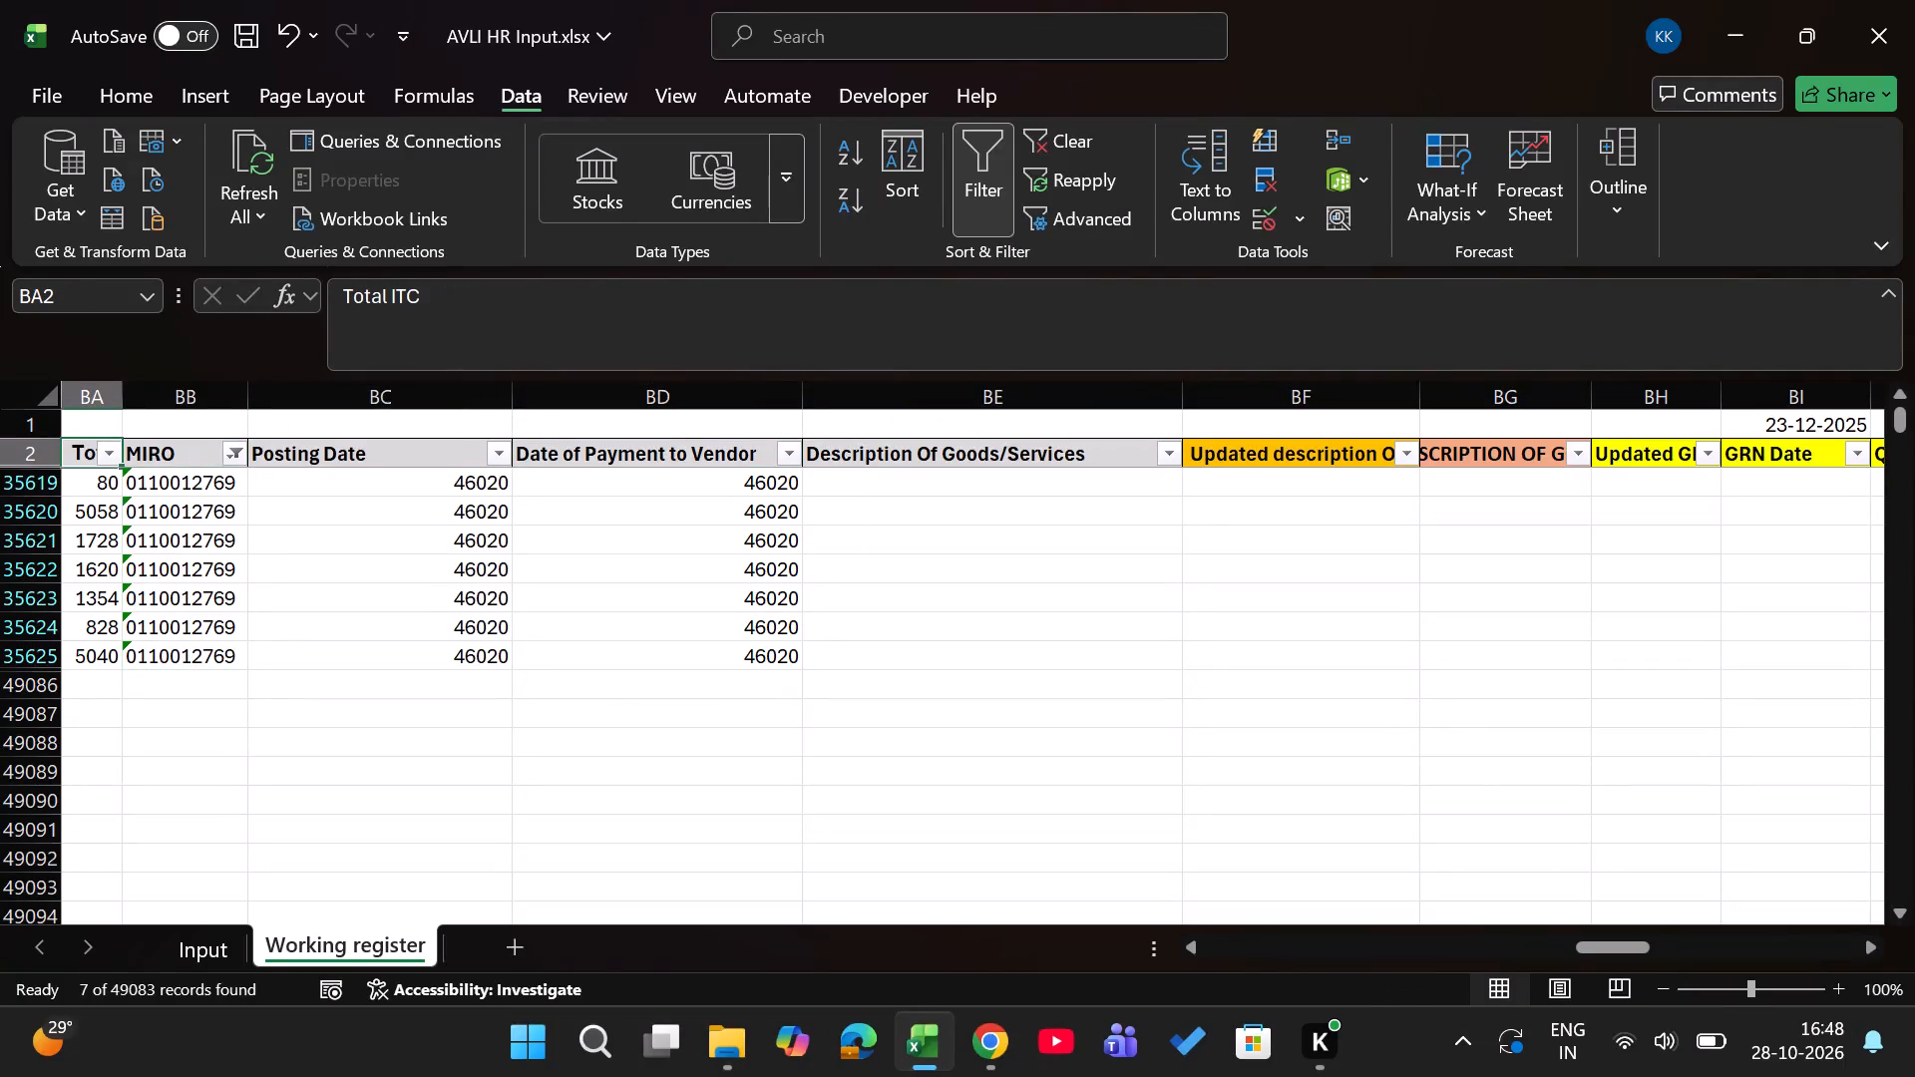
{"action": "key", "text": "ctrl+Left"}
{"action": "key", "text": "Right"}
{"action": "key", "text": "Right"}
{"action": "key", "text": "Right"}
{"action": "key", "text": "Left"}
{"action": "key", "text": "Down"}
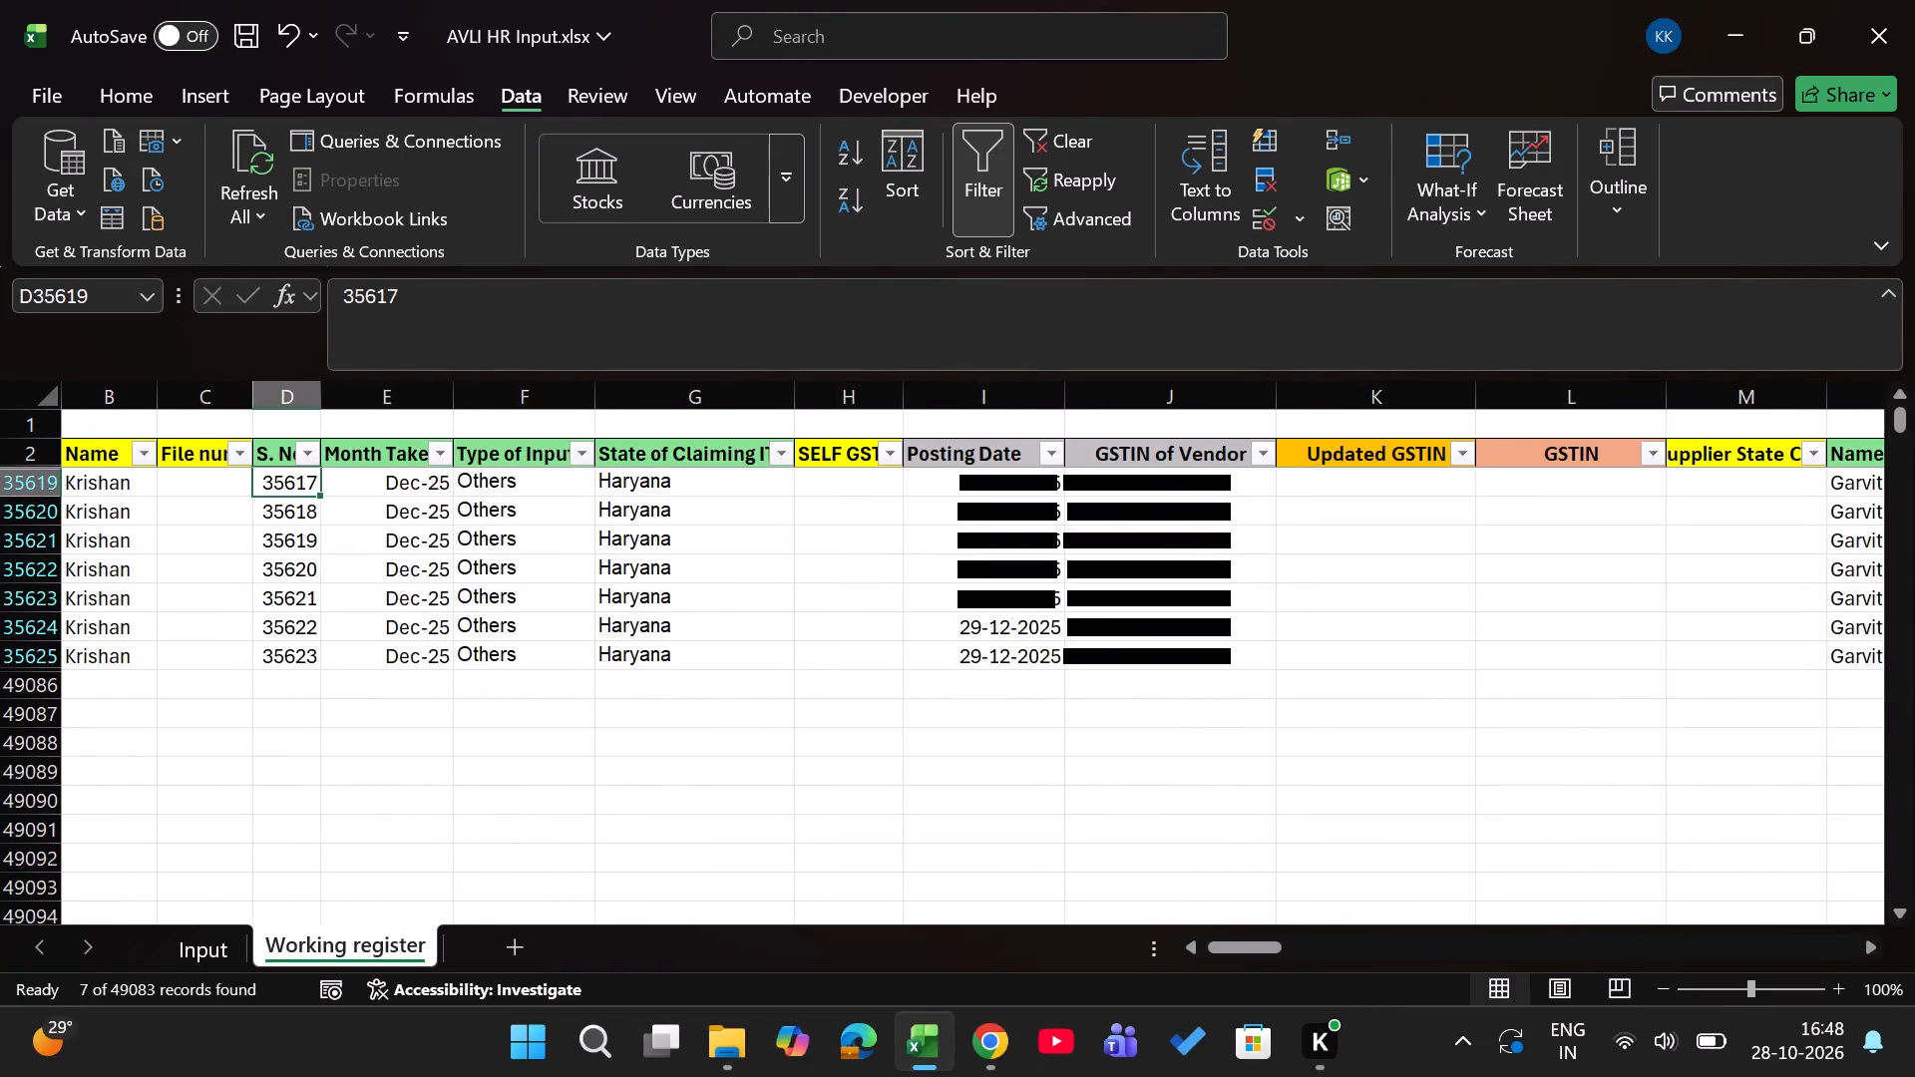
{"action": "key", "text": "Left"}
{"action": "type", "text": "189"}
{"action": "key", "text": "Return"}
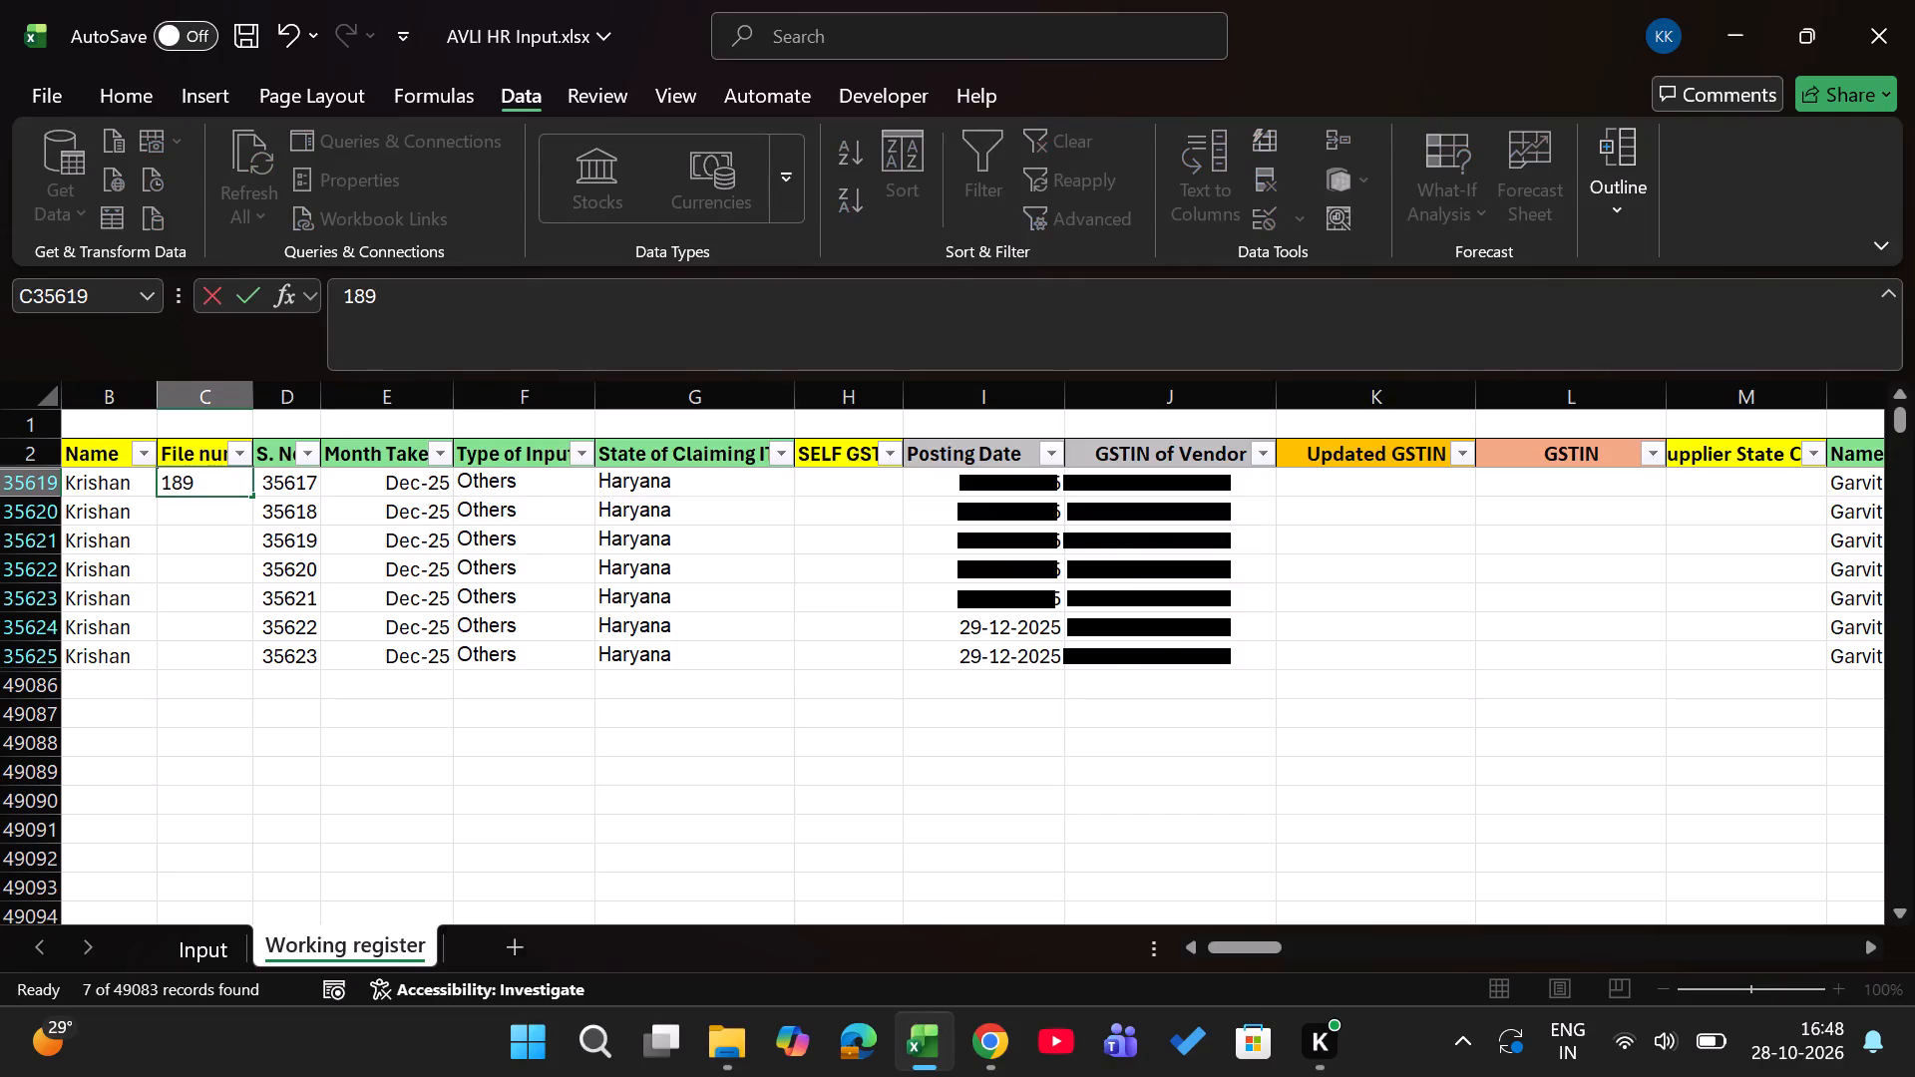
Fill file number 189 down through the remaining filtered records to row 35625.
{"action": "key", "text": "Up"}
{"action": "key", "text": "Left"}
{"action": "key", "text": "ctrl+Down"}
{"action": "key", "text": "Right"}
{"action": "key", "text": "ctrl+shift+Up"}
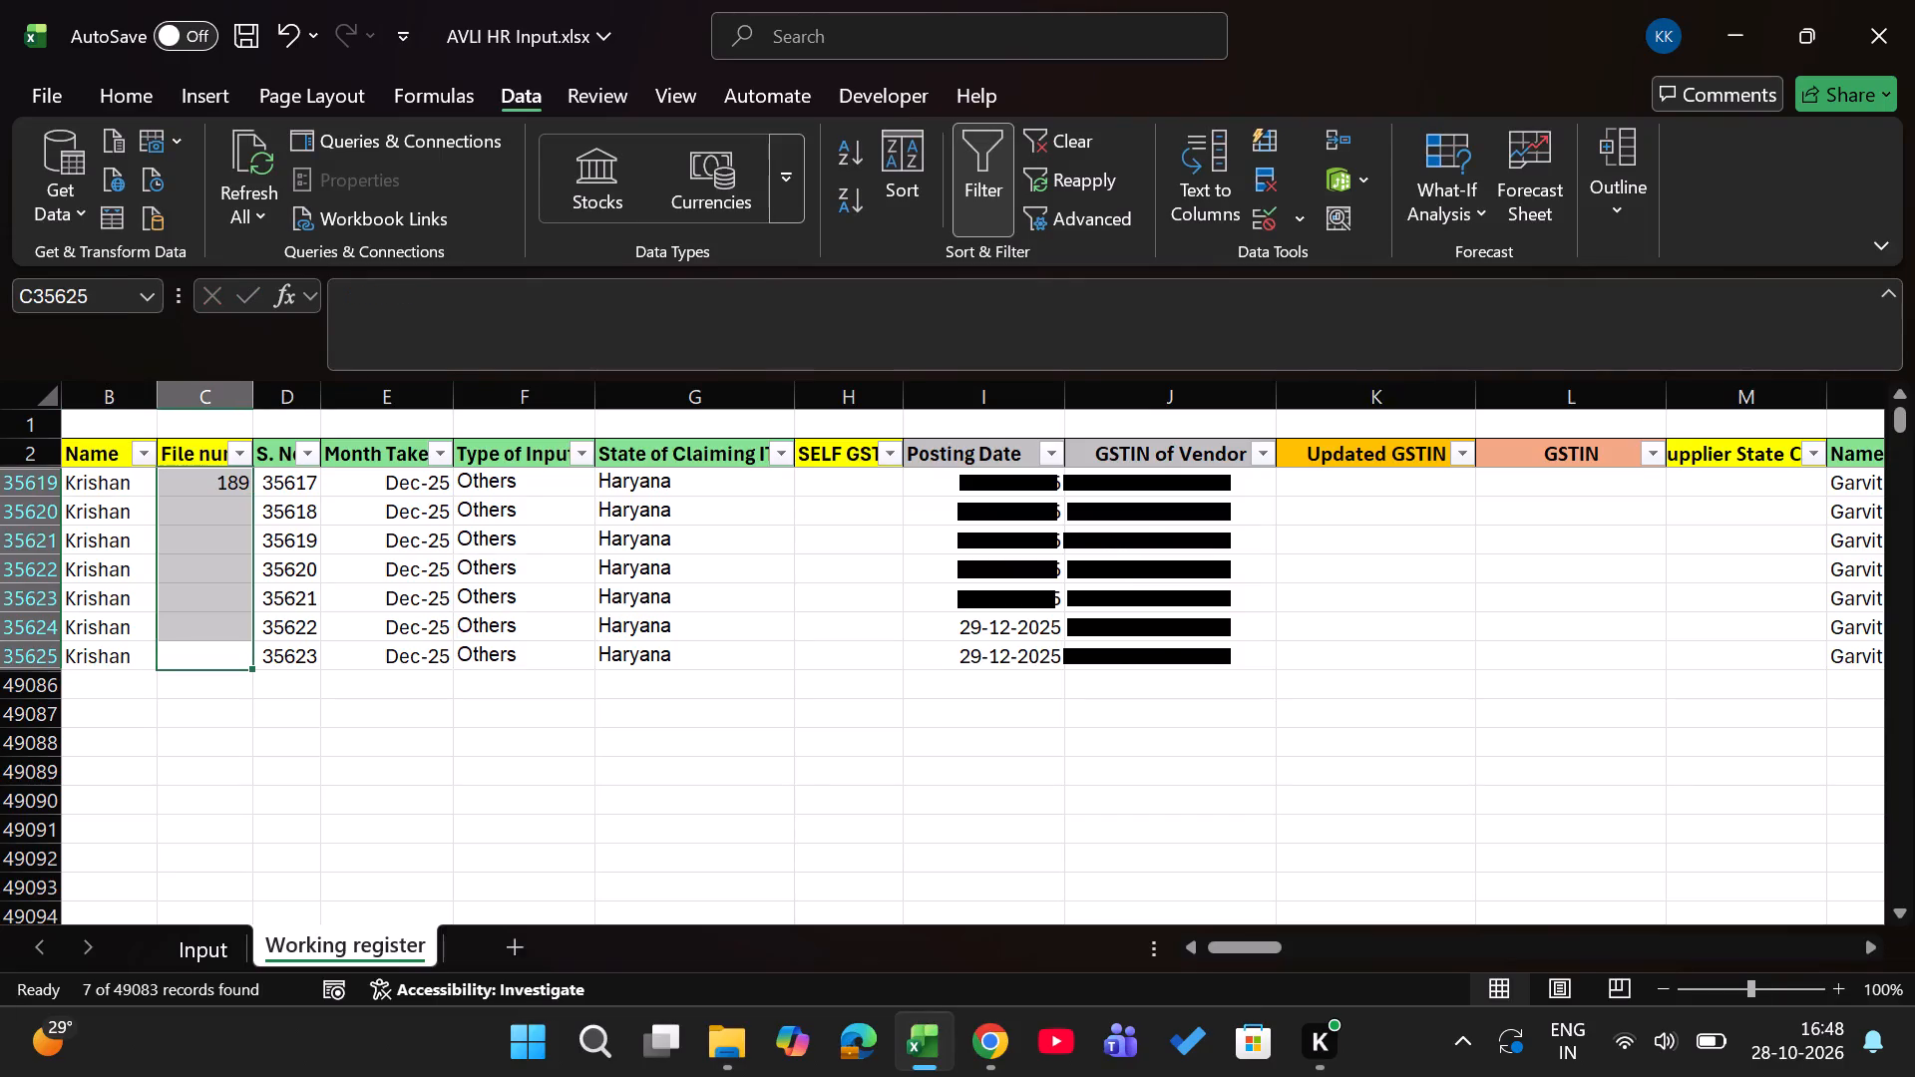
{"action": "key", "text": "ctrl+d"}
Go to the empty SELF GSTIN cell of the first filtered record, row 35619.
{"action": "key", "text": "Right"}
{"action": "key", "text": "Right"}
{"action": "key", "text": "Right"}
{"action": "key", "text": "Right"}
{"action": "key", "text": "Right"}
{"action": "key", "text": "Right"}
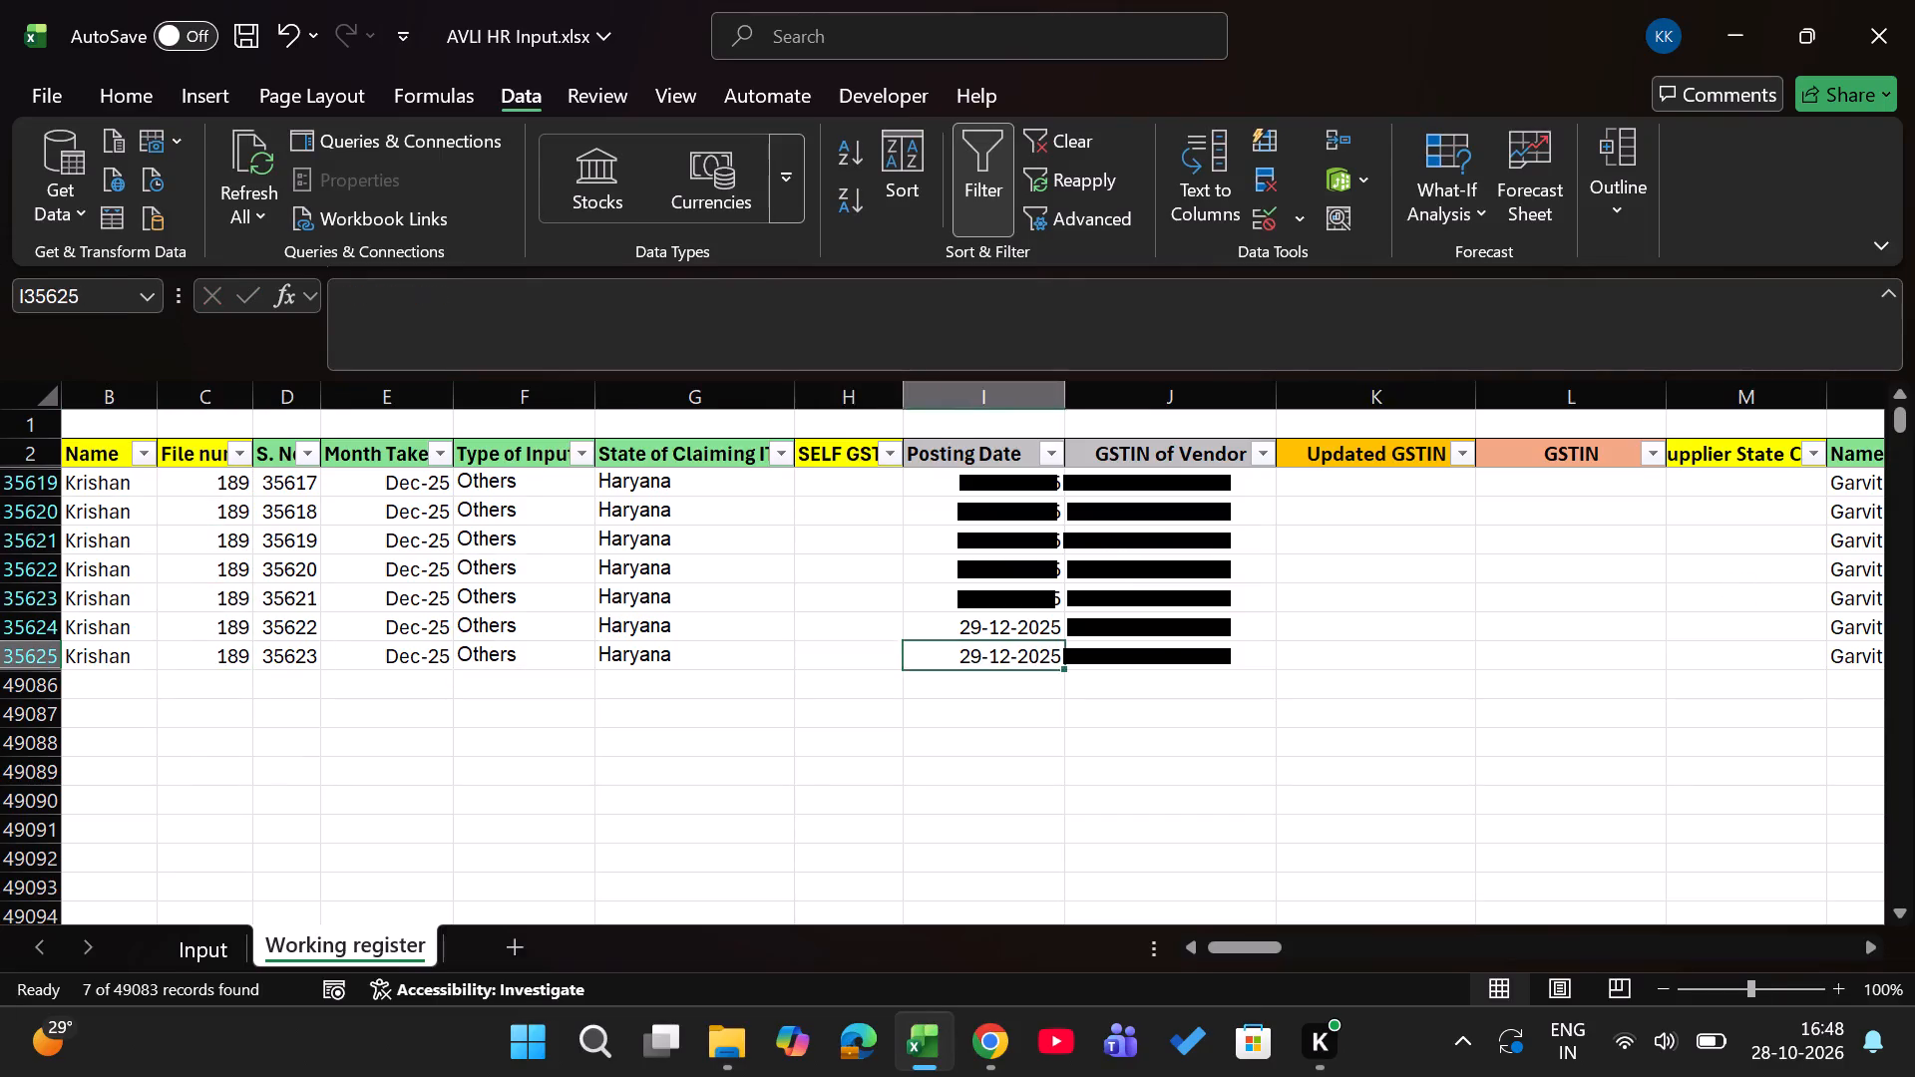
{"action": "key", "text": "Left"}
{"action": "key", "text": "ctrl+Up"}
{"action": "key", "text": "Down"}
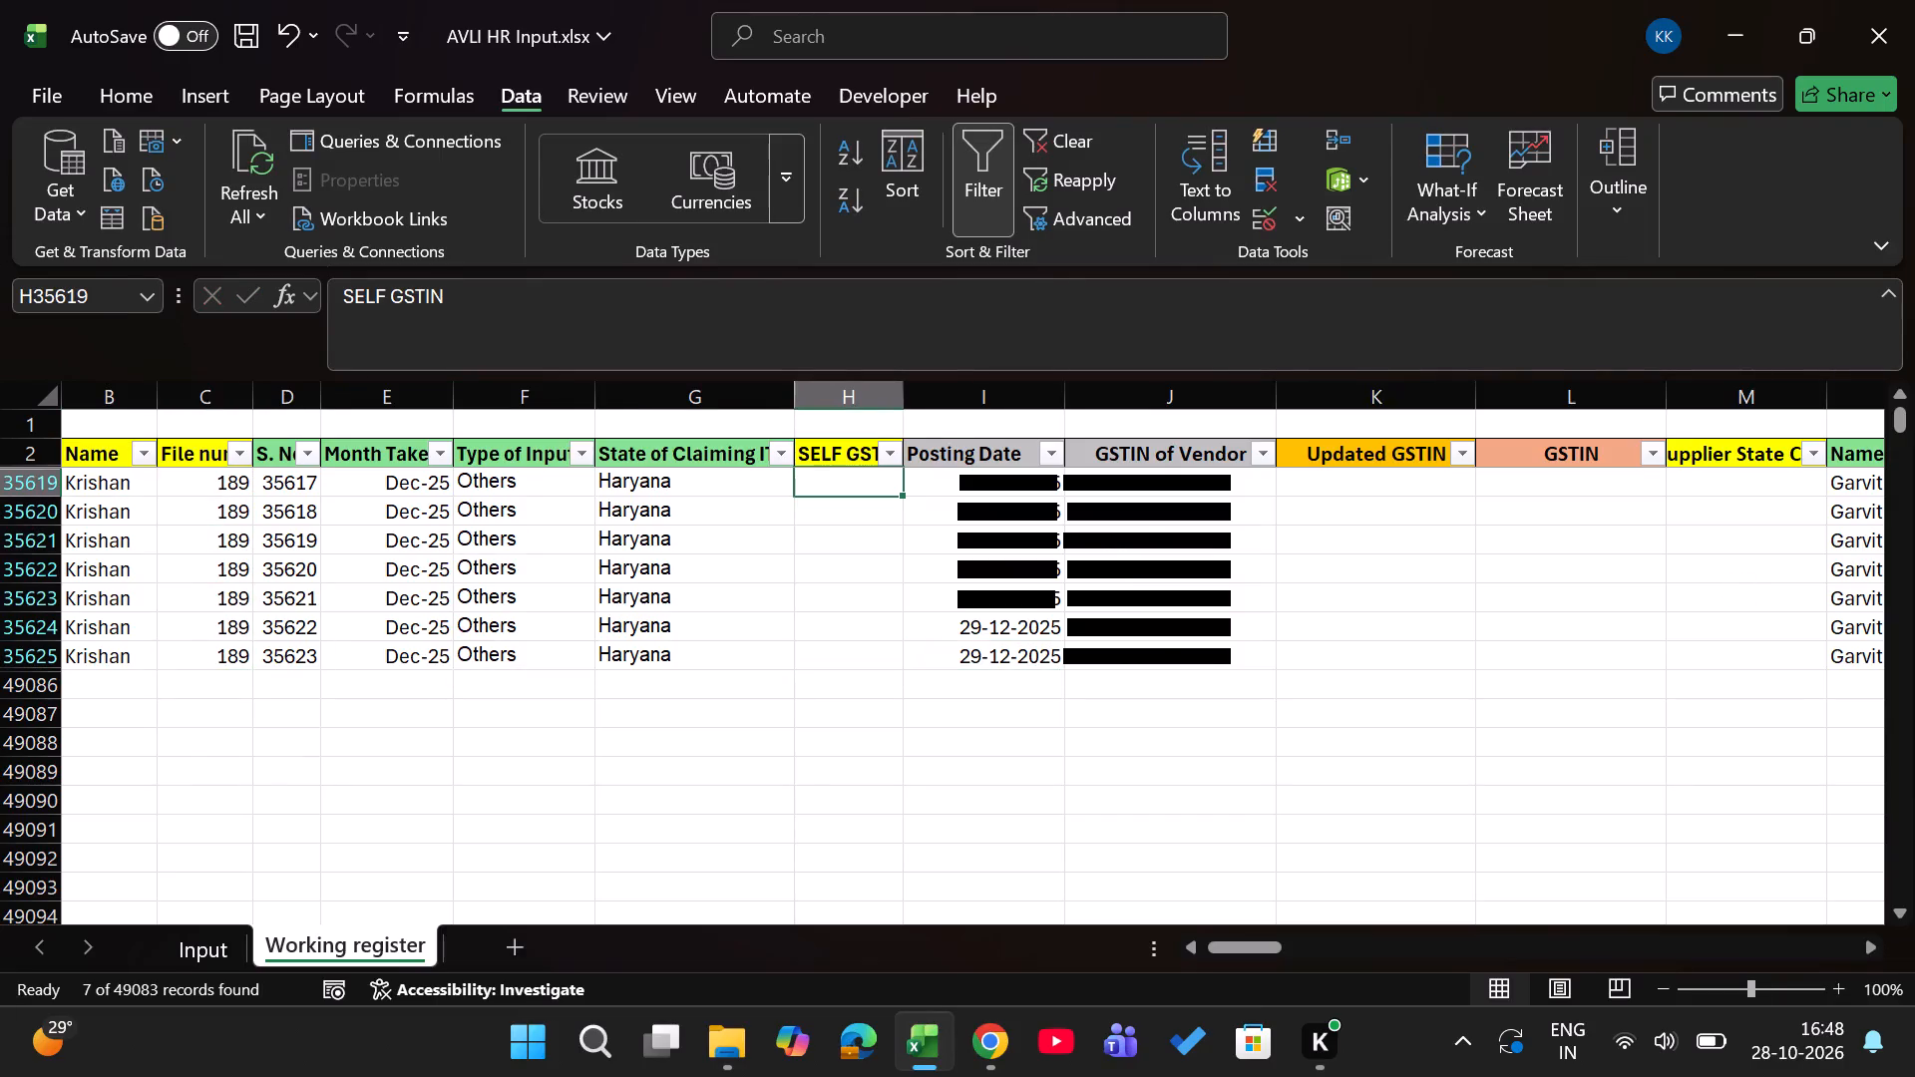
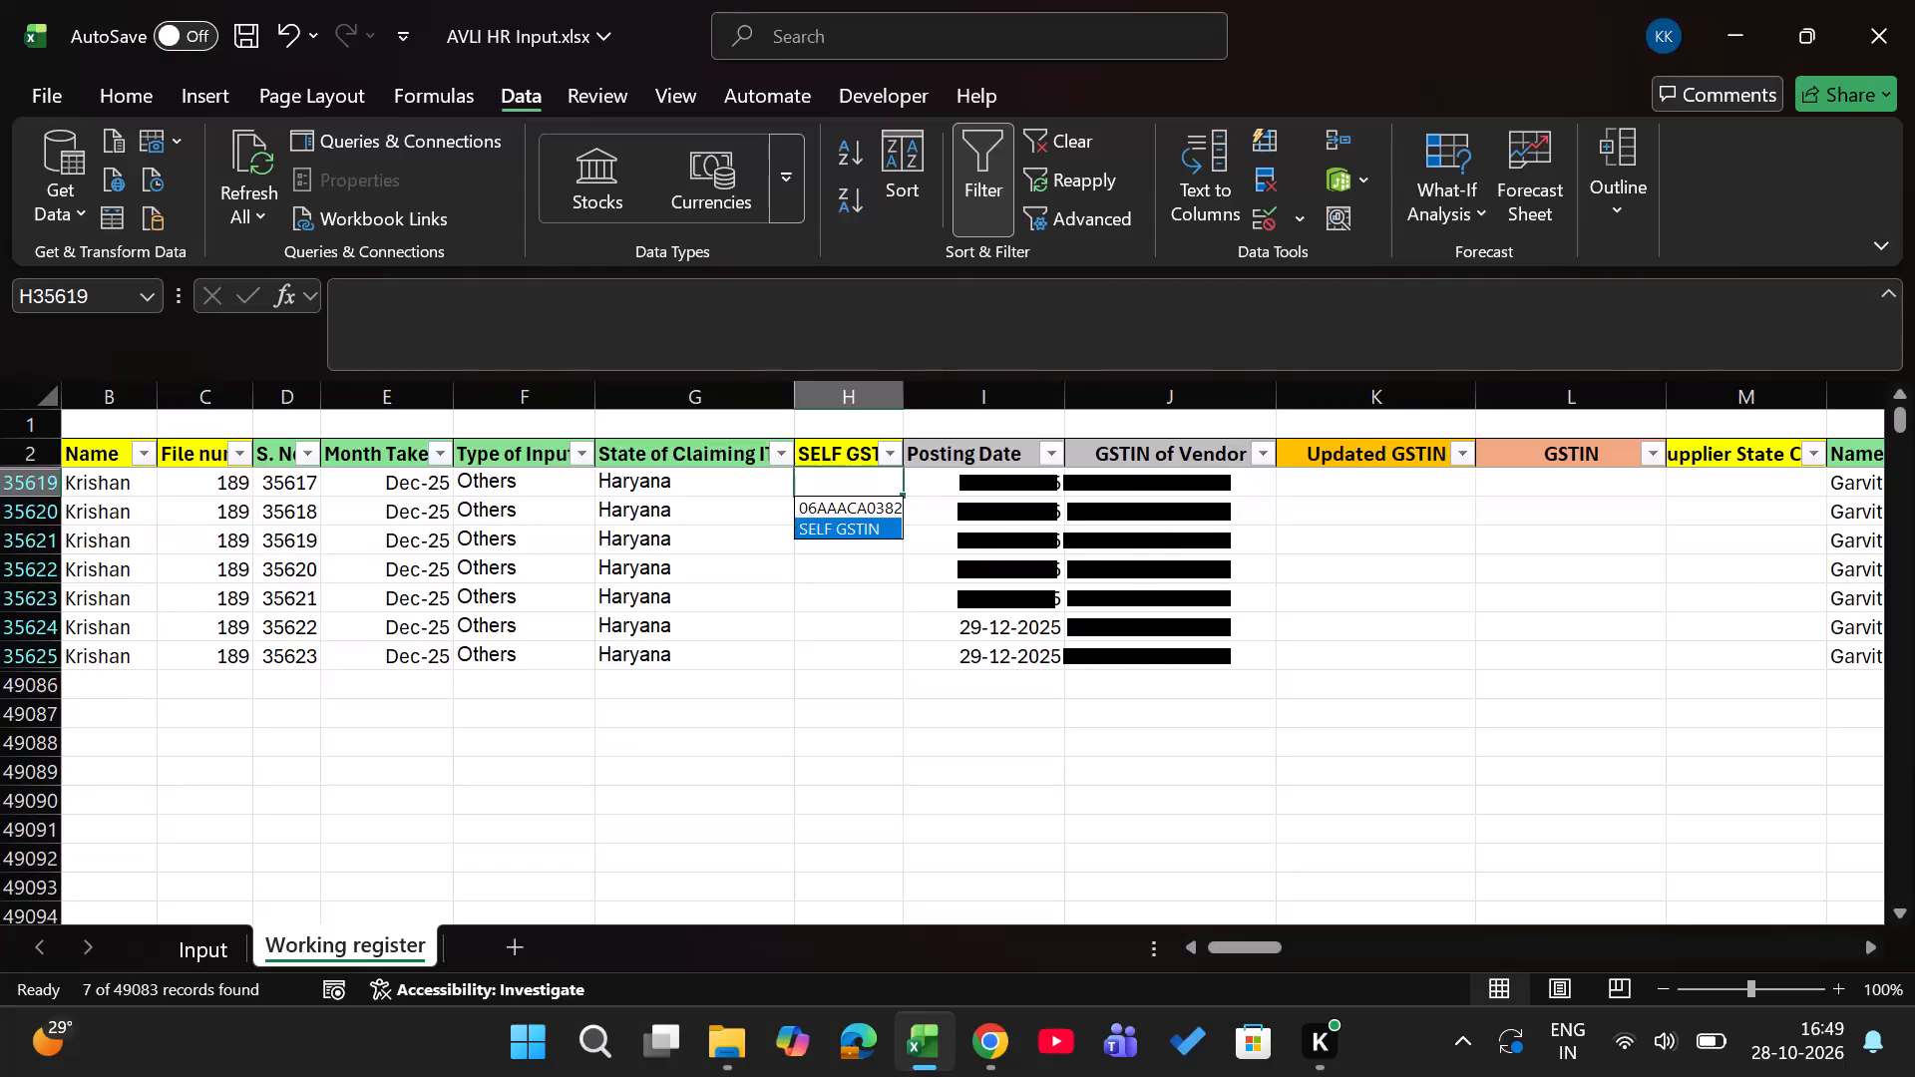
Choose the listed company GSTIN as SELF GSTIN for row 35619 and fill it down to row 35625.
{"action": "key", "text": "Return"}
{"action": "key", "text": "Left"}
{"action": "key", "text": "ctrl+Down"}
{"action": "key", "text": "Right"}
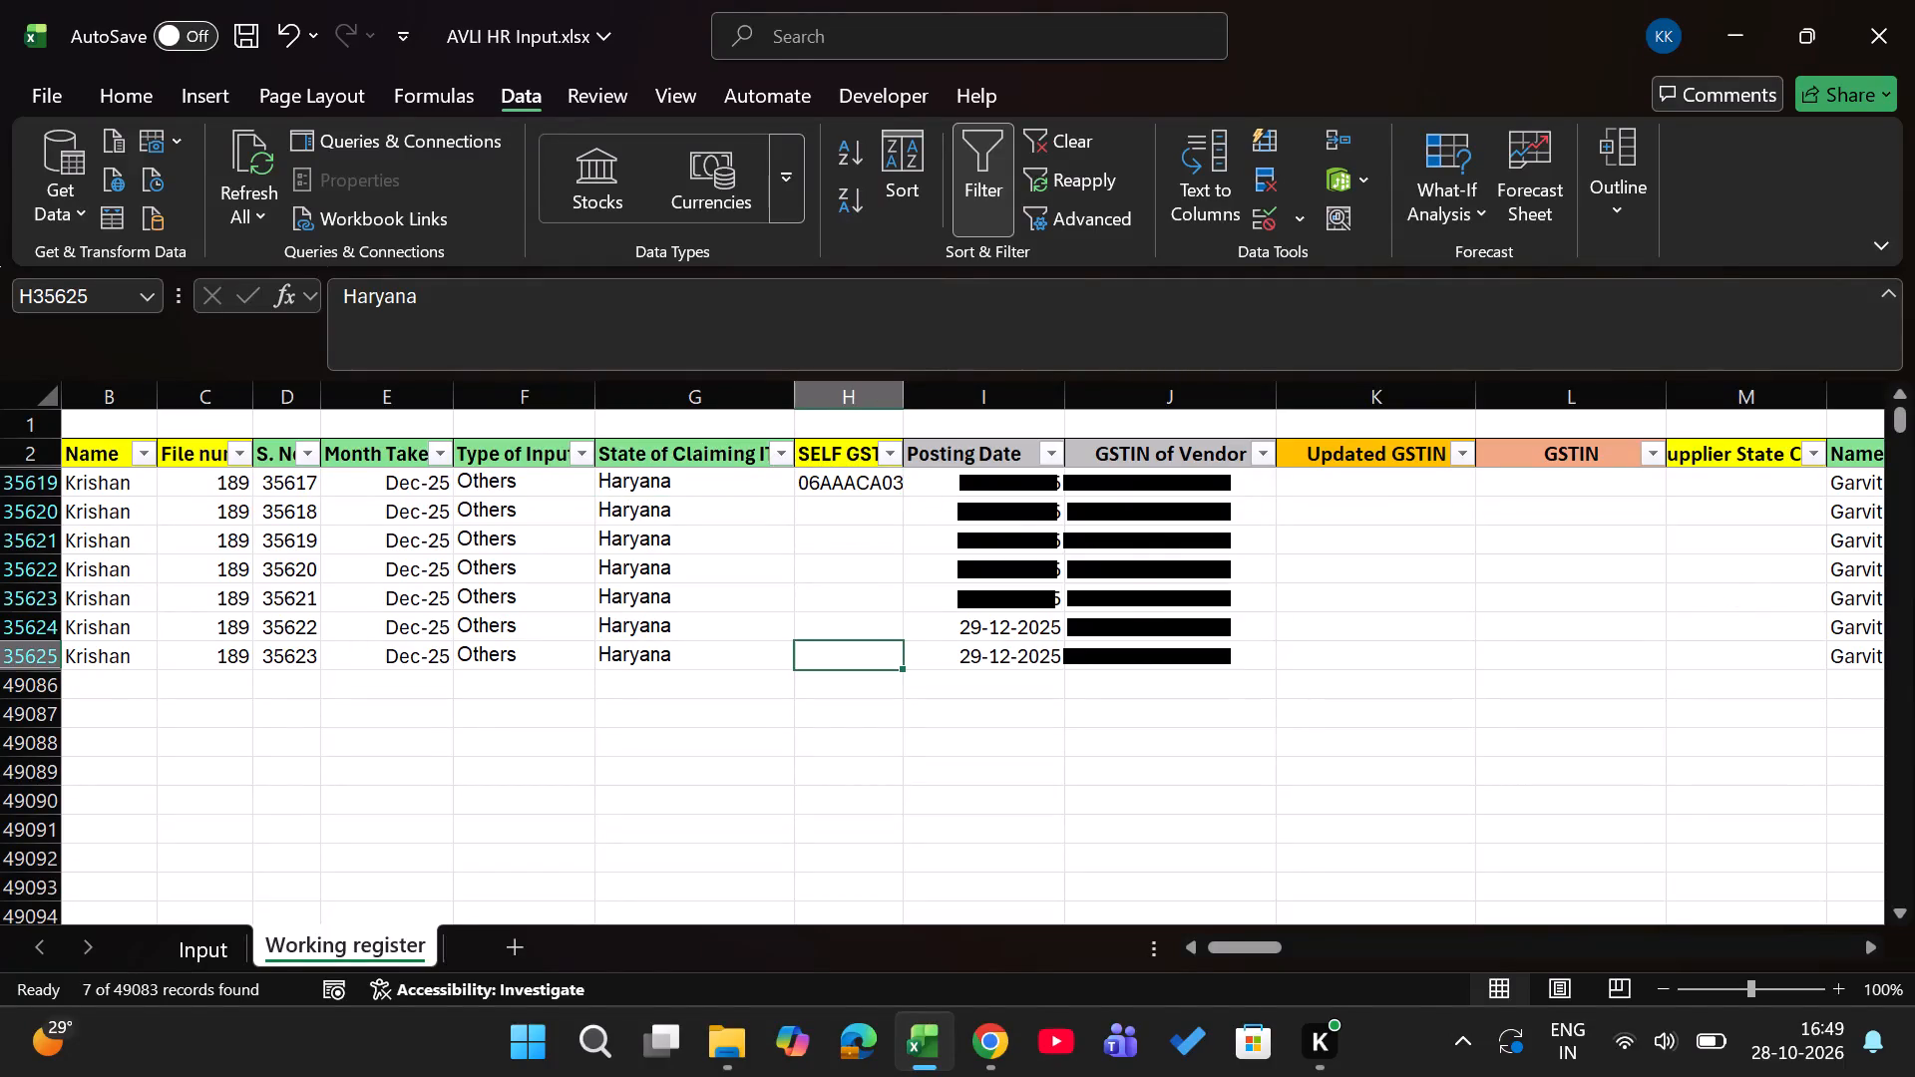
{"action": "key", "text": "ctrl+shift+Up"}
{"action": "key", "text": "ctrl+d"}
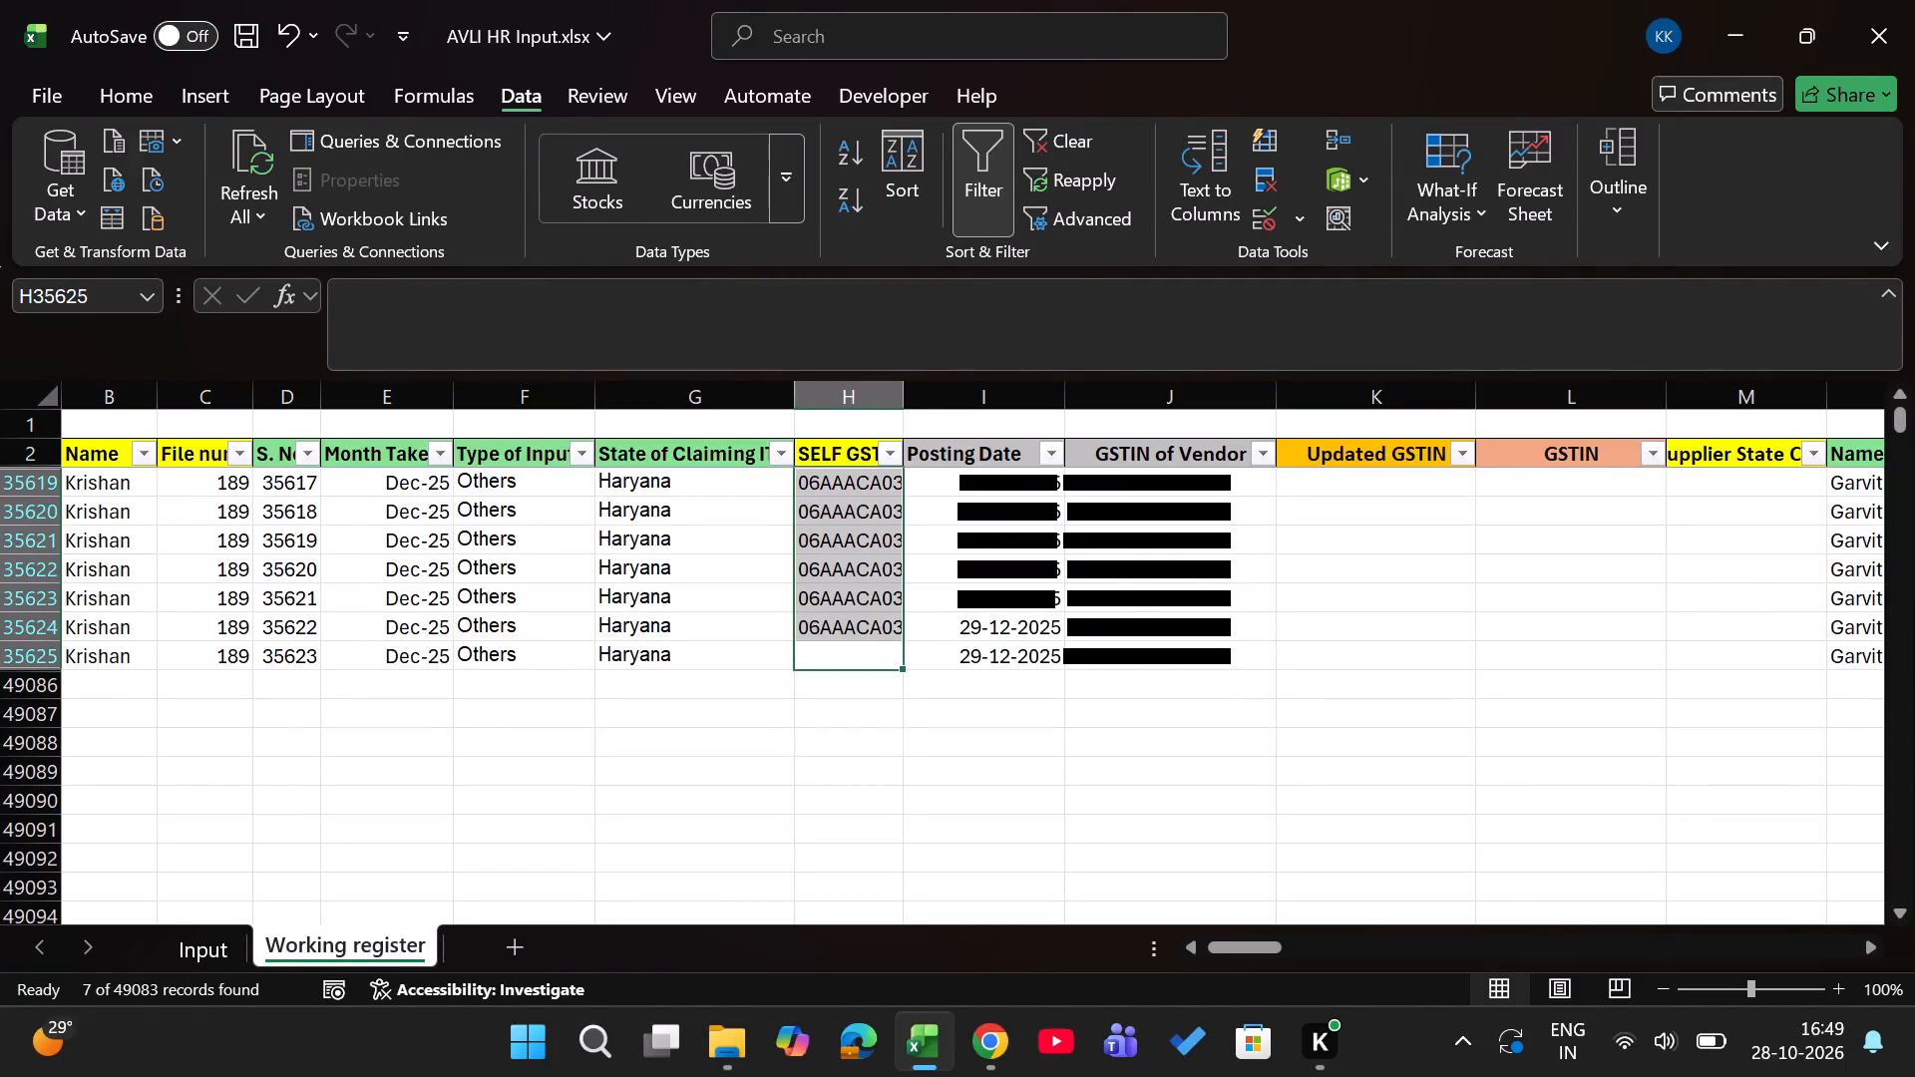
Copy the GSTIN of Vendor into Updated GSTIN for row 35619 and fill it down to row 35625.
{"action": "key", "text": "ctrl+Up"}
{"action": "key", "text": "Down"}
{"action": "key", "text": "Right"}
{"action": "key", "text": "Right"}
{"action": "key", "text": "Right"}
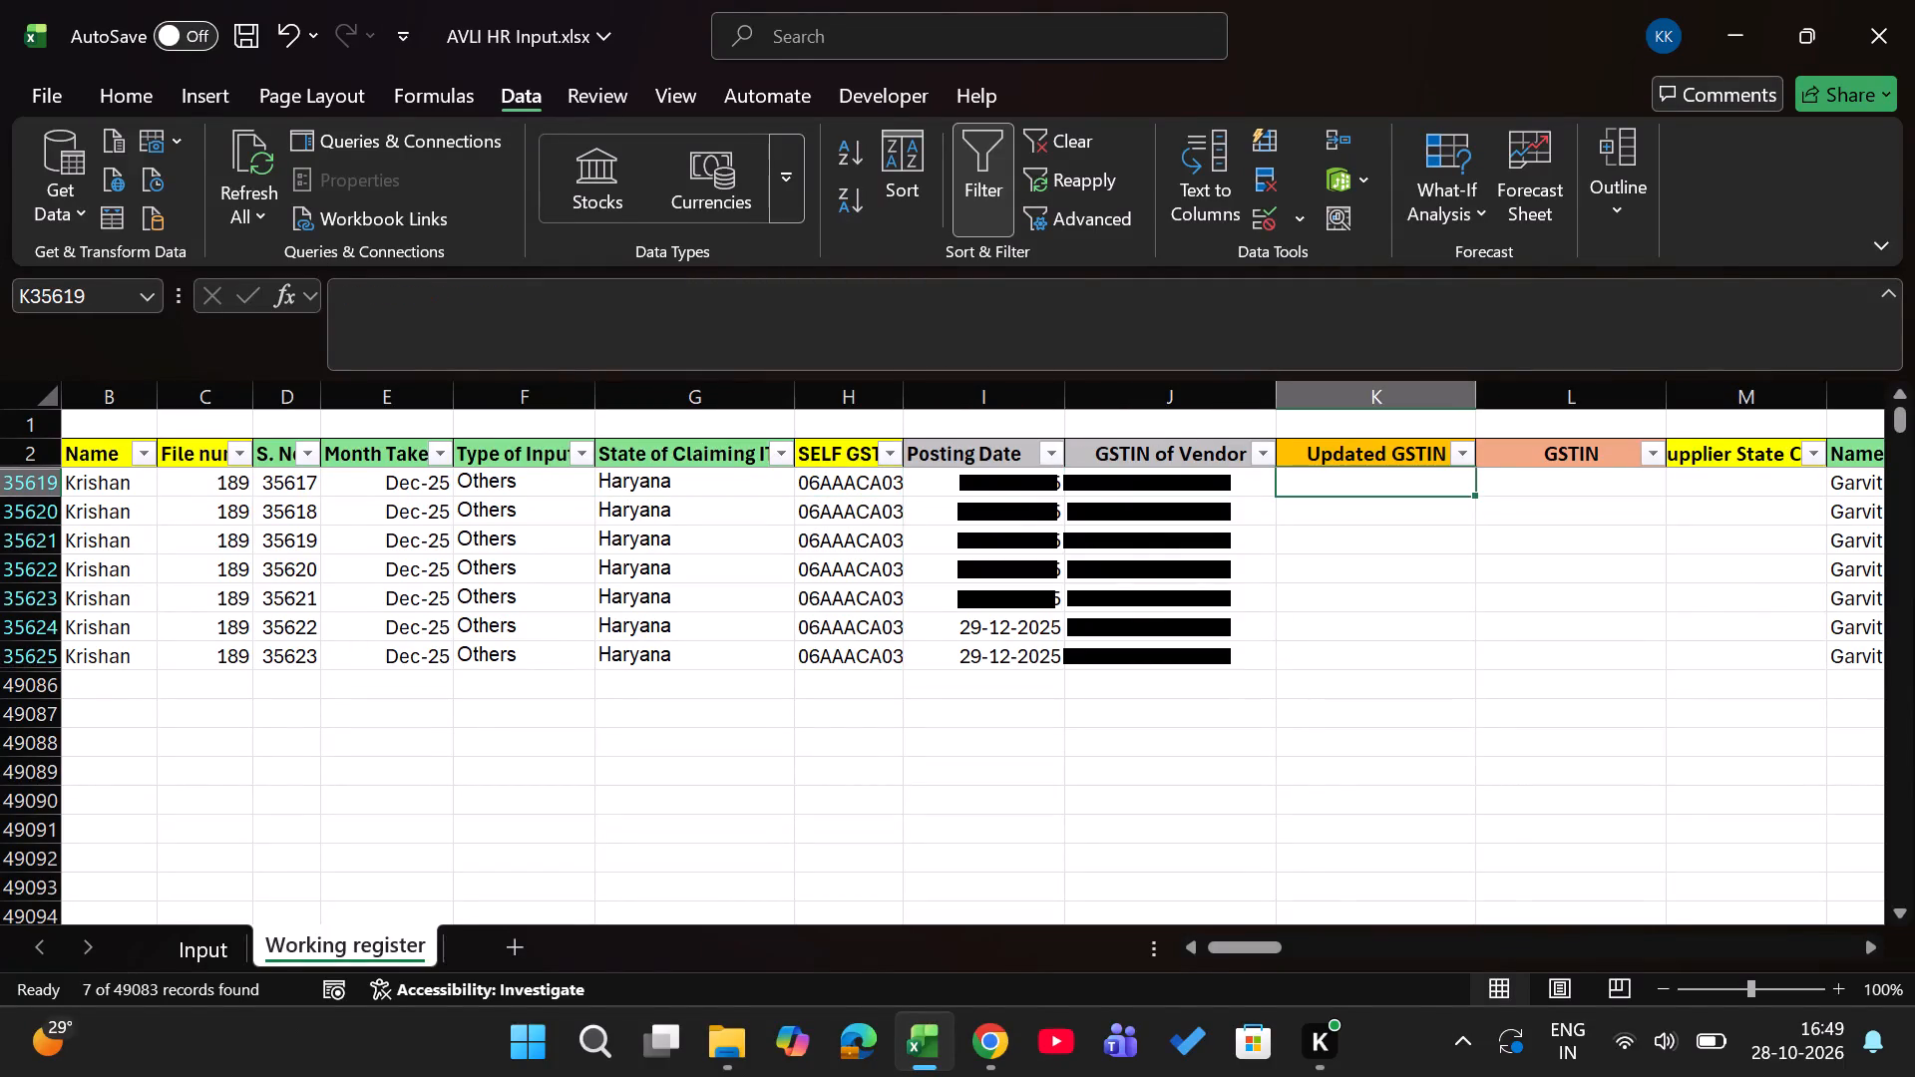
{"action": "key", "text": "Left"}
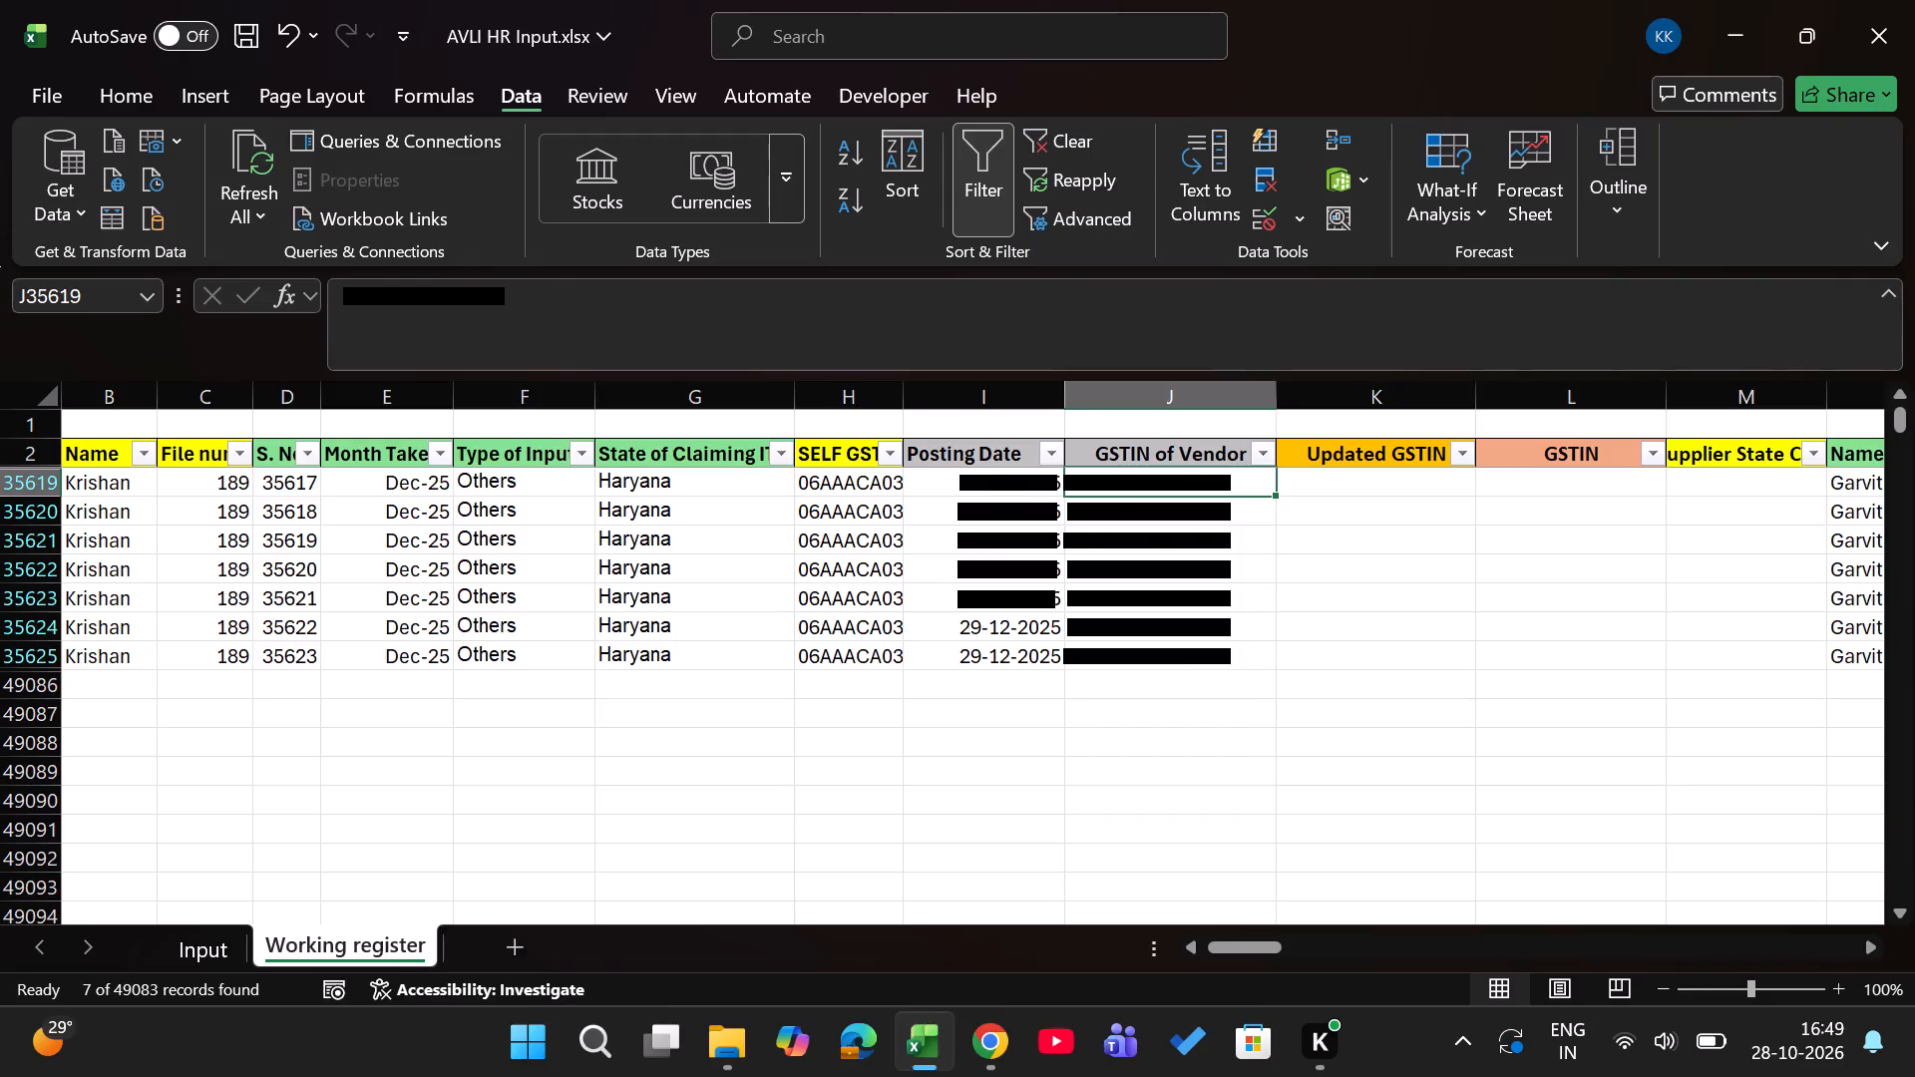
{"action": "key", "text": "ctrl+c"}
{"action": "key", "text": "Right"}
{"action": "key", "text": "Return"}
{"action": "key", "text": "Left"}
{"action": "key", "text": "ctrl+Down"}
{"action": "key", "text": "Right"}
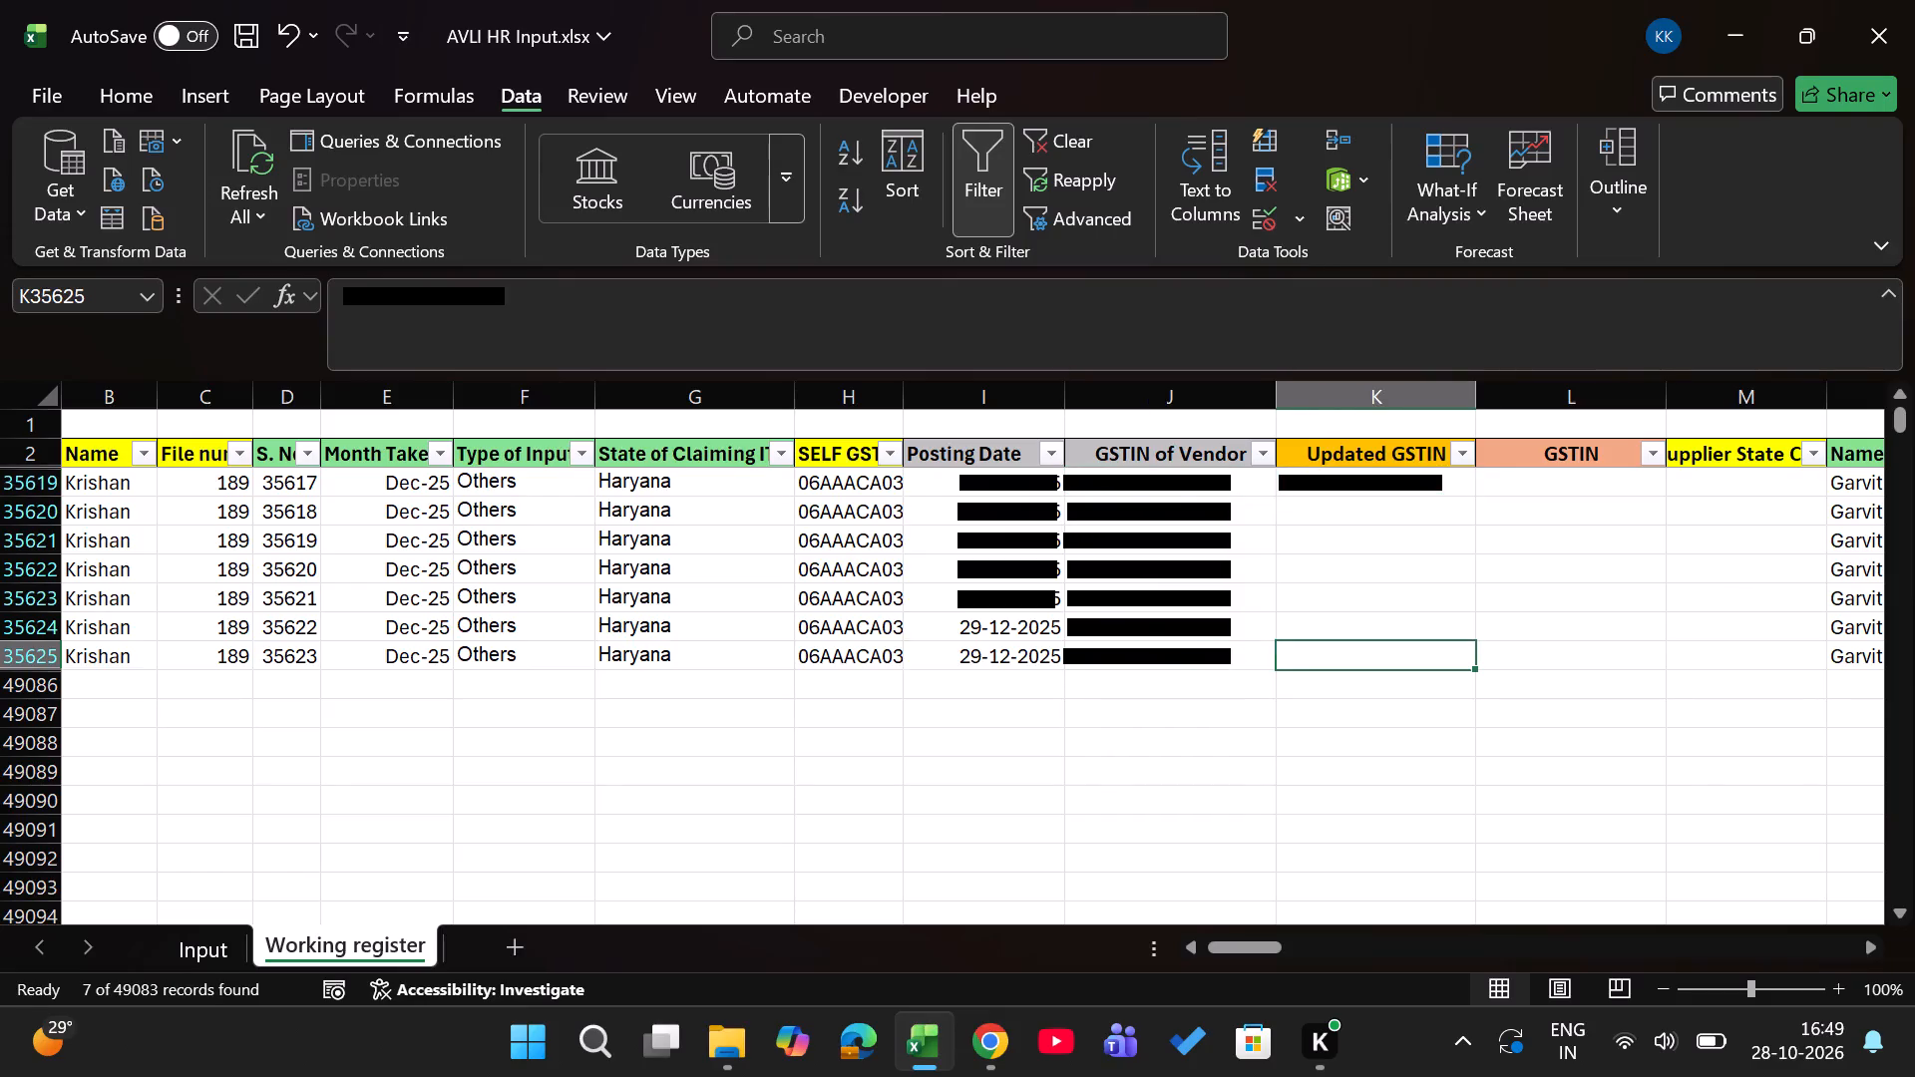
{"action": "key", "text": "ctrl+shift+Up"}
{"action": "key", "text": "ctrl+d"}
Enter ok in the GSTIN check column of row 35619 and fill it down to row 35625.
{"action": "key", "text": "Right"}
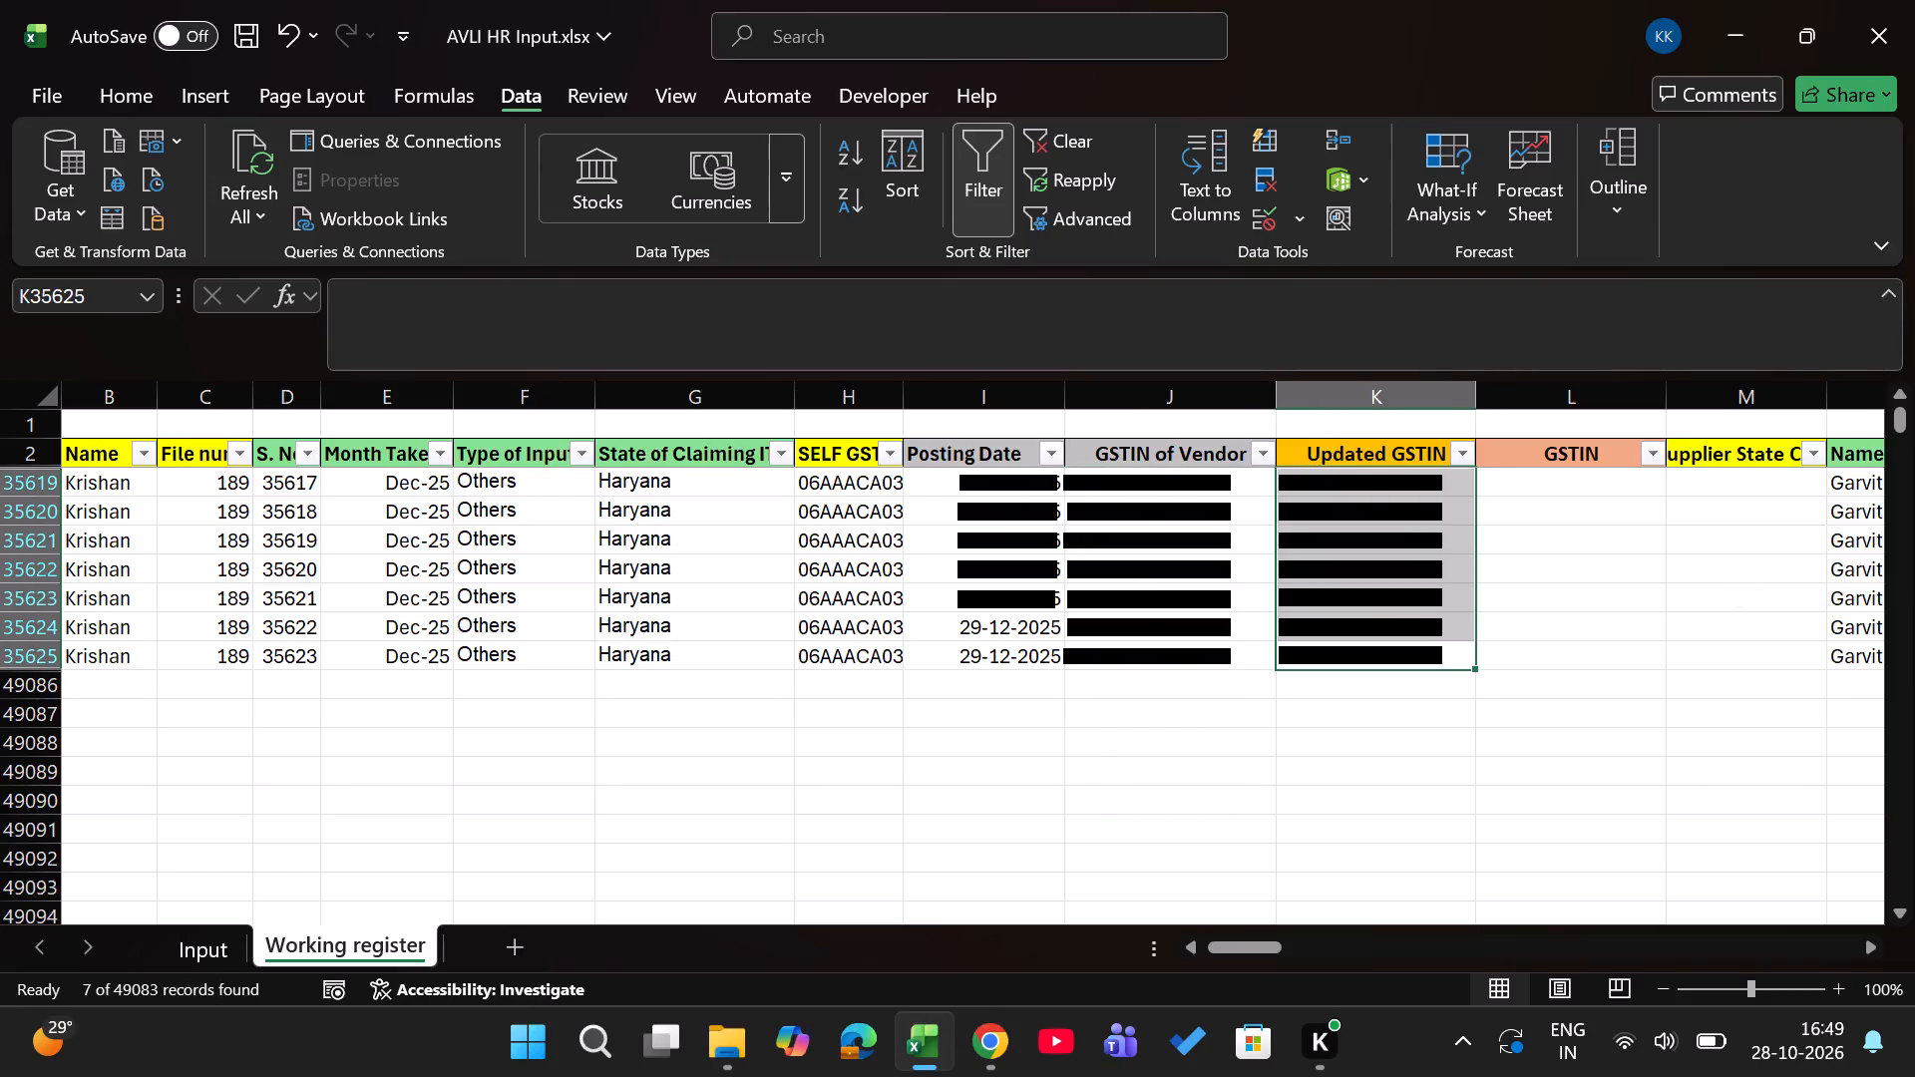
{"action": "key", "text": "Up"}
{"action": "key", "text": "Up"}
{"action": "key", "text": "Up"}
{"action": "key", "text": "Up"}
{"action": "key", "text": "Up"}
{"action": "key", "text": "Up"}
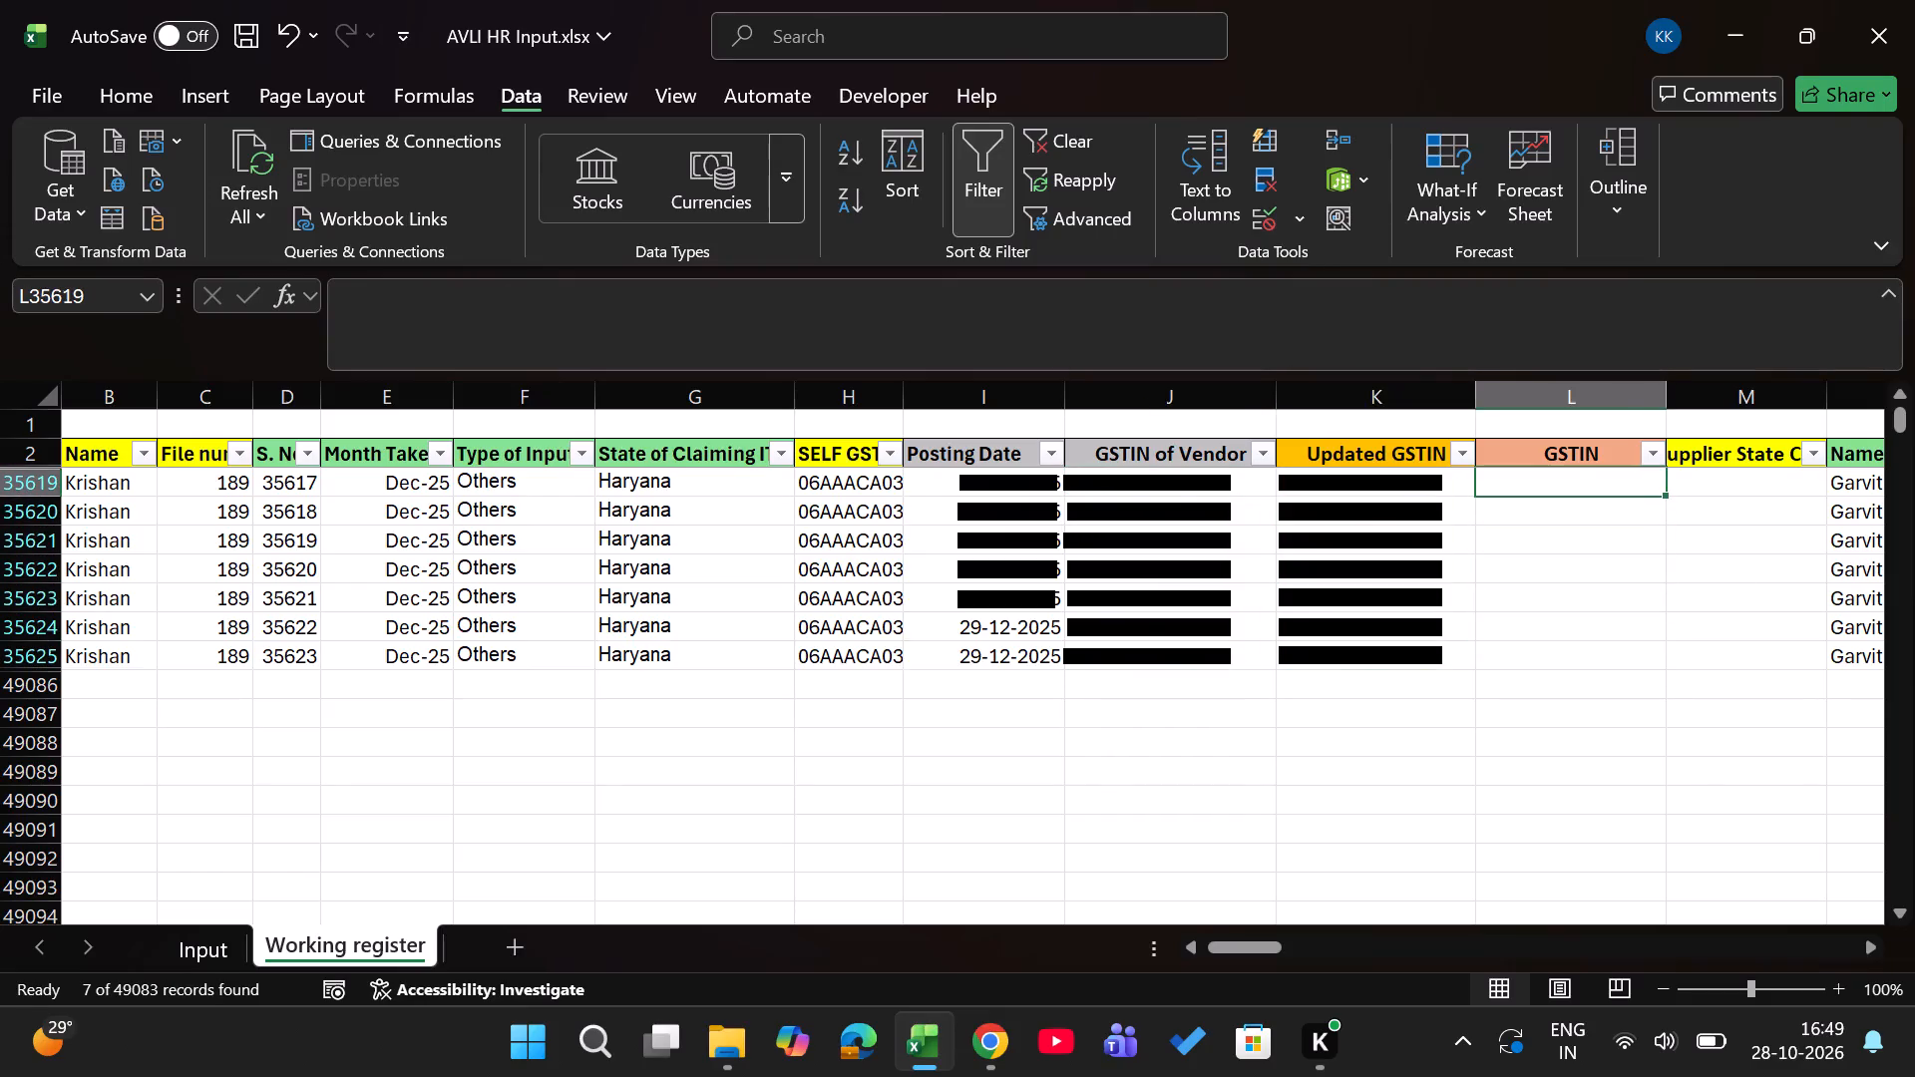
{"action": "type", "text": "ok"}
{"action": "key", "text": "Return"}
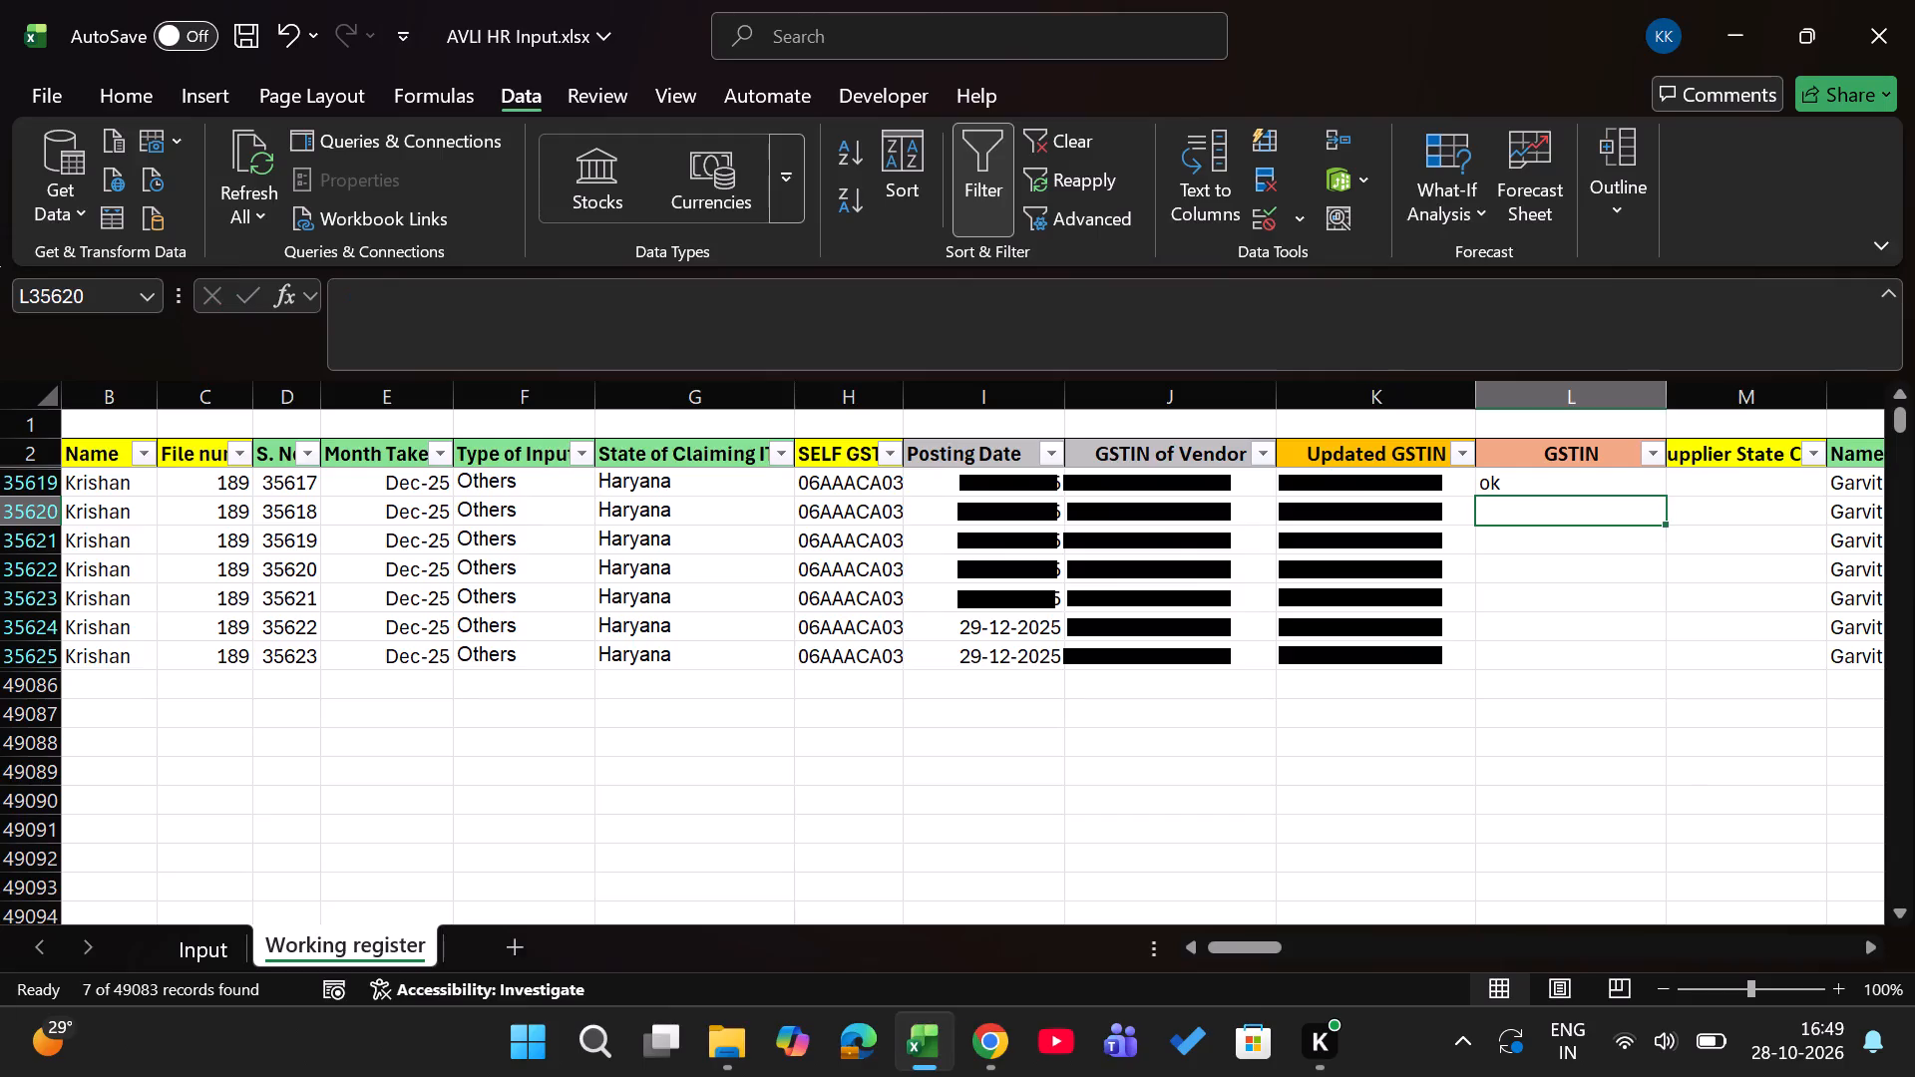
{"action": "key", "text": "Left"}
{"action": "key", "text": "ctrl+Down"}
{"action": "key", "text": "Right"}
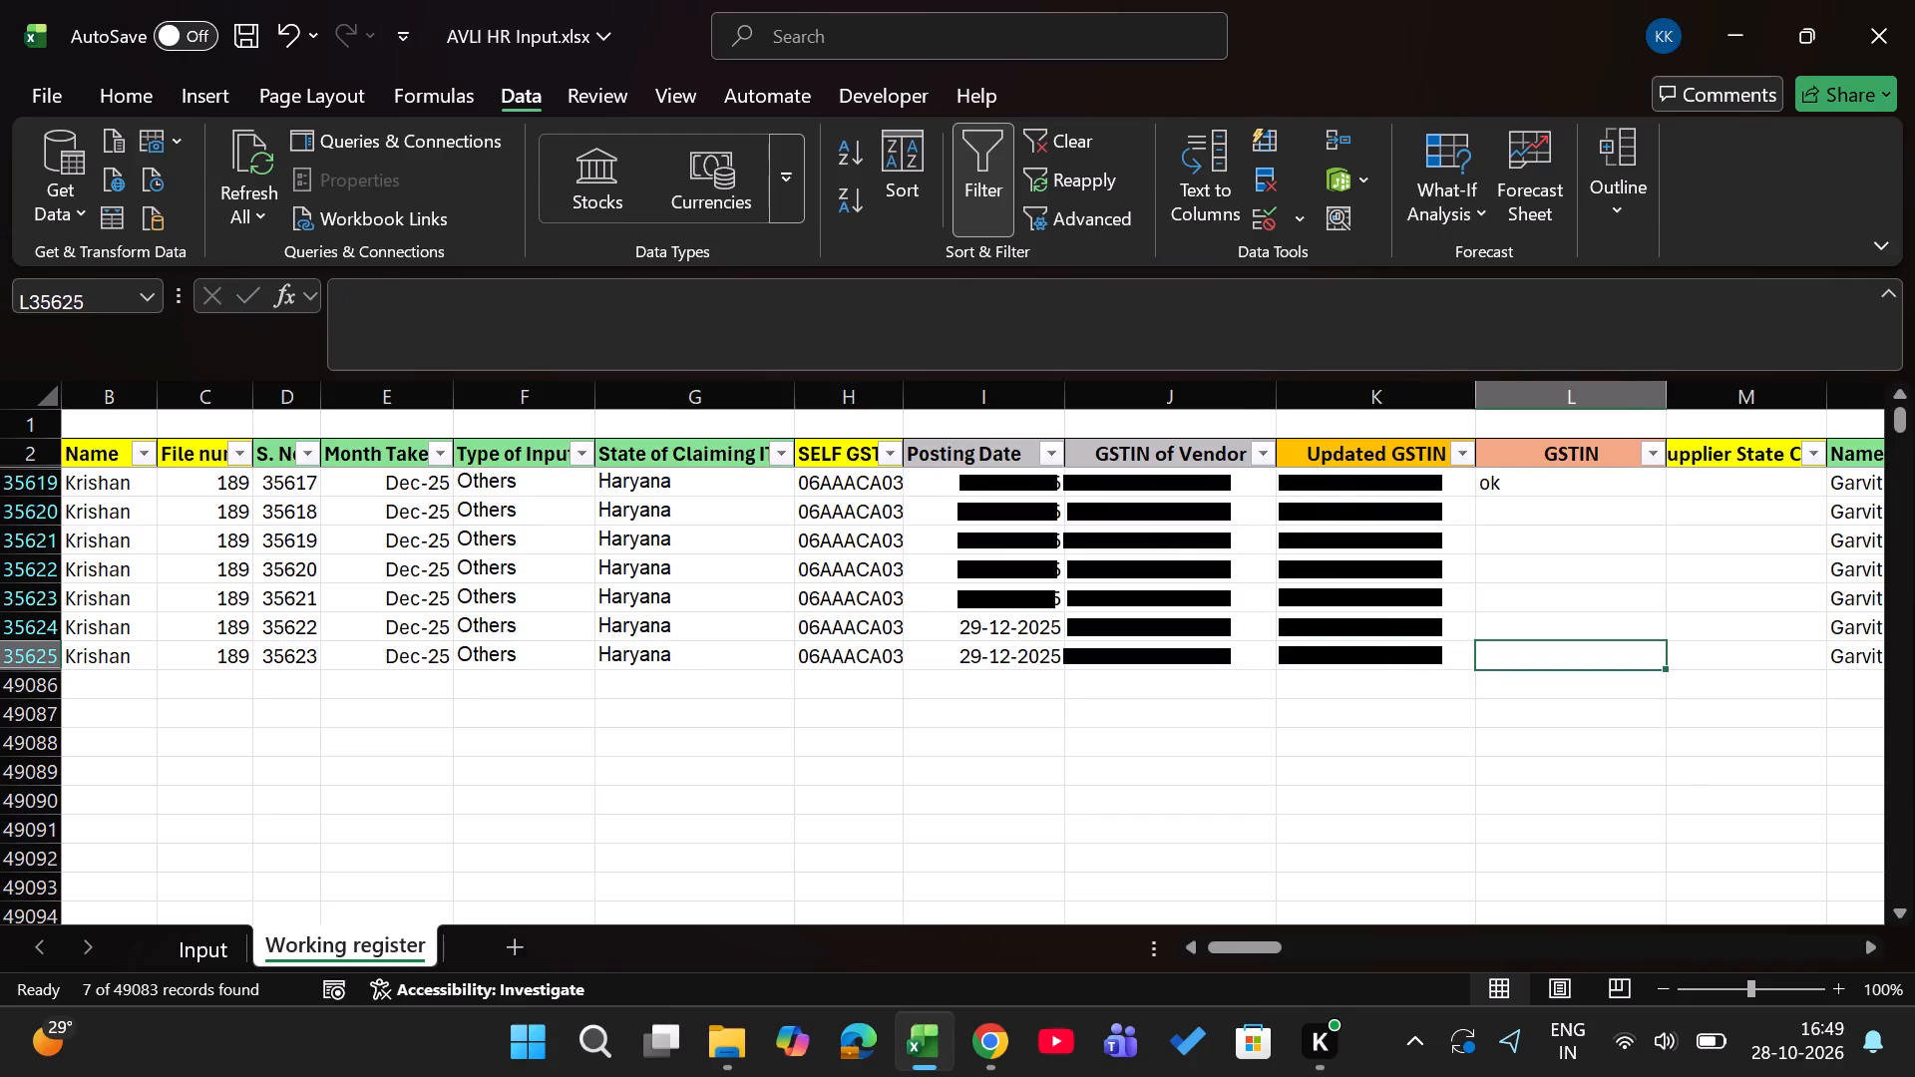
{"action": "key", "text": "ctrl+shift+Up"}
{"action": "key", "text": "ctrl+d"}
Enter 06 as the supplier state code in row 35619 and fill it down to row 35625.
{"action": "key", "text": "ctrl+Up"}
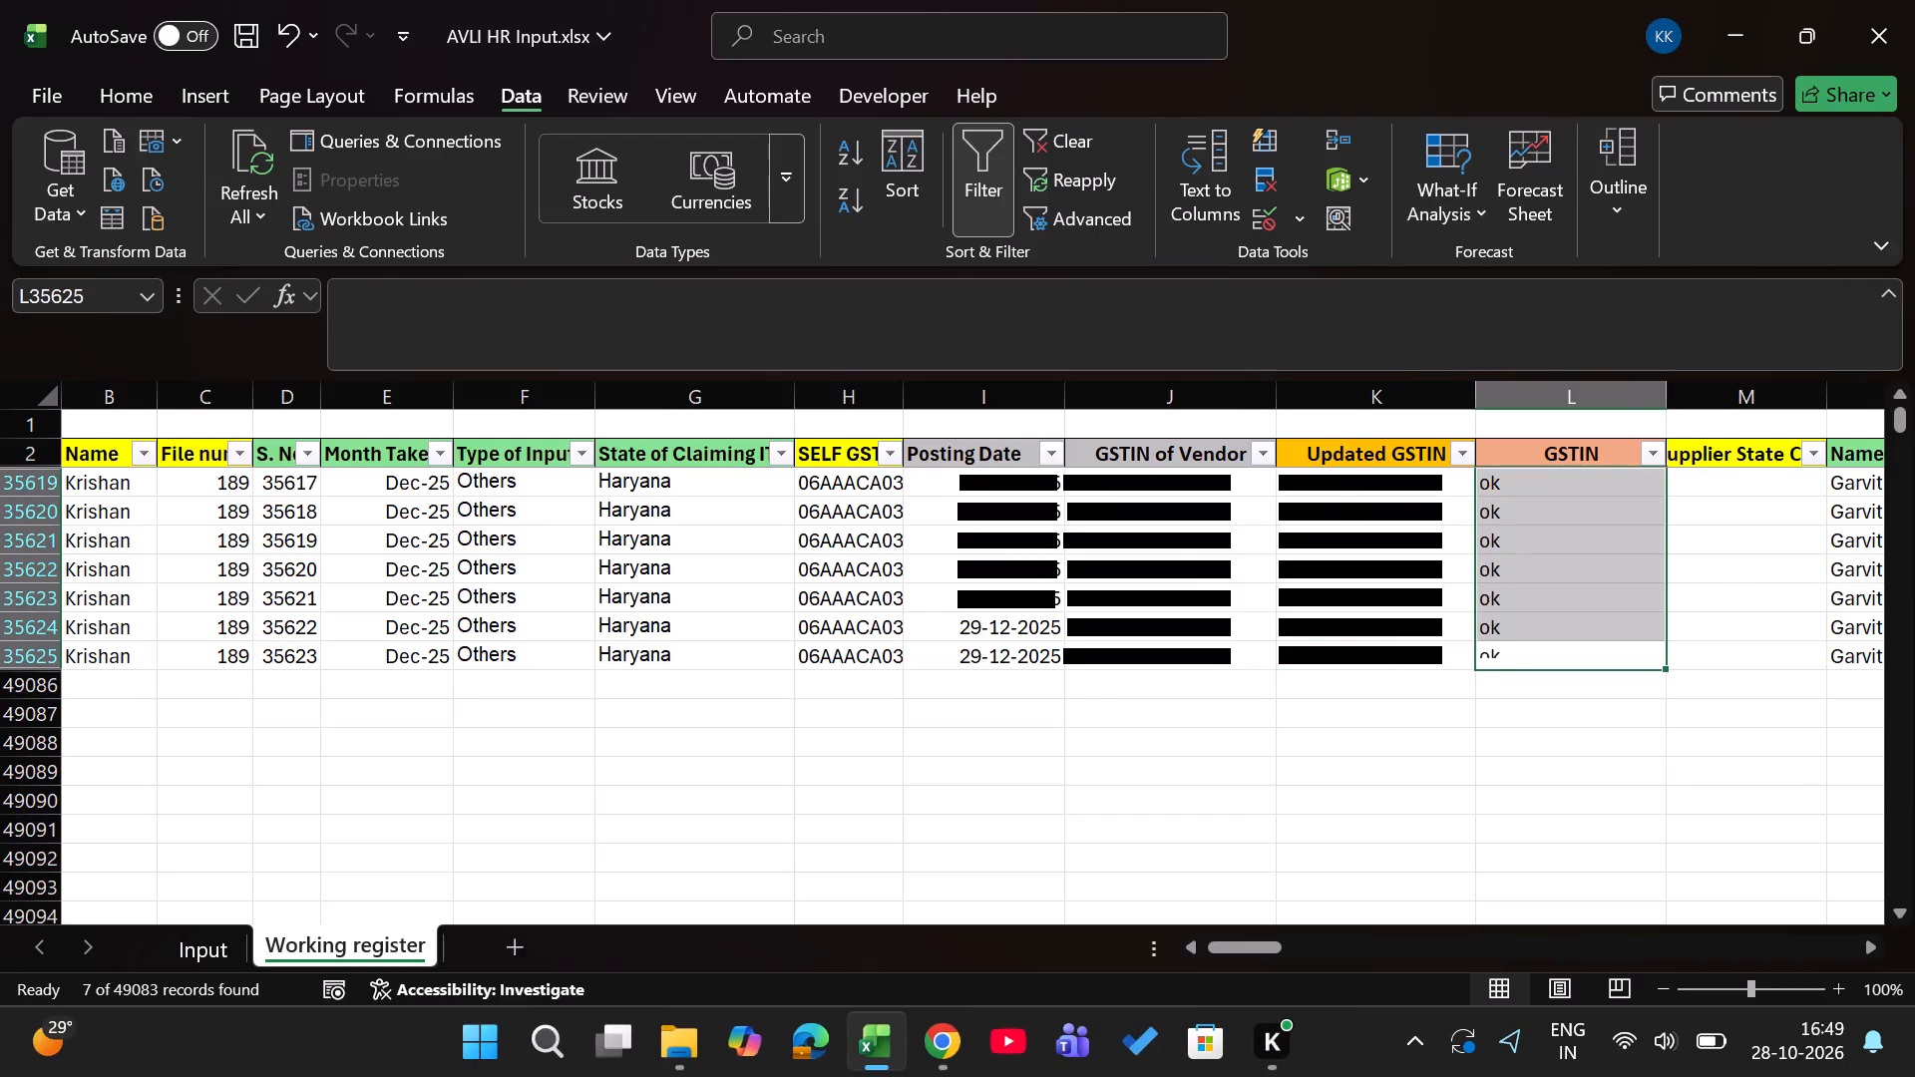
{"action": "key", "text": "Right"}
{"action": "key", "text": "Right"}
{"action": "key", "text": "Down"}
{"action": "key", "text": "Left"}
{"action": "key", "text": "Left"}
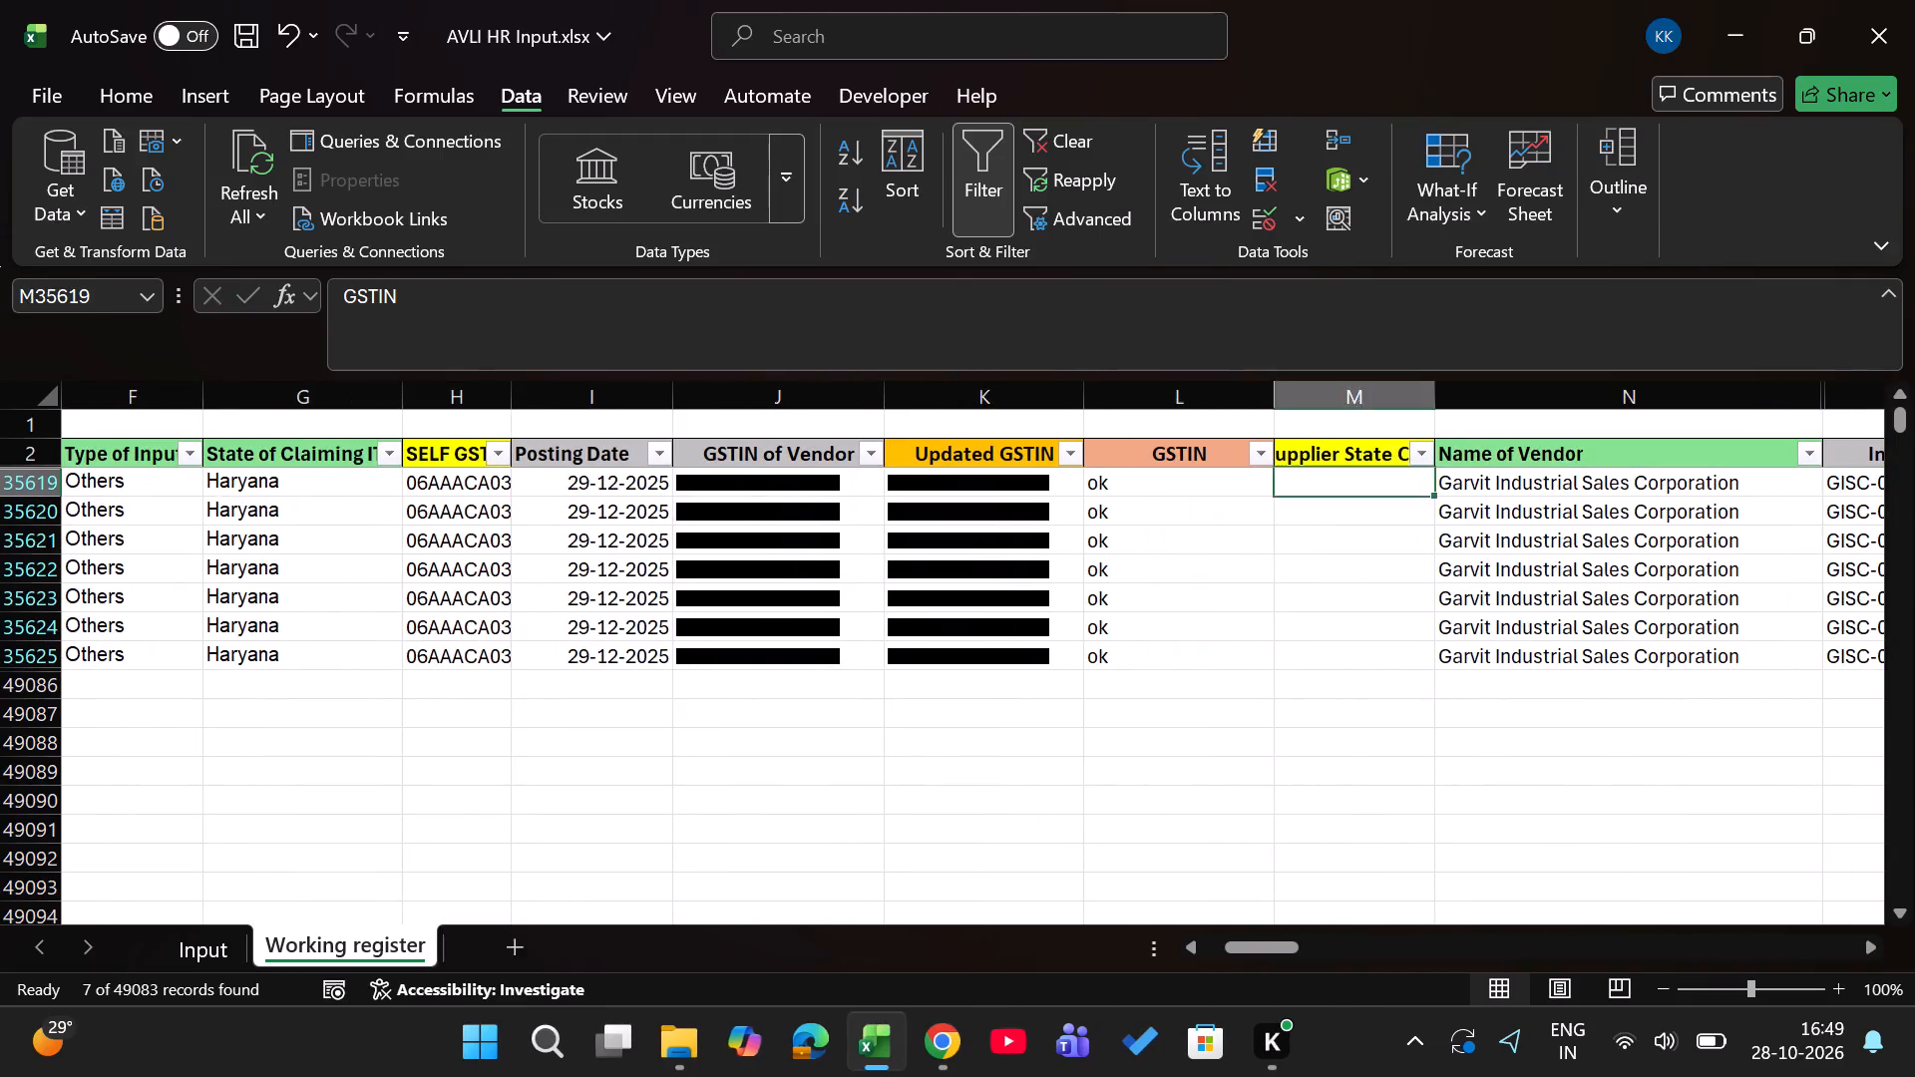
{"action": "key", "text": "Right"}
{"action": "type", "text": "06"}
{"action": "key", "text": "Return"}
{"action": "key", "text": "Left"}
{"action": "key", "text": "ctrl+Down"}
{"action": "key", "text": "Right"}
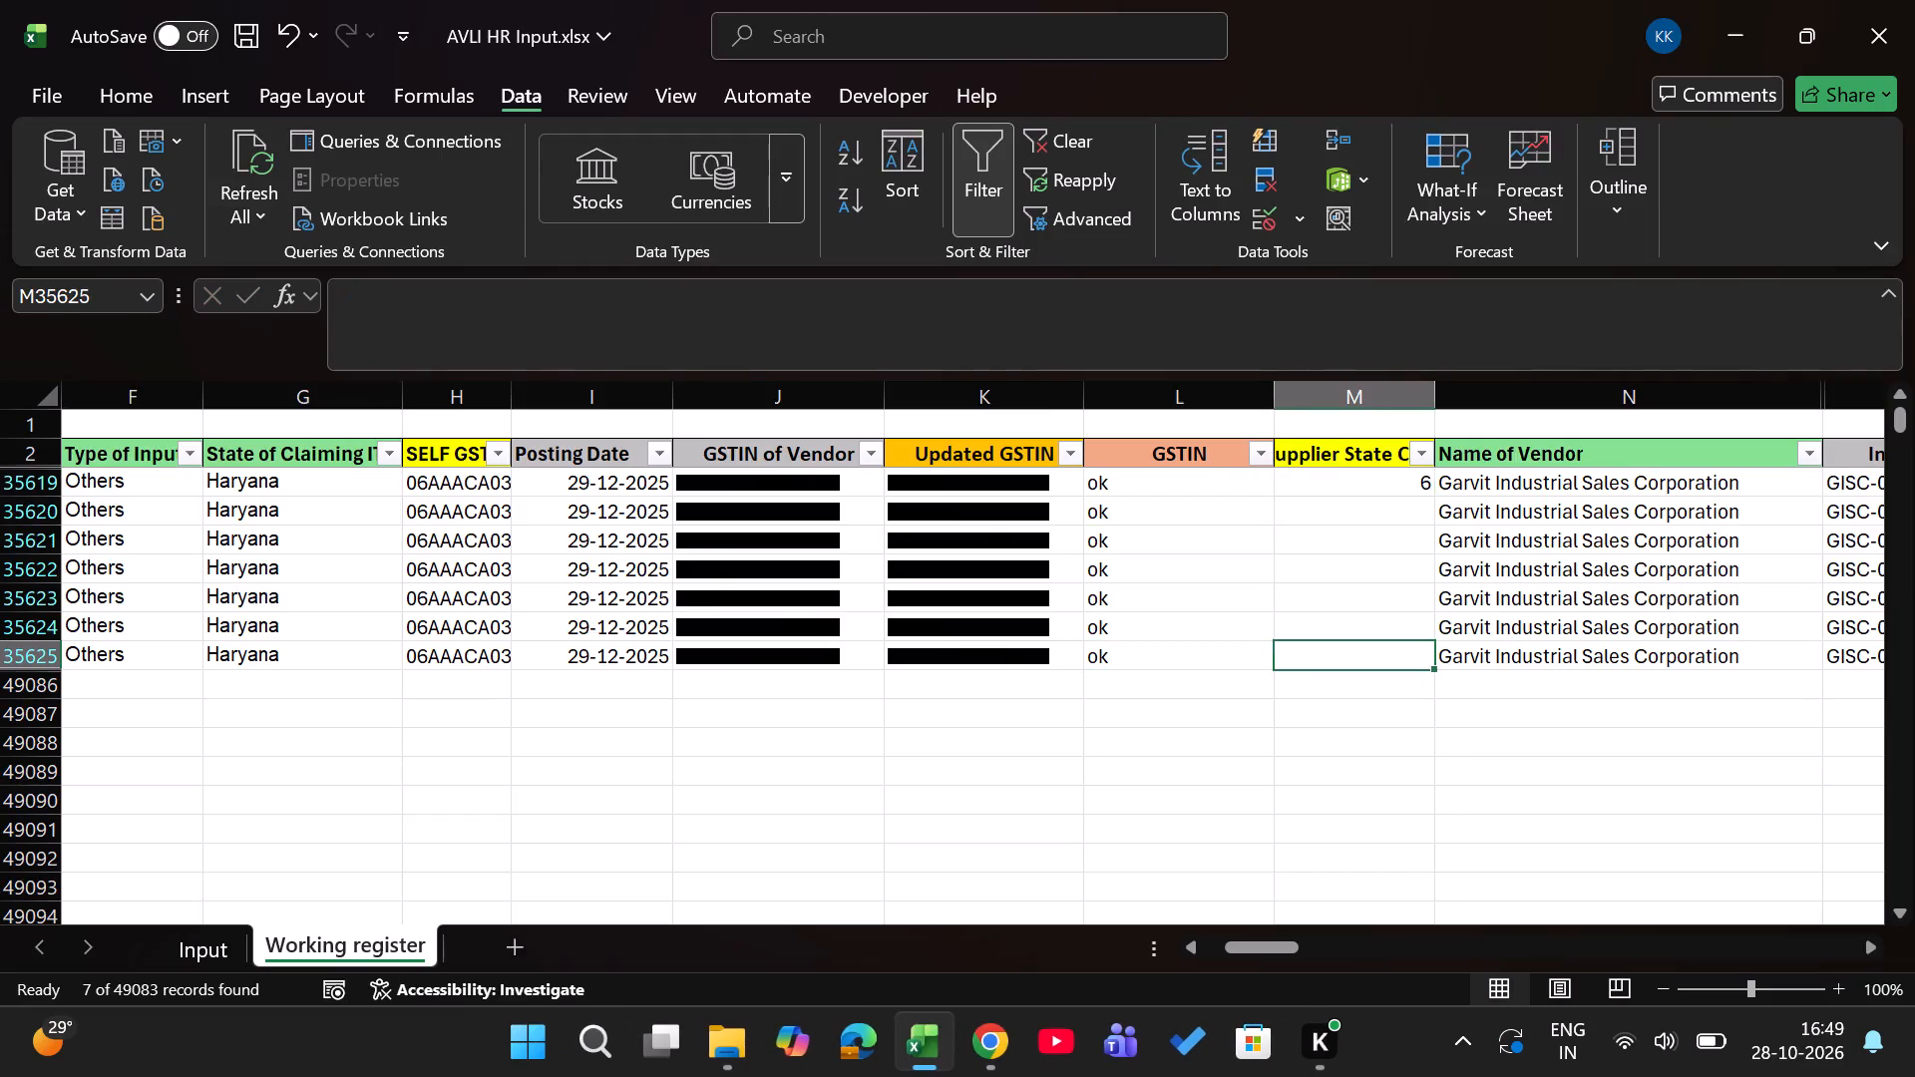
{"action": "key", "text": "ctrl+shift+Up"}
{"action": "key", "text": "ctrl+d"}
Copy invoice number GISC-0911/25-26 into the updated invoice number cell of row 35619.
{"action": "key", "text": "Up"}
{"action": "key", "text": "Up"}
{"action": "key", "text": "Up"}
{"action": "key", "text": "Up"}
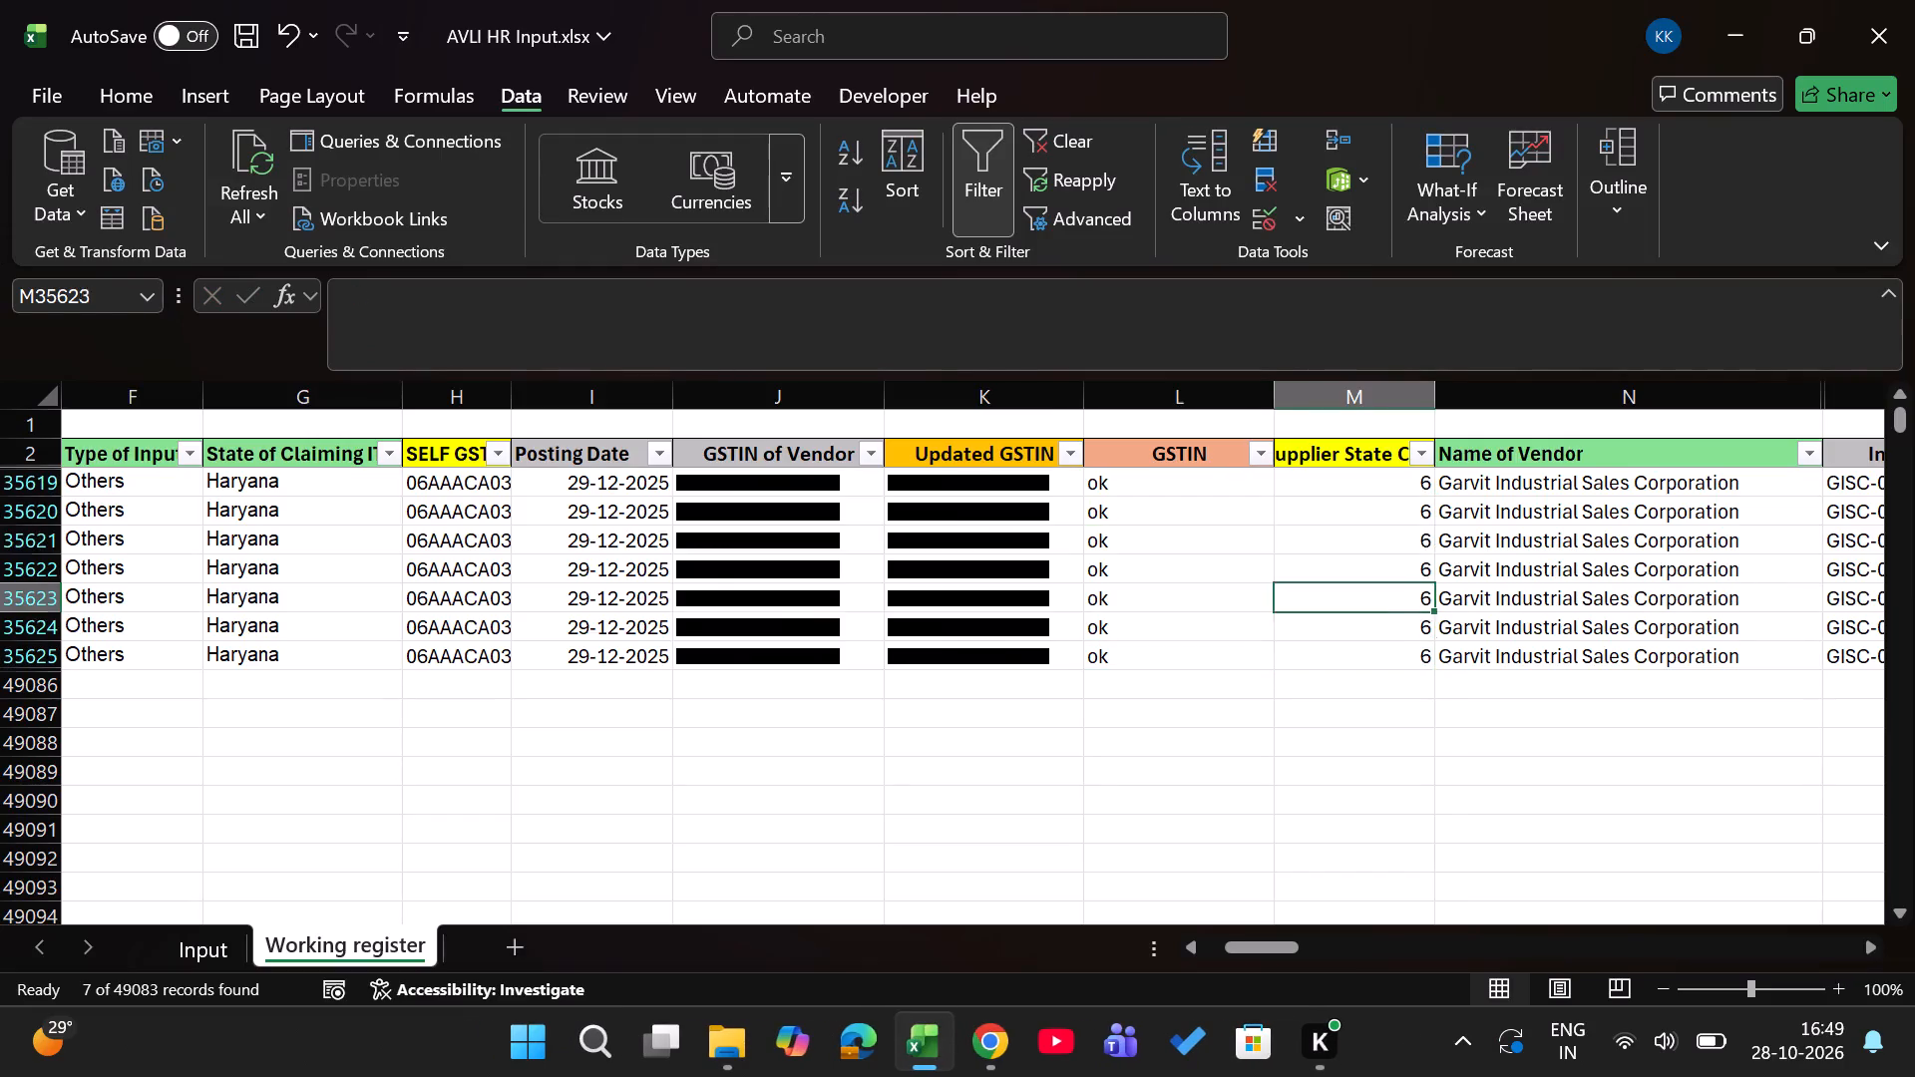
{"action": "key", "text": "Up"}
{"action": "key", "text": "Up"}
{"action": "key", "text": "Up"}
{"action": "key", "text": "Right"}
{"action": "key", "text": "Right"}
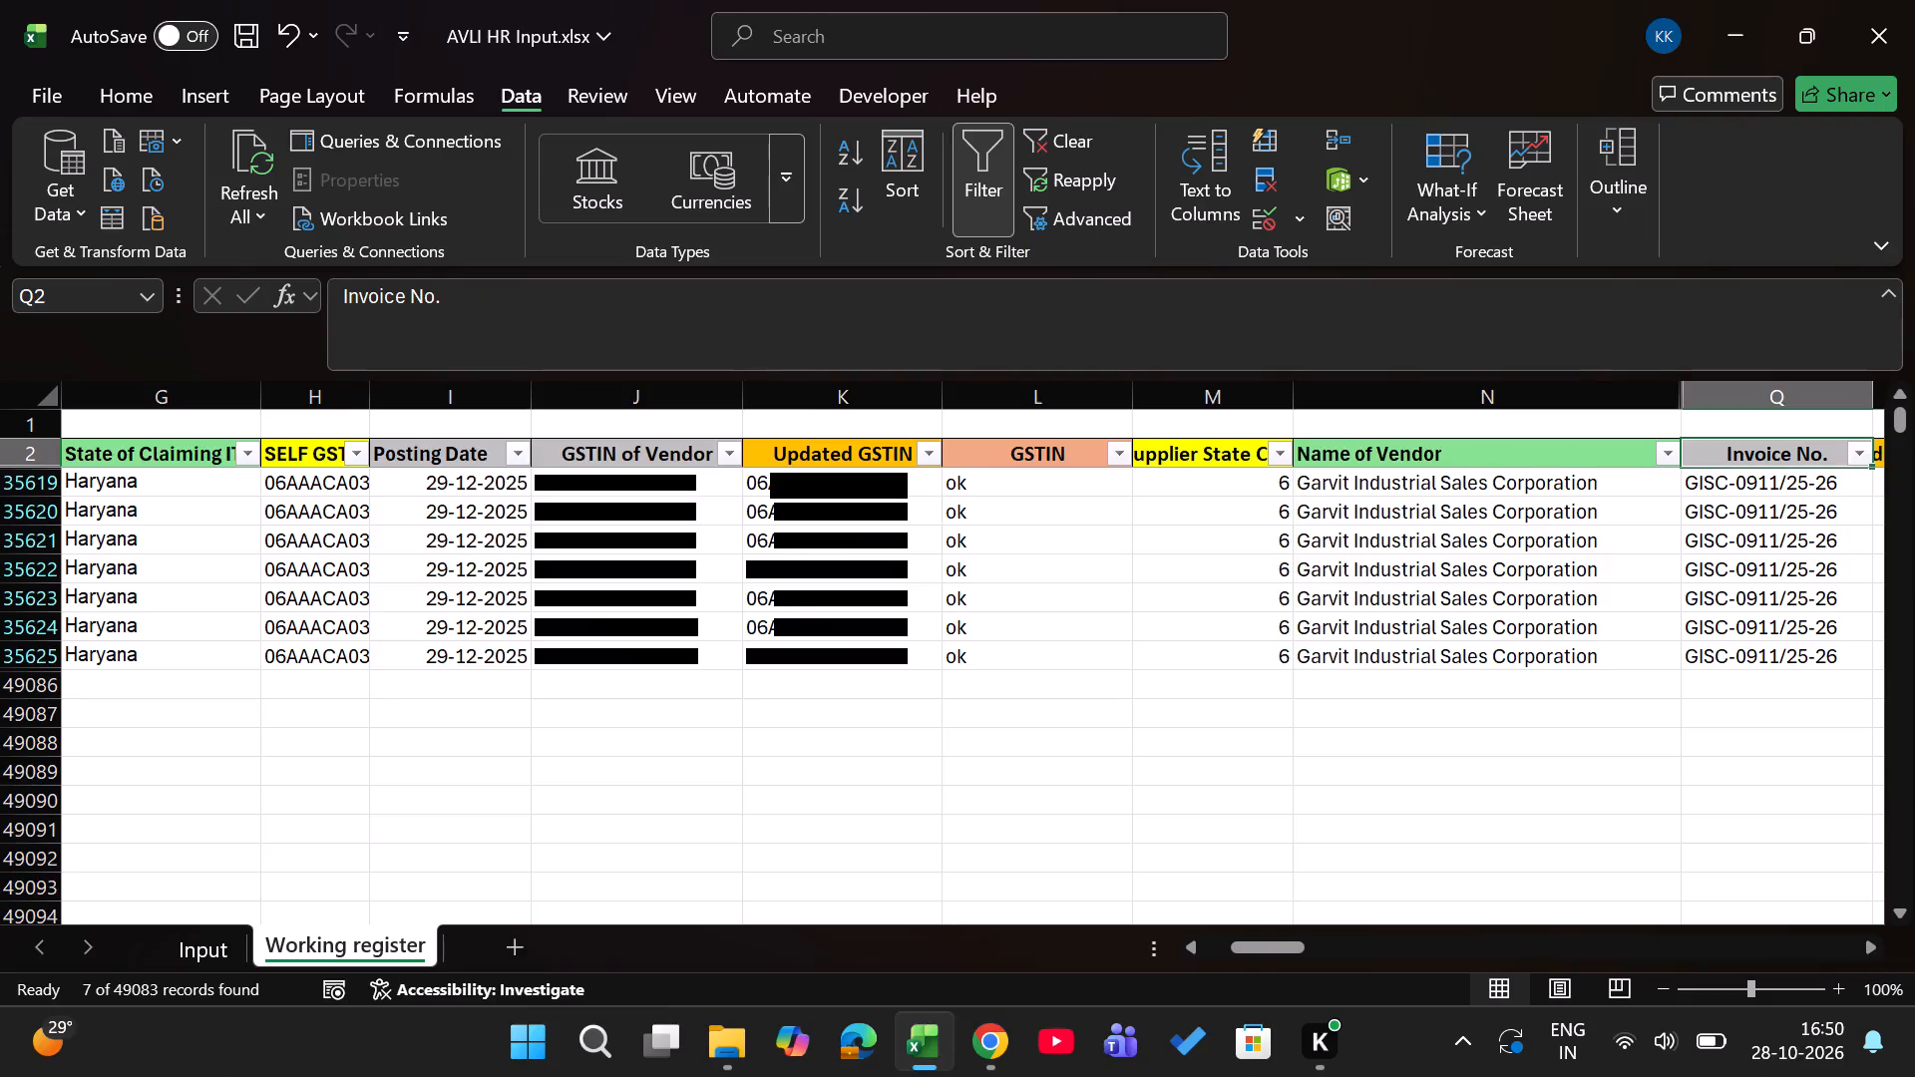
{"action": "key", "text": "Right"}
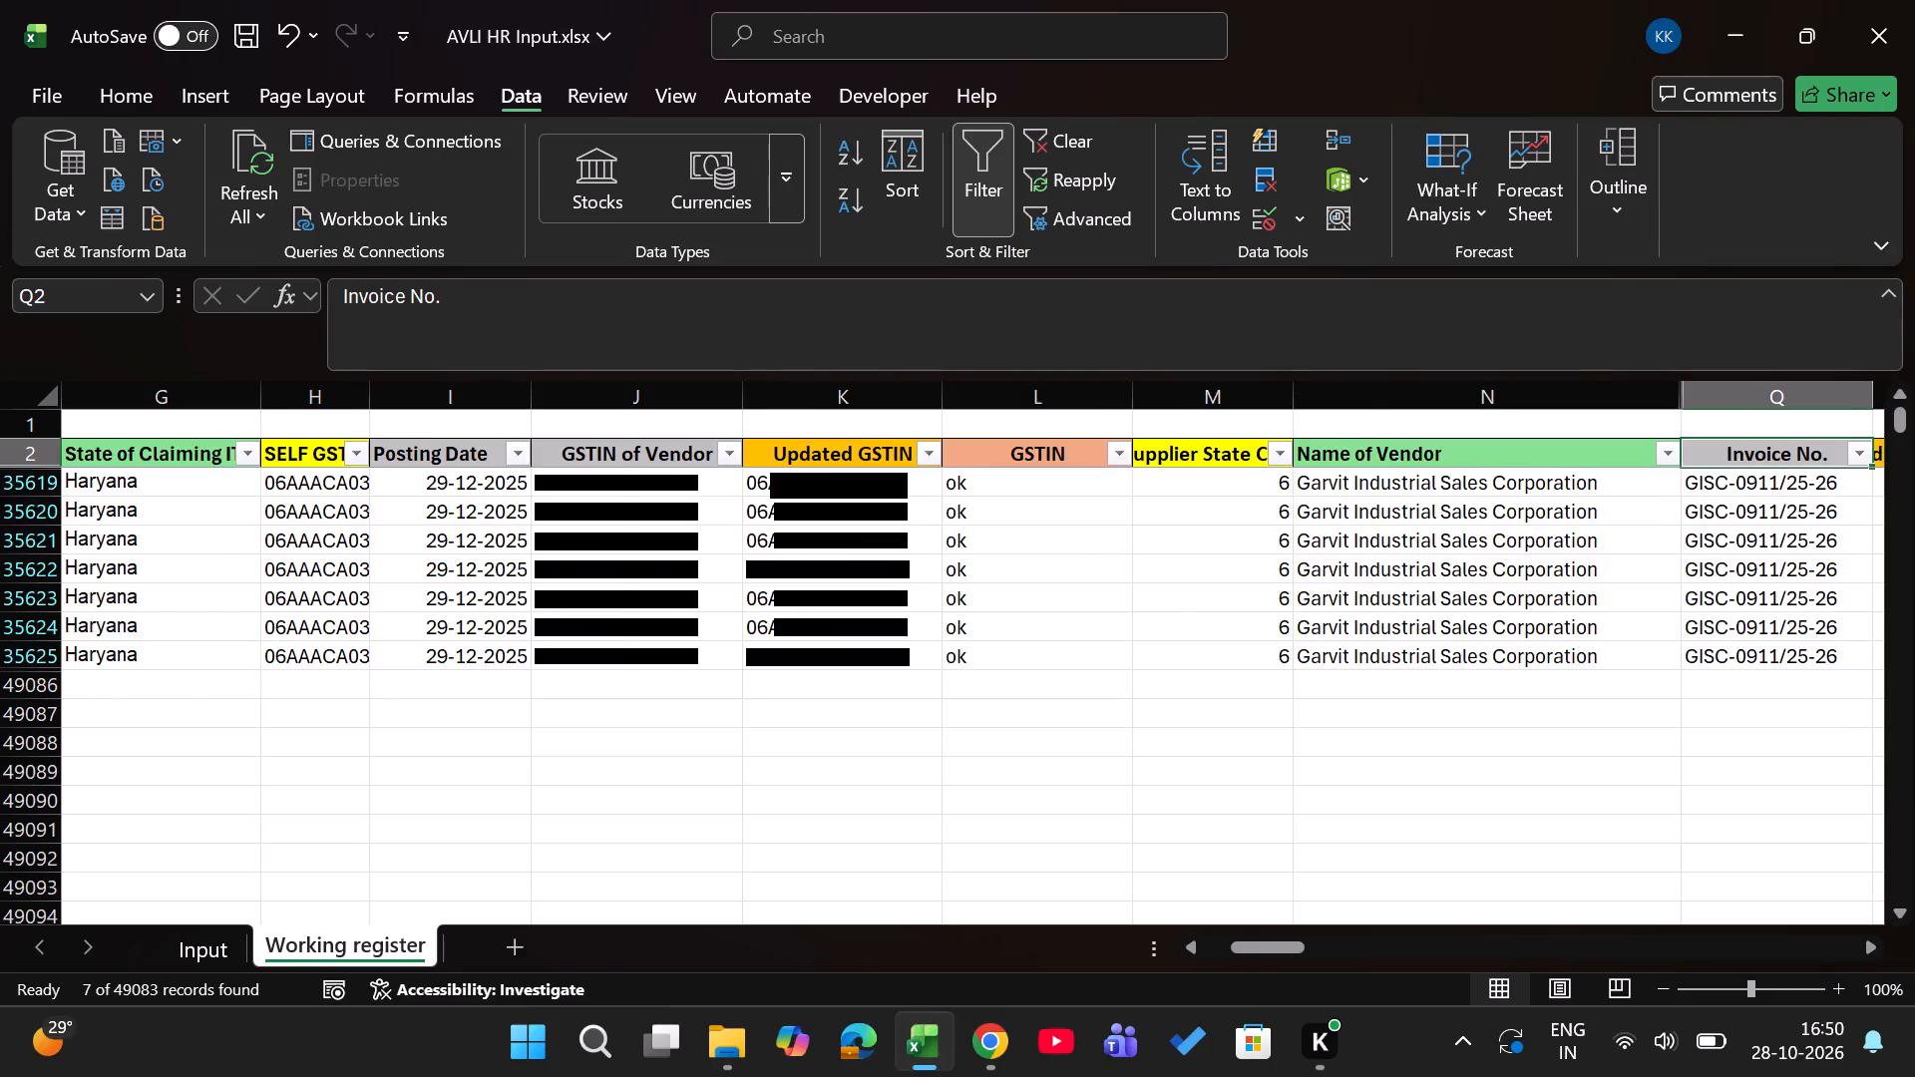
{"action": "key", "text": "Down"}
{"action": "key", "text": "Left"}
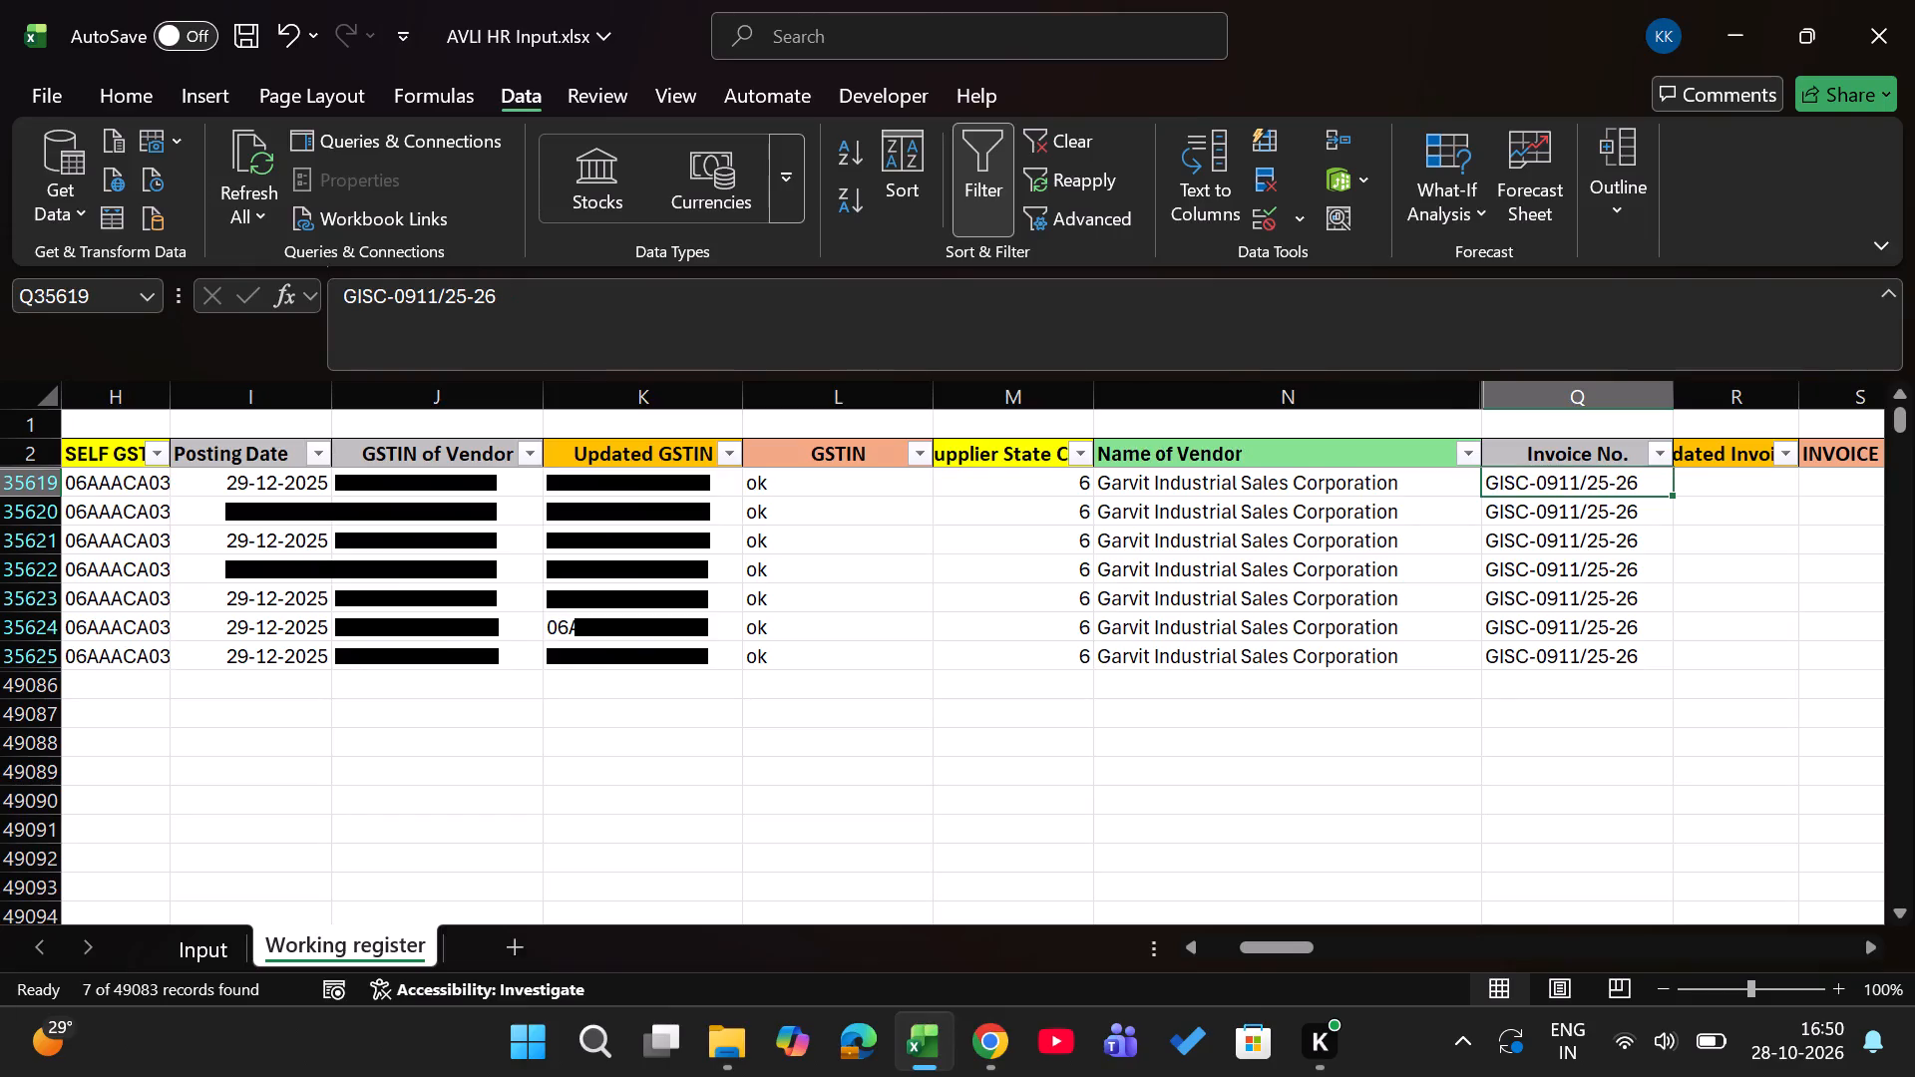
{"action": "key", "text": "ctrl+c"}
{"action": "key", "text": "Right"}
{"action": "key", "text": "Return"}
Fill the updated invoice number GISC-0911/25-26 down through the filtered records to row 35625.
{"action": "key", "text": "Left"}
{"action": "key", "text": "ctrl+Down"}
{"action": "key", "text": "Right"}
{"action": "key", "text": "ctrl+shift+Up"}
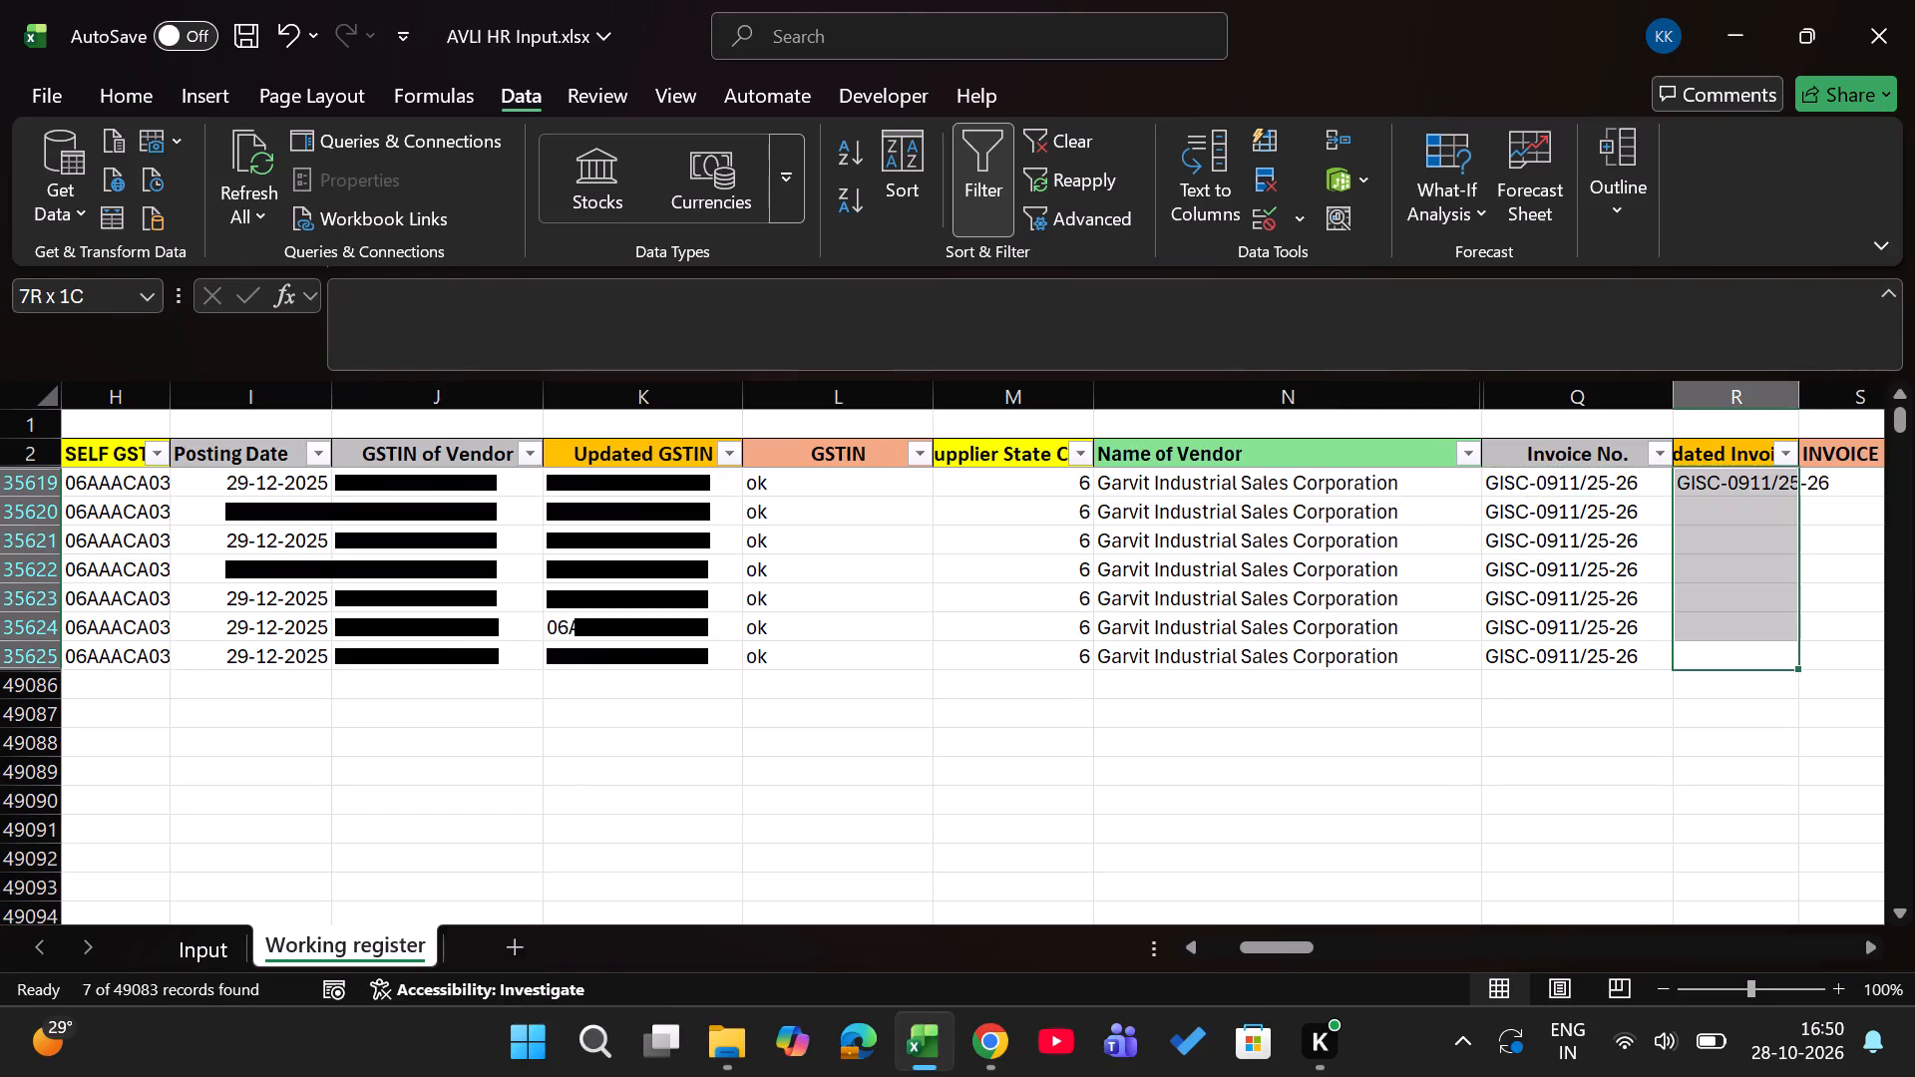
{"action": "key", "text": "ctrl+d"}
Choose OK in the INVOICE NO. check column for the first filtered record, row 35619.
{"action": "key", "text": "Right"}
{"action": "key", "text": "ctrl+Up"}
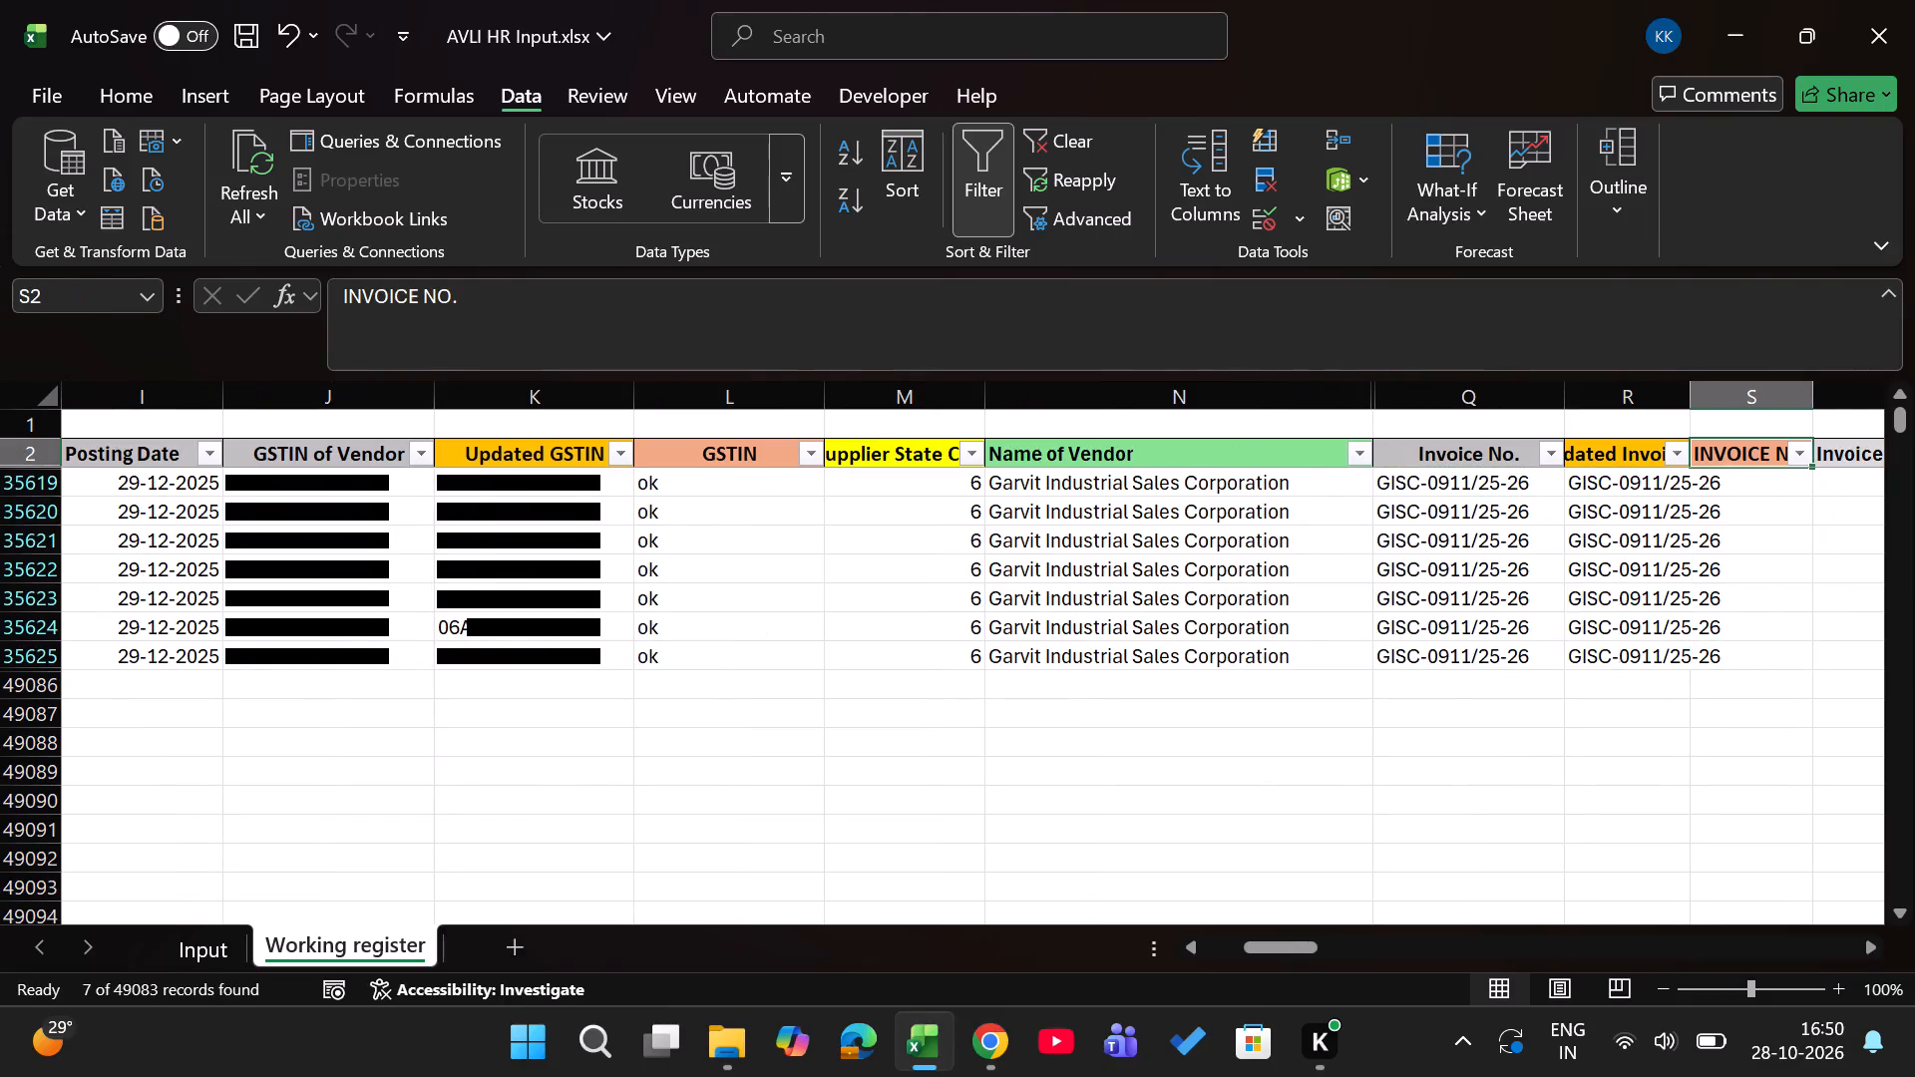
{"action": "key", "text": "Down"}
{"action": "key", "text": "alt+Down"}
{"action": "key", "text": "Down"}
{"action": "key", "text": "Down"}
{"action": "key", "text": "Down"}
{"action": "key", "text": "Return"}
Fill the INVOICE NO. check value OK down through the filtered records to row 35625.
{"action": "key", "text": "ctrl+c"}
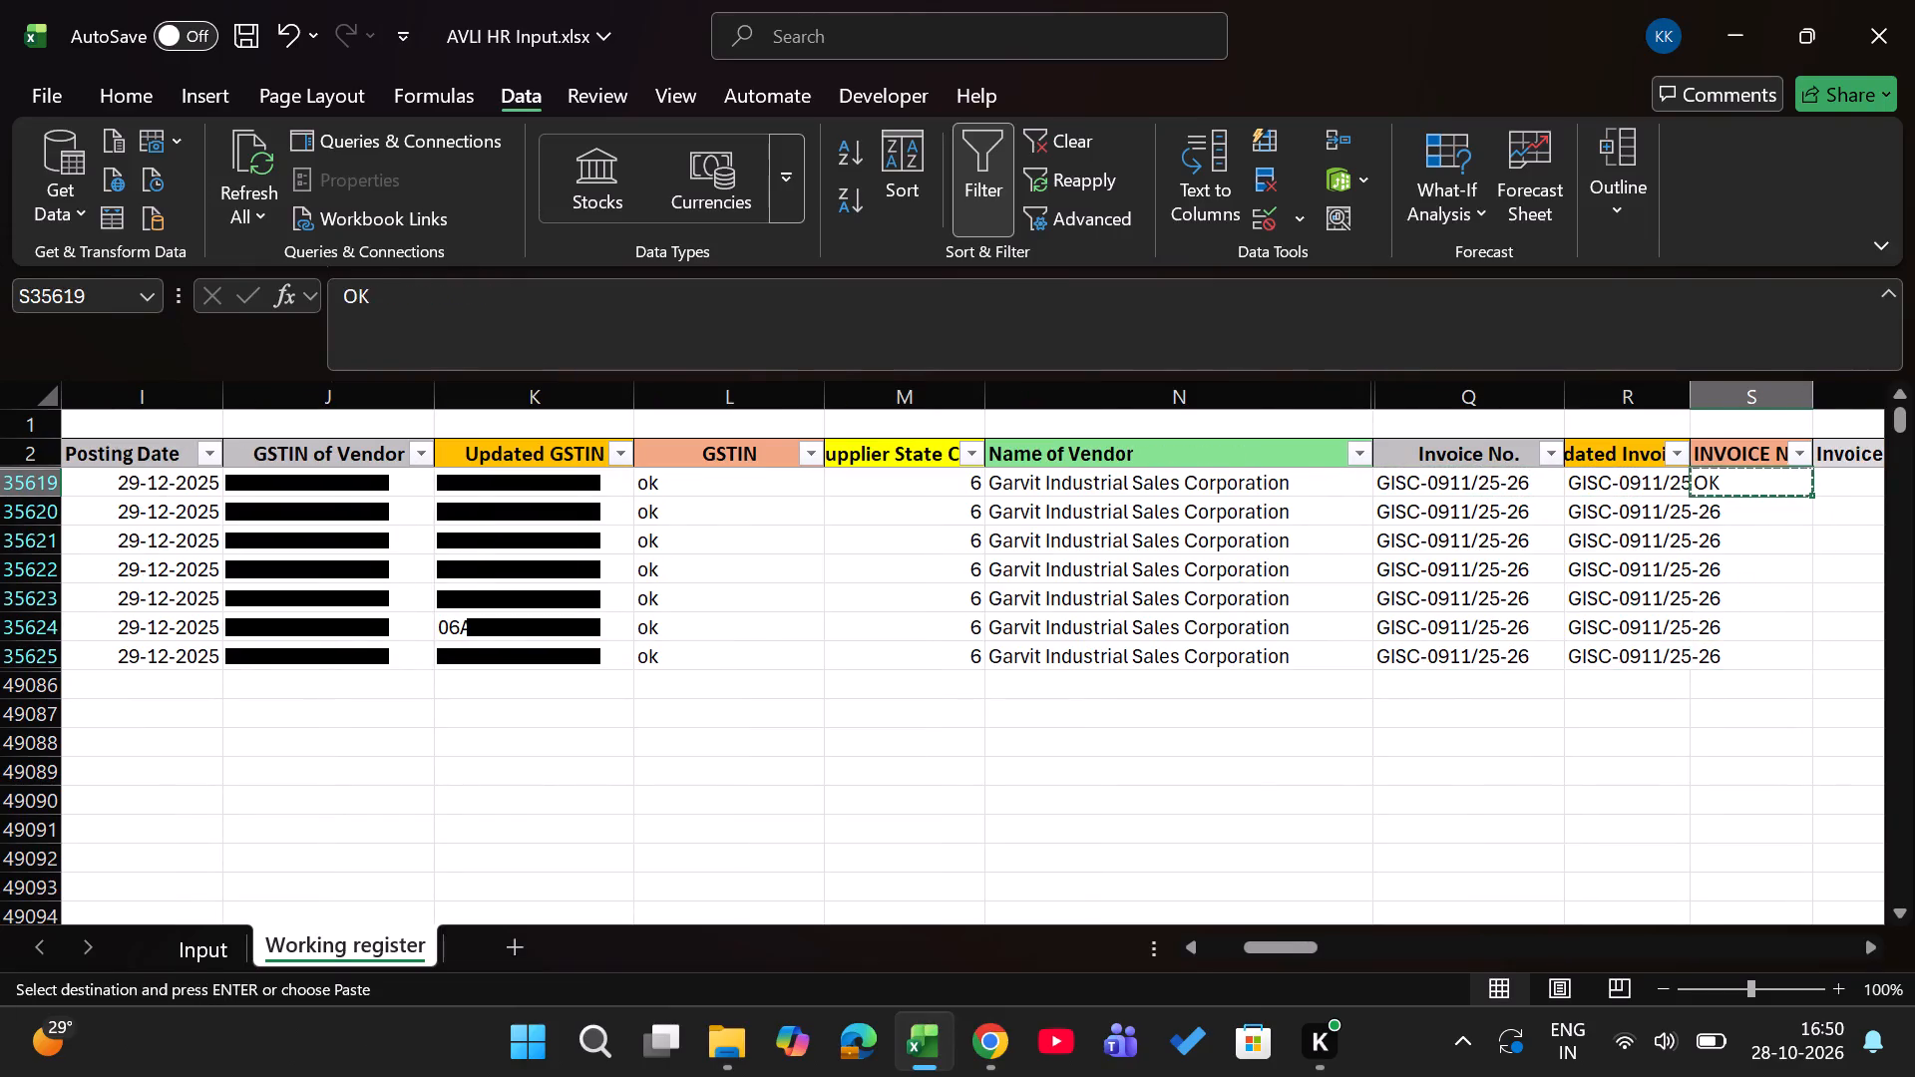
{"action": "key", "text": "Left"}
{"action": "key", "text": "Down"}
{"action": "key", "text": "ctrl+Right"}
{"action": "key", "text": "Left"}
{"action": "key", "text": "Down"}
{"action": "key", "text": "Down"}
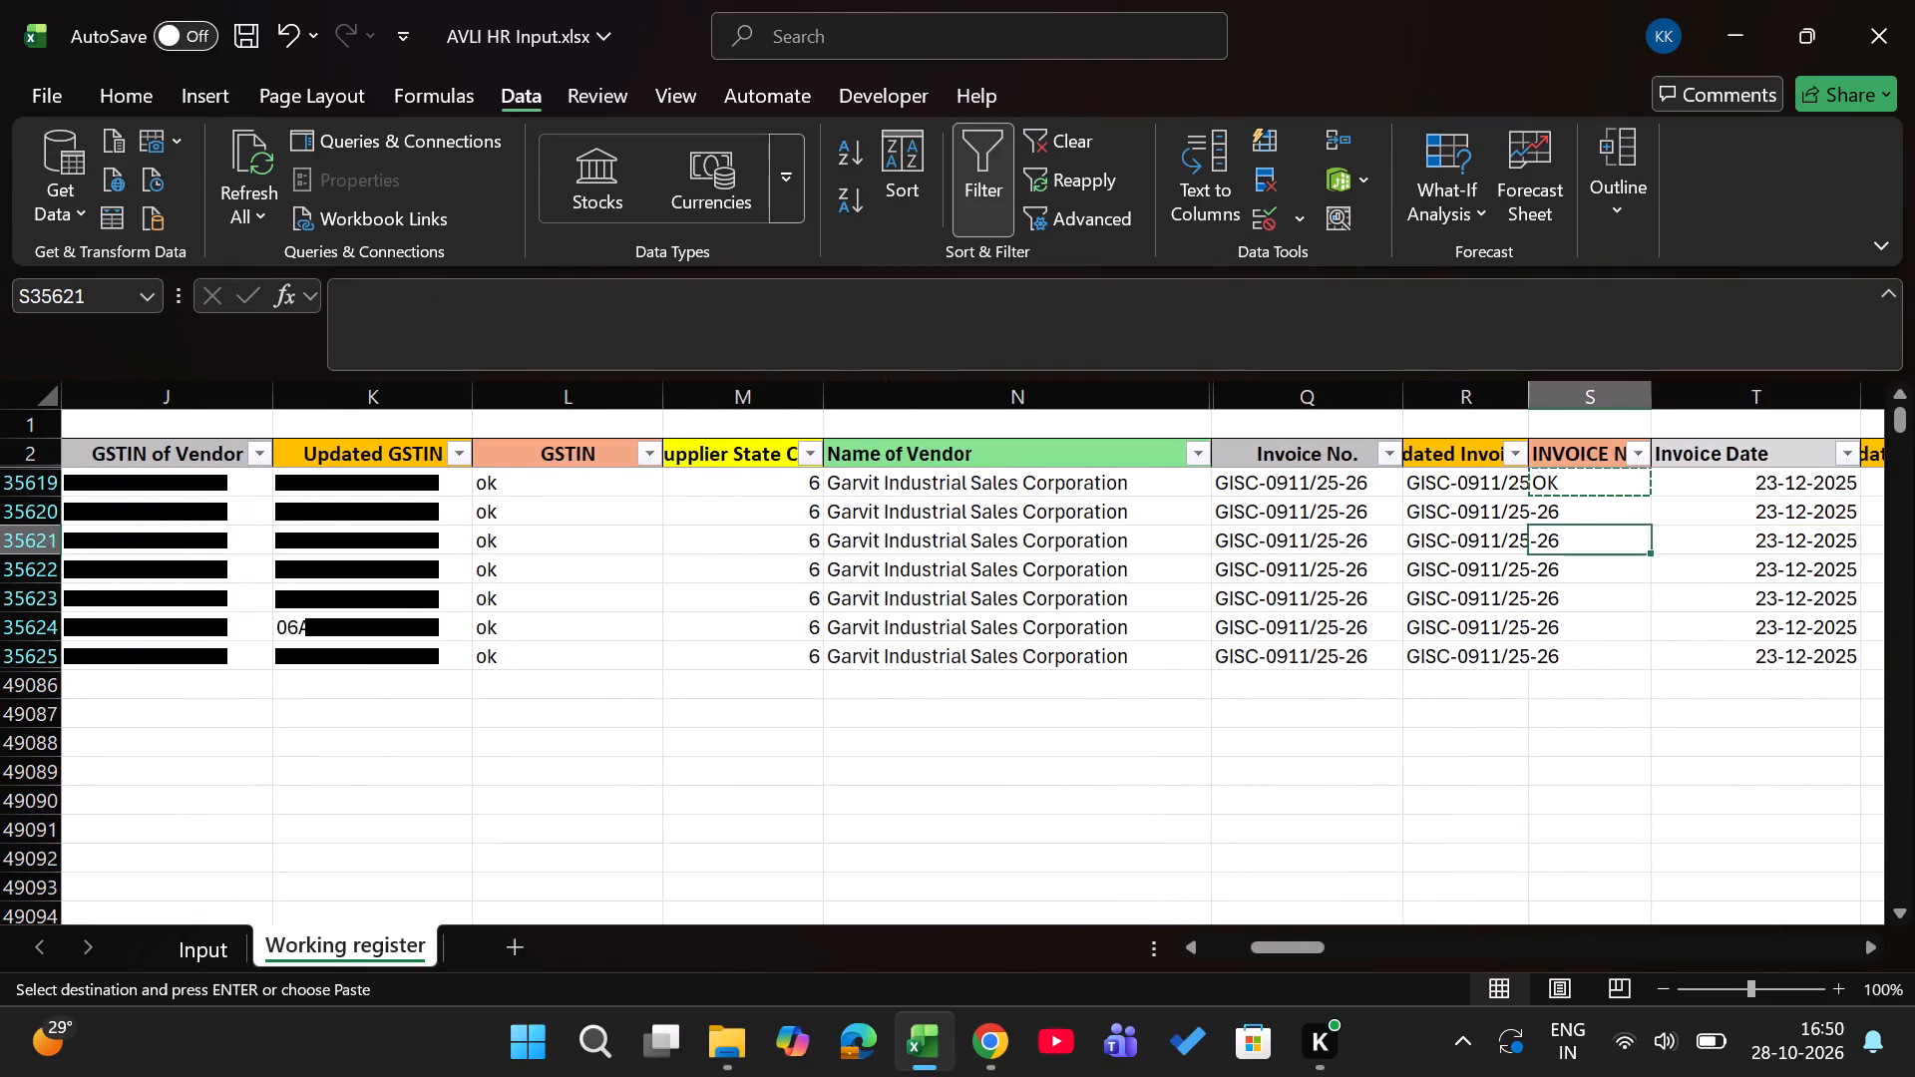
{"action": "key", "text": "Down"}
{"action": "key", "text": "Down"}
{"action": "key", "text": "Down"}
{"action": "key", "text": "ctrl+shift+Up"}
{"action": "key", "text": "ctrl+d"}
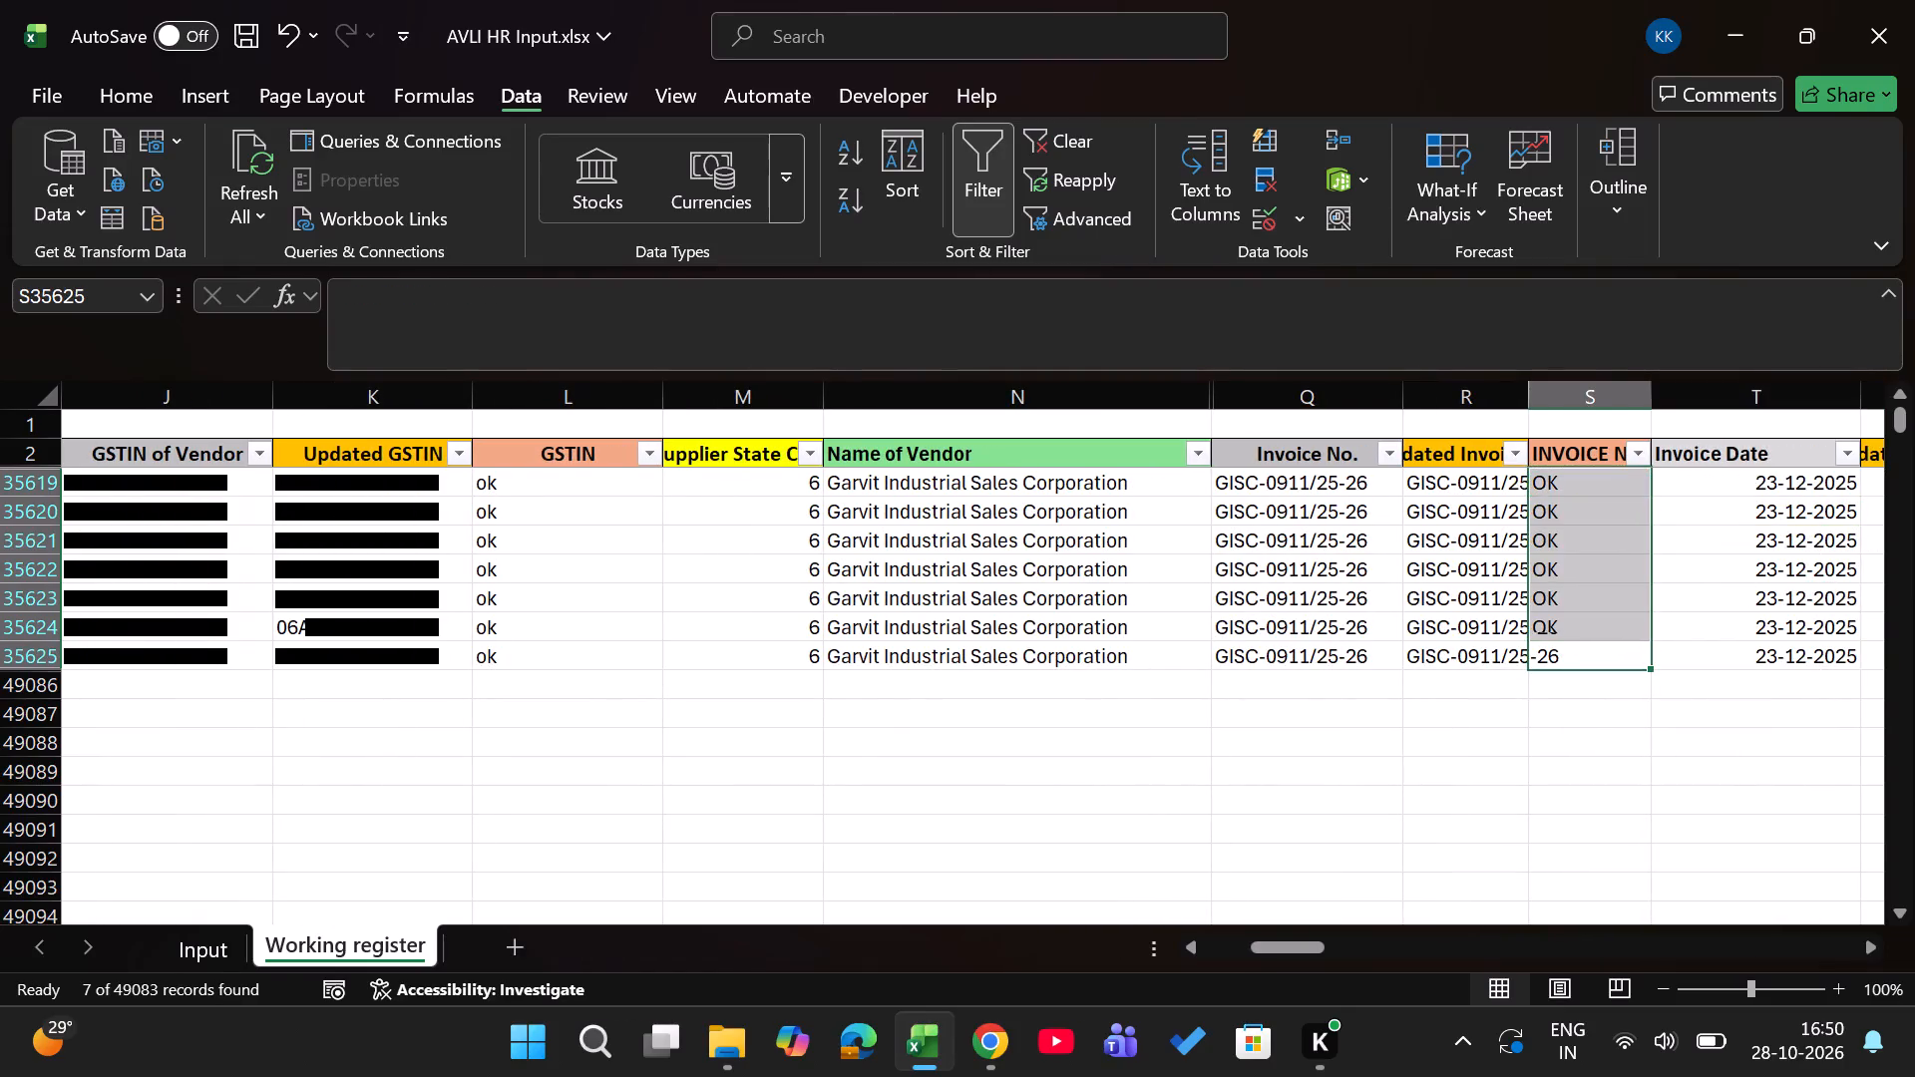
Copy the invoice dates of rows 35619 to 35625 into the updated invoice date column.
{"action": "key", "text": "ctrl+Up"}
{"action": "key", "text": "Right"}
{"action": "key", "text": "Down"}
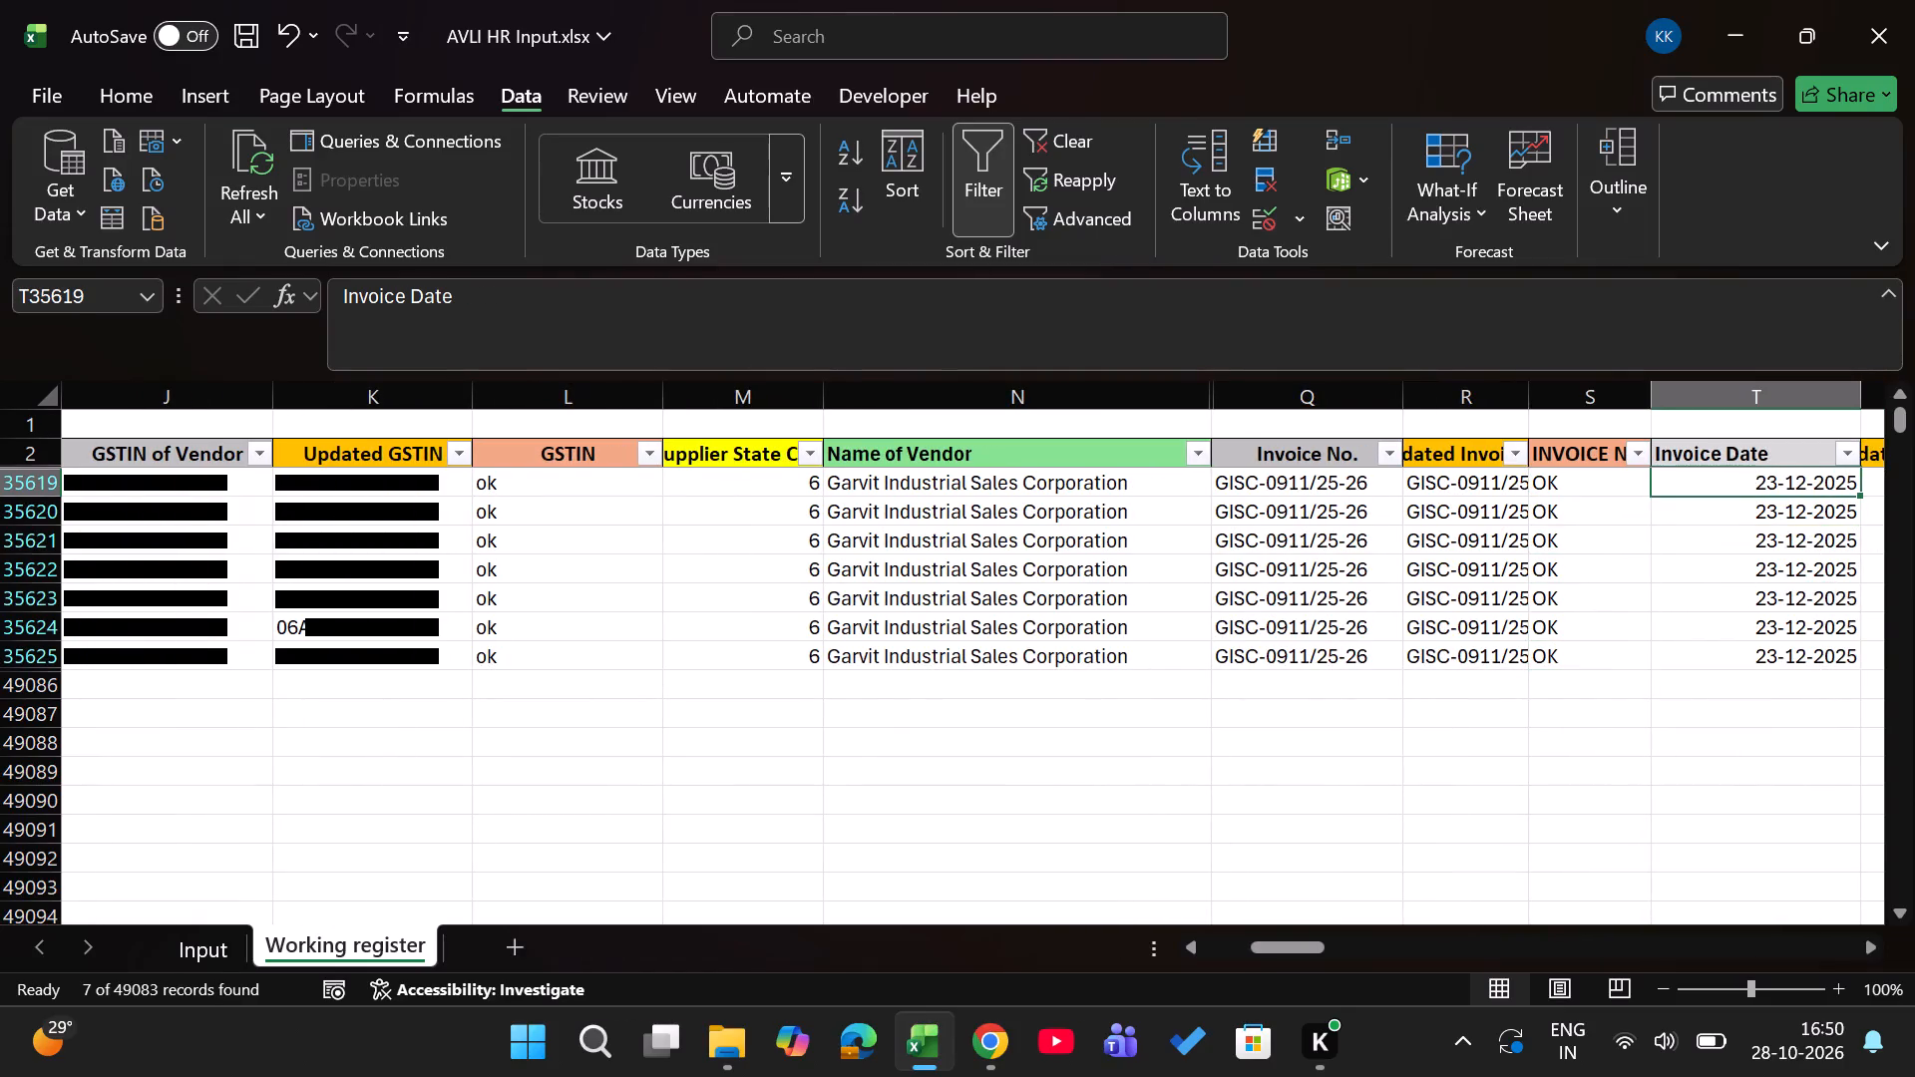
{"action": "key", "text": "ctrl+shift+Down"}
{"action": "key", "text": "ctrl+c"}
{"action": "key", "text": "Right"}
{"action": "key", "text": "Return"}
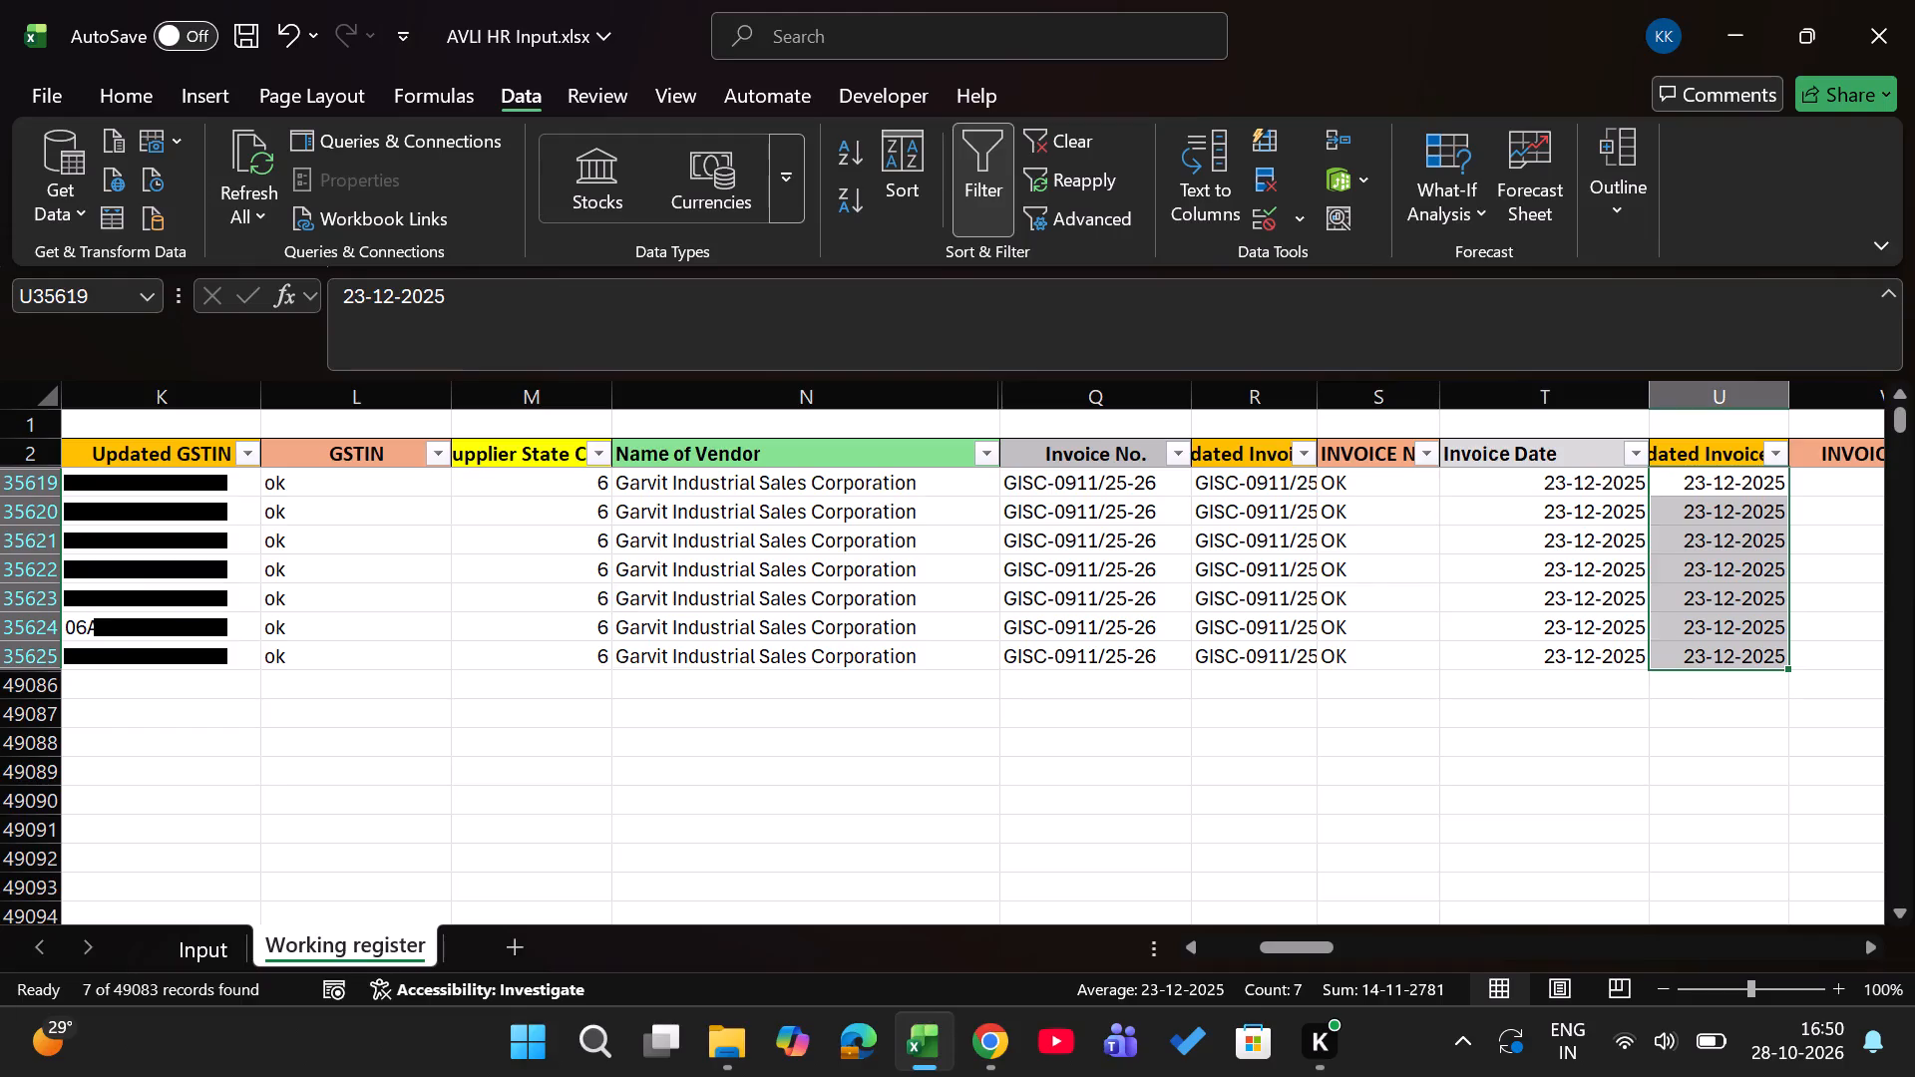
Choose OK in the INVOICE DATE check column for row 35619 and fill it down to row 35625.
{"action": "key", "text": "Right"}
{"action": "key", "text": "Right"}
{"action": "key", "text": "Left"}
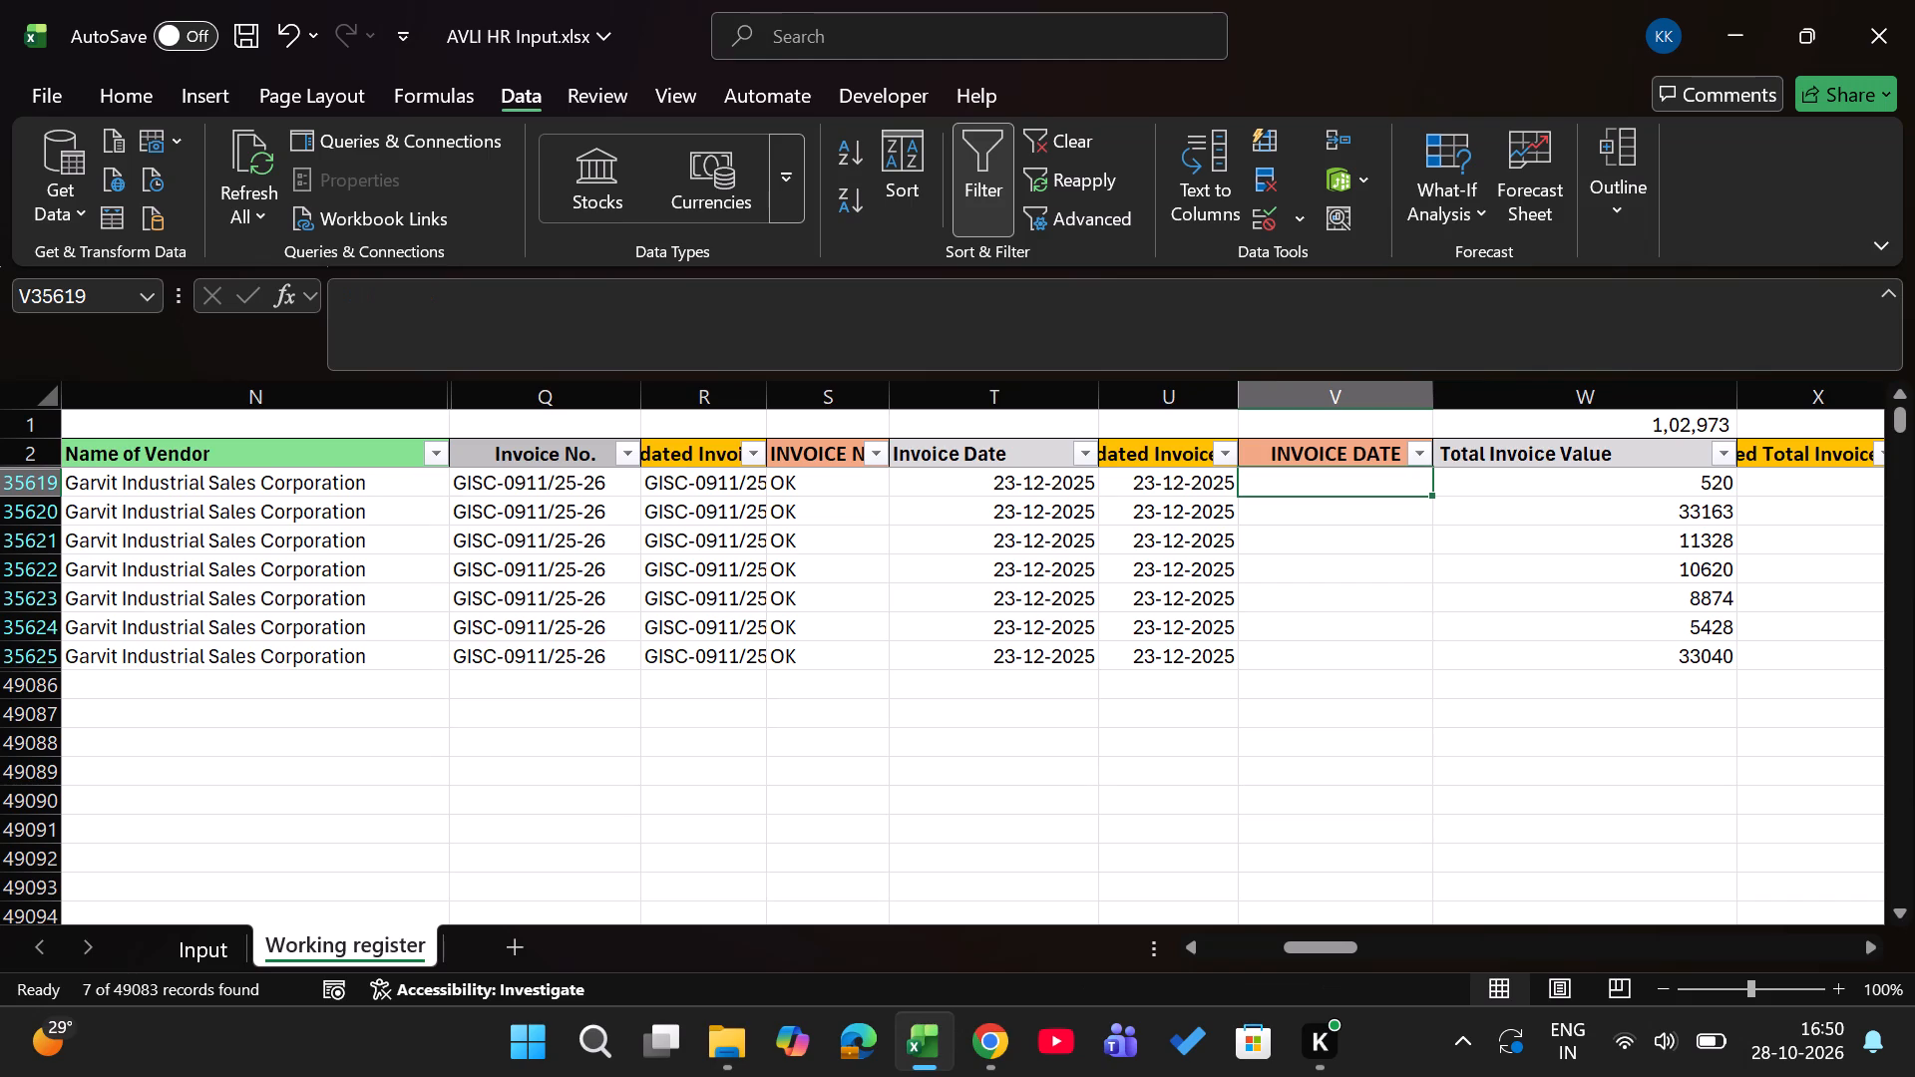
{"action": "key", "text": "alt+Down"}
{"action": "key", "text": "Down"}
{"action": "key", "text": "Down"}
{"action": "key", "text": "Down"}
{"action": "key", "text": "Down"}
{"action": "key", "text": "Return"}
{"action": "key", "text": "Left"}
{"action": "key", "text": "ctrl+Down"}
{"action": "key", "text": "Right"}
{"action": "key", "text": "ctrl+shift+Up"}
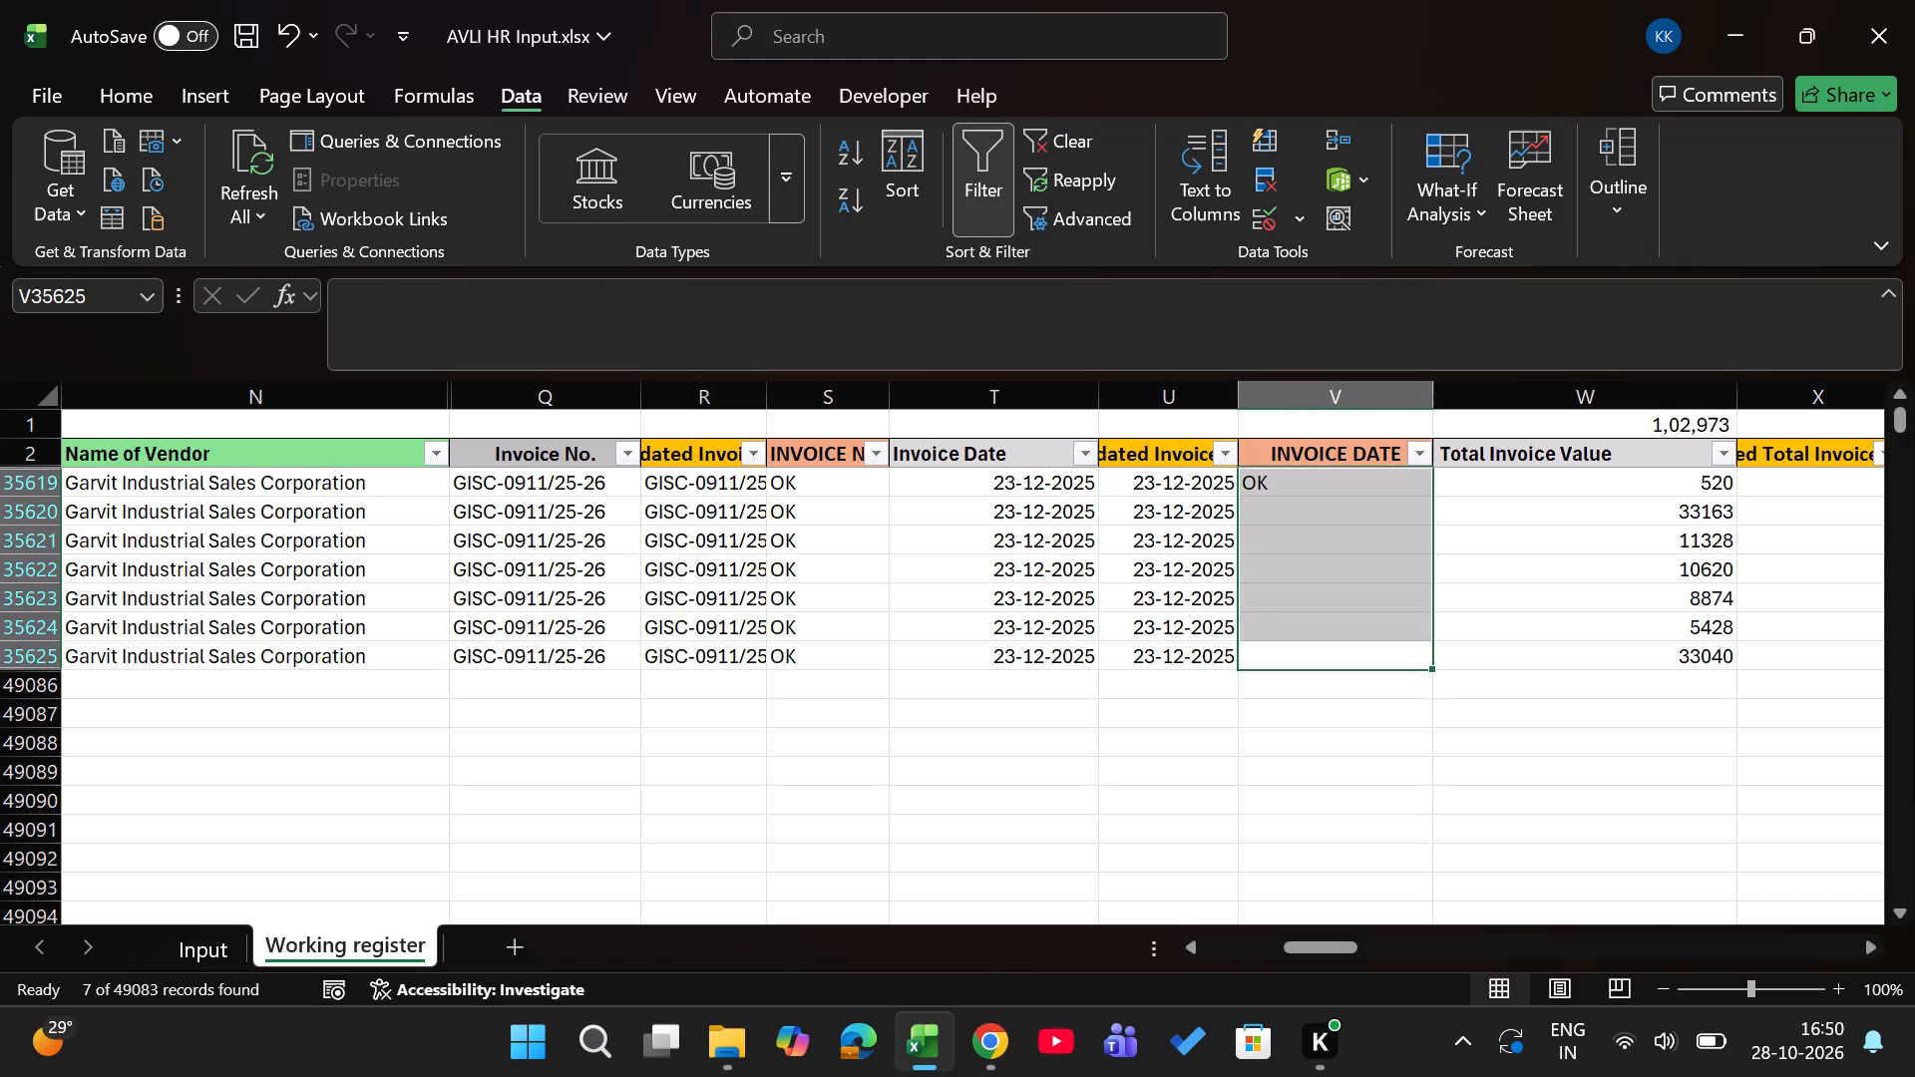
{"action": "key", "text": "ctrl+d"}
Go to the empty updated total invoice value cell of the first filtered record, row 35619.
{"action": "key", "text": "Right"}
{"action": "key", "text": "Right"}
{"action": "key", "text": "Right"}
{"action": "key", "text": "Up"}
{"action": "key", "text": "Up"}
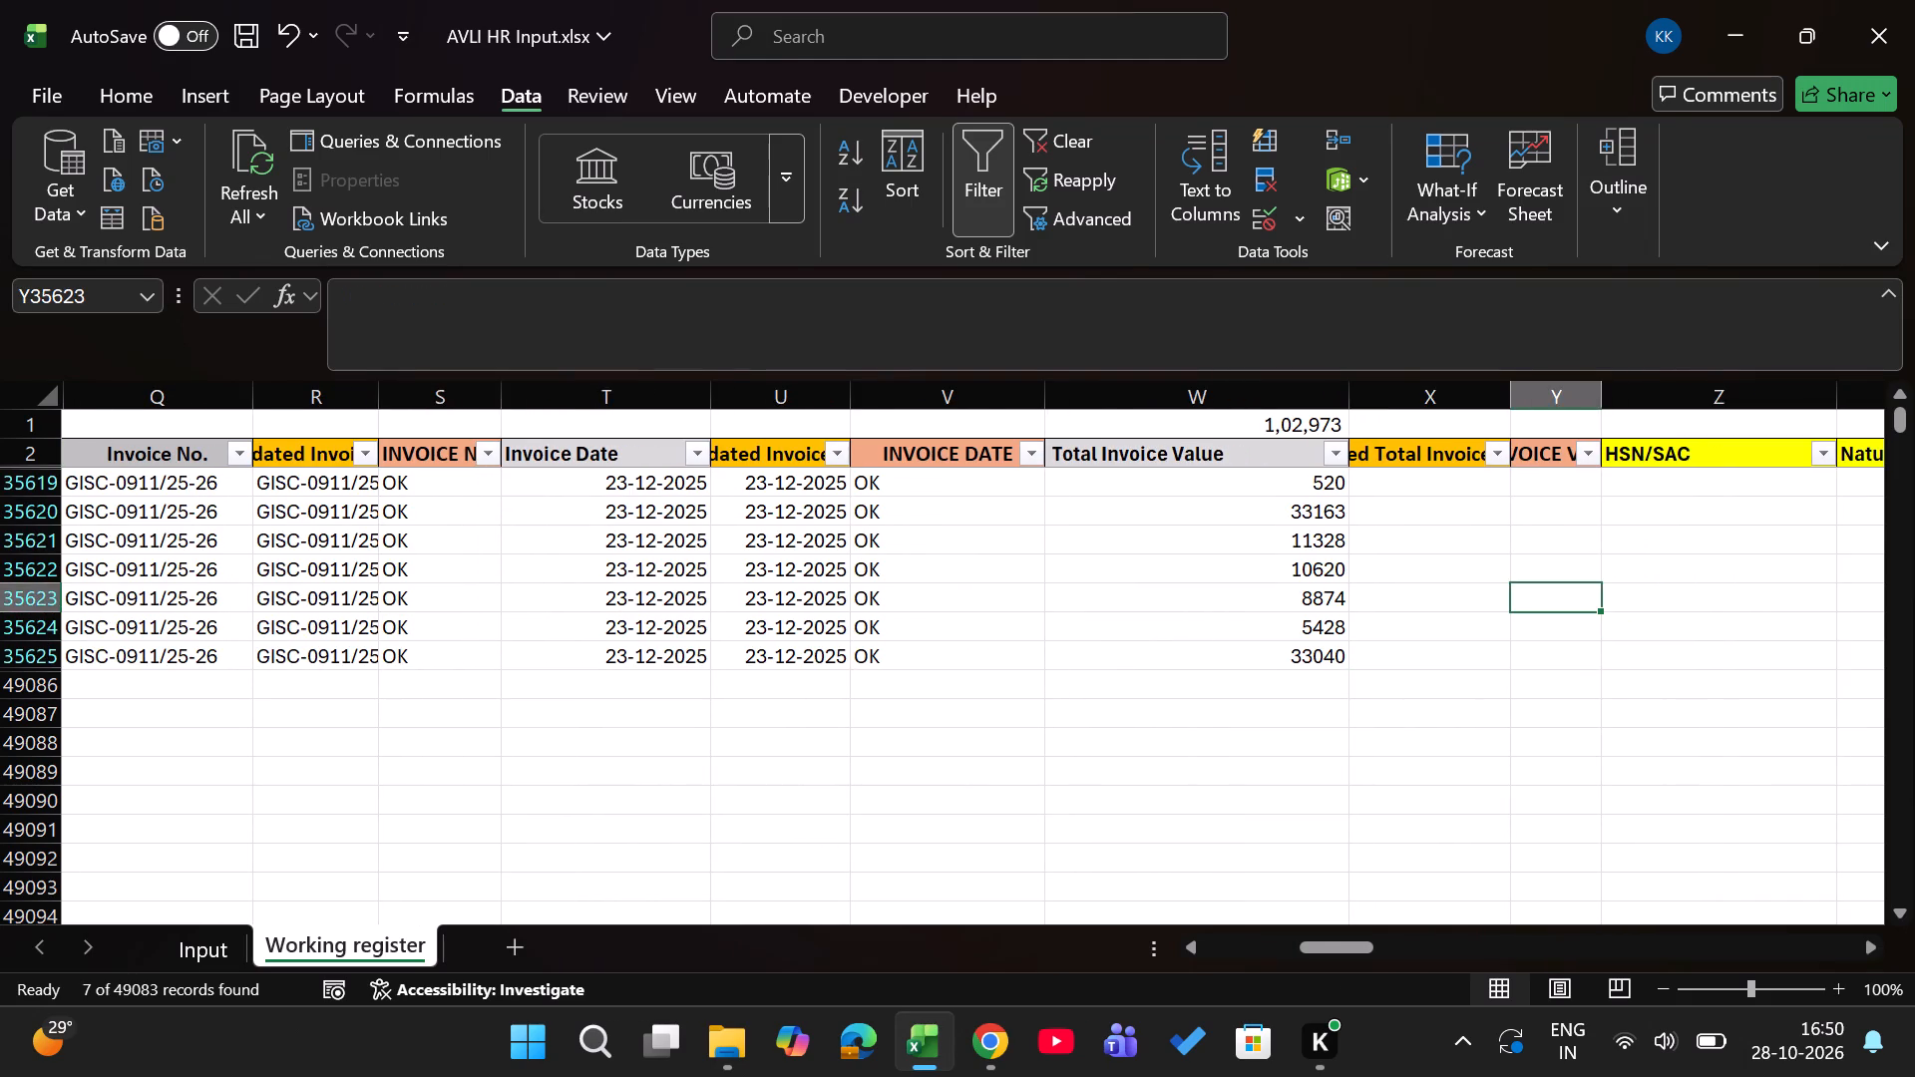
{"action": "key", "text": "Up"}
{"action": "key", "text": "Left"}
{"action": "key", "text": "Left"}
{"action": "key", "text": "Up"}
{"action": "key", "text": "Up"}
{"action": "key", "text": "Right"}
{"action": "key", "text": "Up"}
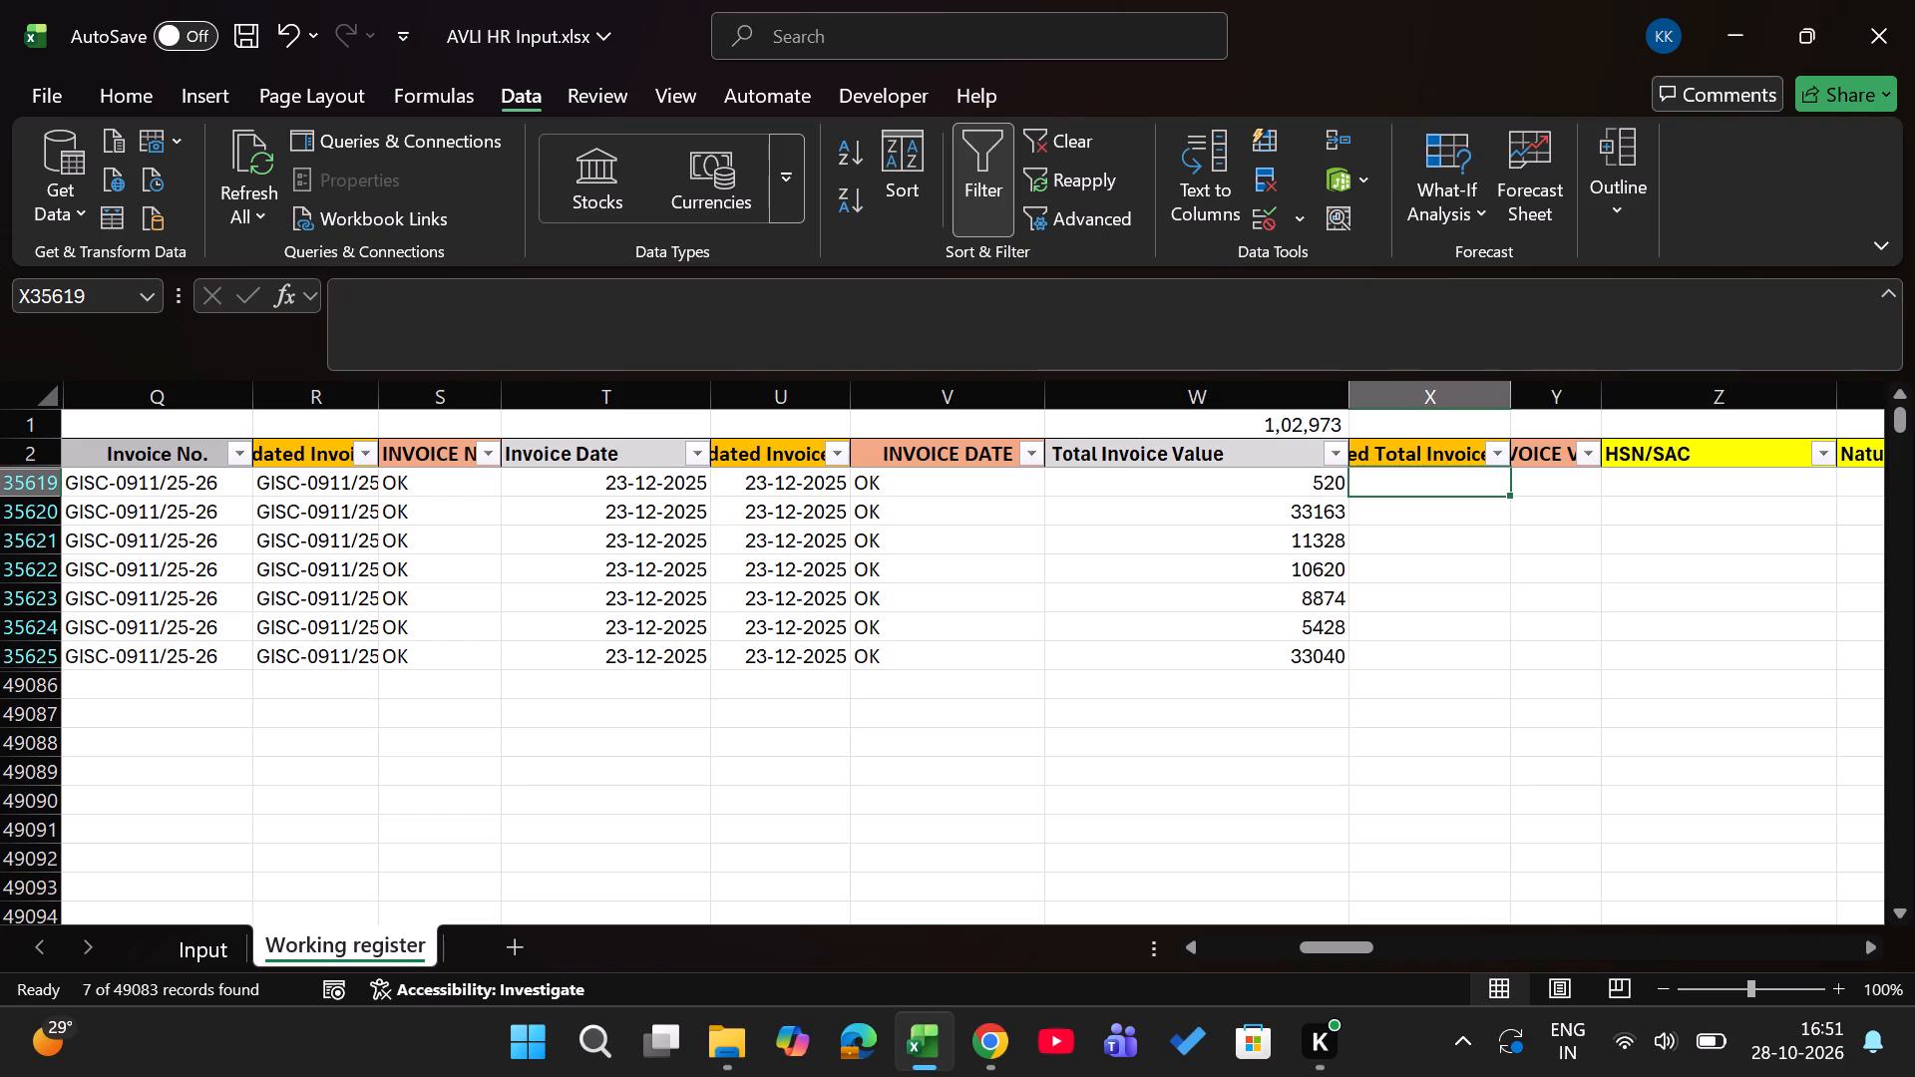
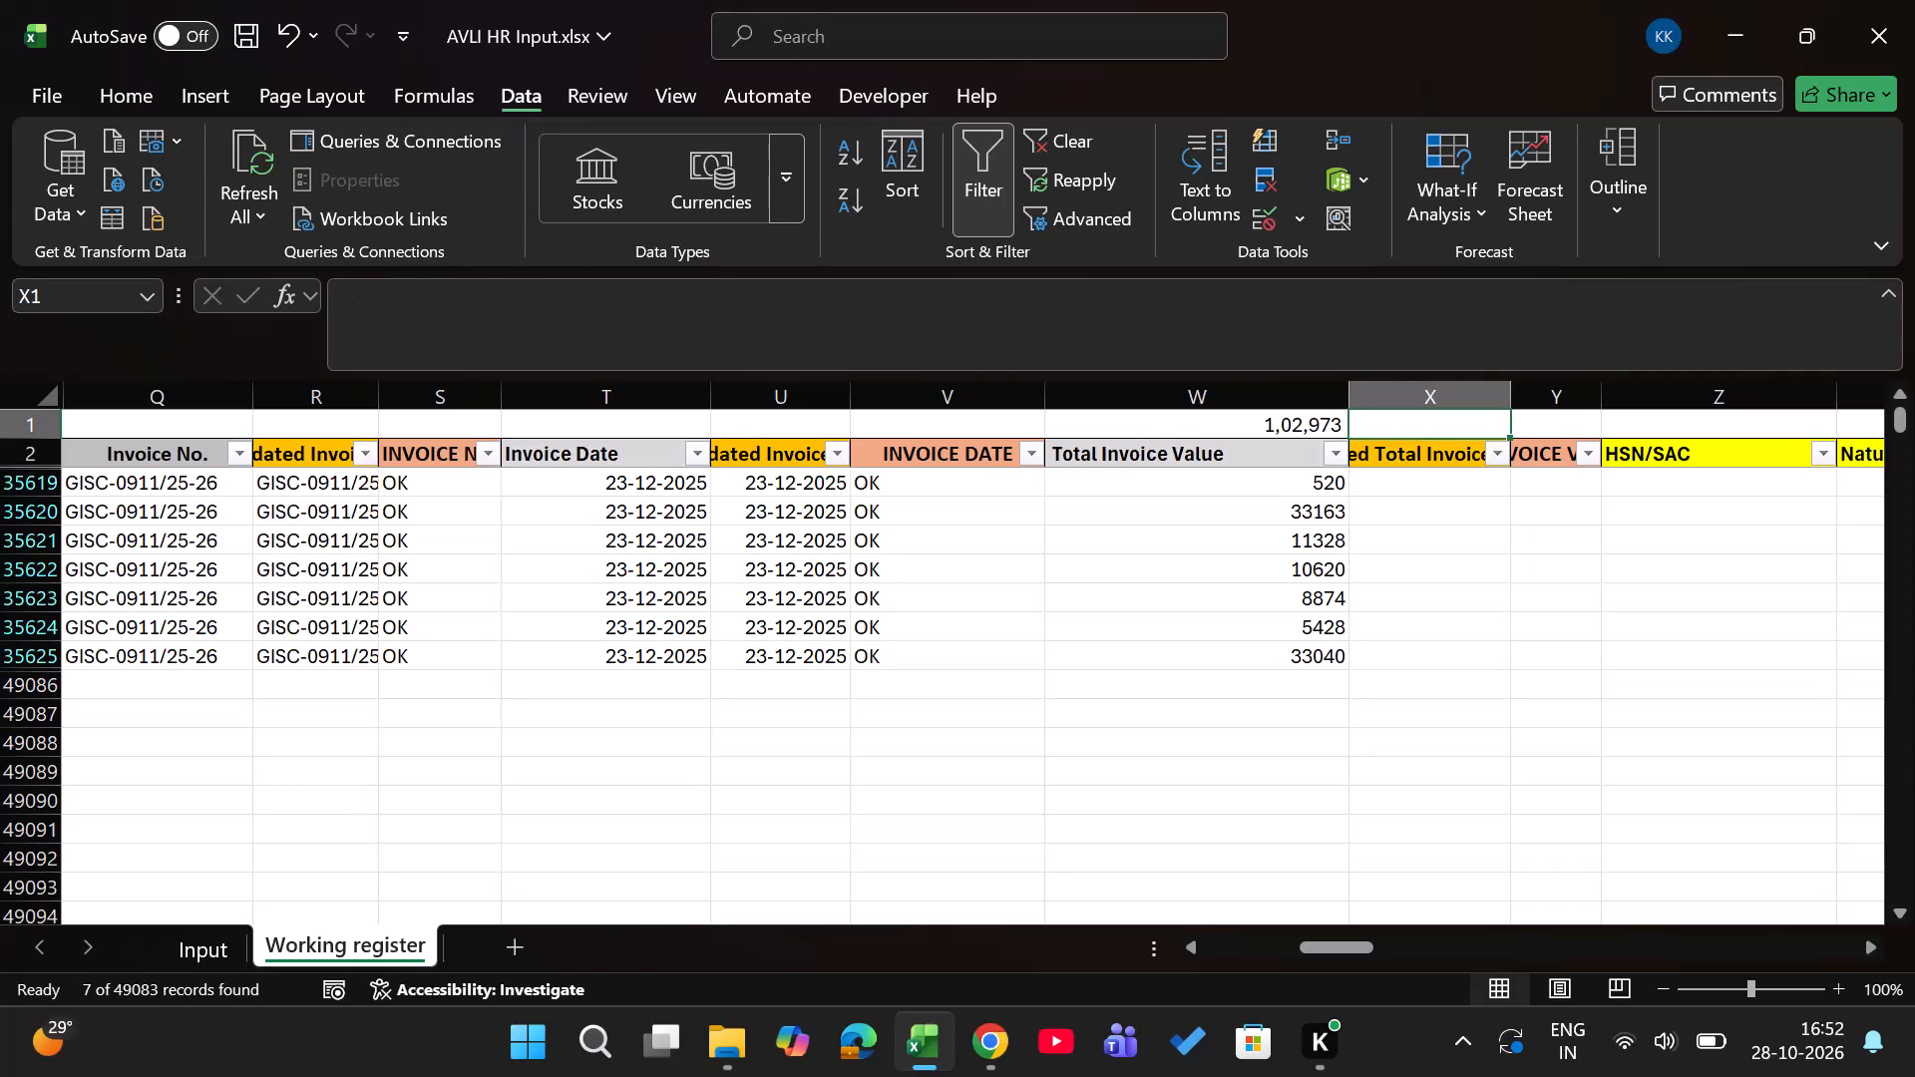
Copy the Total Invoice Value subtotal and paste it as the value 102973 into the updated total invoice column of row 35619.
{"action": "key", "text": "Left"}
{"action": "key", "text": "ctrl+c"}
{"action": "key", "text": "Down"}
{"action": "key", "text": "Right"}
{"action": "key", "text": "Down"}
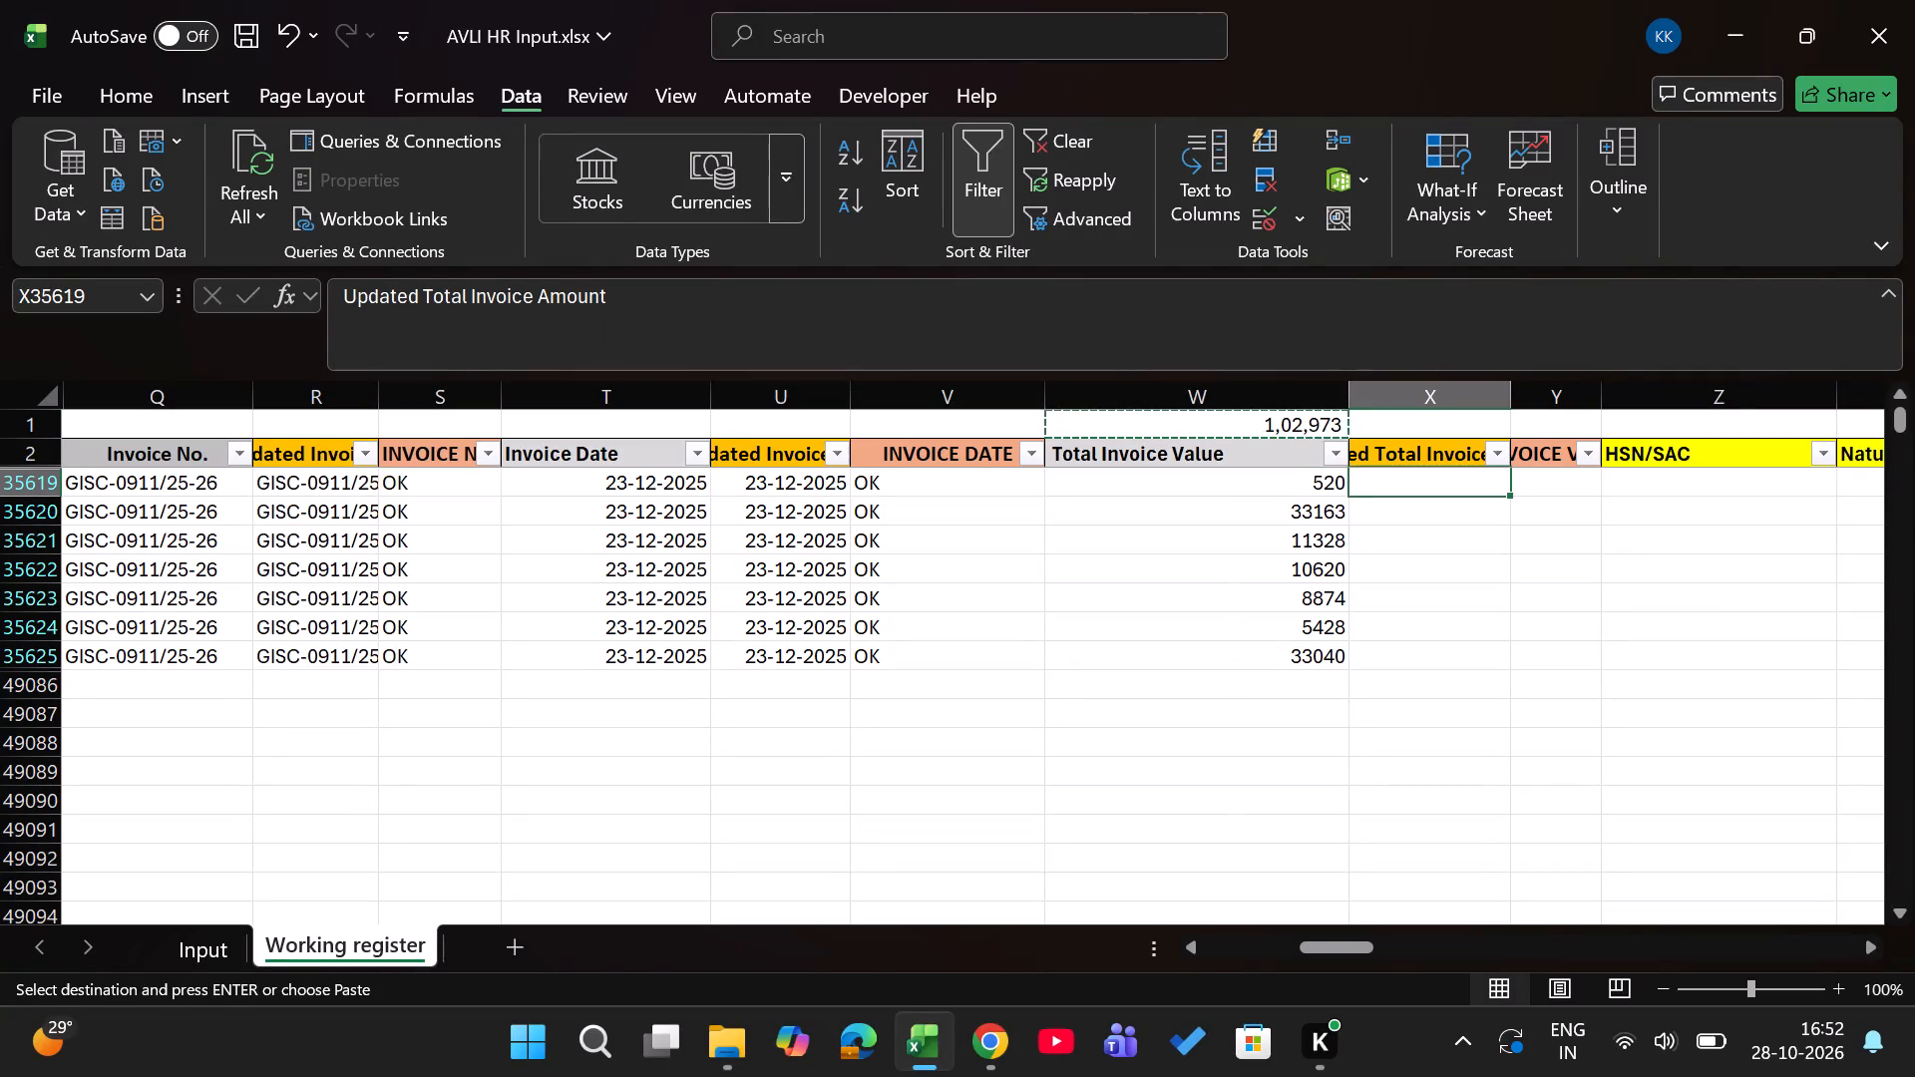
{"action": "key", "text": "ctrl+alt+v"}
{"action": "key", "text": "v"}
{"action": "key", "text": "Return"}
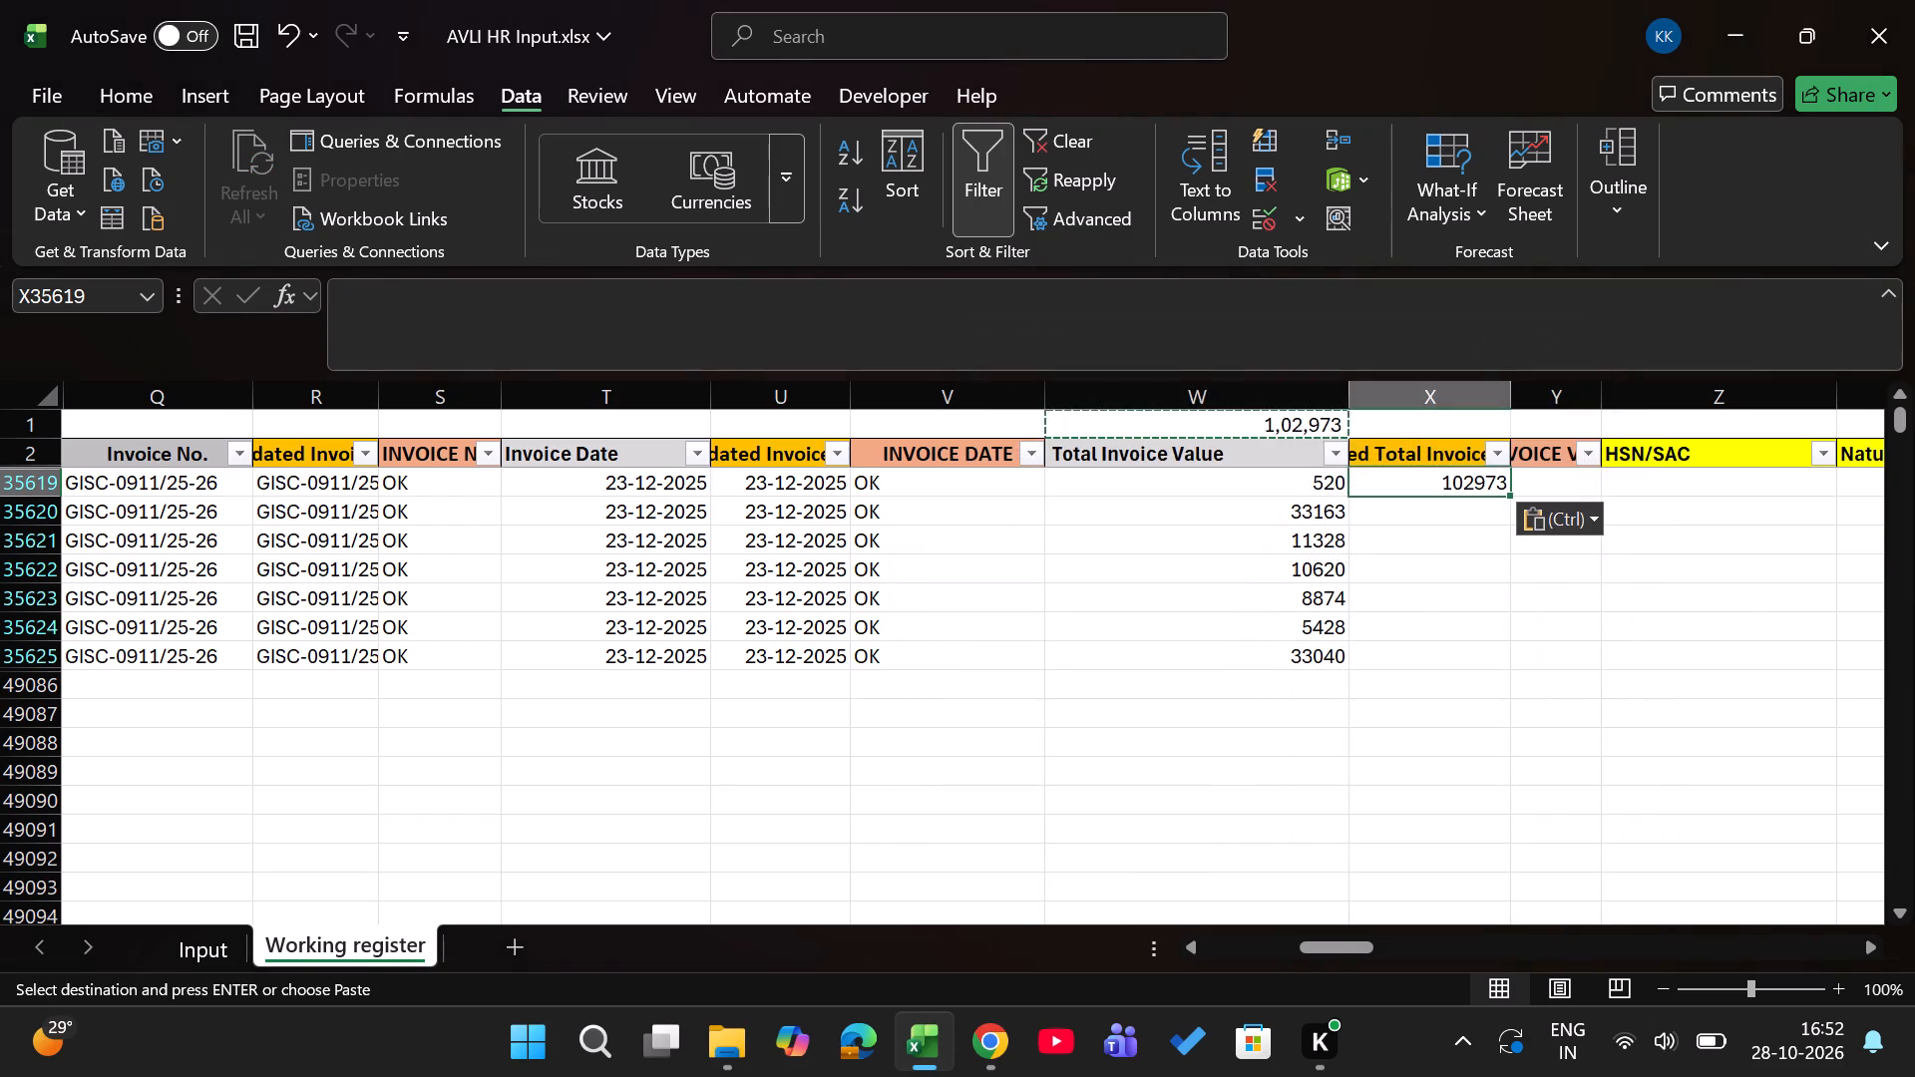
Fill the updated total invoice value 102973 down through the filtered records to row 35625.
{"action": "key", "text": "Left"}
{"action": "key", "text": "ctrl+Down"}
{"action": "key", "text": "ctrl+Right"}
{"action": "key", "text": "Left"}
{"action": "key", "text": "Left"}
{"action": "key", "text": "Left"}
{"action": "key", "text": "Left"}
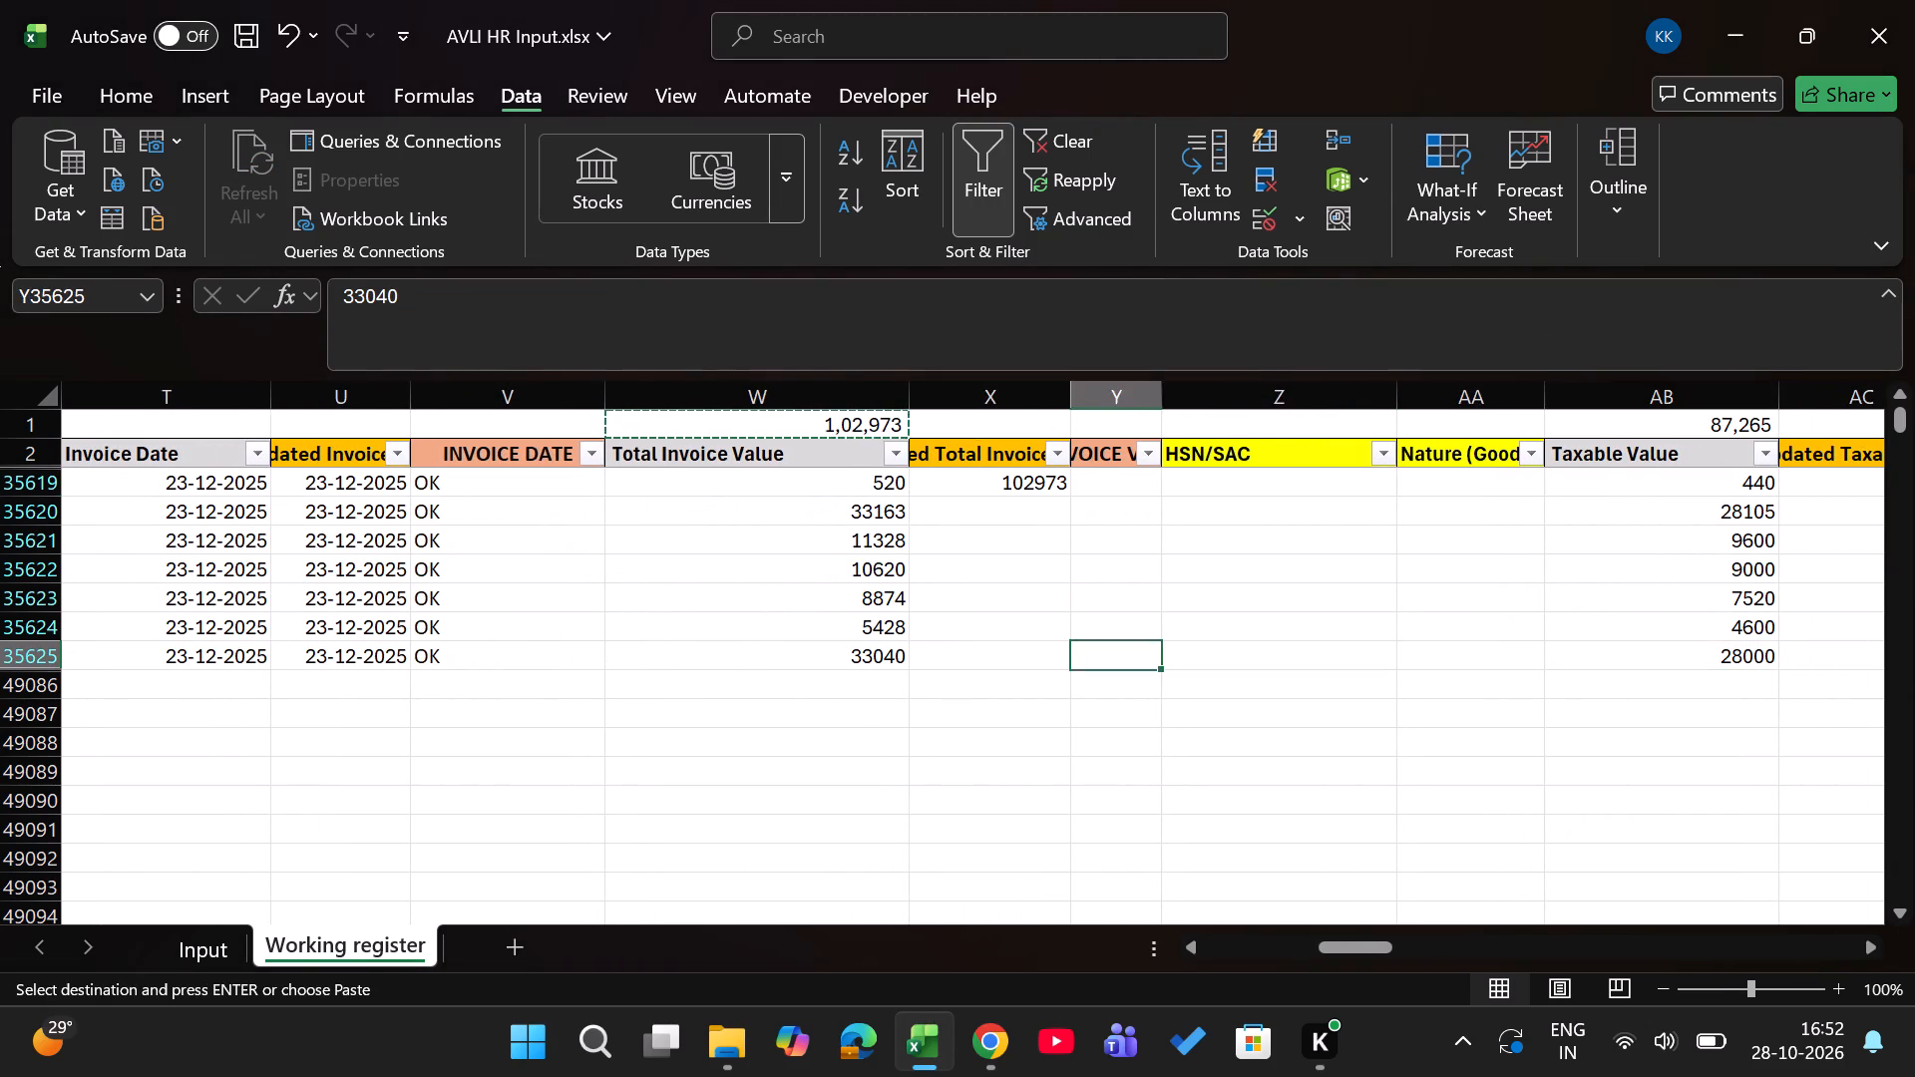
{"action": "key", "text": "ctrl+shift+Up"}
{"action": "key", "text": "ctrl+d"}
{"action": "key", "text": "ctrl+Up"}
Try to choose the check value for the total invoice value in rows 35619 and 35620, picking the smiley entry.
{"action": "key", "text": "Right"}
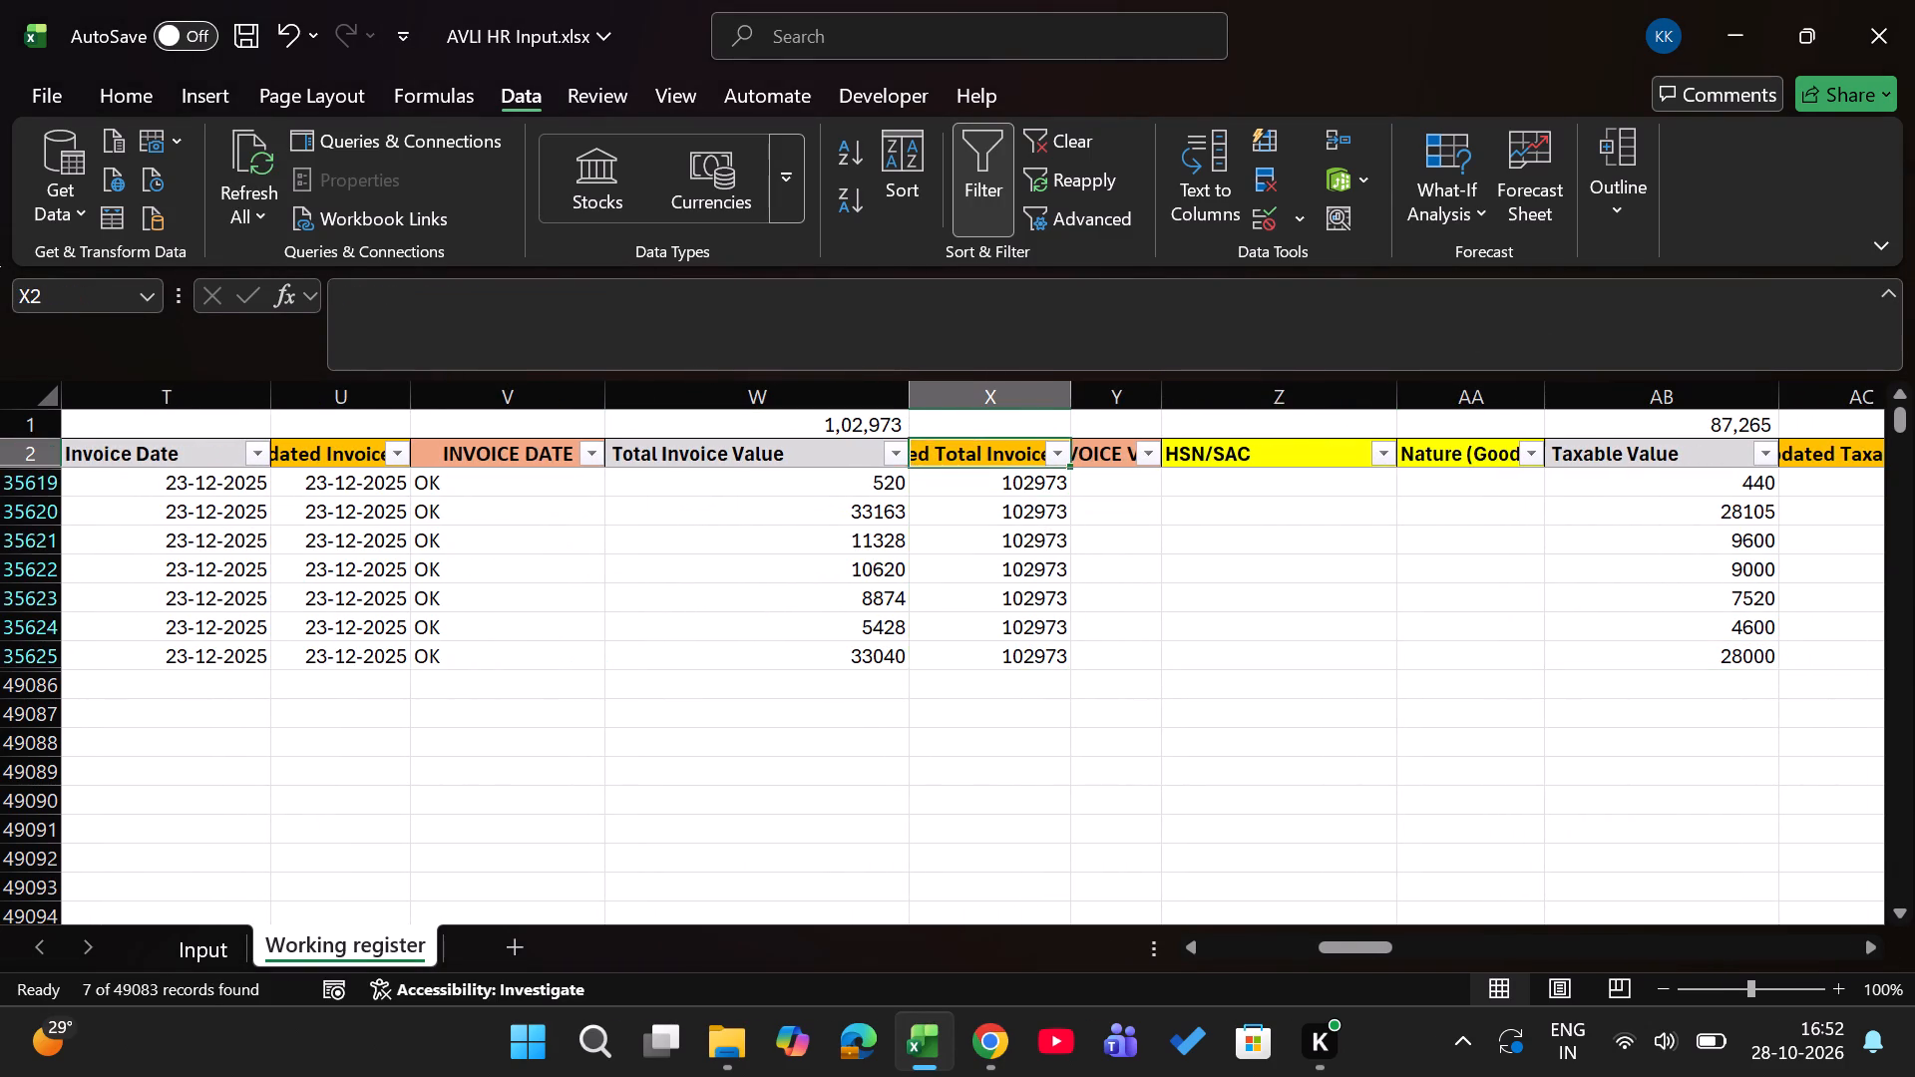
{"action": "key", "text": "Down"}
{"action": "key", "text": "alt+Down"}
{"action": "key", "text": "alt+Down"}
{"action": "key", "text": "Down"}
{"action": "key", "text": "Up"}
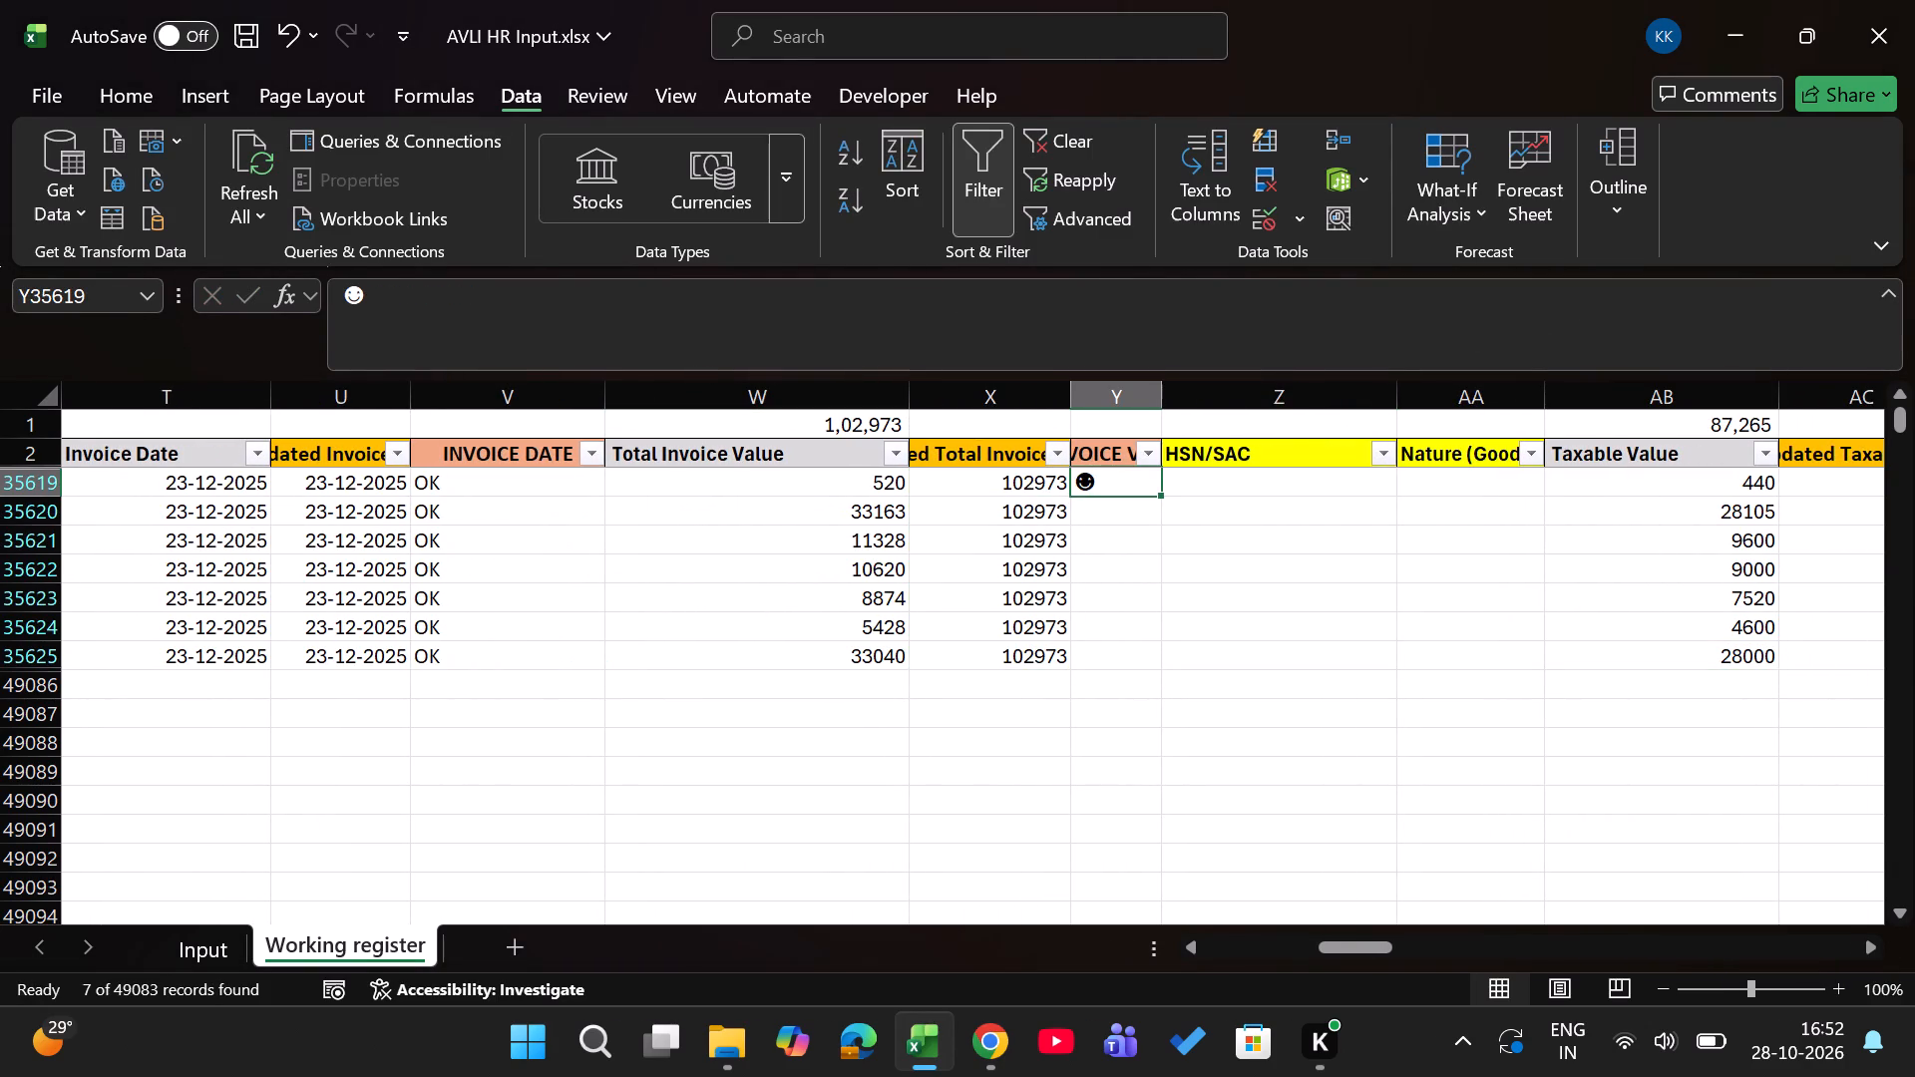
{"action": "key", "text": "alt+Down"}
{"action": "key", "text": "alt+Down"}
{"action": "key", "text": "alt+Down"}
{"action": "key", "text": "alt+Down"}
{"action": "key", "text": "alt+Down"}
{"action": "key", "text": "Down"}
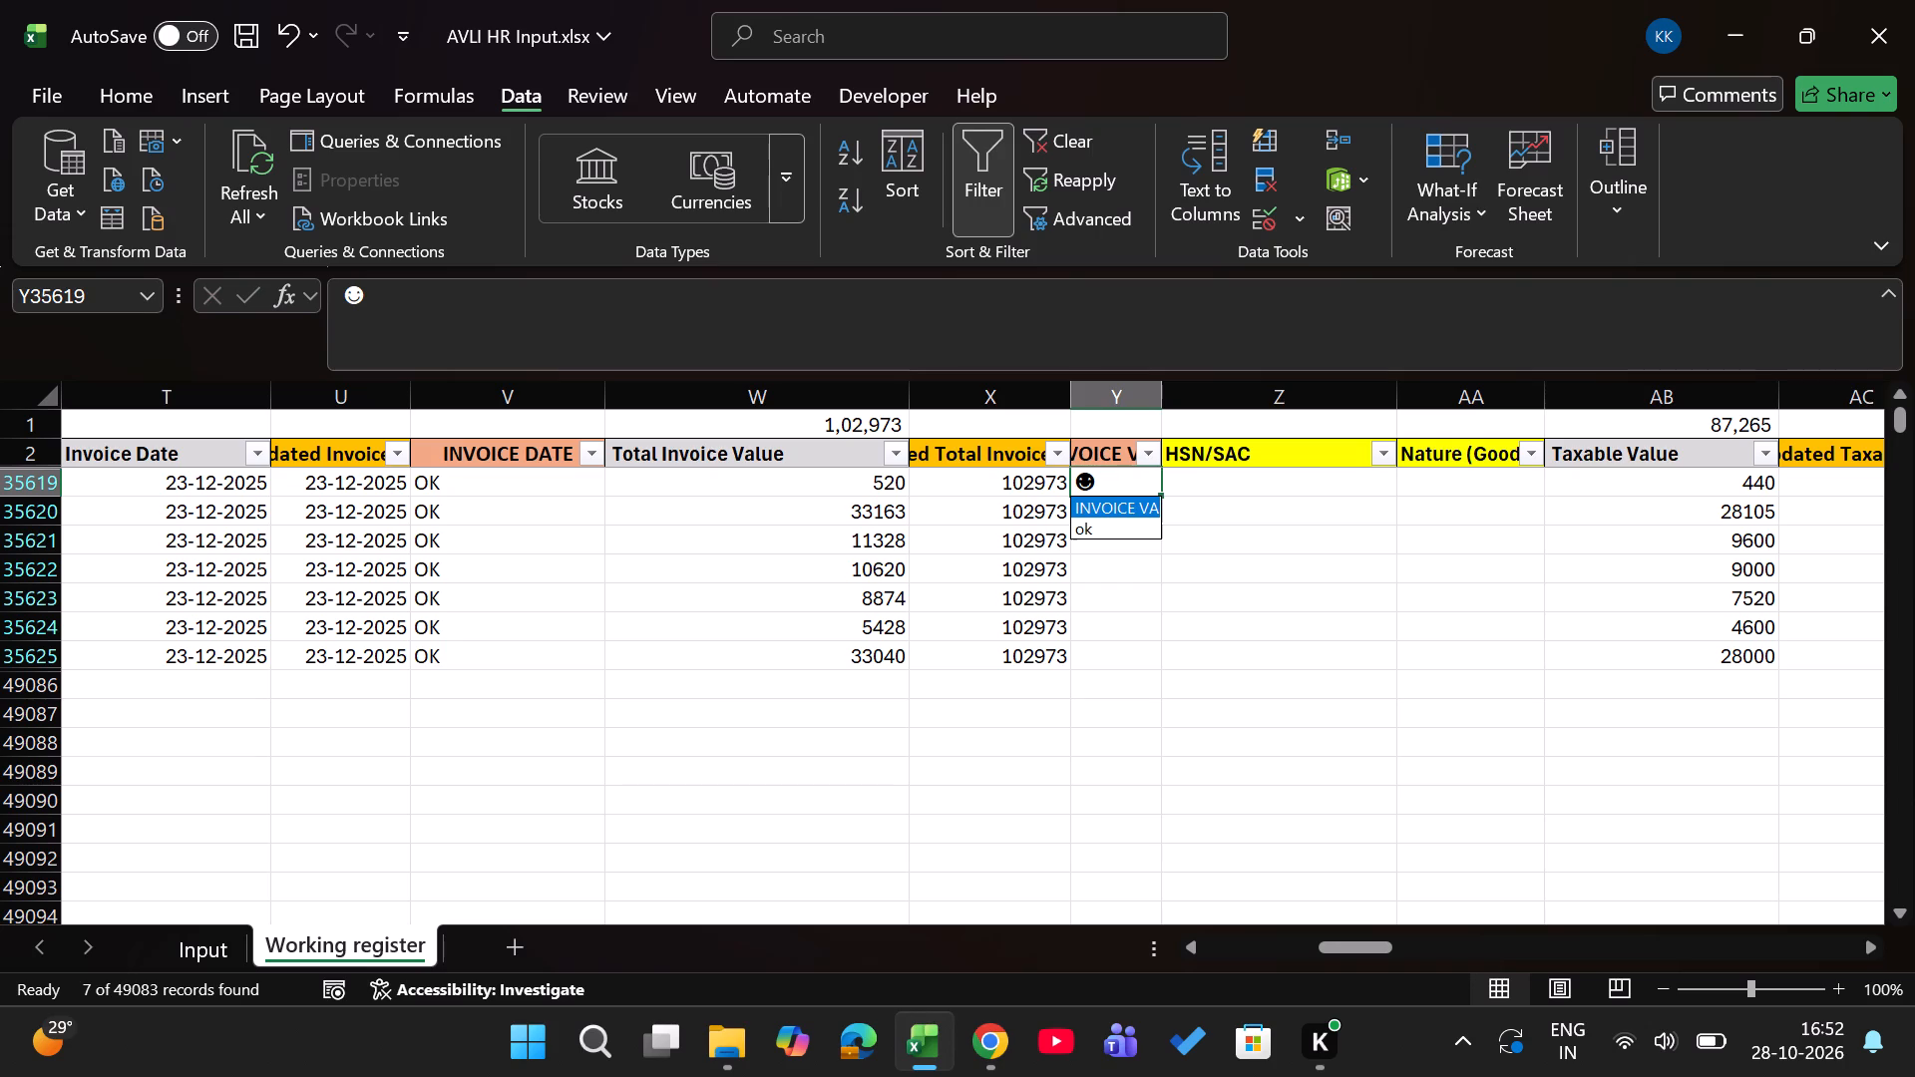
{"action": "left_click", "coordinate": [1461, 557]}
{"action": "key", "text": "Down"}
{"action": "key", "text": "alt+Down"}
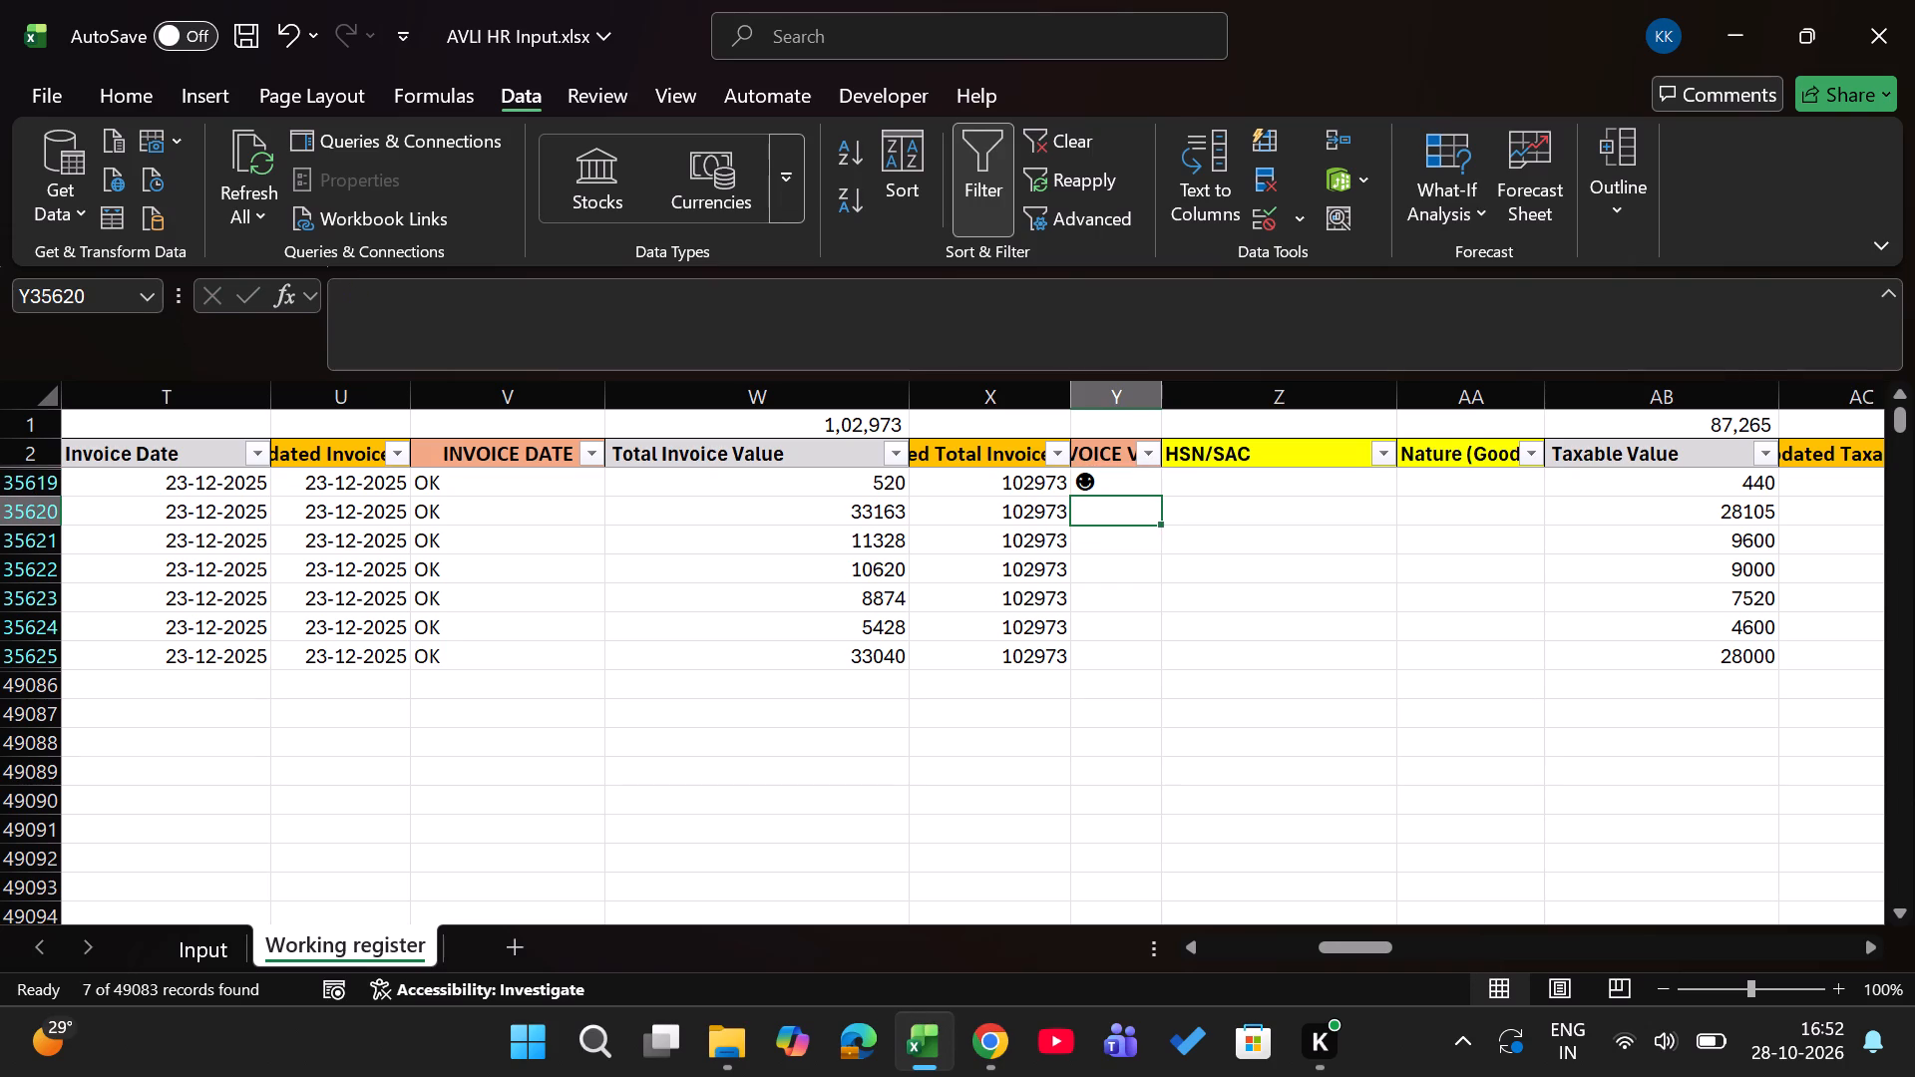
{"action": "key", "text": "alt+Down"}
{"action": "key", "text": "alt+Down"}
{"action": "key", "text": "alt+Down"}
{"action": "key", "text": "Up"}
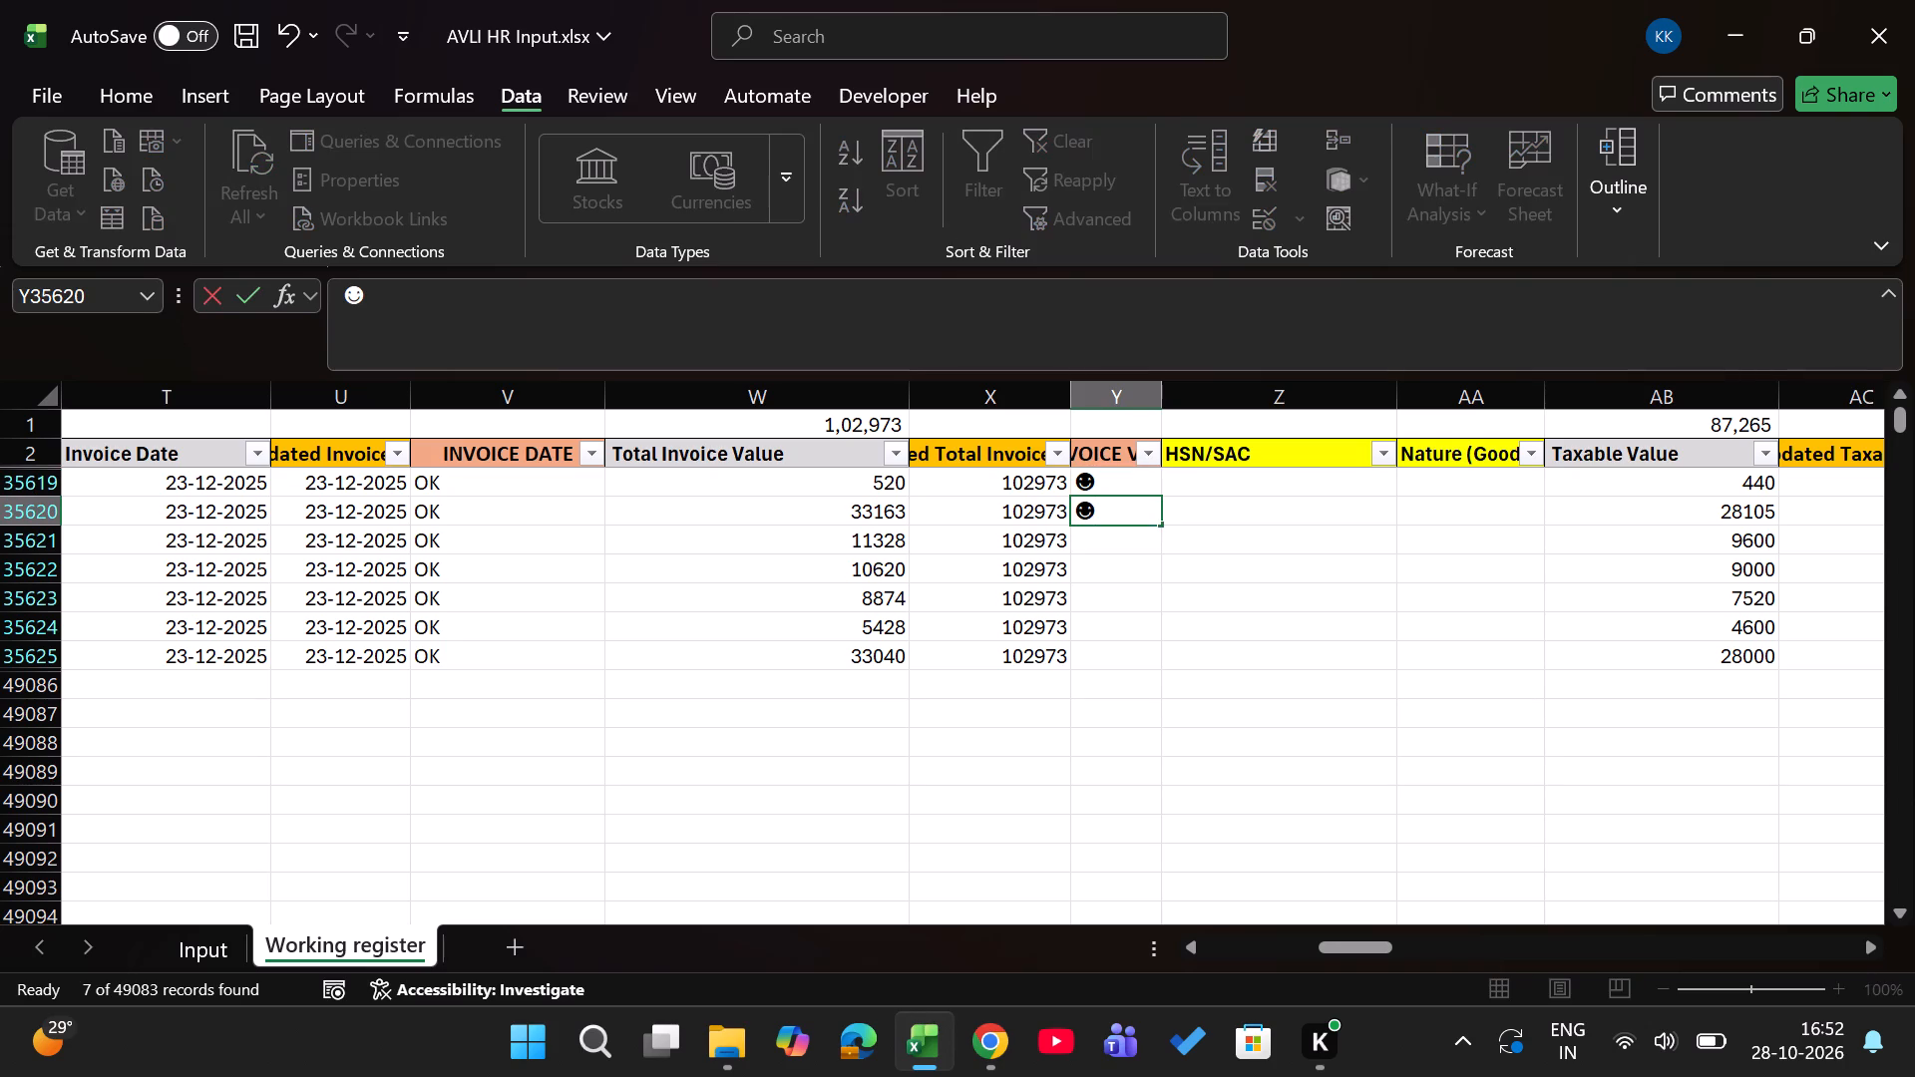
Choose ok in the invoice value check column for row 35619 and fill it down to row 35625.
{"action": "key", "text": "alt+Down"}
{"action": "key", "text": "Down"}
{"action": "key", "text": "Down"}
{"action": "key", "text": "Down"}
{"action": "key", "text": "Up"}
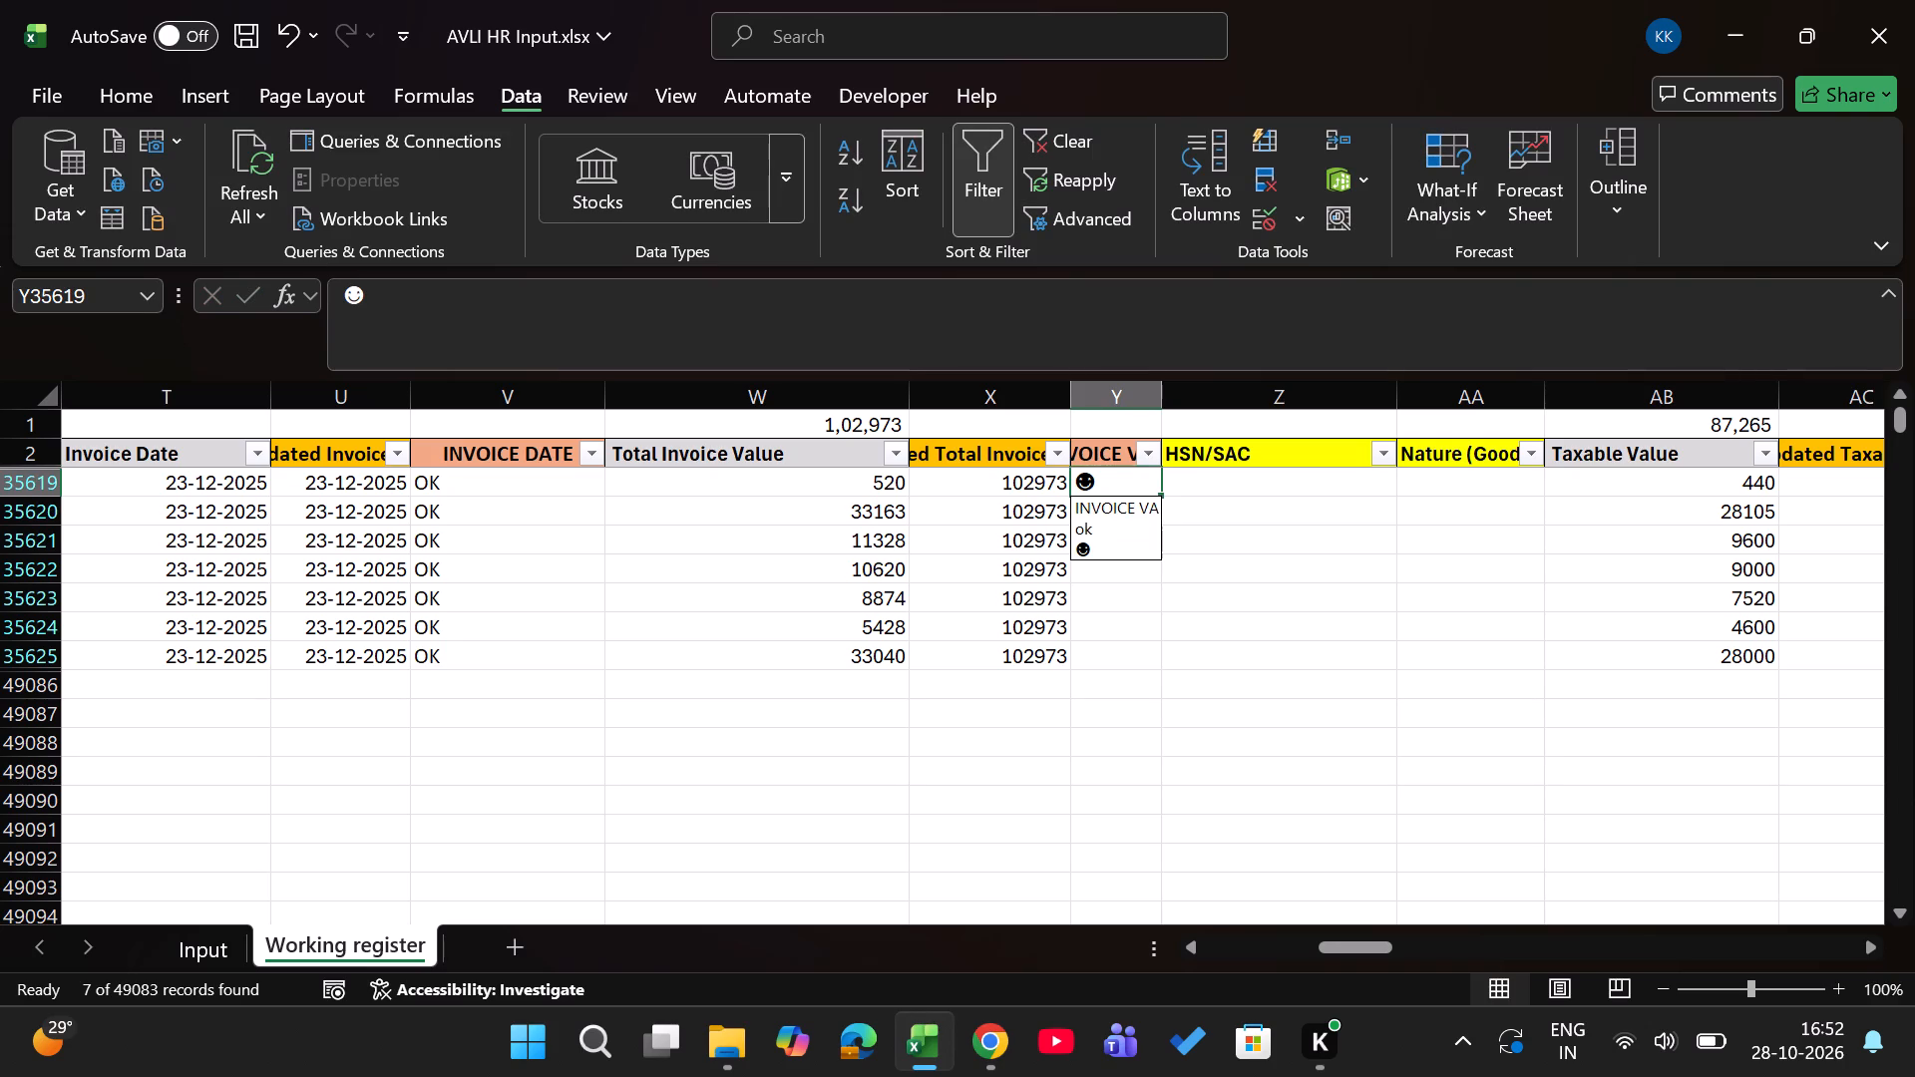
{"action": "key", "text": "Return"}
{"action": "key", "text": "shift+Down"}
{"action": "key", "text": "shift+Down"}
{"action": "key", "text": "shift+Down"}
{"action": "key", "text": "shift+Down"}
{"action": "key", "text": "shift+Down"}
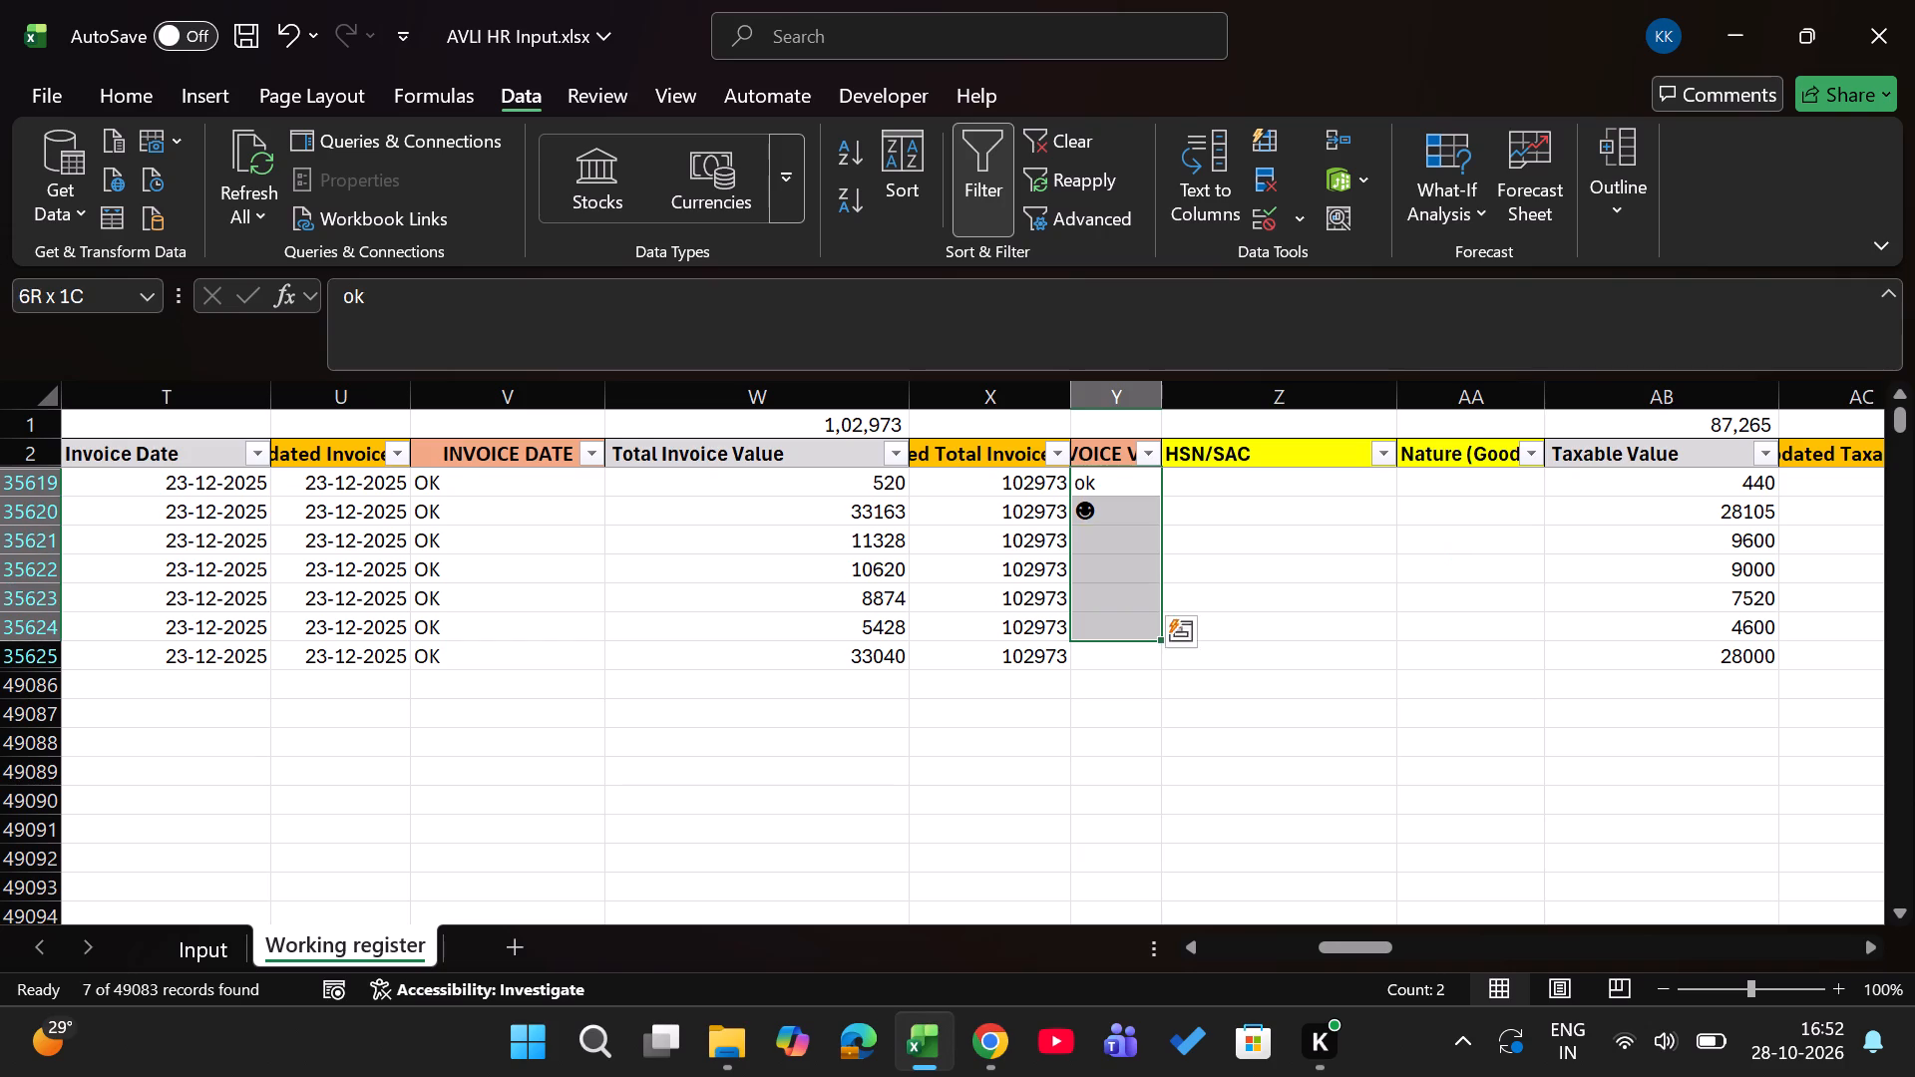
{"action": "key", "text": "shift+Down"}
{"action": "key", "text": "ctrl+d"}
Enter HSN/SAC code 73079190 for row 35619.
{"action": "key", "text": "Right"}
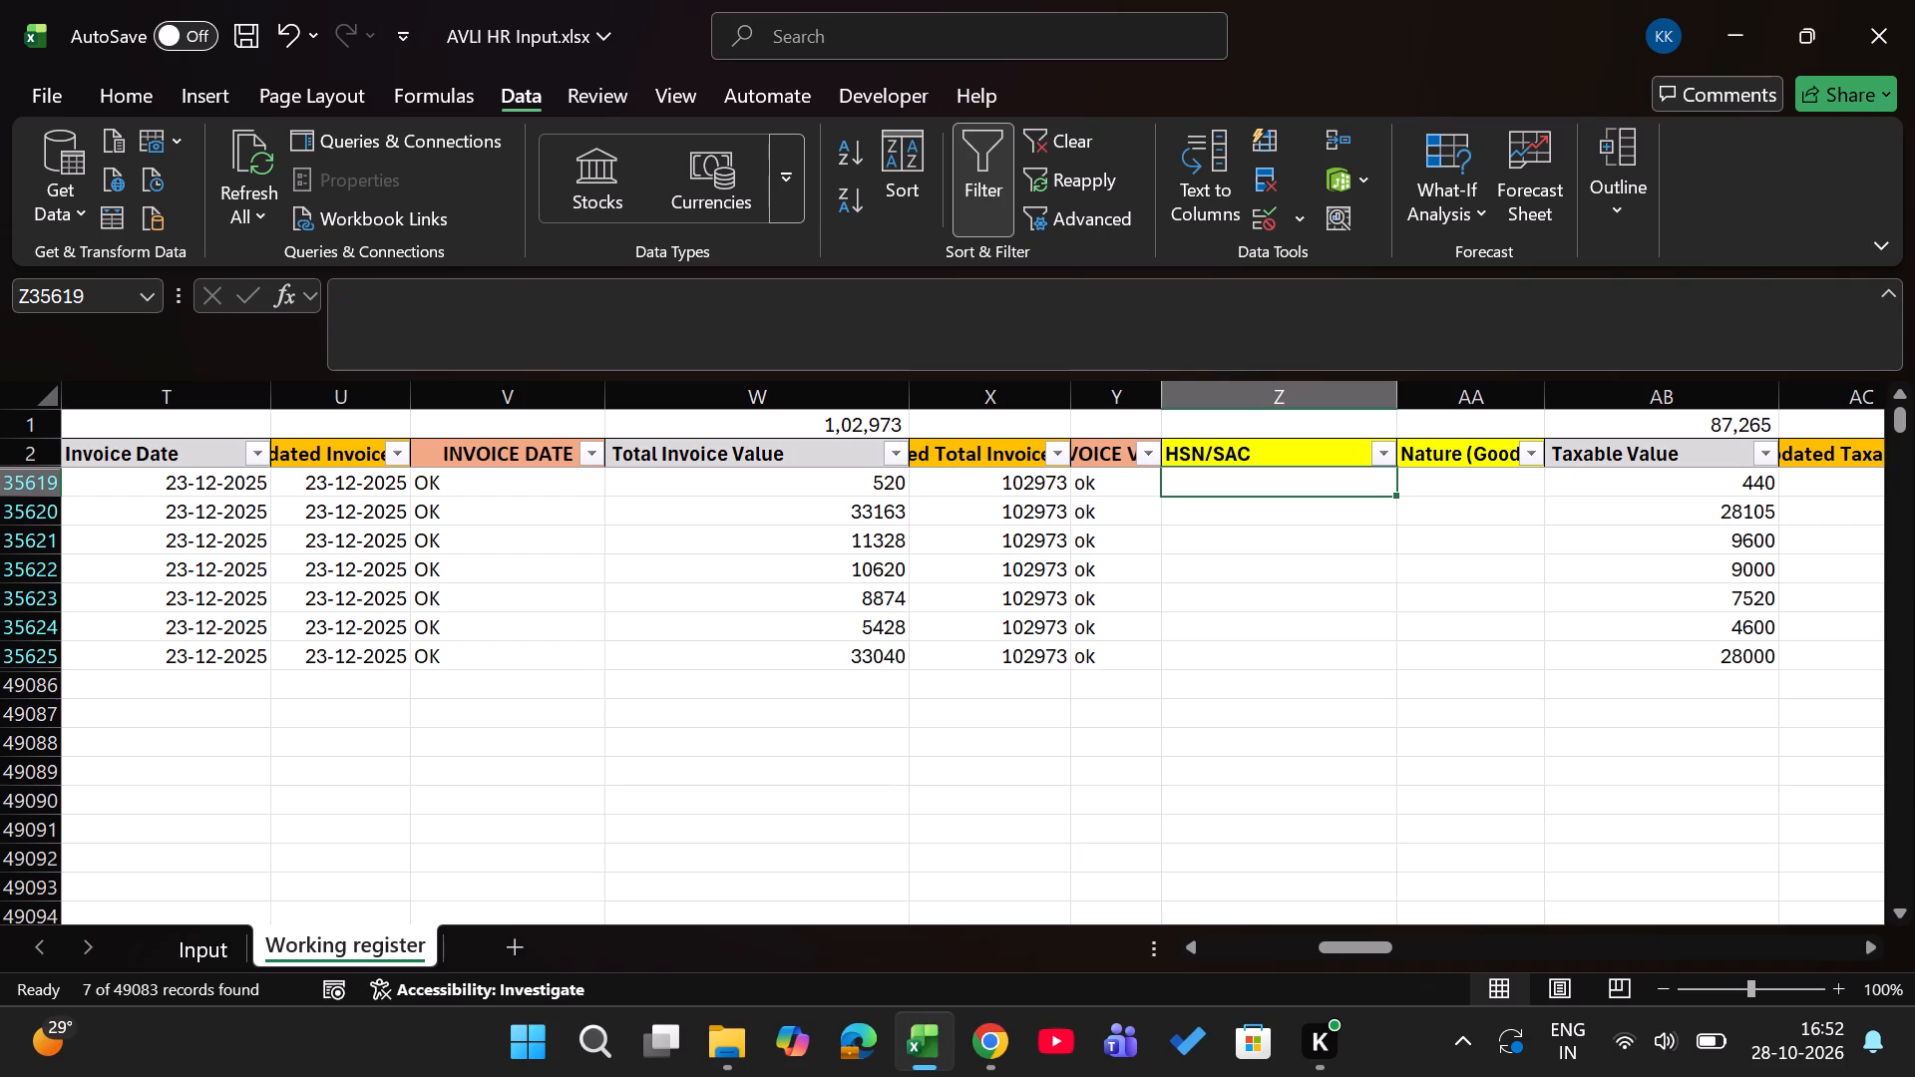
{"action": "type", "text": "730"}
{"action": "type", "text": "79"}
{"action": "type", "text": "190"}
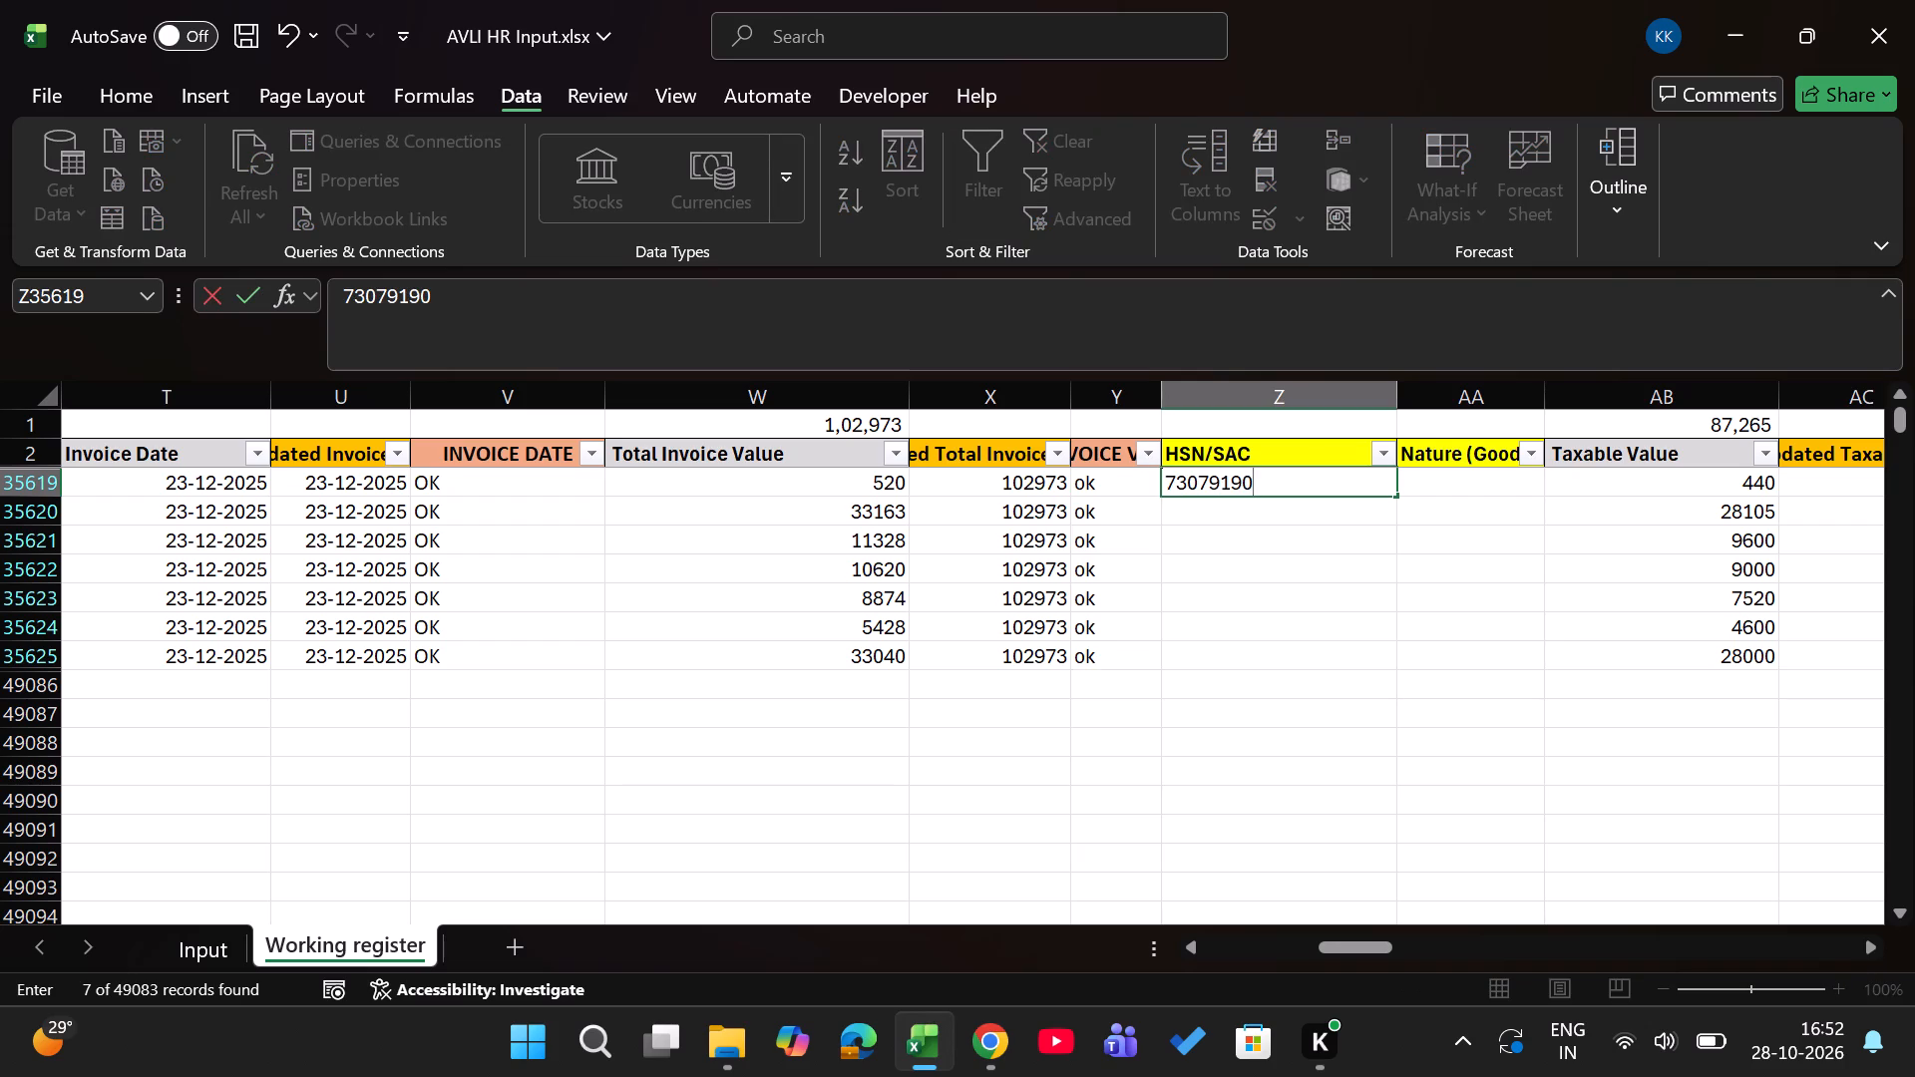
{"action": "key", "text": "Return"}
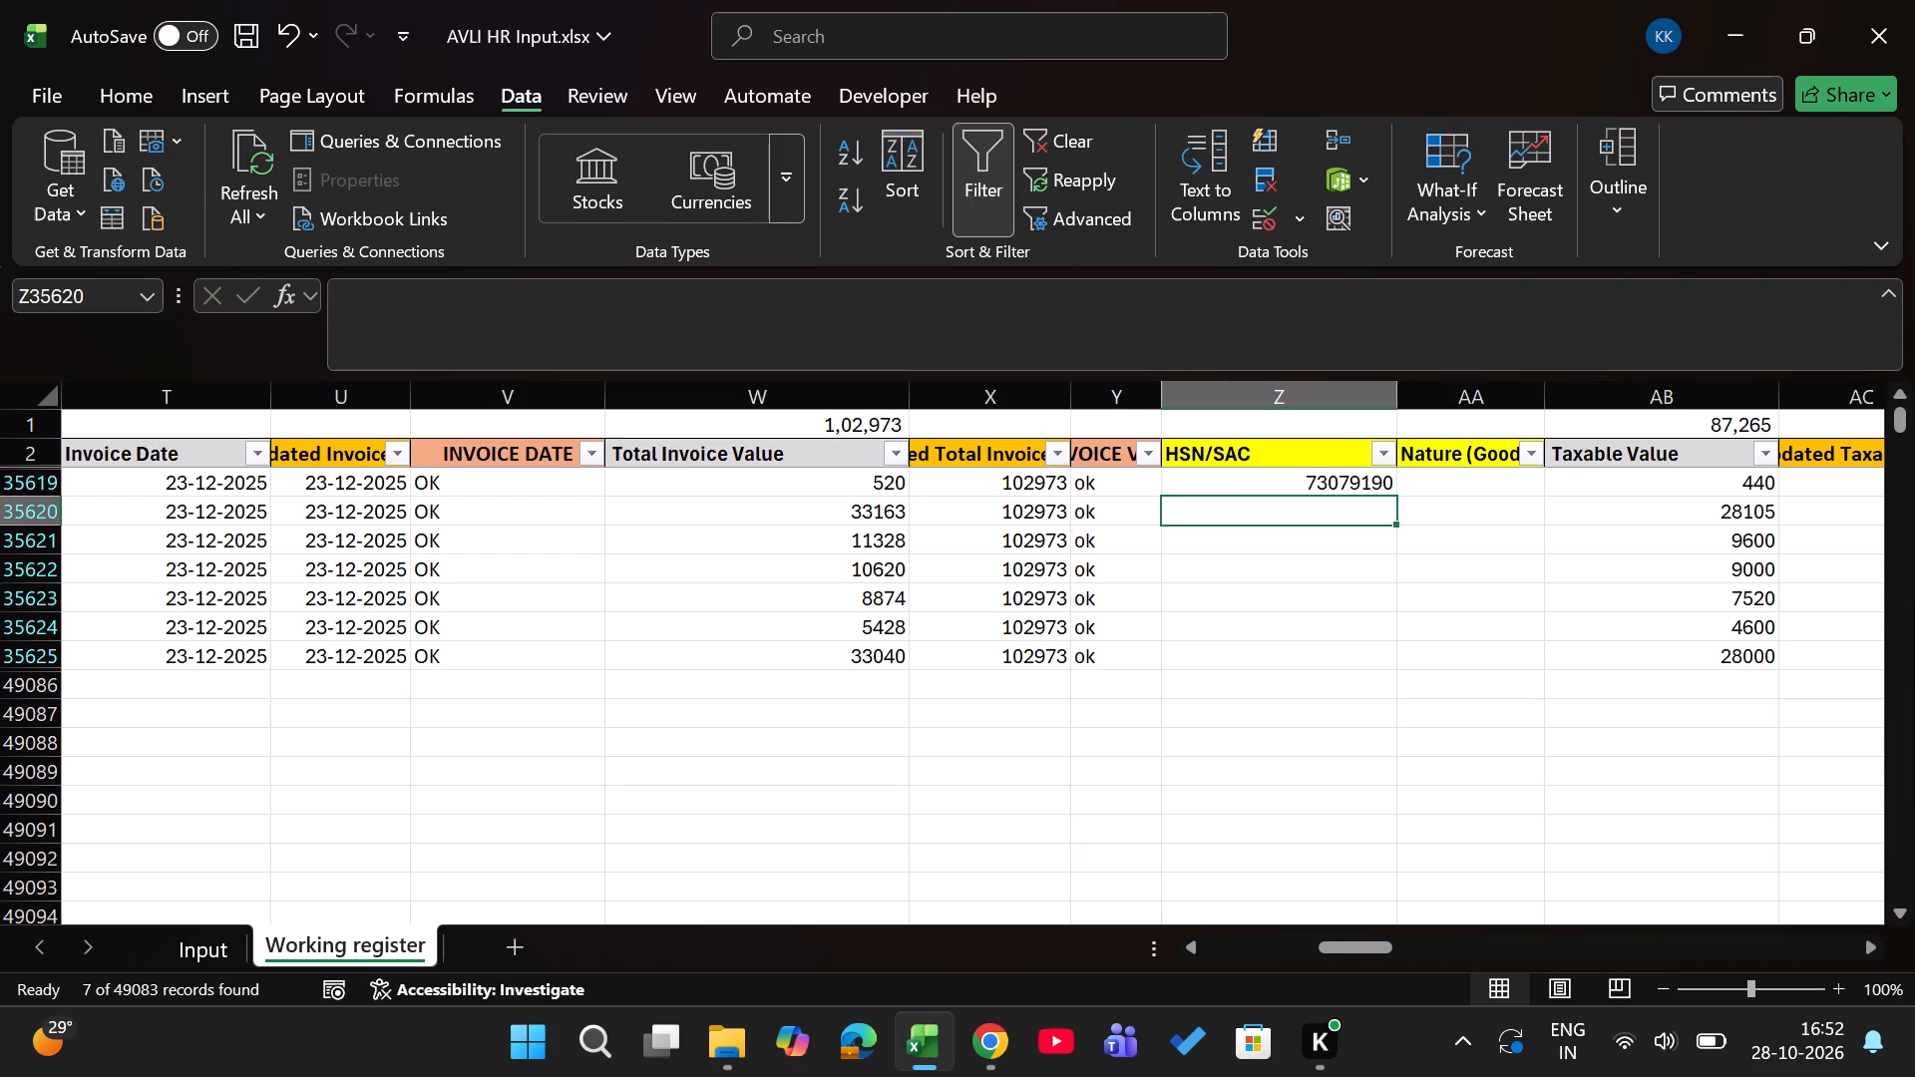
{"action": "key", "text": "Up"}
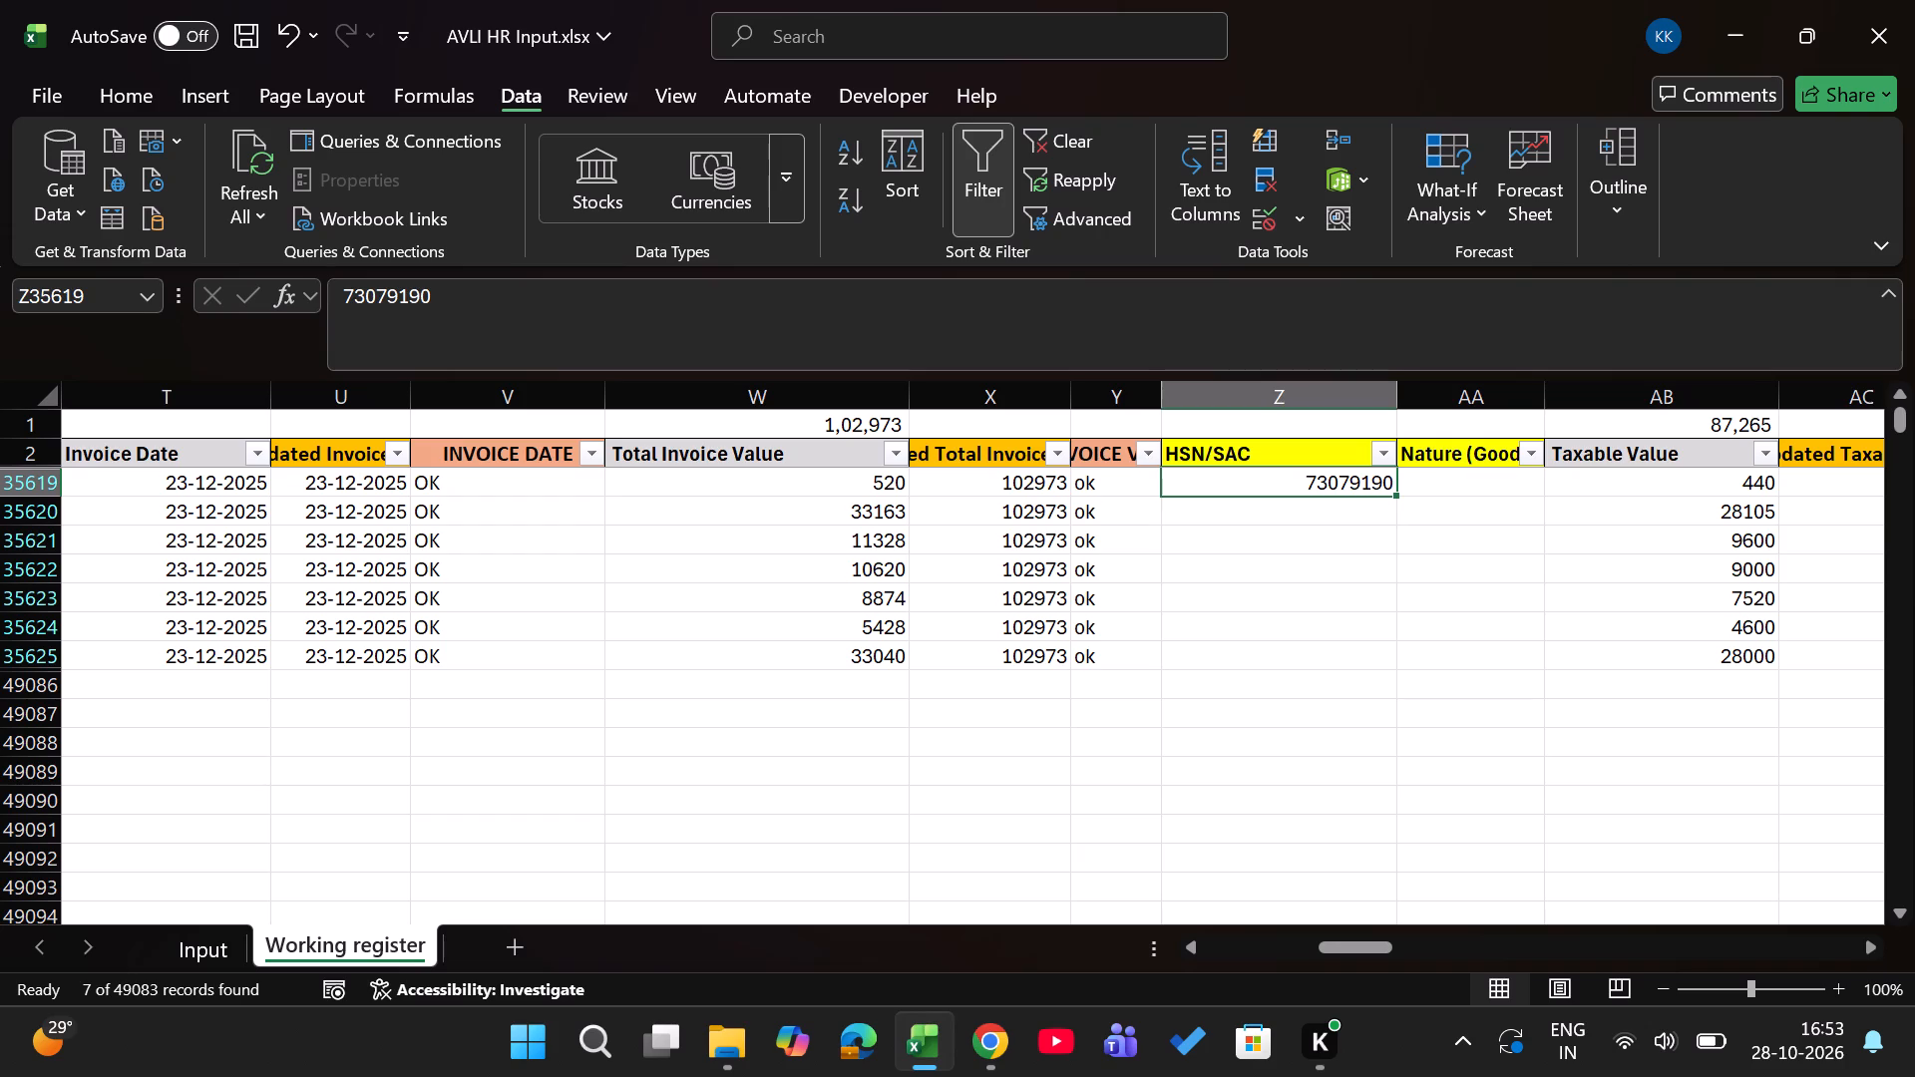
Enter HSN/SAC code 73072300 for row 35620 and fill it down to row 35624.
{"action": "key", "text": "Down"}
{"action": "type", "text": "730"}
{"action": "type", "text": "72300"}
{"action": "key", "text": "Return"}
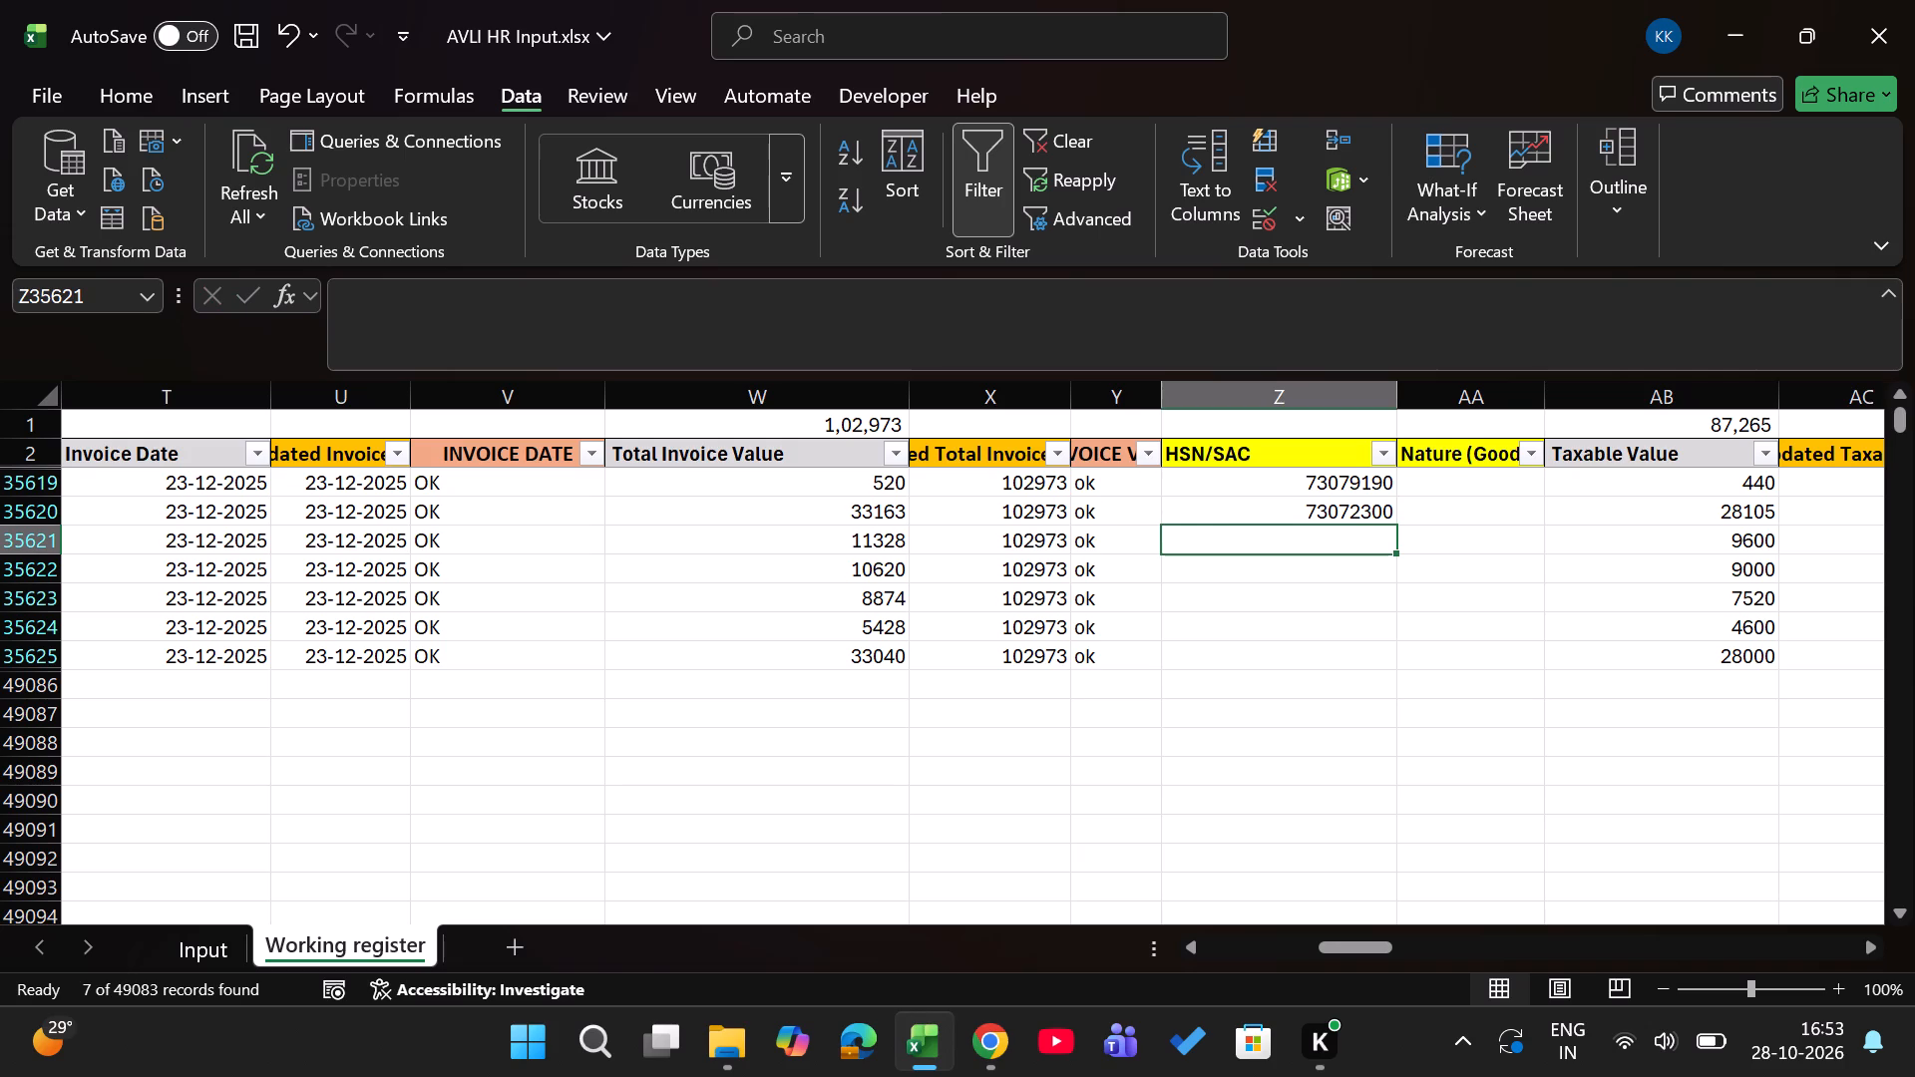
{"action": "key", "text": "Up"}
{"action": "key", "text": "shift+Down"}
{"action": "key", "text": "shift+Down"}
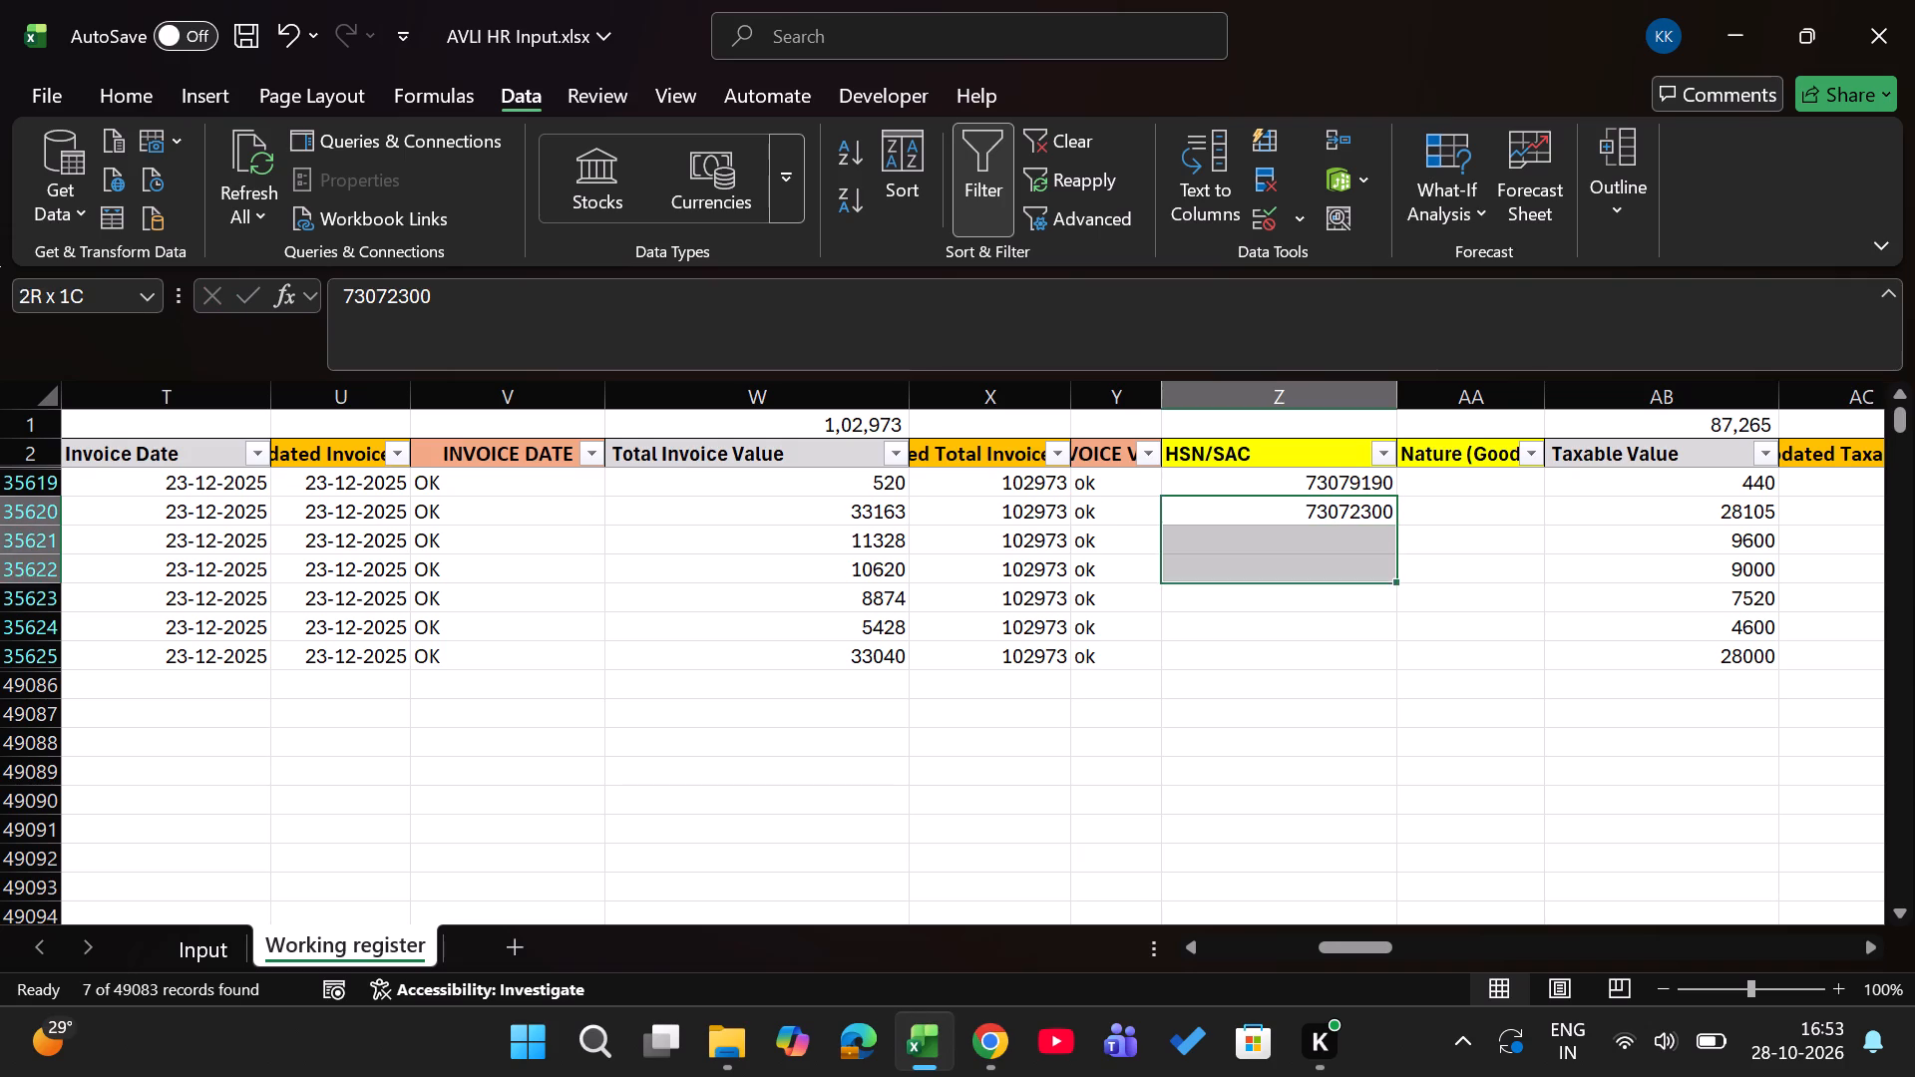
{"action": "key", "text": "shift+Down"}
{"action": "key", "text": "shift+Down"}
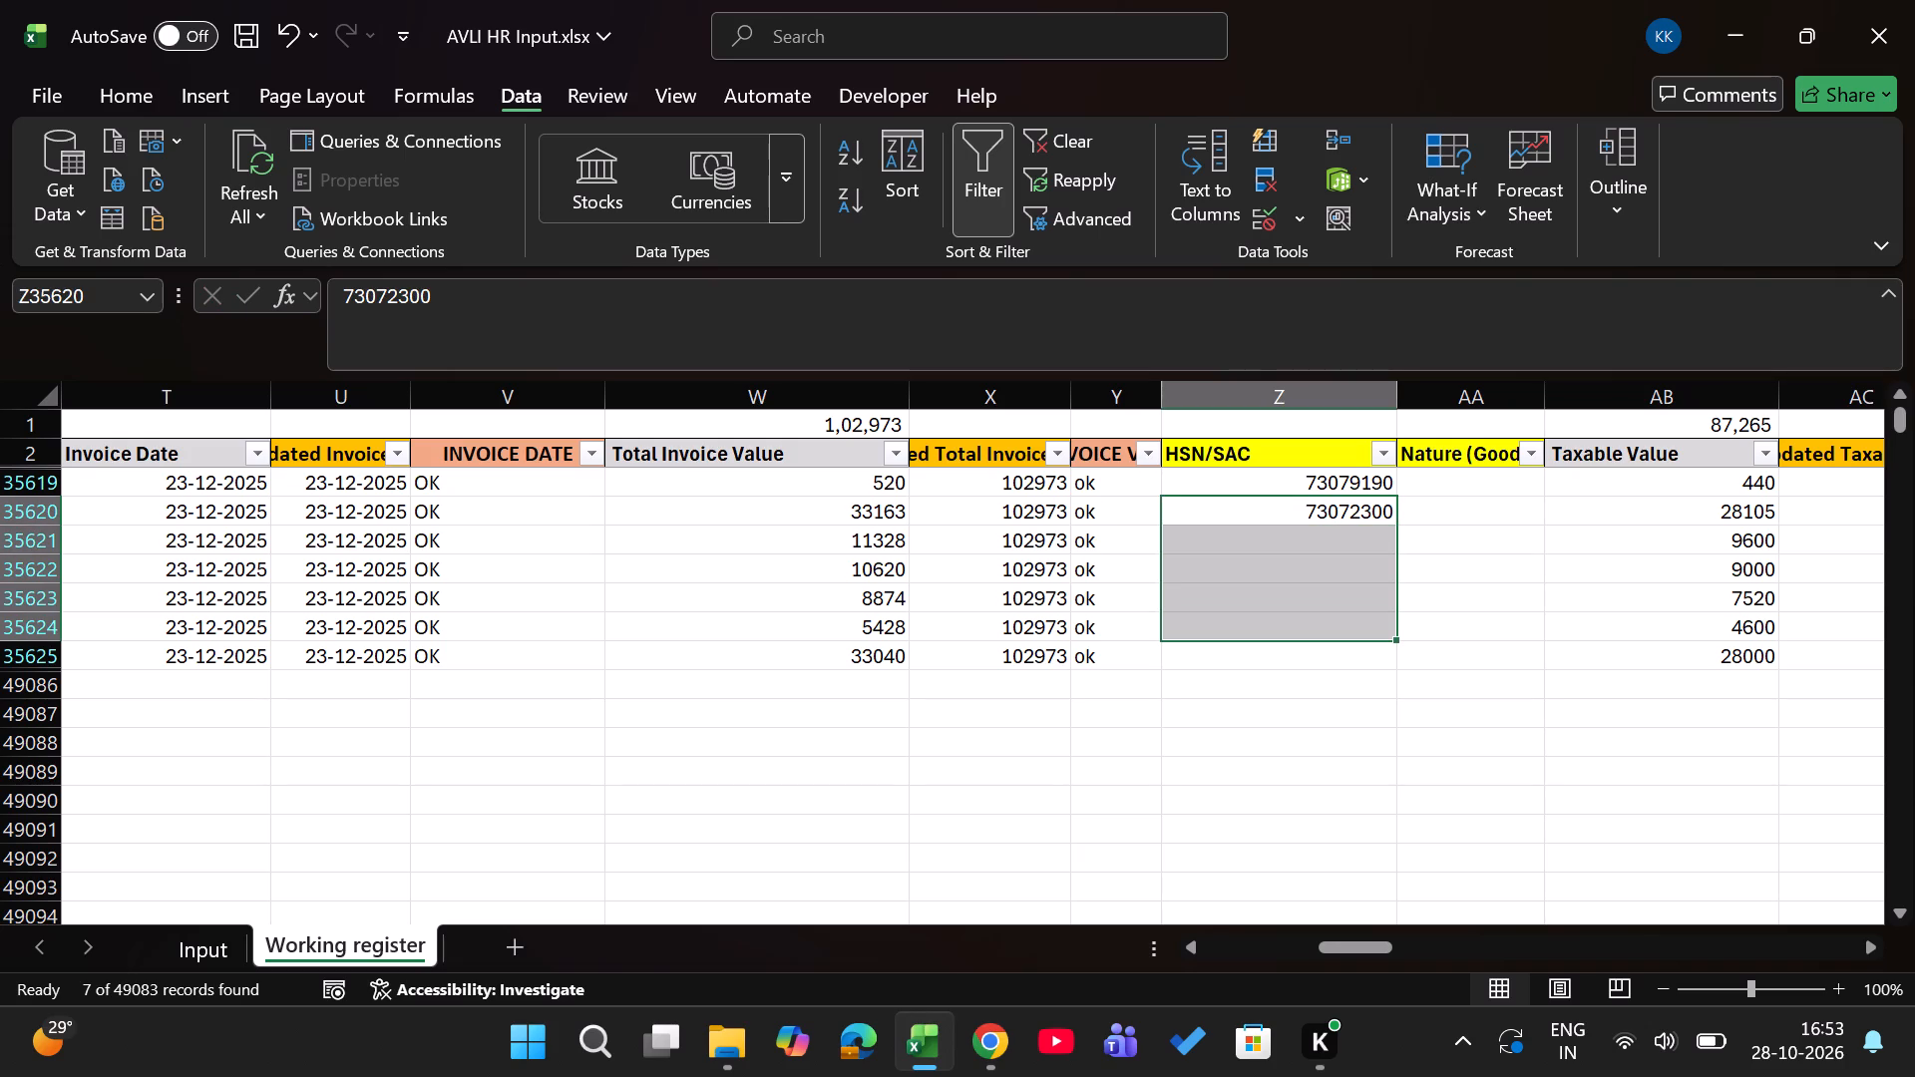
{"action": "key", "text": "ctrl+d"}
Enter HSN/SAC code 73072100 for the last filtered record, row 35625.
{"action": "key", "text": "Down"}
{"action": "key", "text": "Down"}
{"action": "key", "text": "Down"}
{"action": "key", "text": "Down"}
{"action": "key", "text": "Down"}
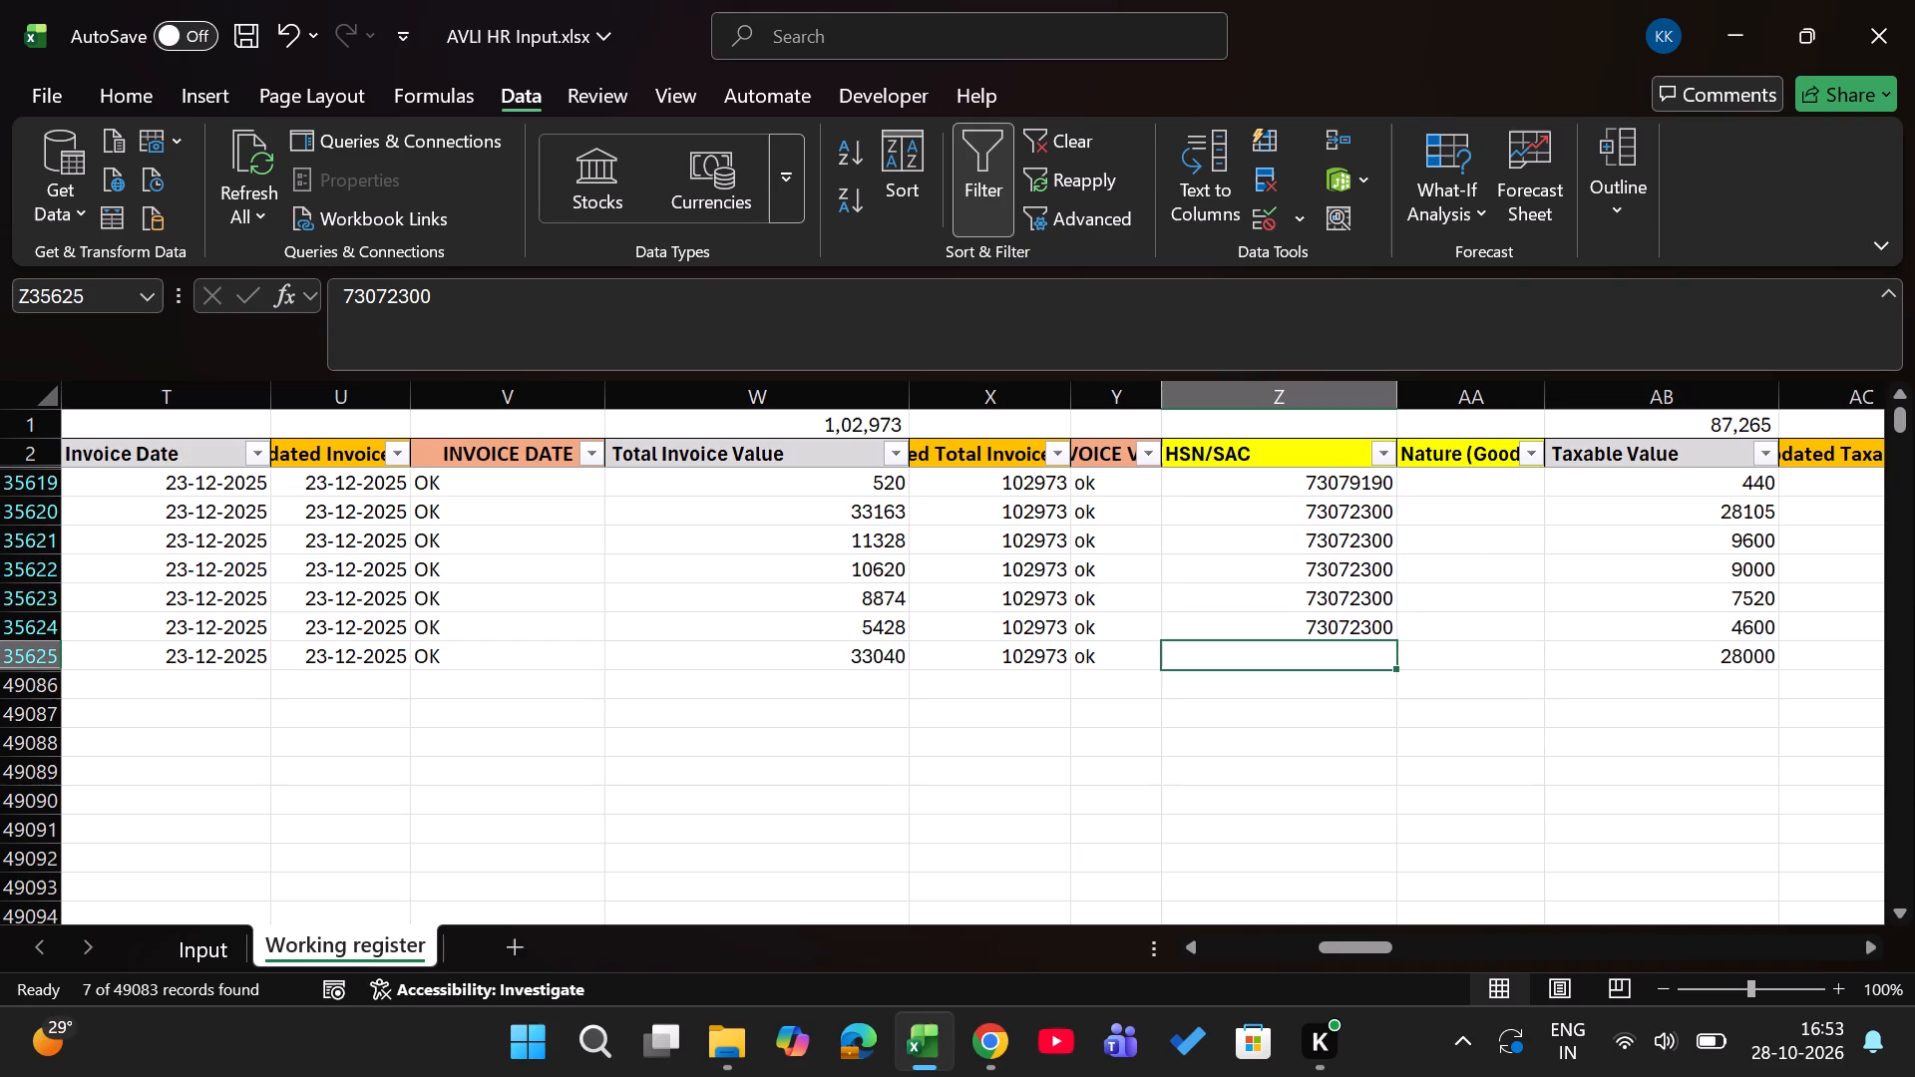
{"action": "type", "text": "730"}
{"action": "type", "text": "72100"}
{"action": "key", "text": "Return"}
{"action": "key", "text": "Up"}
Choose Goods in the Nature column for row 35619 and fill it down to row 35625.
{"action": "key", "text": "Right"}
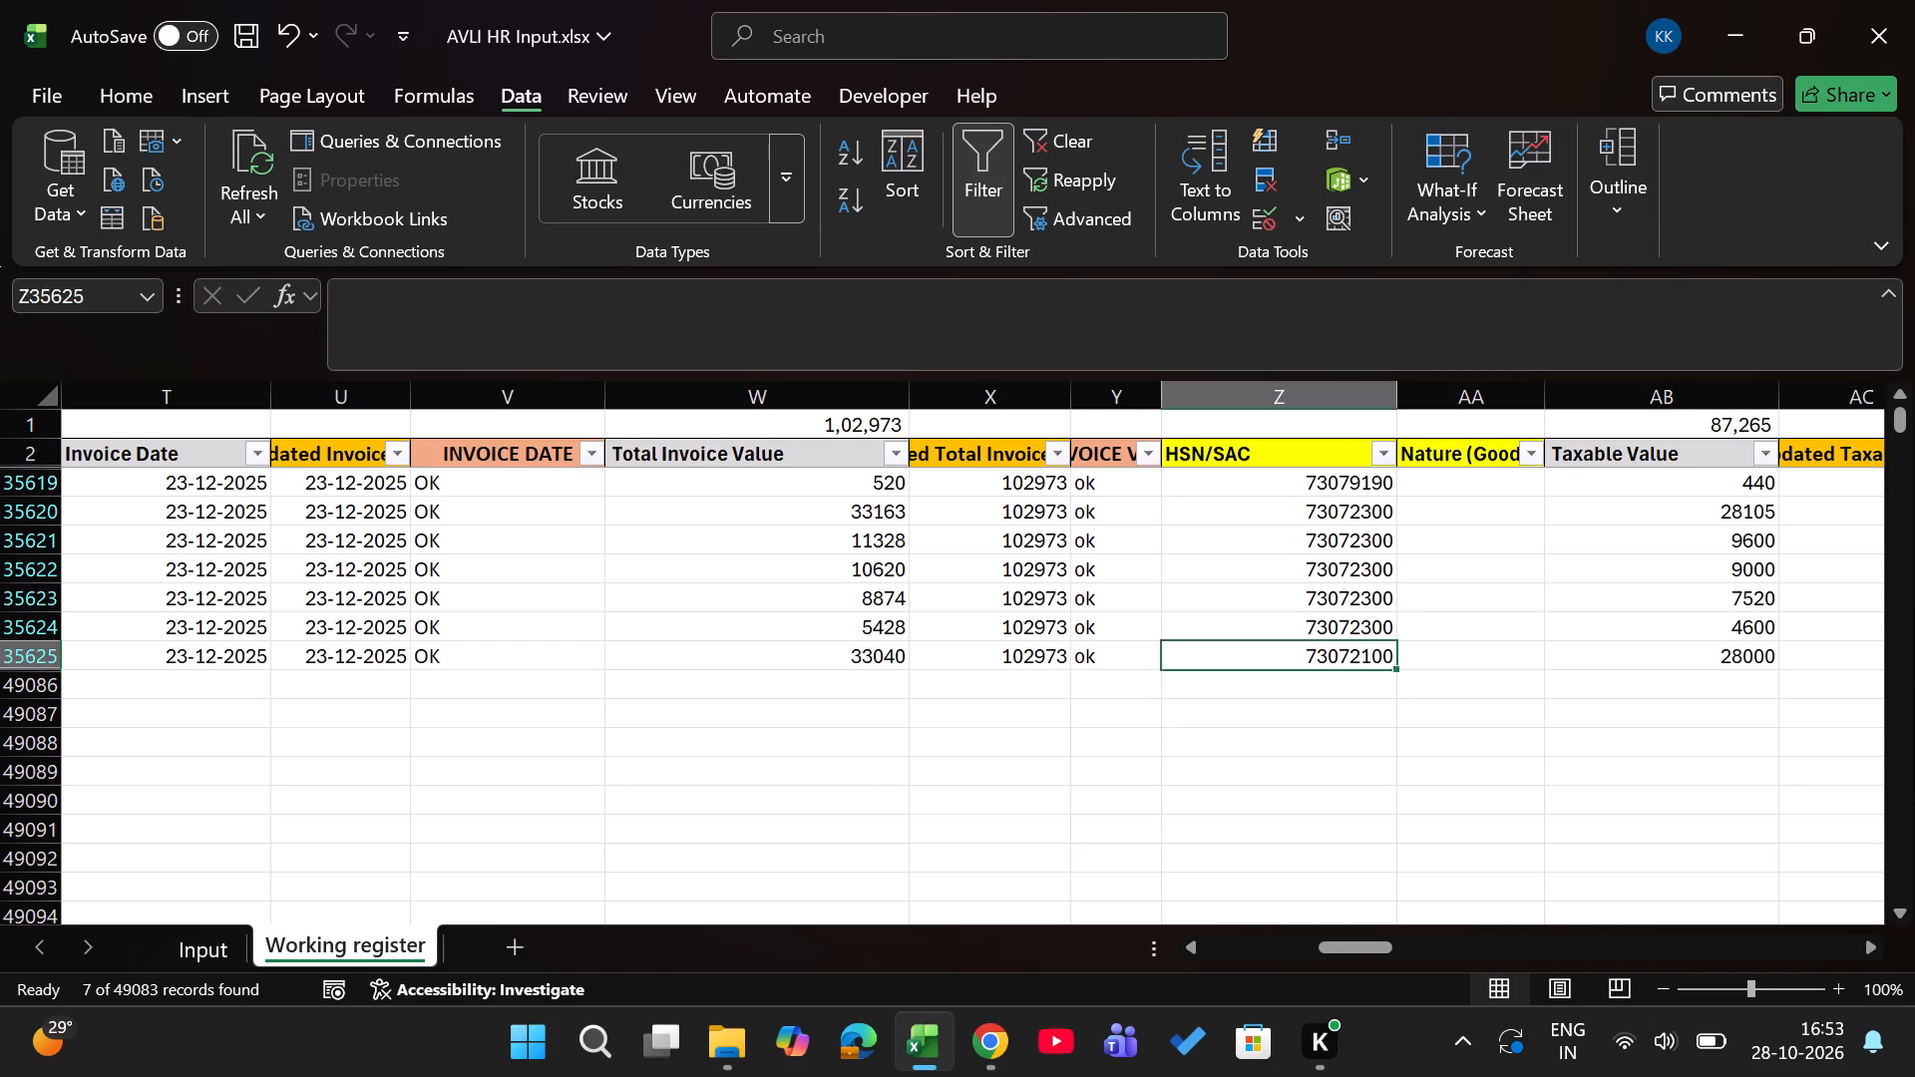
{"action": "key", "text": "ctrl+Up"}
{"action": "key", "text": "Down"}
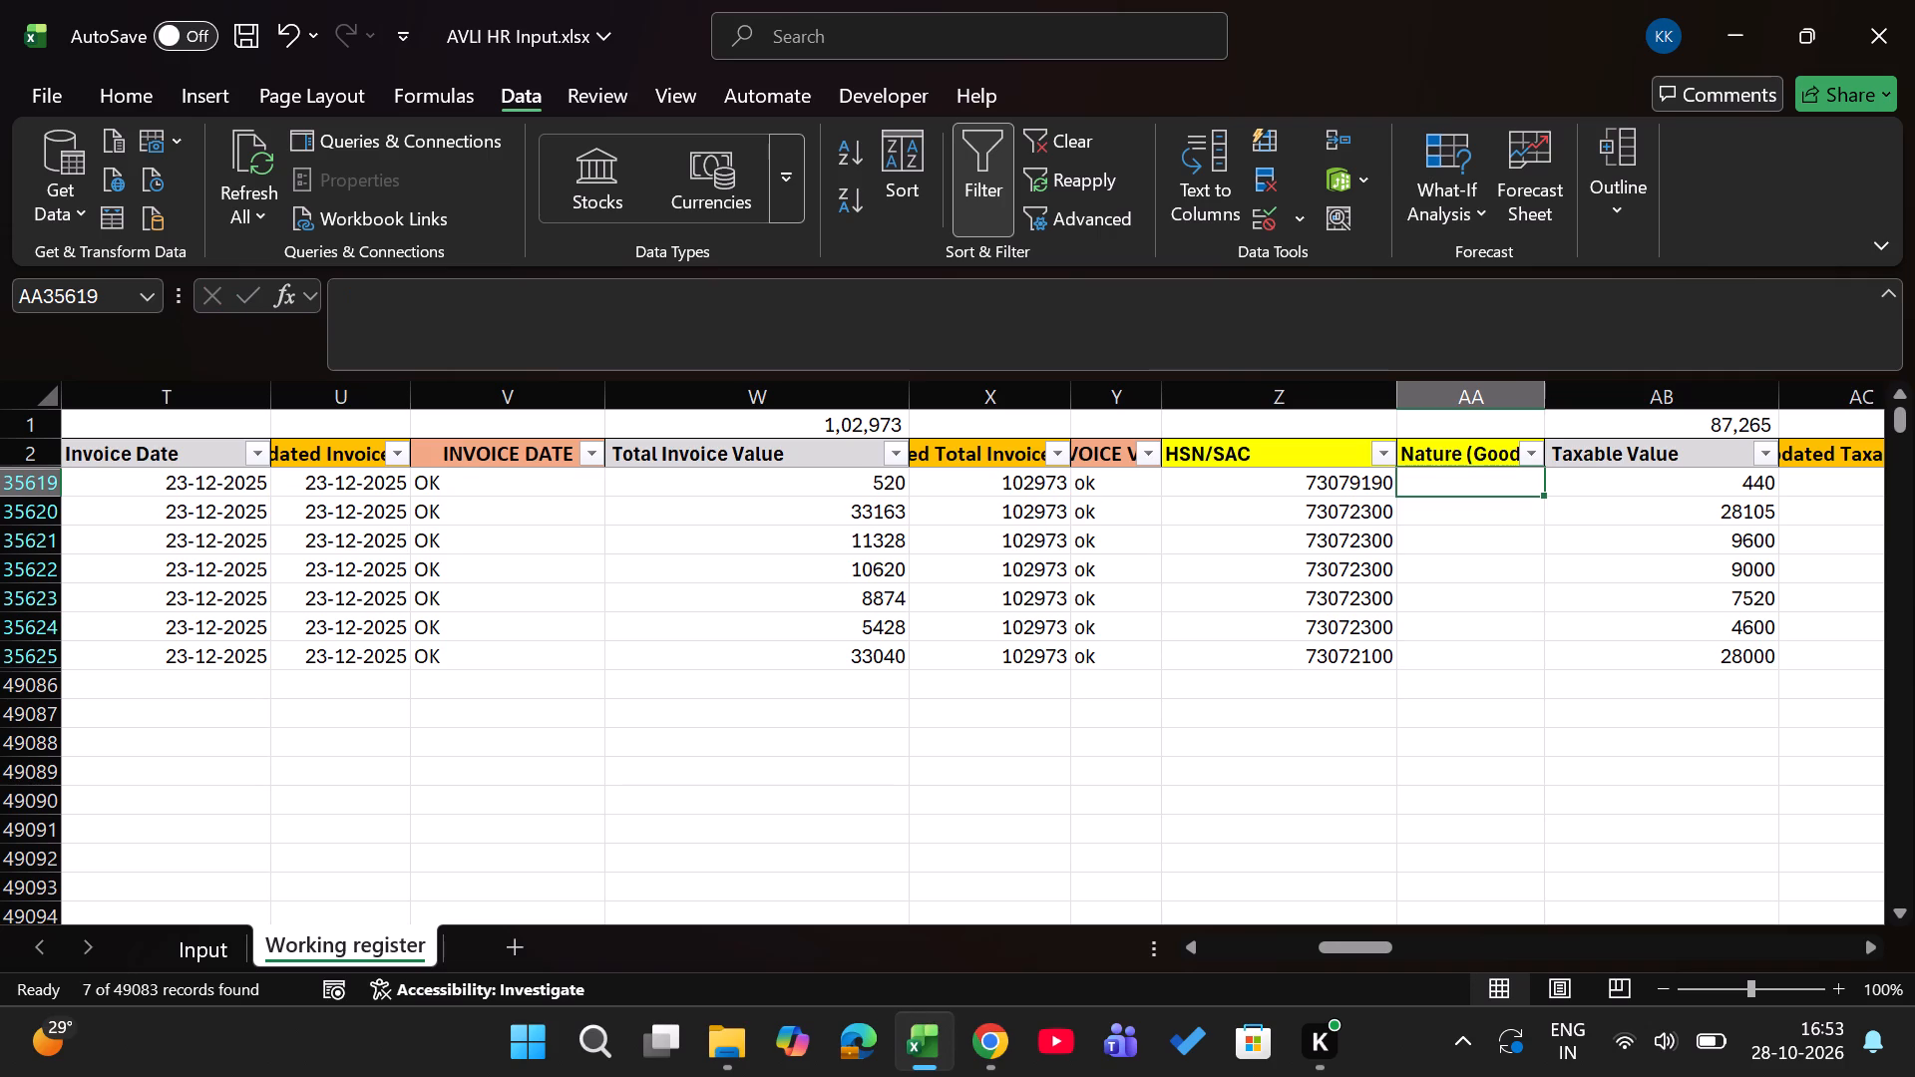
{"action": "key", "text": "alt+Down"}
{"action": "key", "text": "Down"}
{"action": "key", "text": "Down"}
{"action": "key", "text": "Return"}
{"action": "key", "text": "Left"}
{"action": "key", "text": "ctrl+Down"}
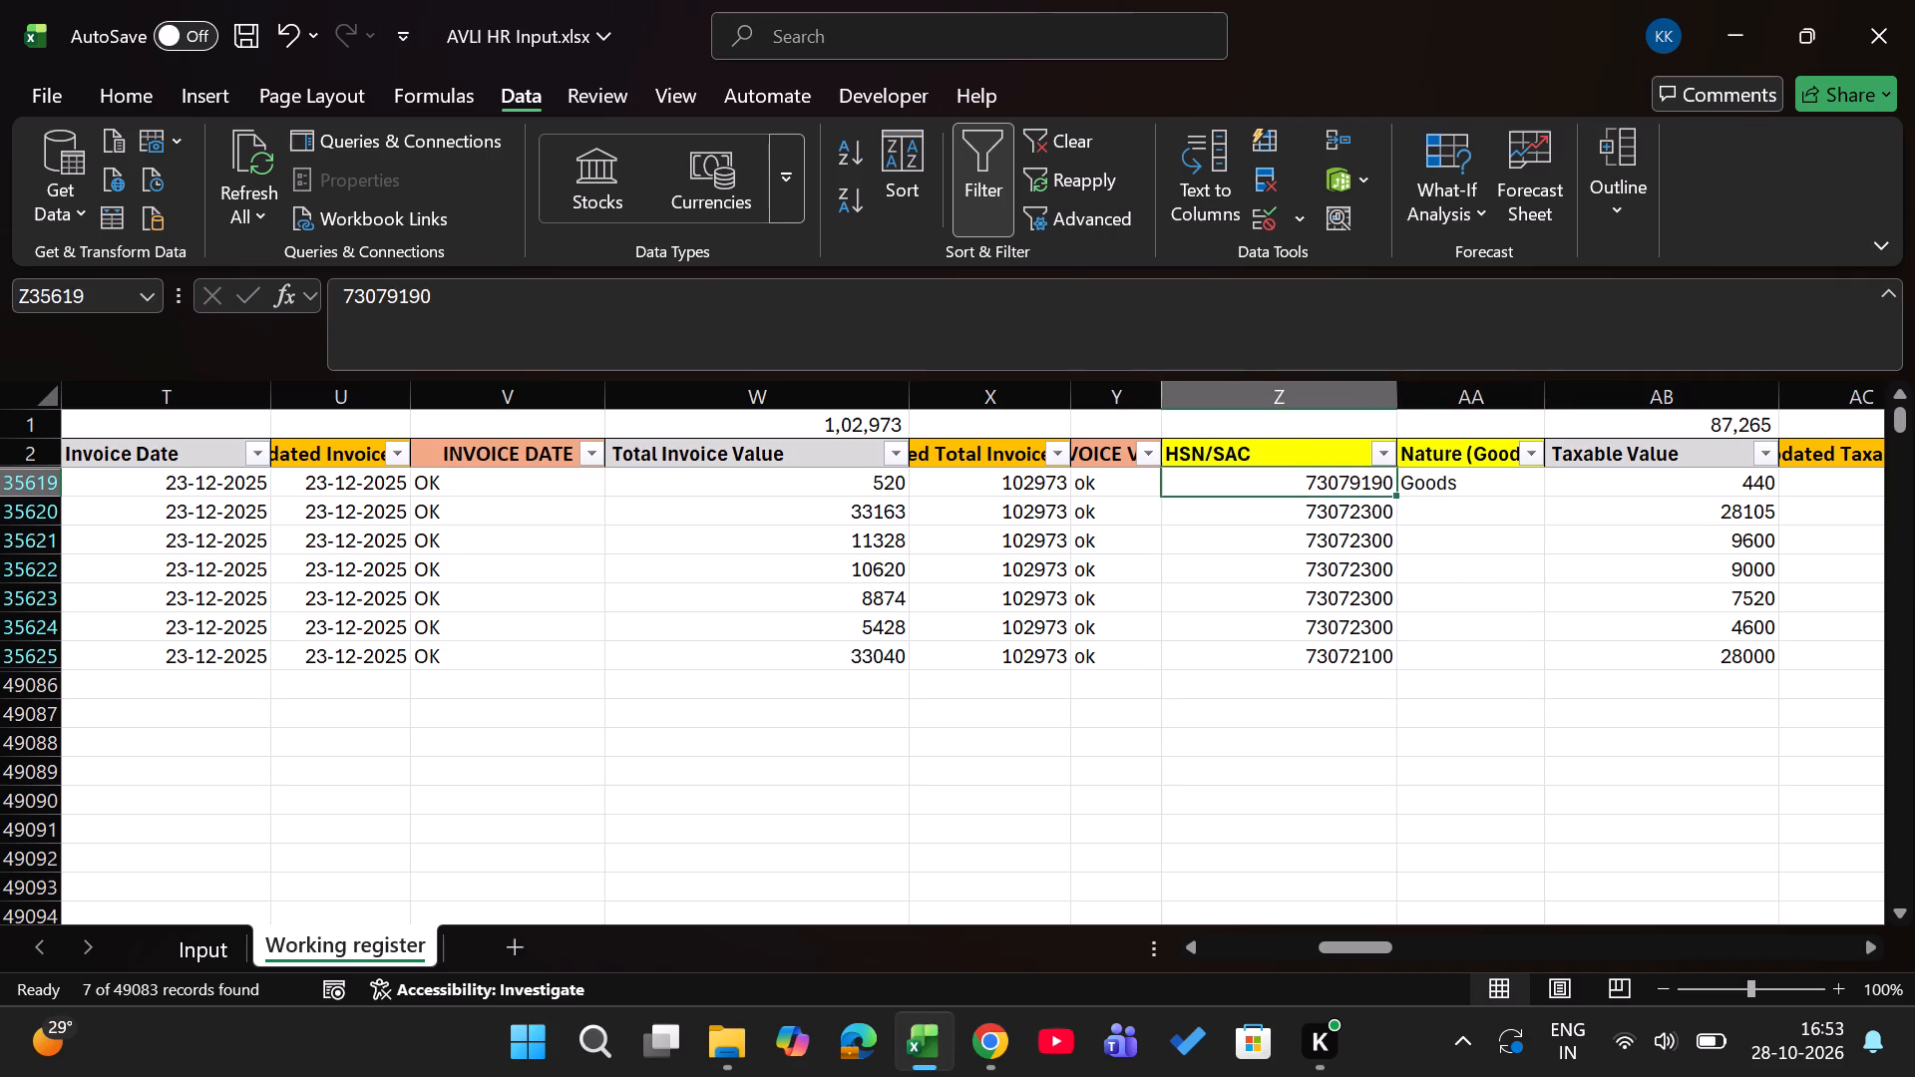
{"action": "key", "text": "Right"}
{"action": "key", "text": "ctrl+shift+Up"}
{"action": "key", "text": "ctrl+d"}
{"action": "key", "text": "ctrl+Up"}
Copy the Taxable Value subtotal and paste it as the value 87265 into the updated taxable value cell of row 35619.
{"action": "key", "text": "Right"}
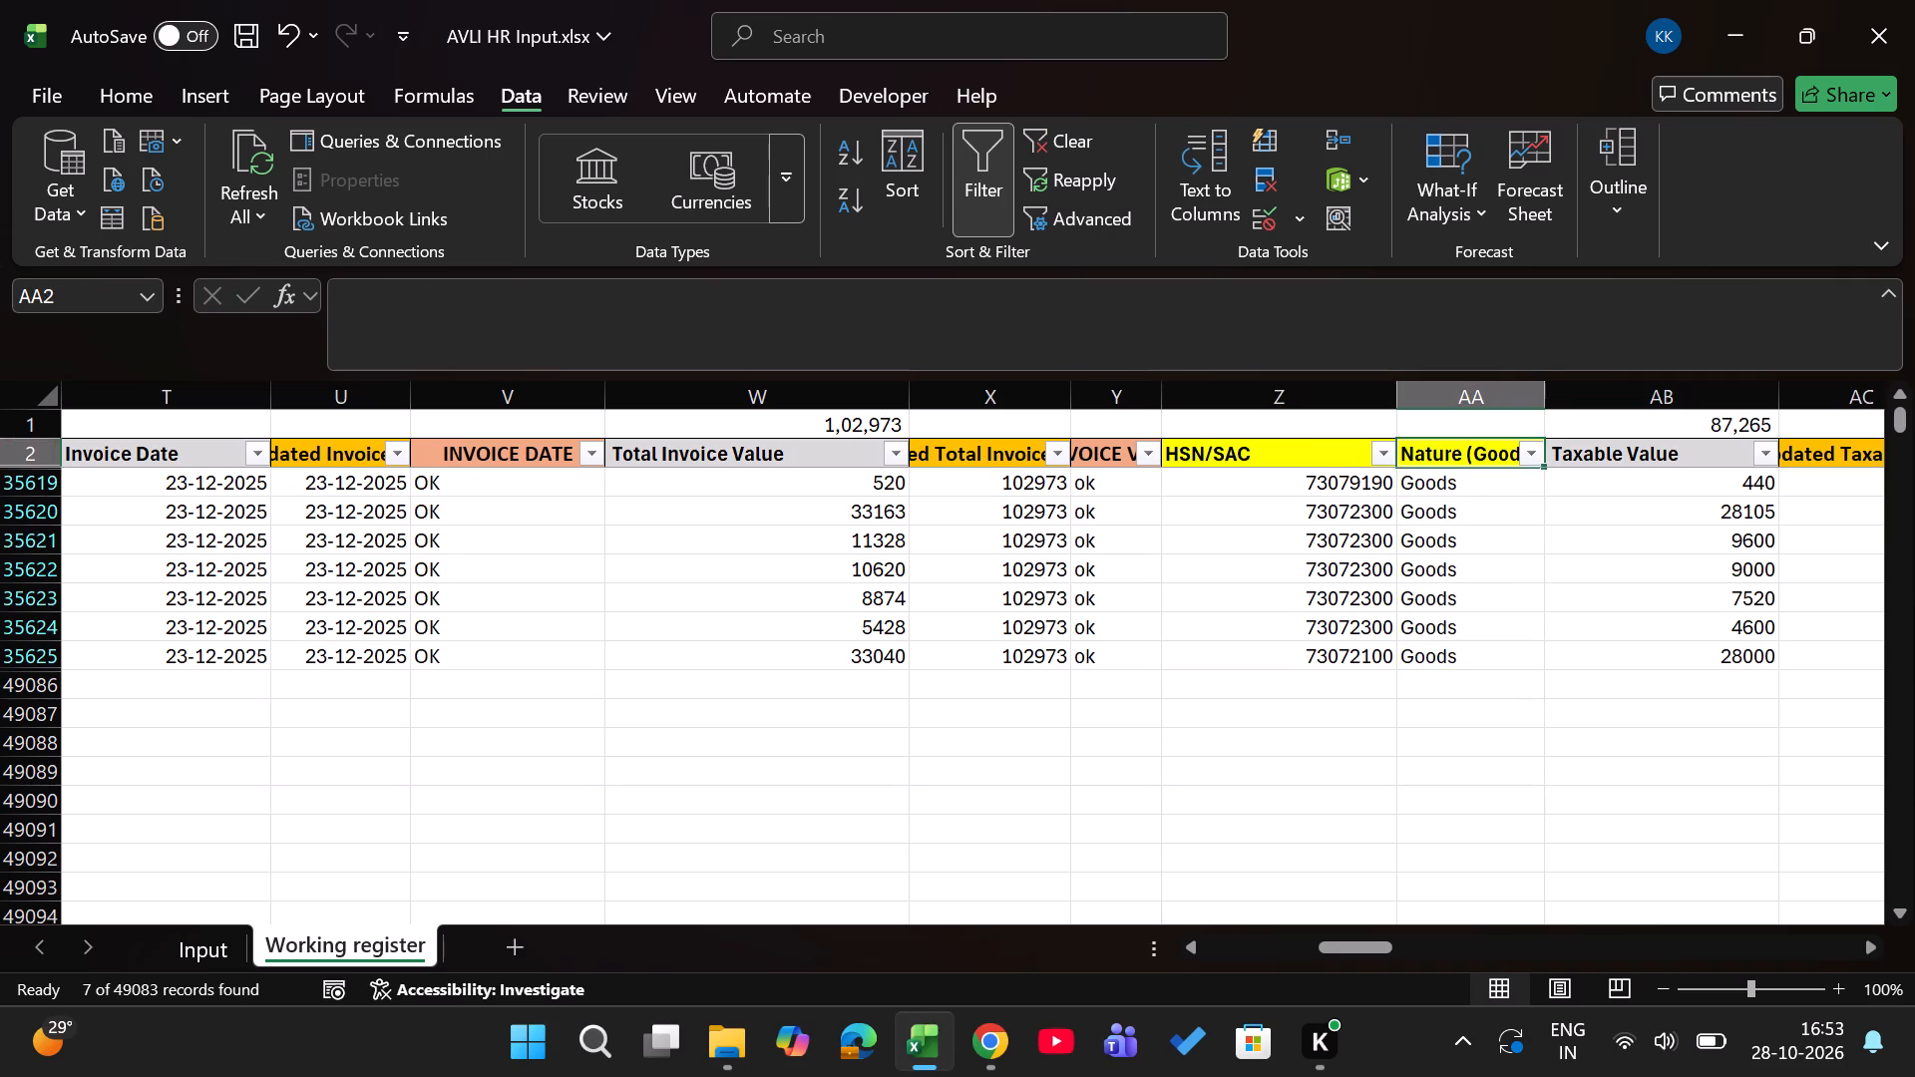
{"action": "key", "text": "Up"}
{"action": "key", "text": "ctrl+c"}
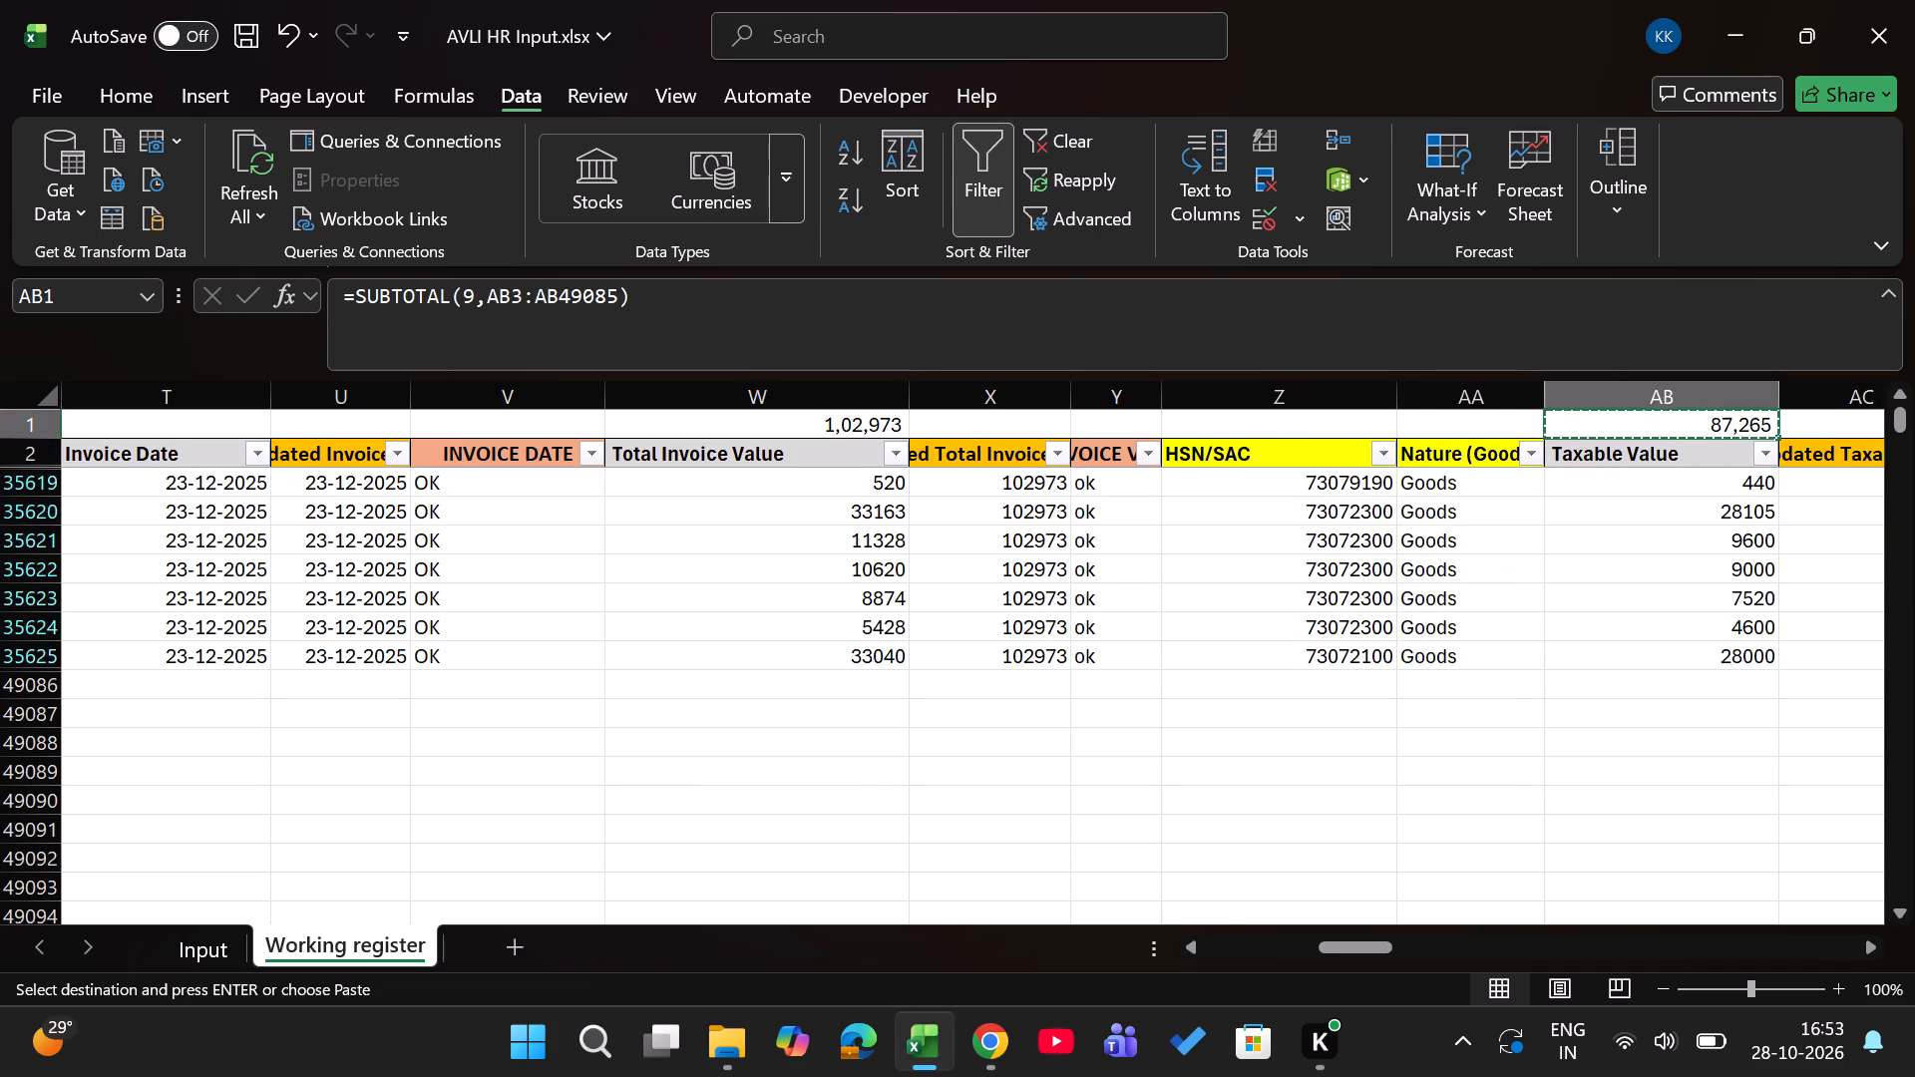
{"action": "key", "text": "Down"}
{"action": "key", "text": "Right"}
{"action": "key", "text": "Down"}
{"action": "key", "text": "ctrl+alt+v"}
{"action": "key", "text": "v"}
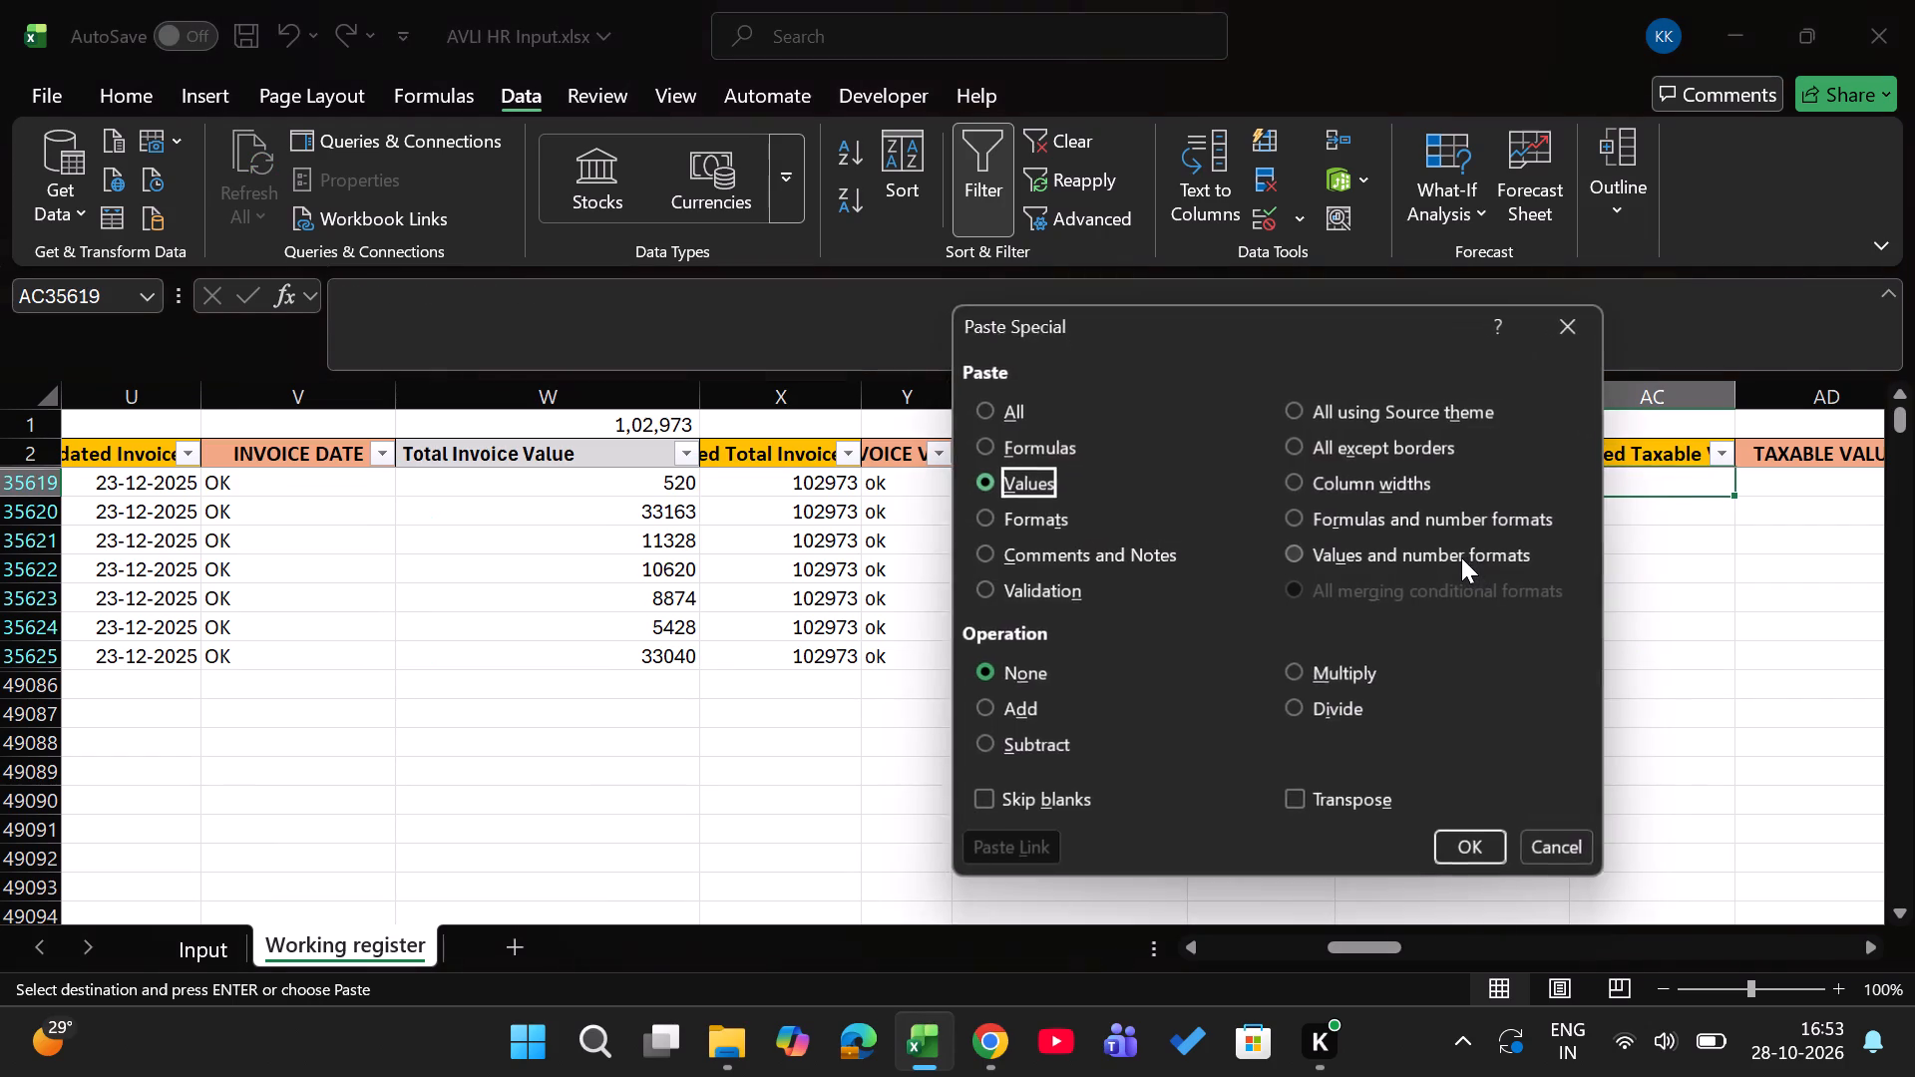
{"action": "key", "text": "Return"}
Choose OK in the taxable value check column for row 35619.
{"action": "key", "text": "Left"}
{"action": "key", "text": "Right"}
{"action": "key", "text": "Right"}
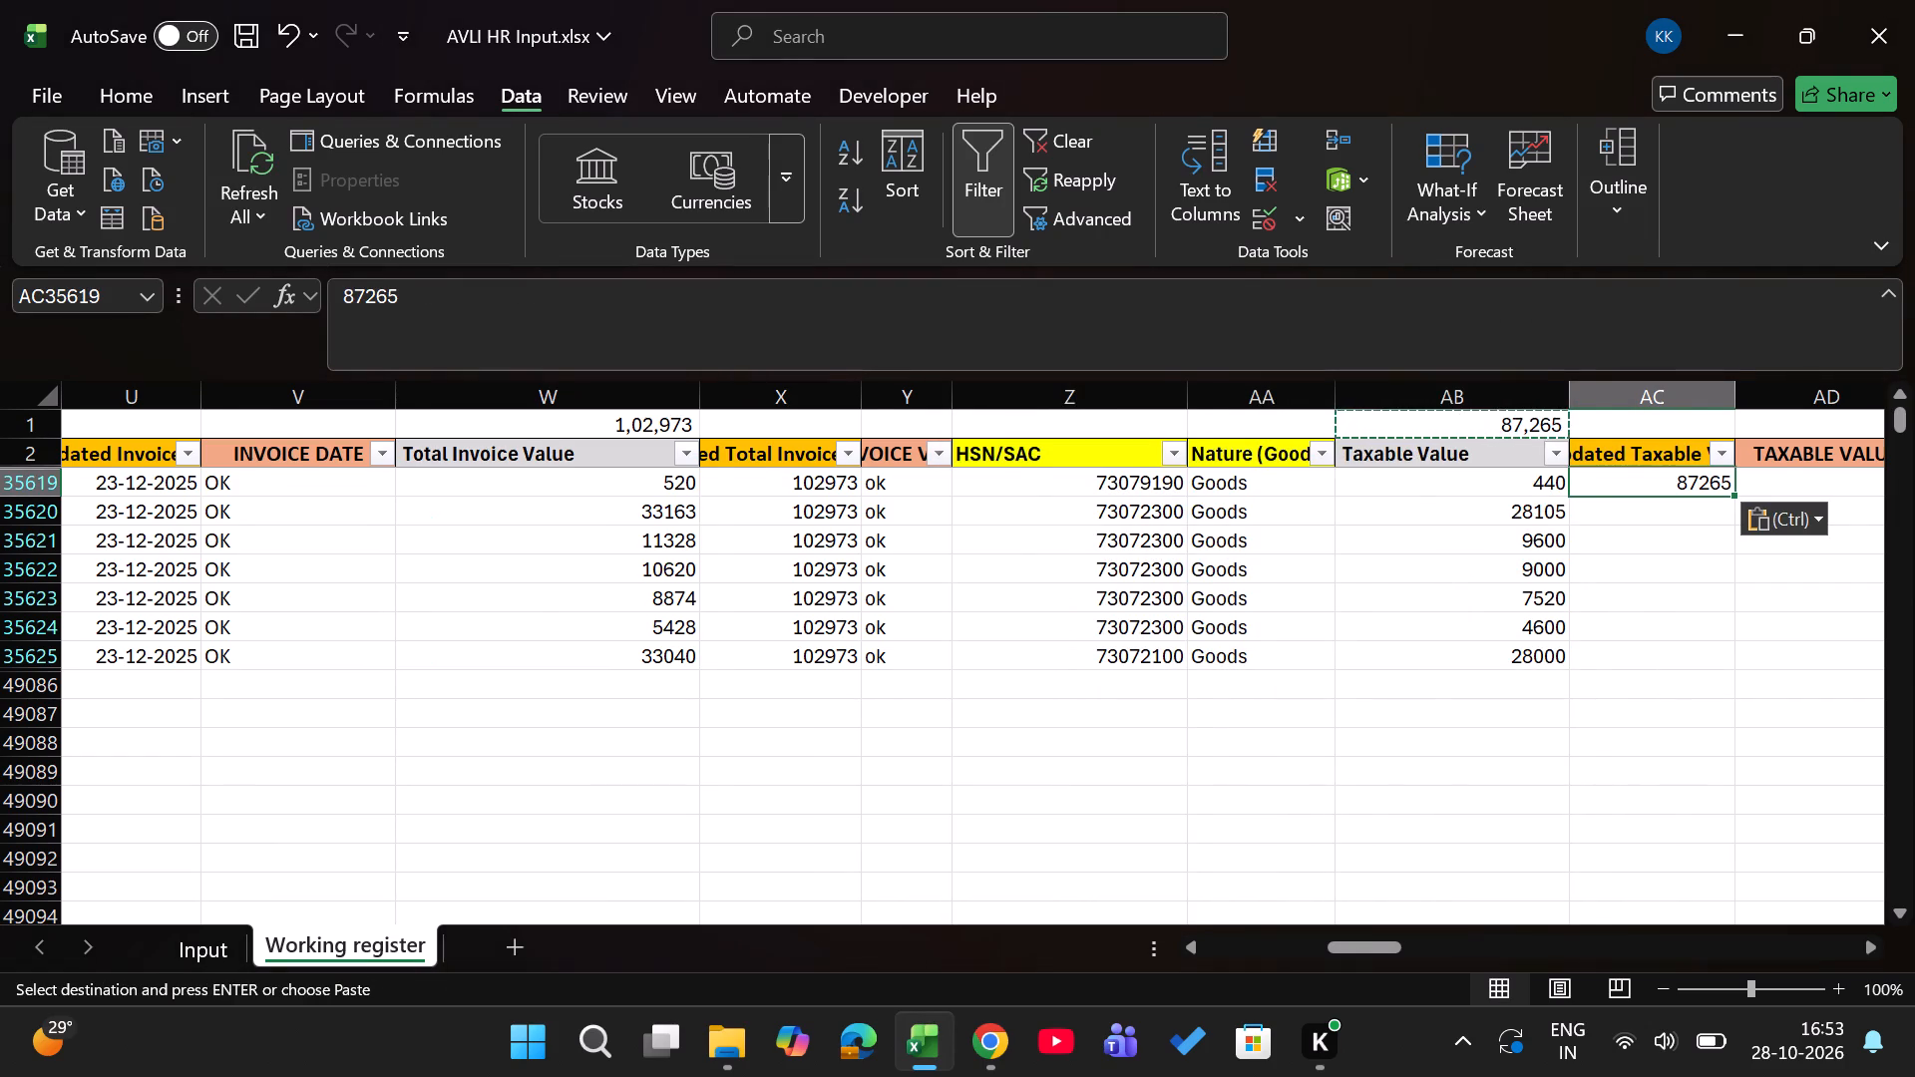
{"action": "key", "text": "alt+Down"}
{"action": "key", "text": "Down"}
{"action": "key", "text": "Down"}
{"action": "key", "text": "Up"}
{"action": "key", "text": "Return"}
Fill the updated taxable value 87265 and its OK check down together to row 35625.
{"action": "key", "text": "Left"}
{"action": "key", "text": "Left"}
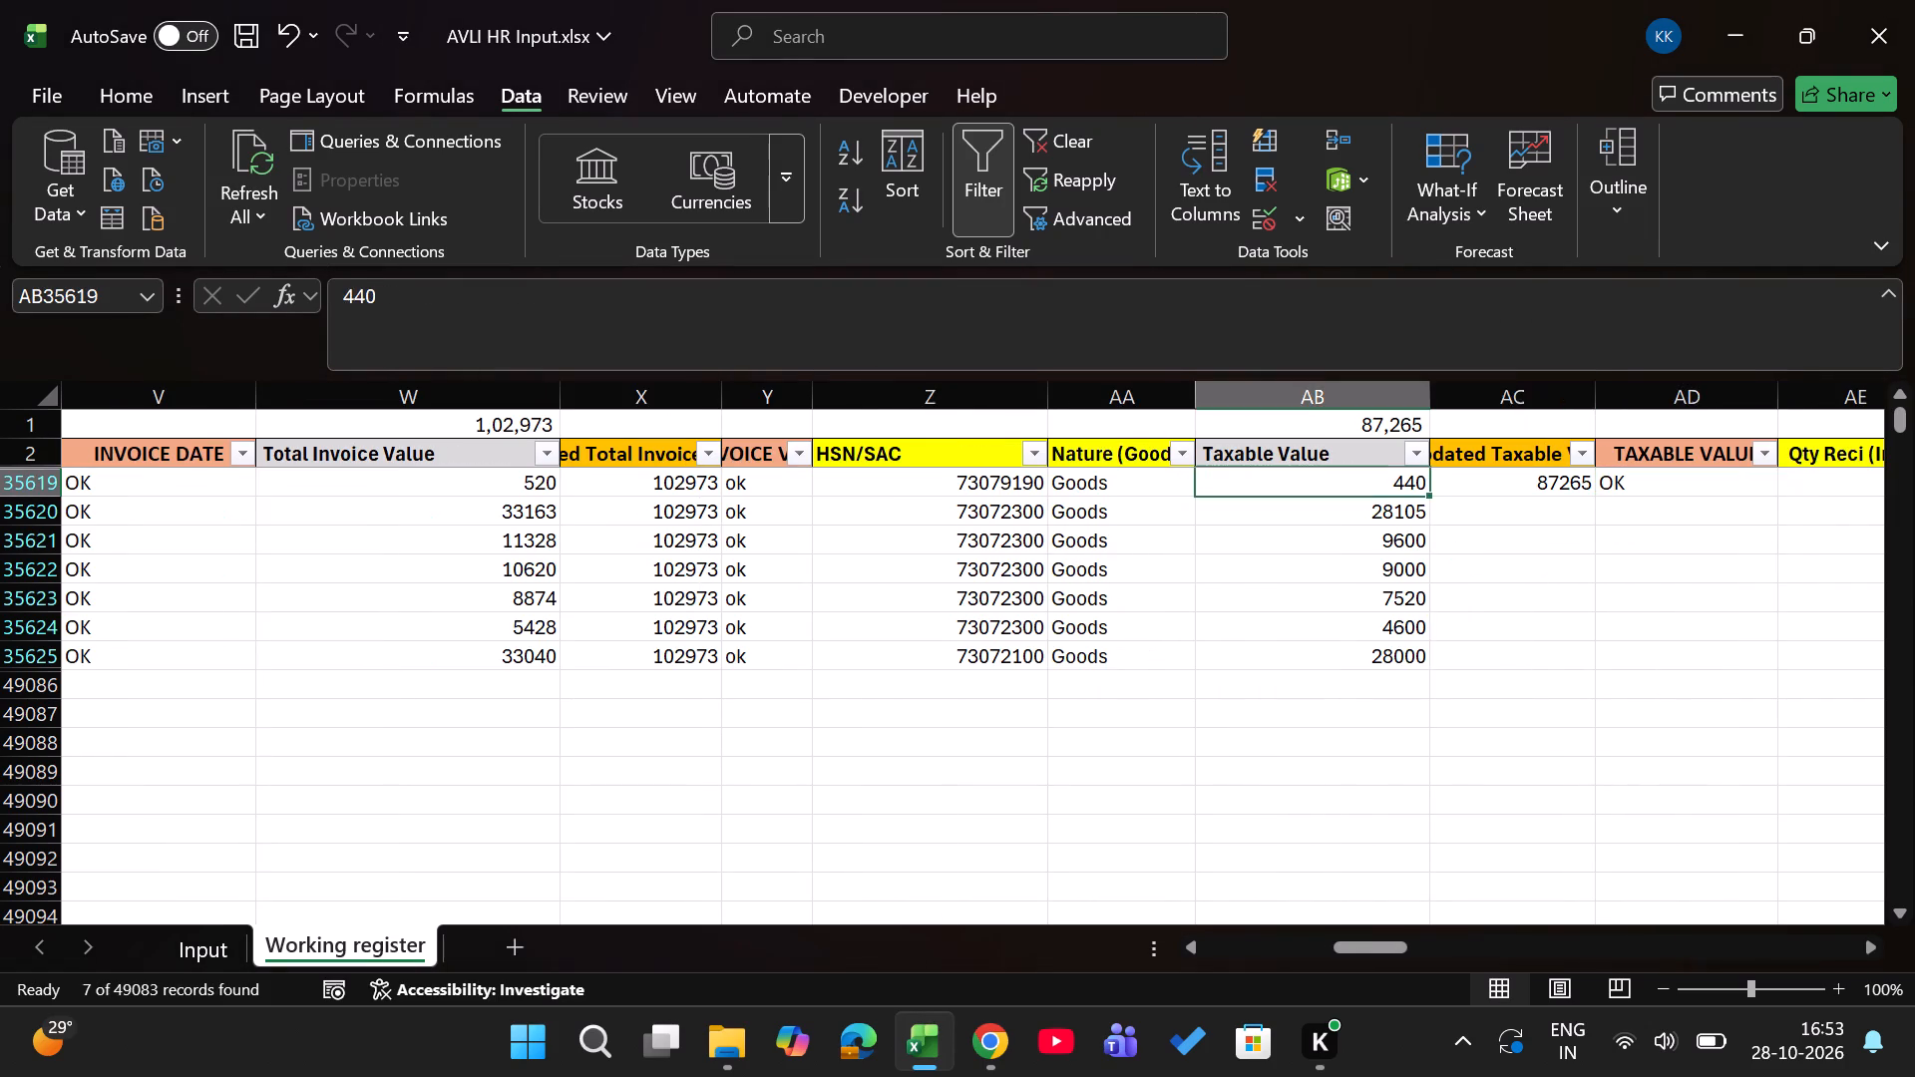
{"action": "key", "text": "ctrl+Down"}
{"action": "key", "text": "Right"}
{"action": "key", "text": "ctrl+shift+Up"}
{"action": "key", "text": "shift+Right"}
{"action": "key", "text": "ctrl+d"}
Go to the empty quantity received cell of the first filtered record, row 35619.
{"action": "key", "text": "Right"}
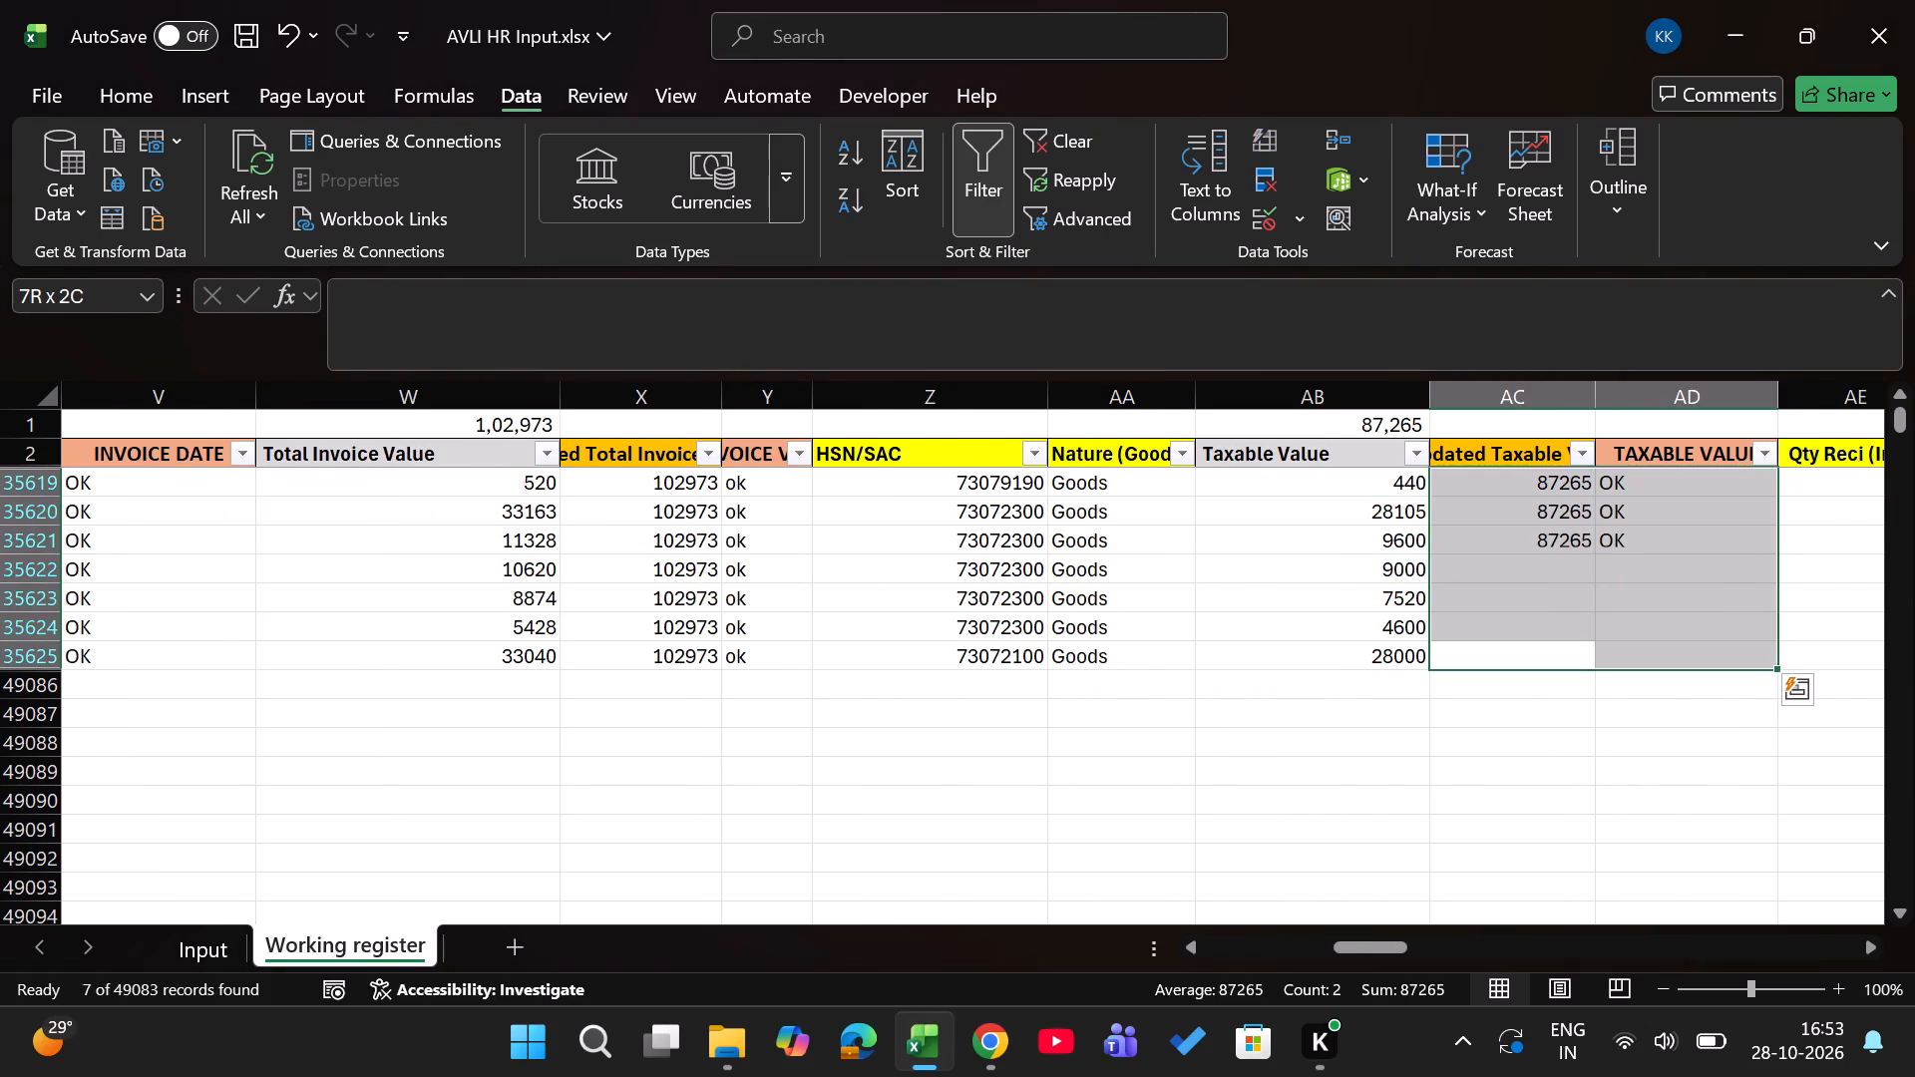
{"action": "key", "text": "Up"}
{"action": "key", "text": "Up"}
{"action": "key", "text": "Up"}
{"action": "key", "text": "Up"}
{"action": "key", "text": "Up"}
{"action": "key", "text": "Up"}
{"action": "key", "text": "Right"}
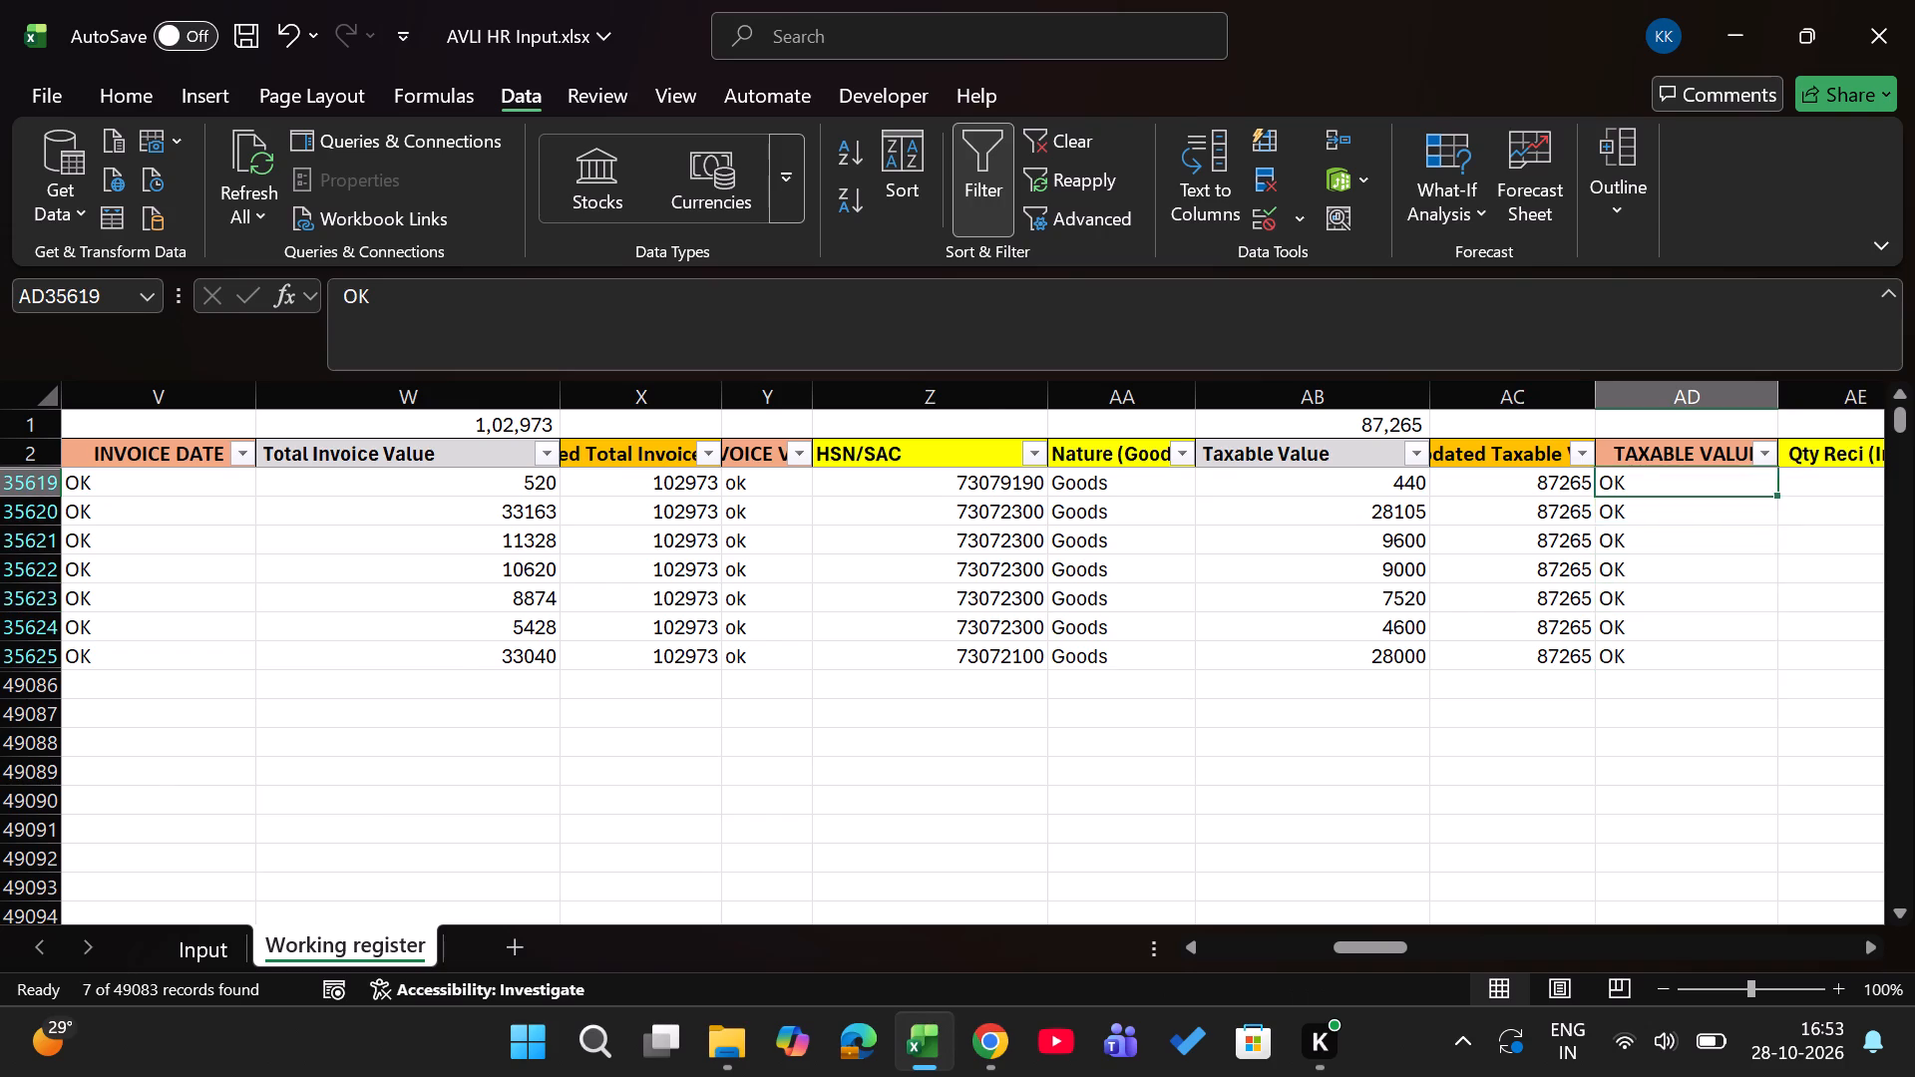
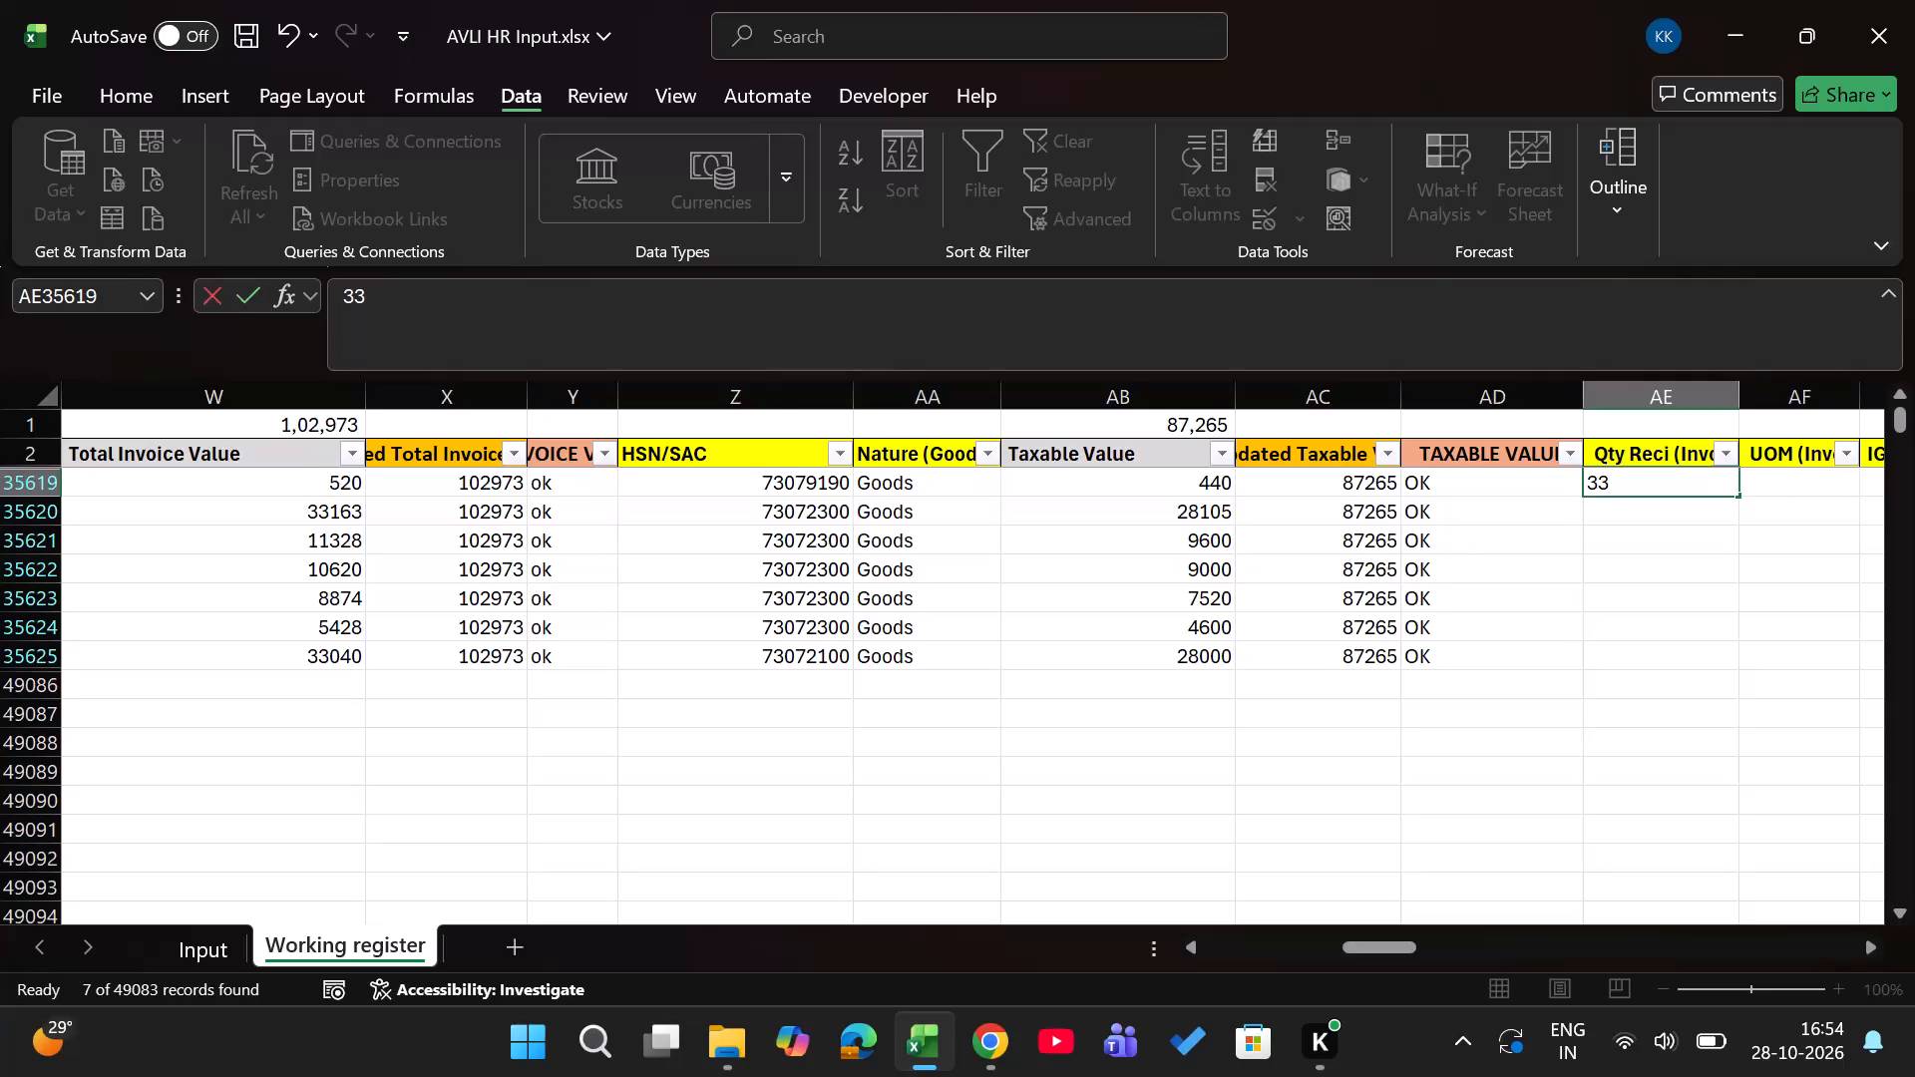
Enter PCS as the invoice unit of measure for row 35619.
{"action": "key", "text": "Up"}
{"action": "key", "text": "Right"}
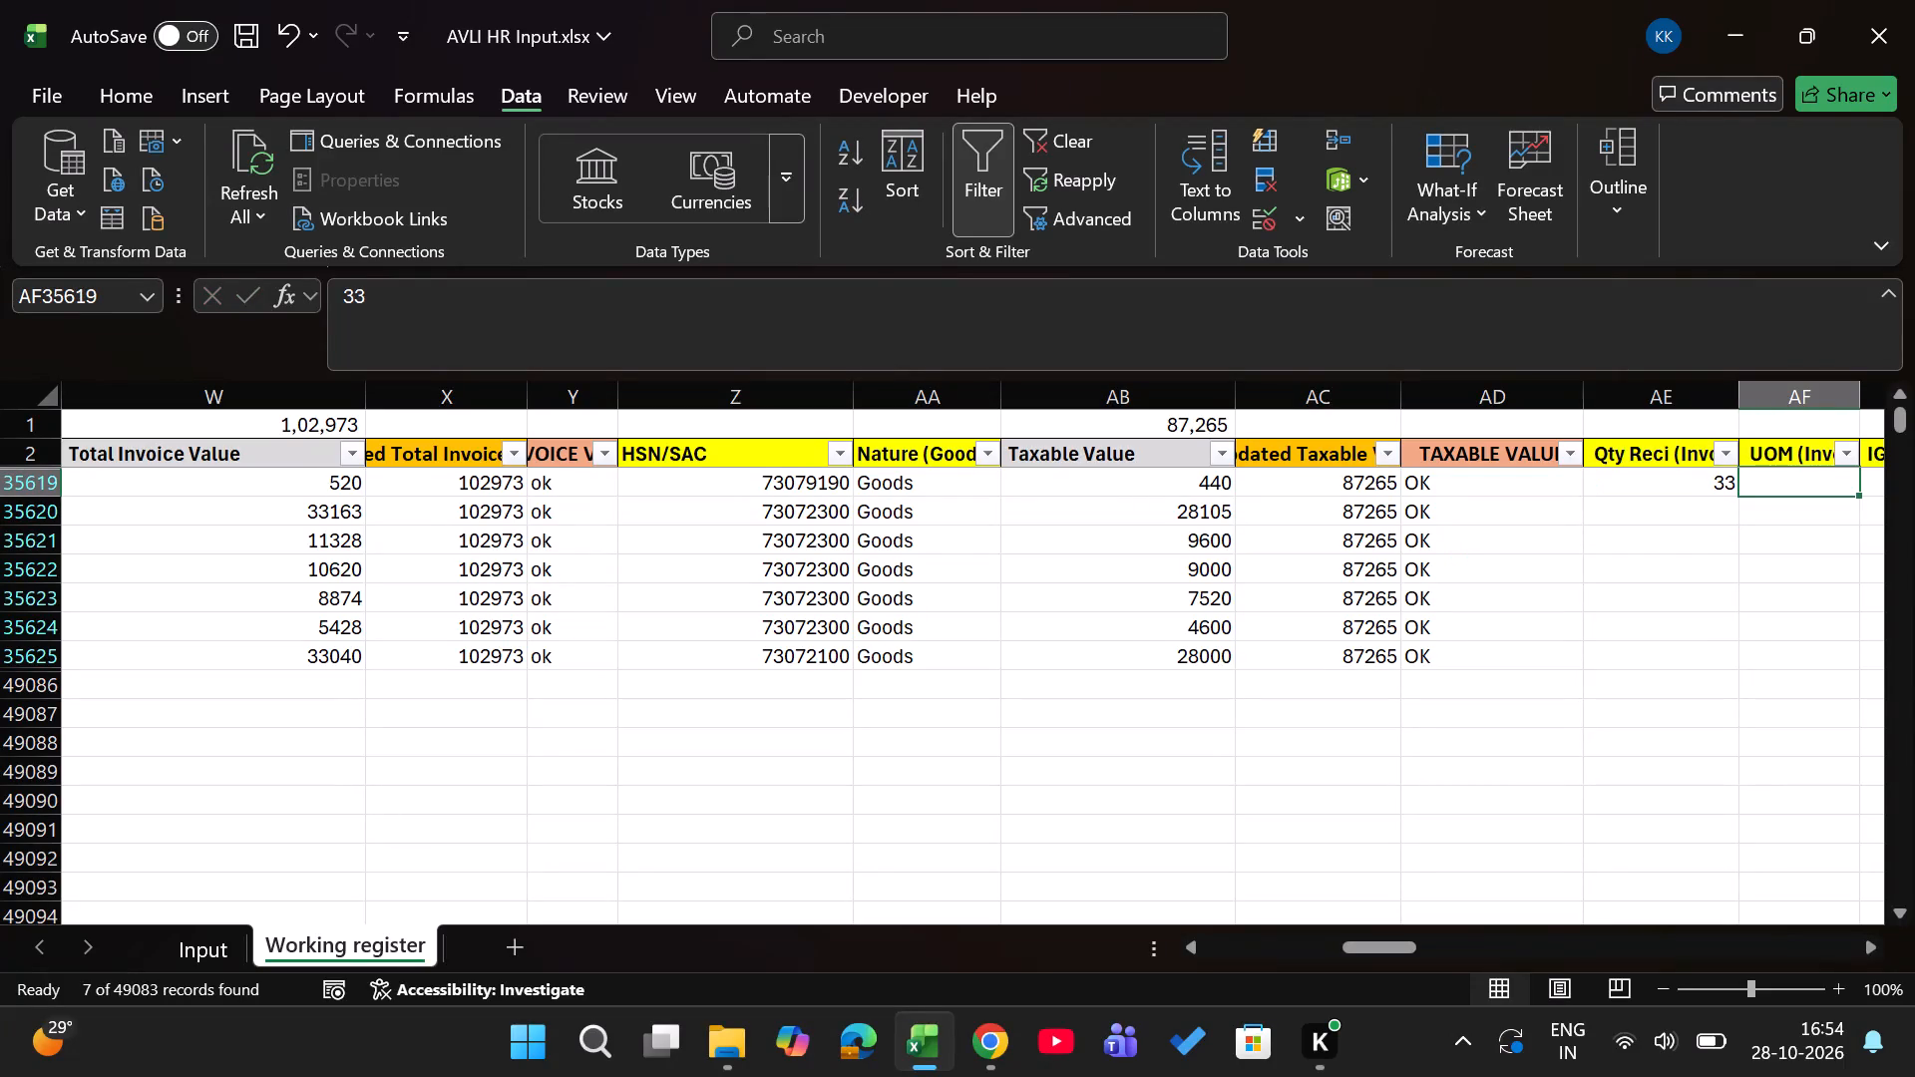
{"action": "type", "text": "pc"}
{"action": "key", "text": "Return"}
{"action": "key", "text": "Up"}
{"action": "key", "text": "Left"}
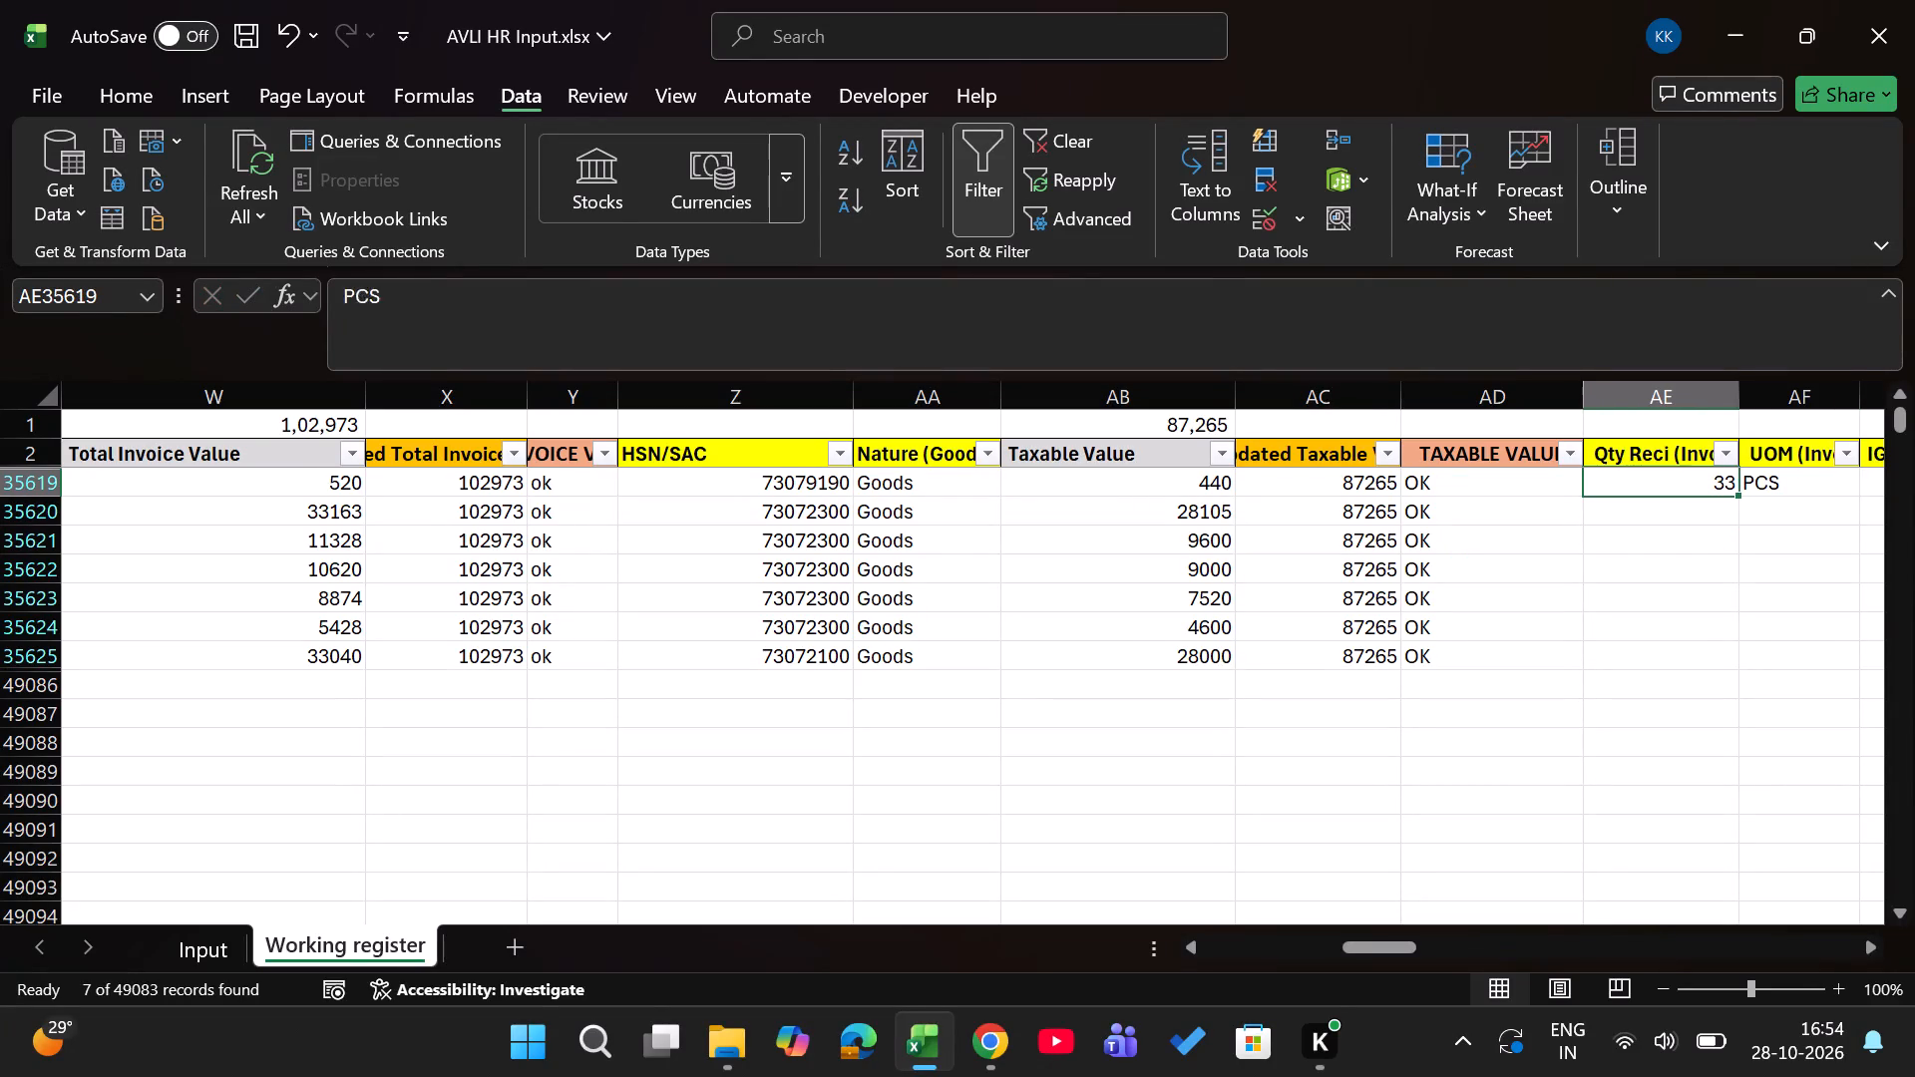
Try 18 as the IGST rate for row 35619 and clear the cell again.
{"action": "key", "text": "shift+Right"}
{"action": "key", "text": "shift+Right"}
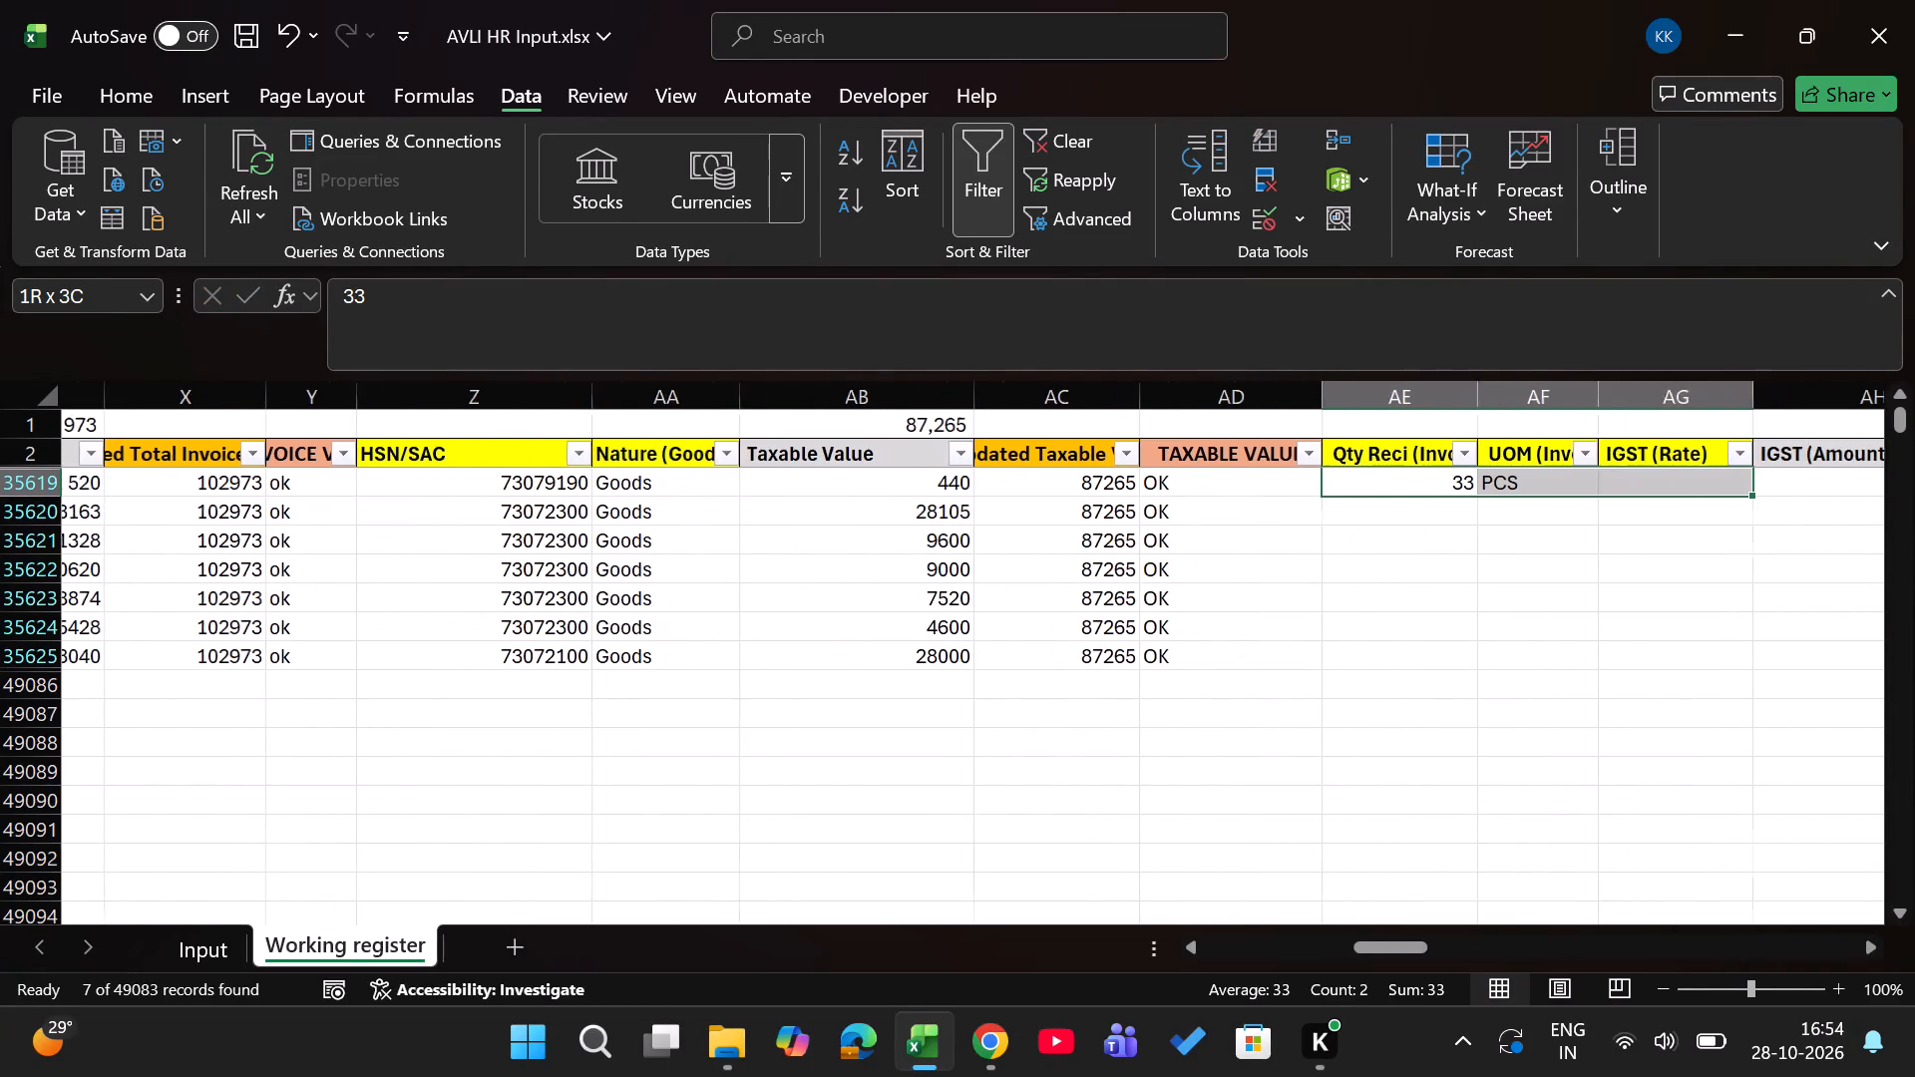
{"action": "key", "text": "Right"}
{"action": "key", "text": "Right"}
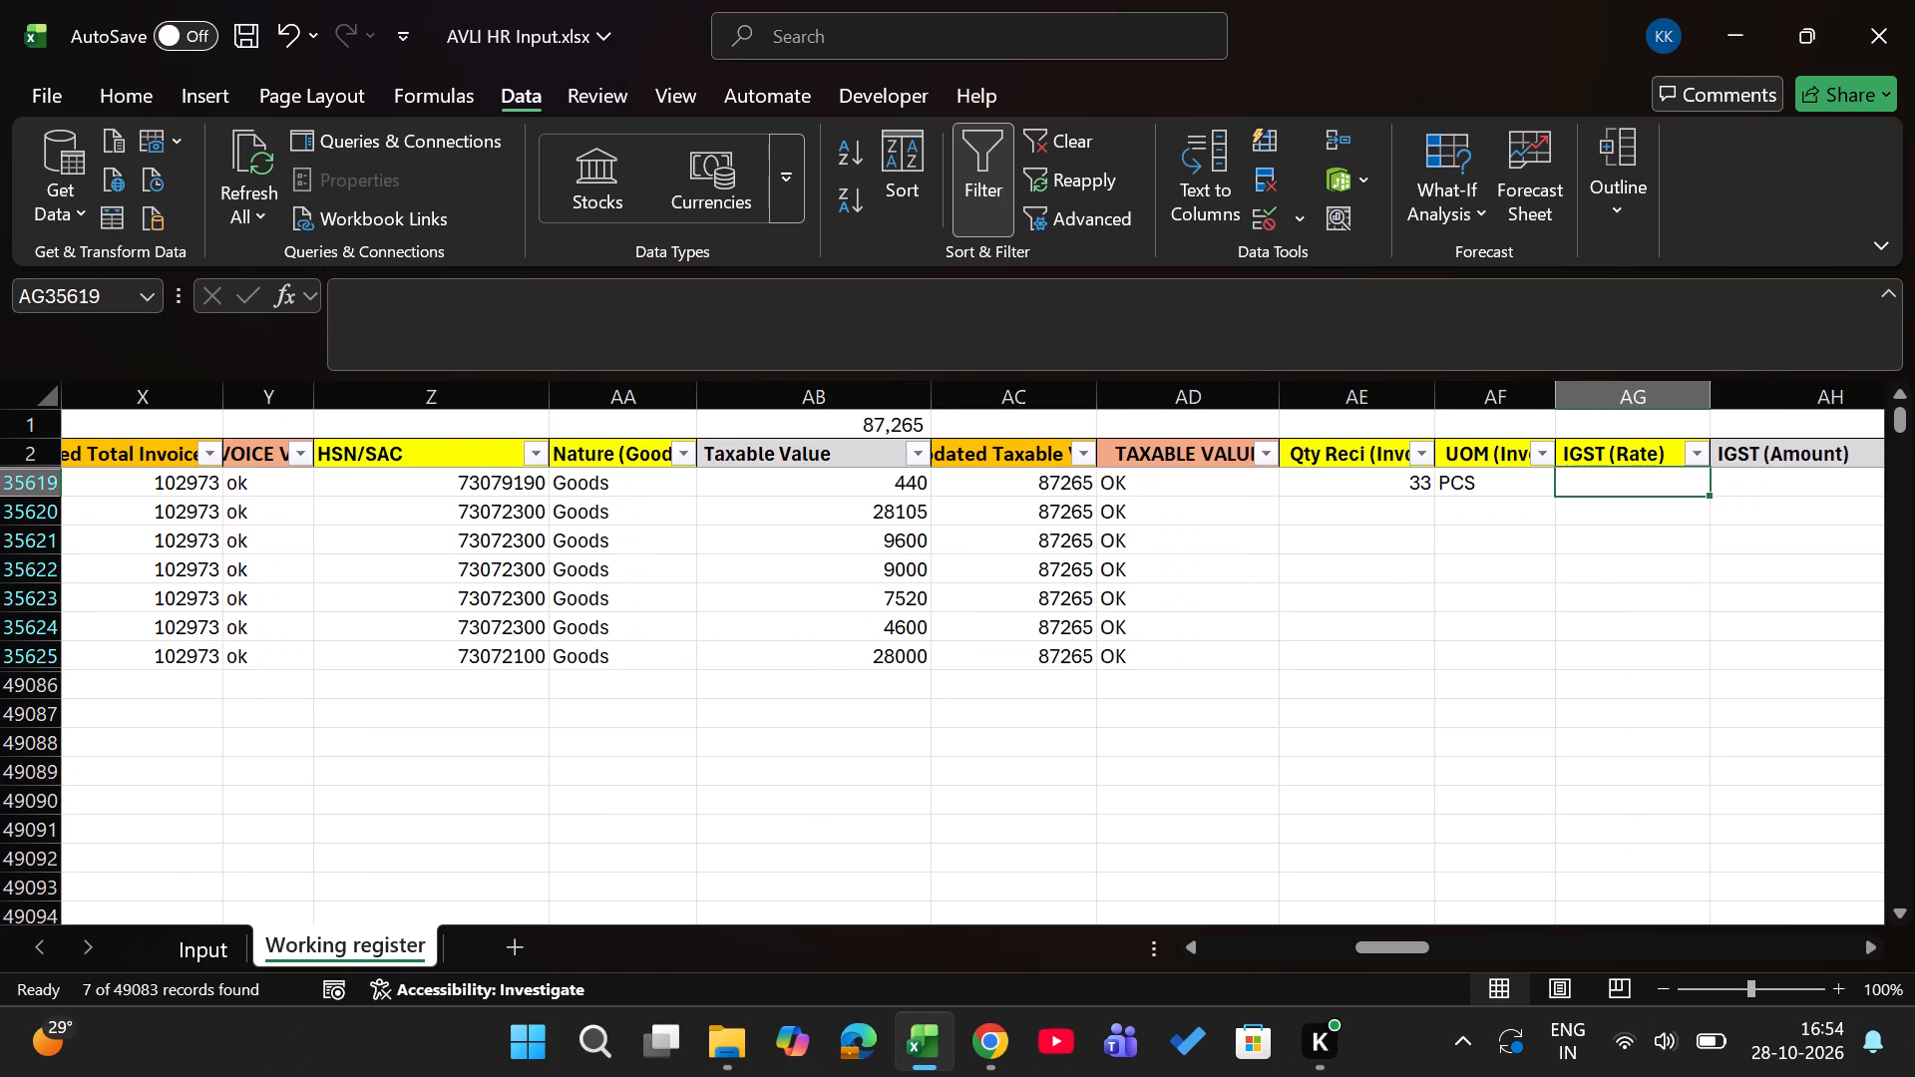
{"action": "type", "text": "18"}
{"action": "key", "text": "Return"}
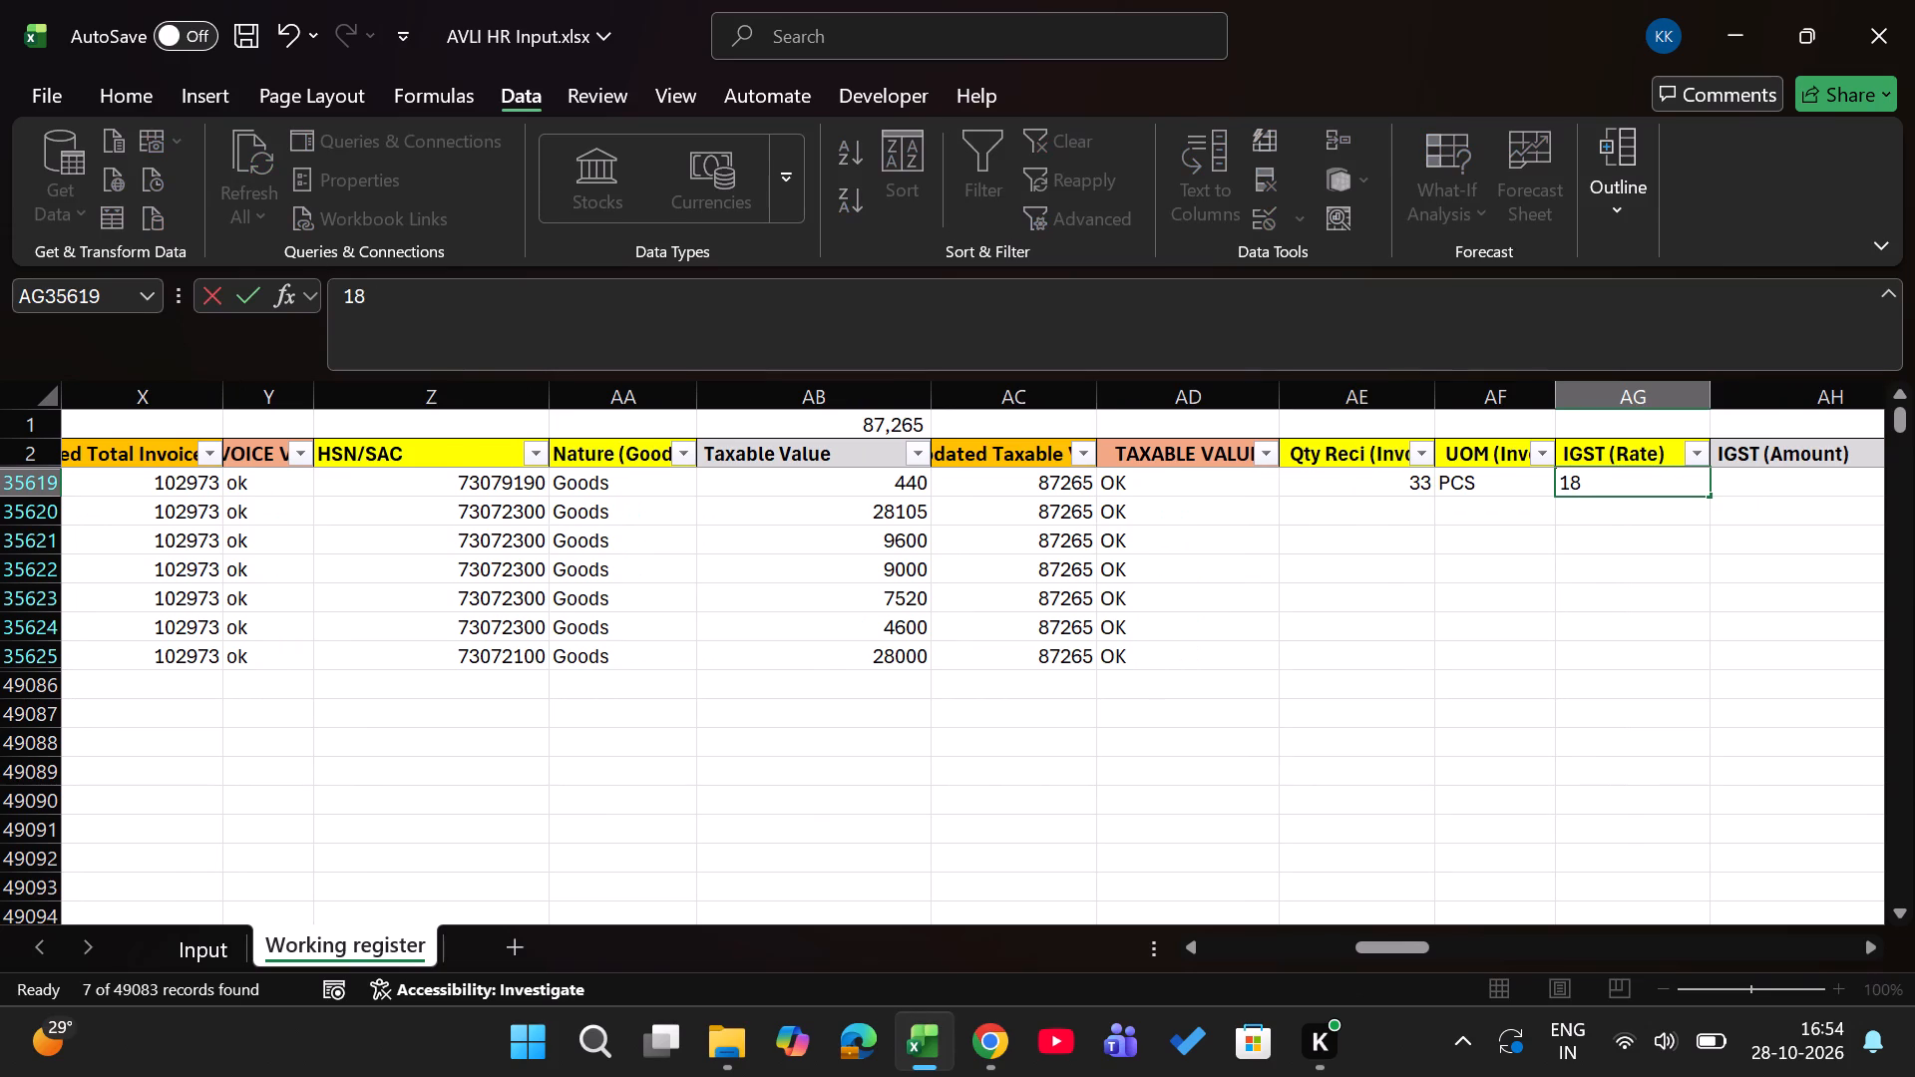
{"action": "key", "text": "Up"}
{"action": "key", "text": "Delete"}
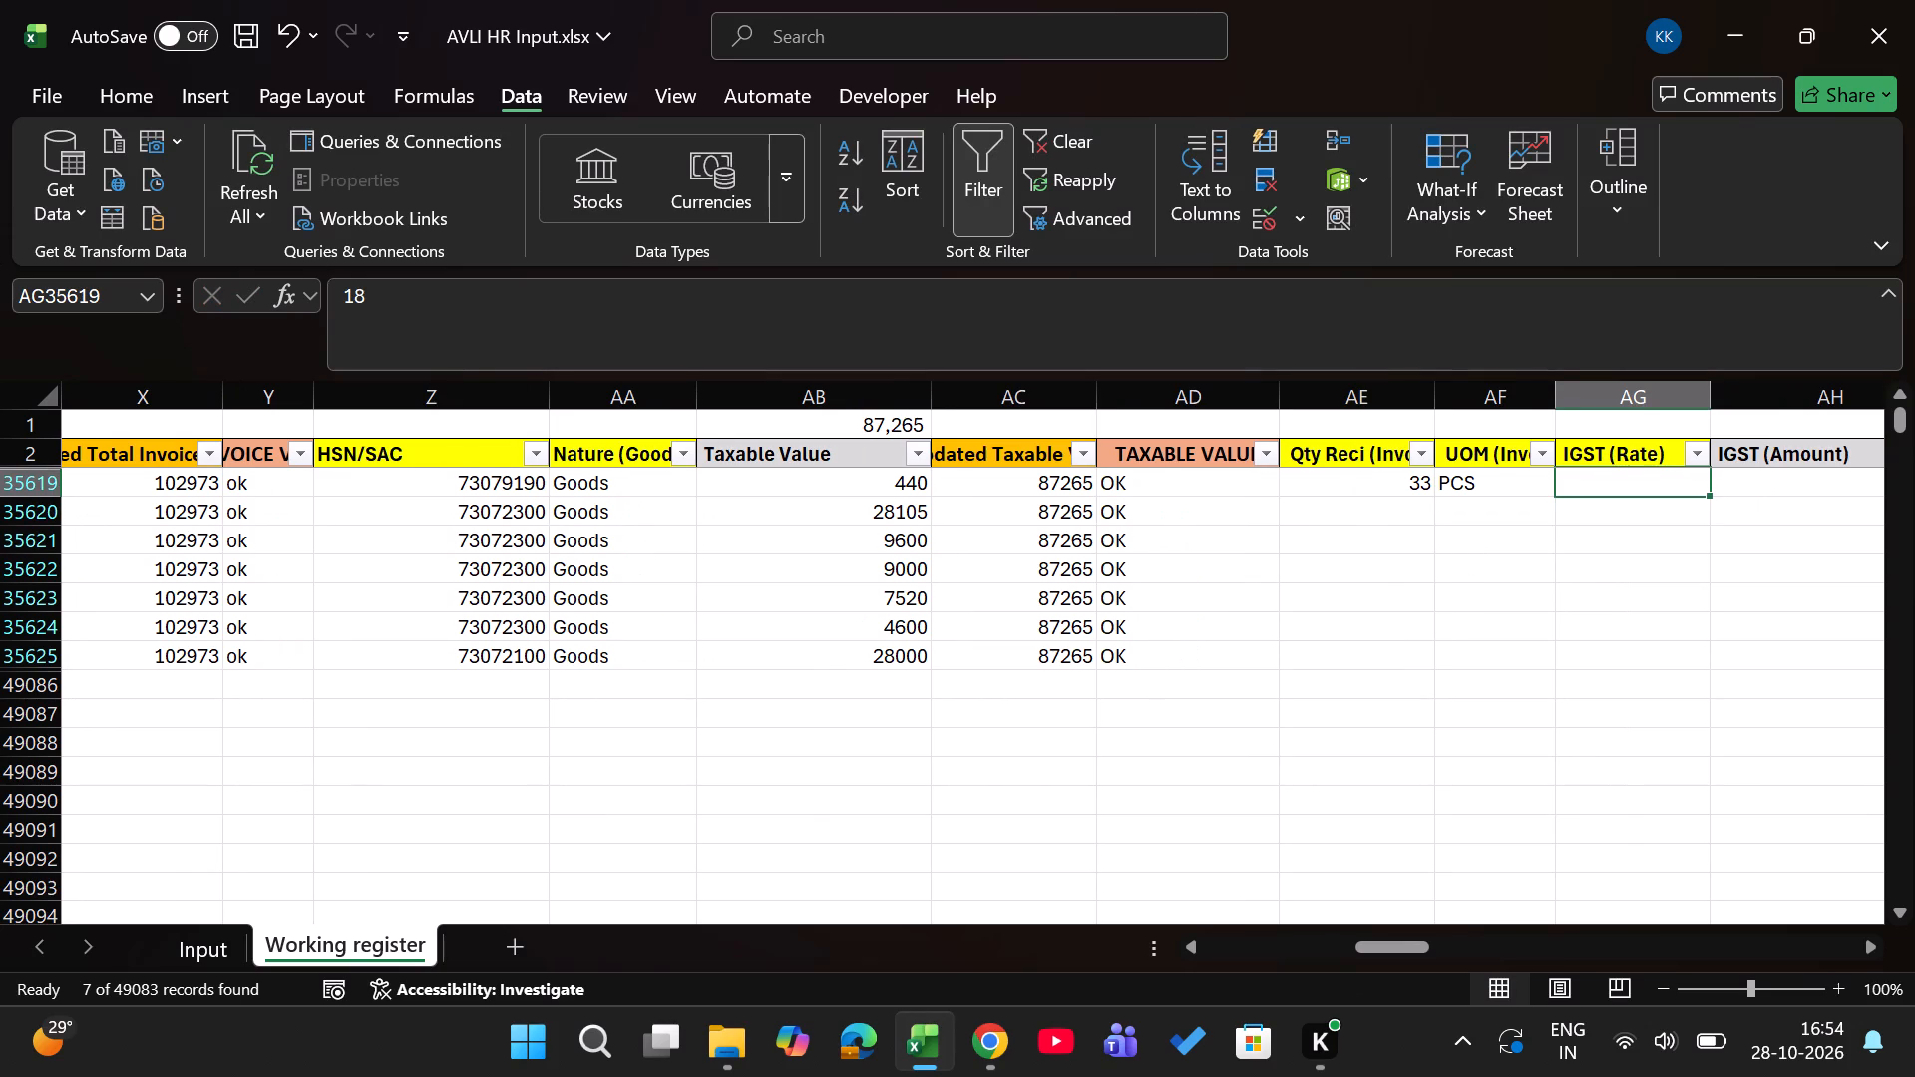
Fill the received quantity 33 and unit PCS down together from row 35619 to row 35625.
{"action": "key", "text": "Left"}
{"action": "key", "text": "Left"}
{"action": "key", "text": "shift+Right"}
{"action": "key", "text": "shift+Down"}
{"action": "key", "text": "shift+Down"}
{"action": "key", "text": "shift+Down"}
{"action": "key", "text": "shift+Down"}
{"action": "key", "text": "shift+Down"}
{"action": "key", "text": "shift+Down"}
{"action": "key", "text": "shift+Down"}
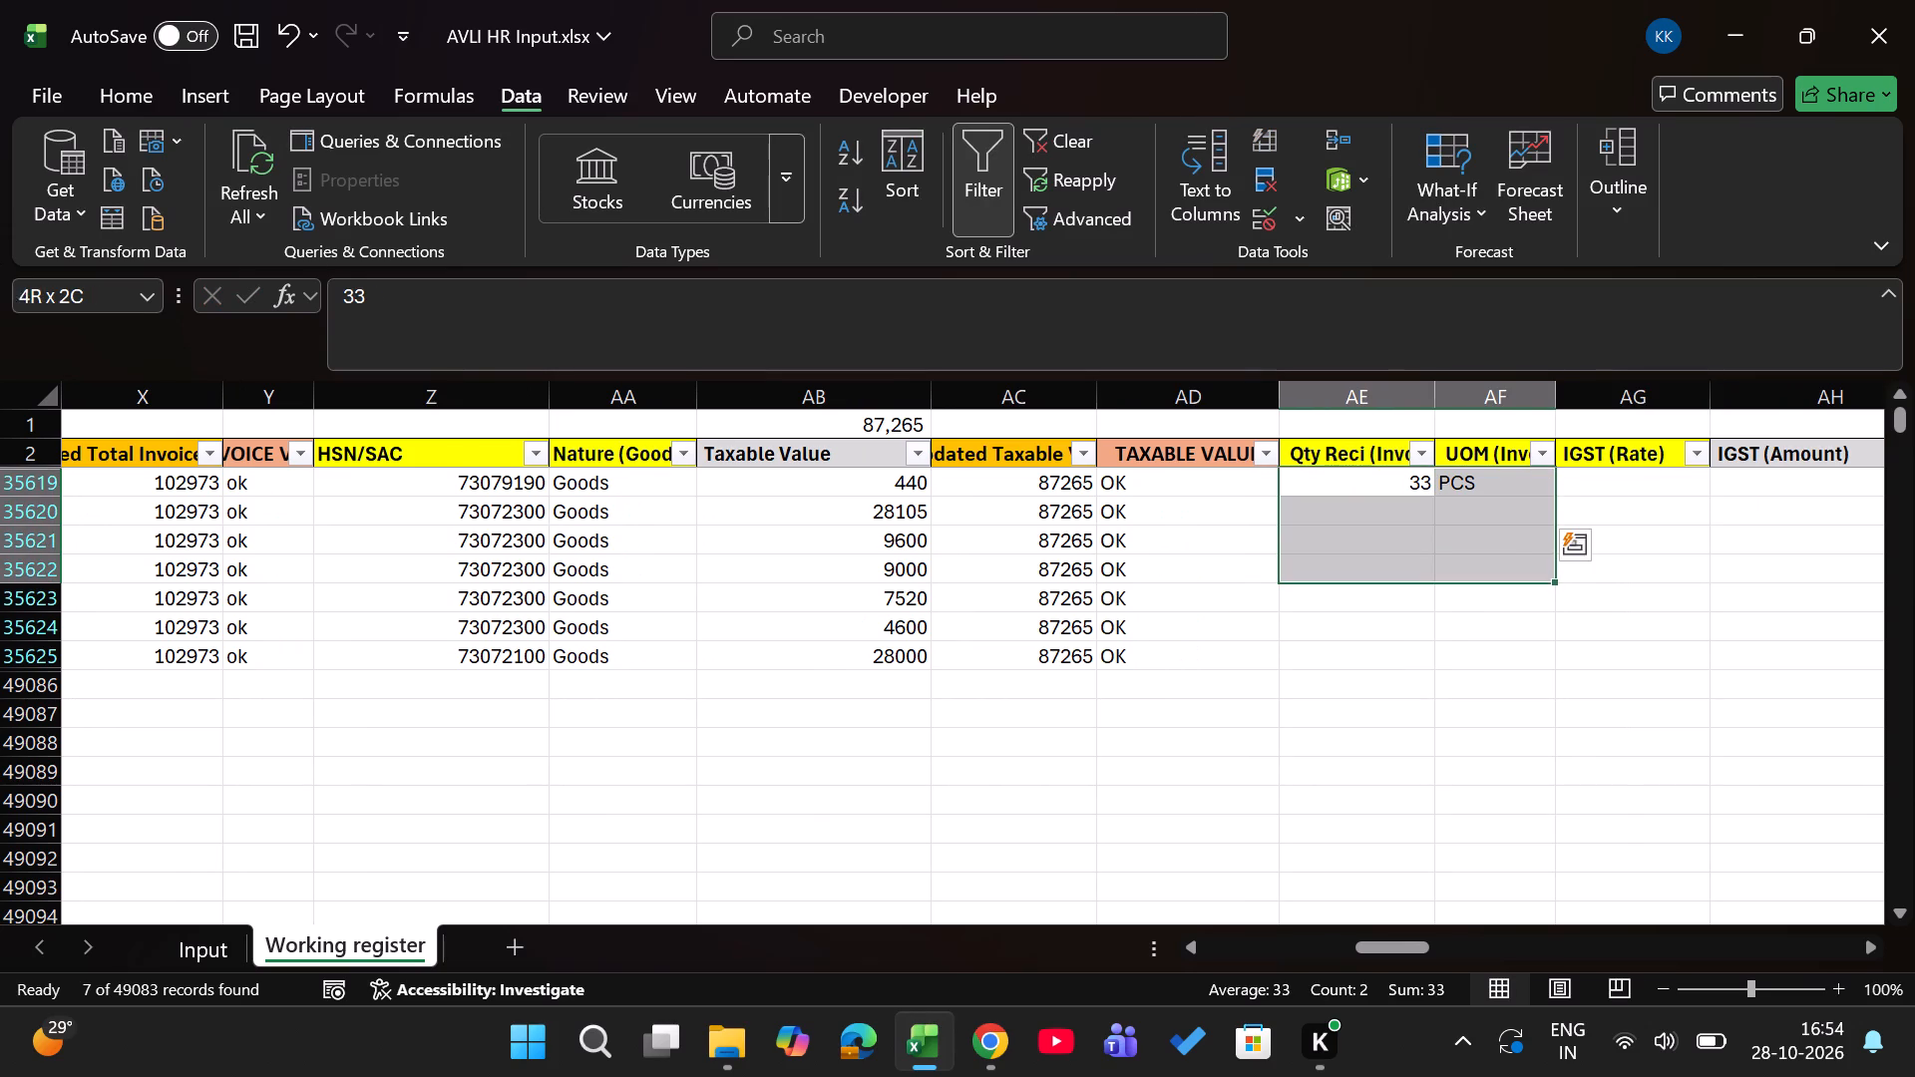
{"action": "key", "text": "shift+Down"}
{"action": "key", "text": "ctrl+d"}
Enter 9 as the CGST rate for row 35619 and fill it down to row 35625.
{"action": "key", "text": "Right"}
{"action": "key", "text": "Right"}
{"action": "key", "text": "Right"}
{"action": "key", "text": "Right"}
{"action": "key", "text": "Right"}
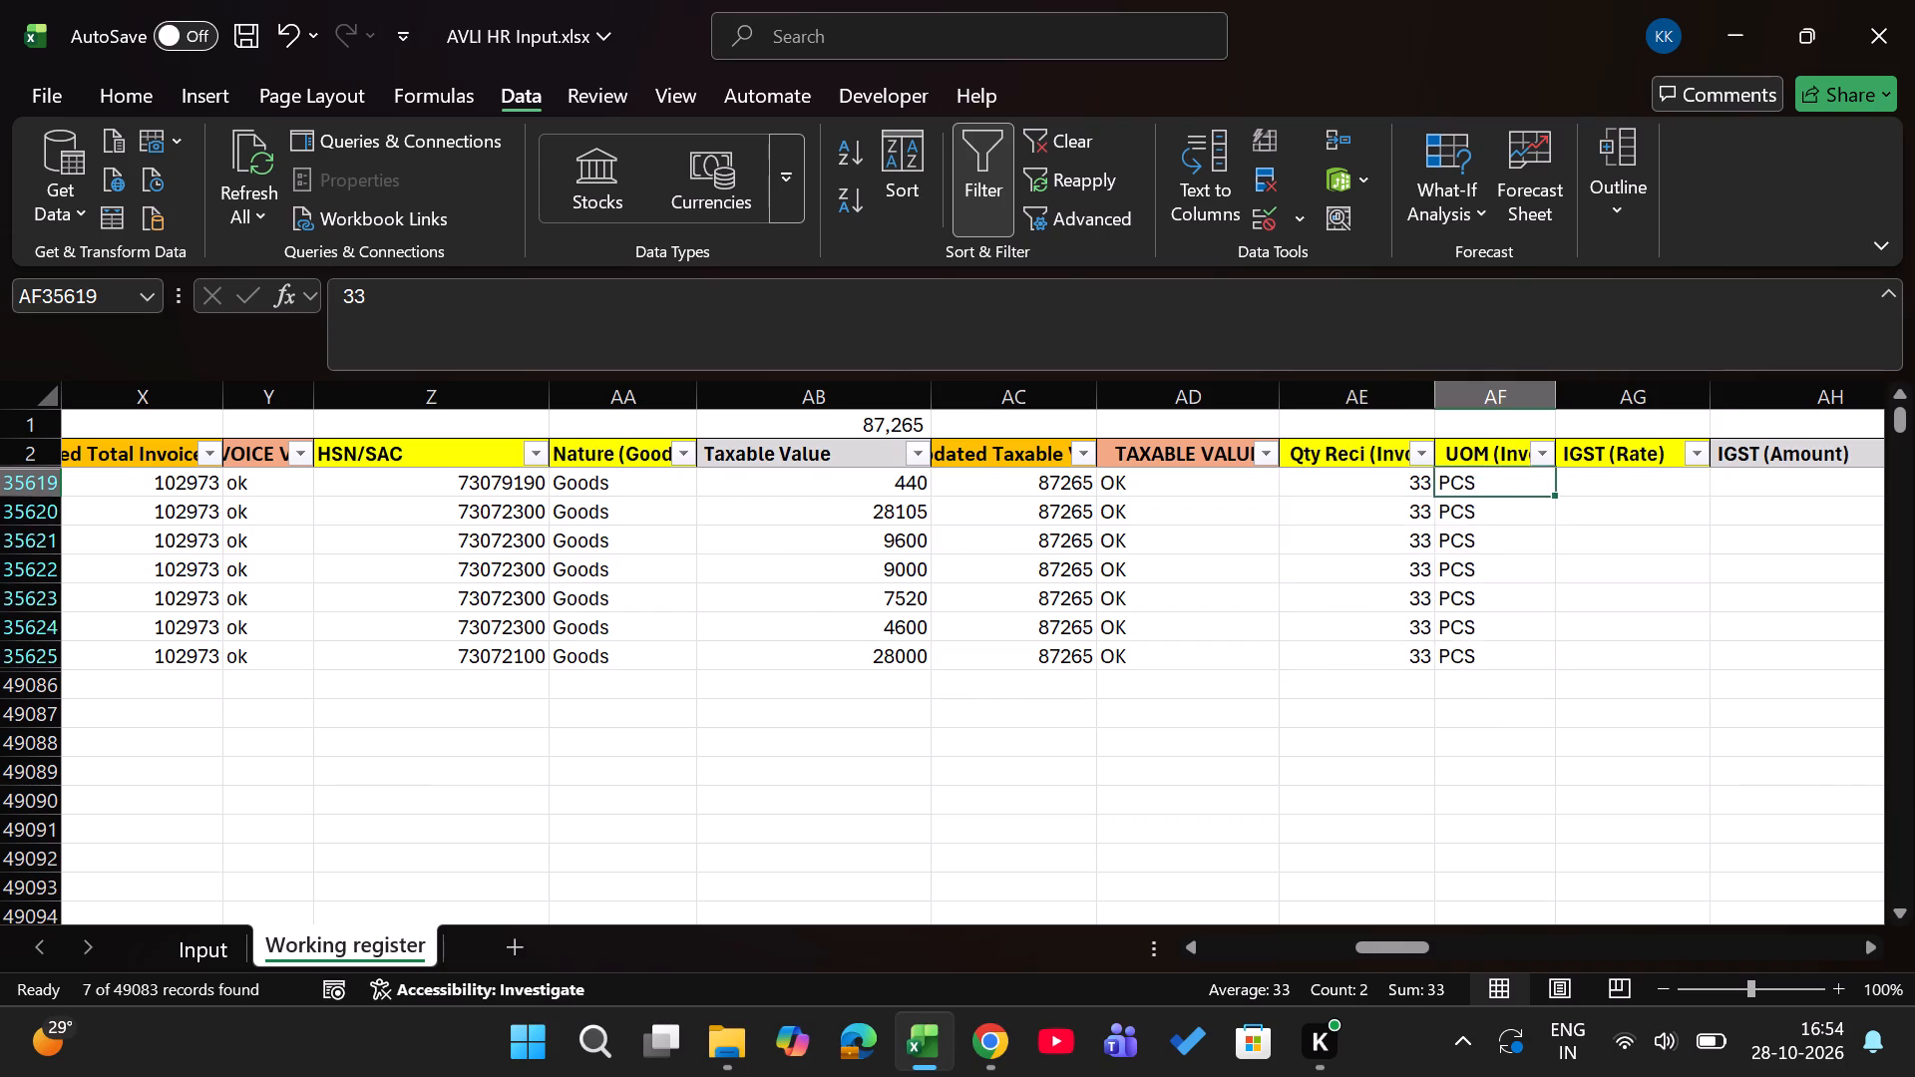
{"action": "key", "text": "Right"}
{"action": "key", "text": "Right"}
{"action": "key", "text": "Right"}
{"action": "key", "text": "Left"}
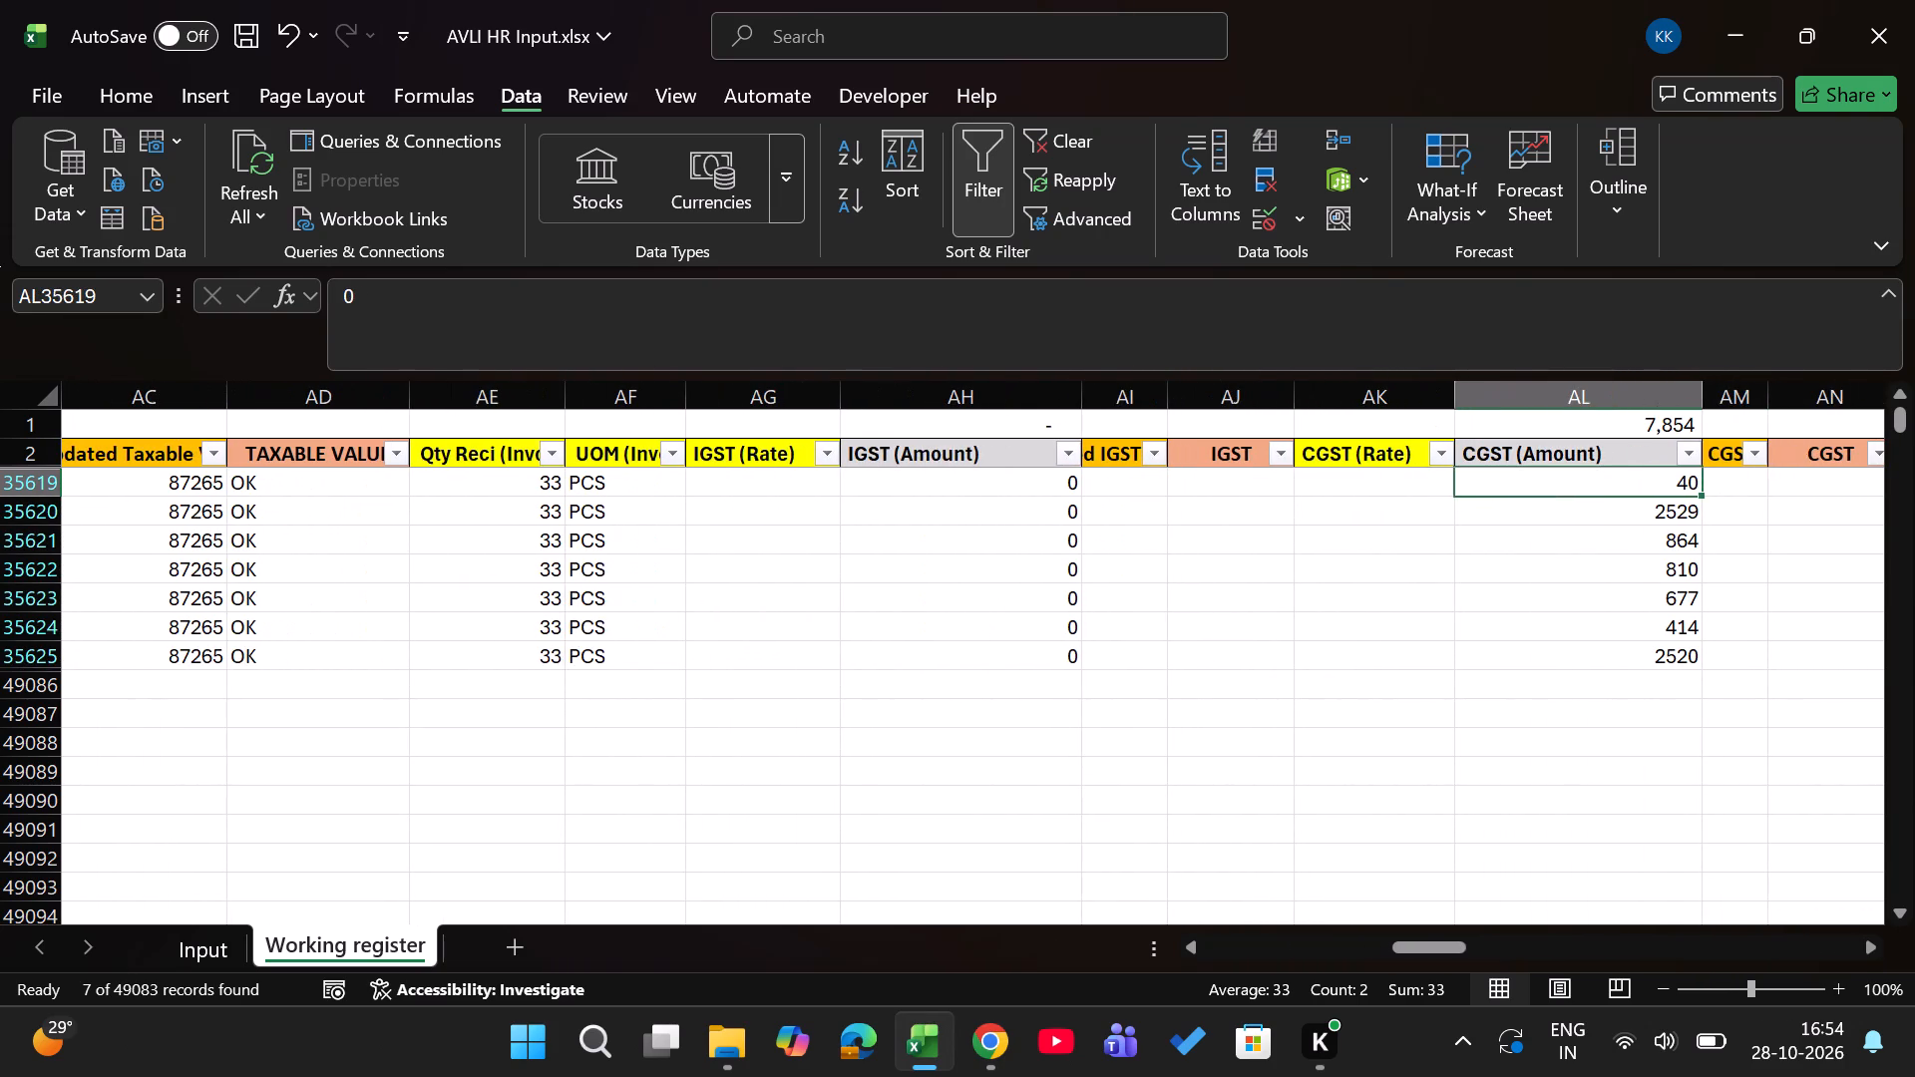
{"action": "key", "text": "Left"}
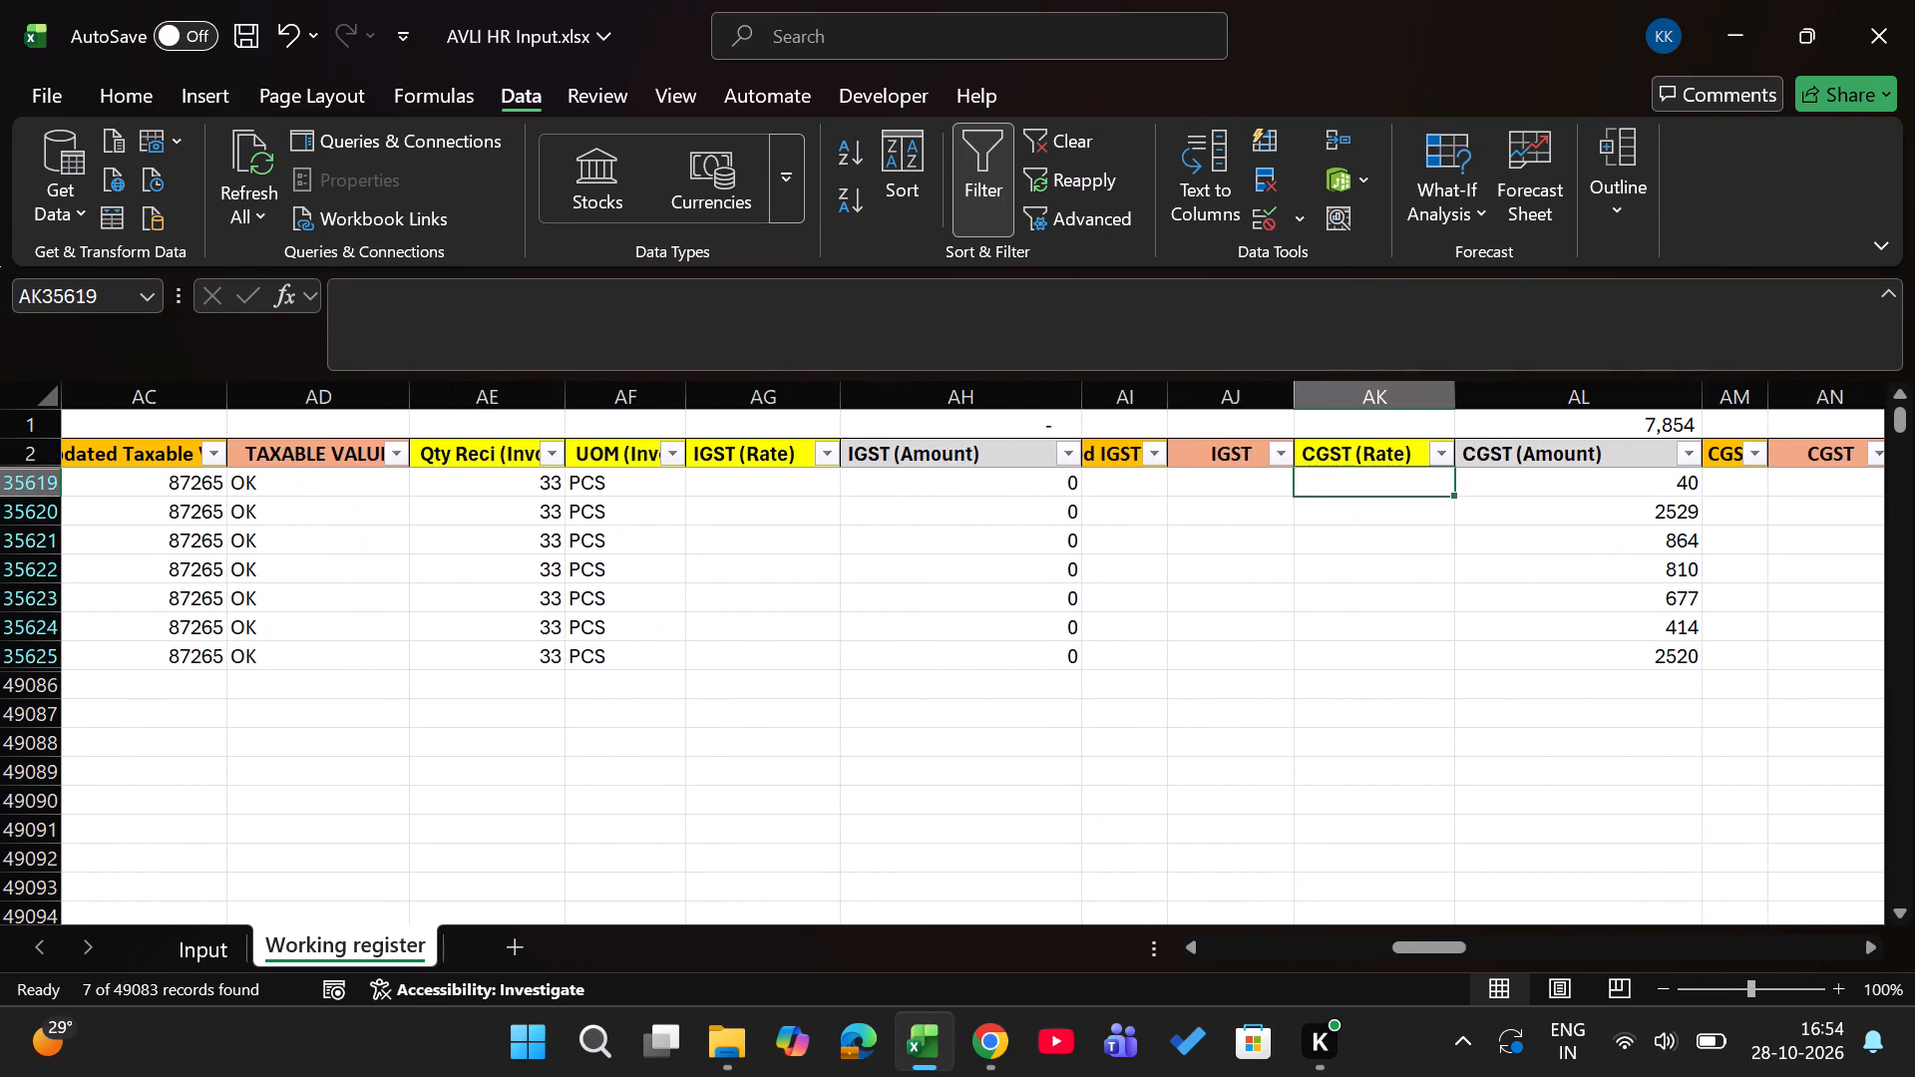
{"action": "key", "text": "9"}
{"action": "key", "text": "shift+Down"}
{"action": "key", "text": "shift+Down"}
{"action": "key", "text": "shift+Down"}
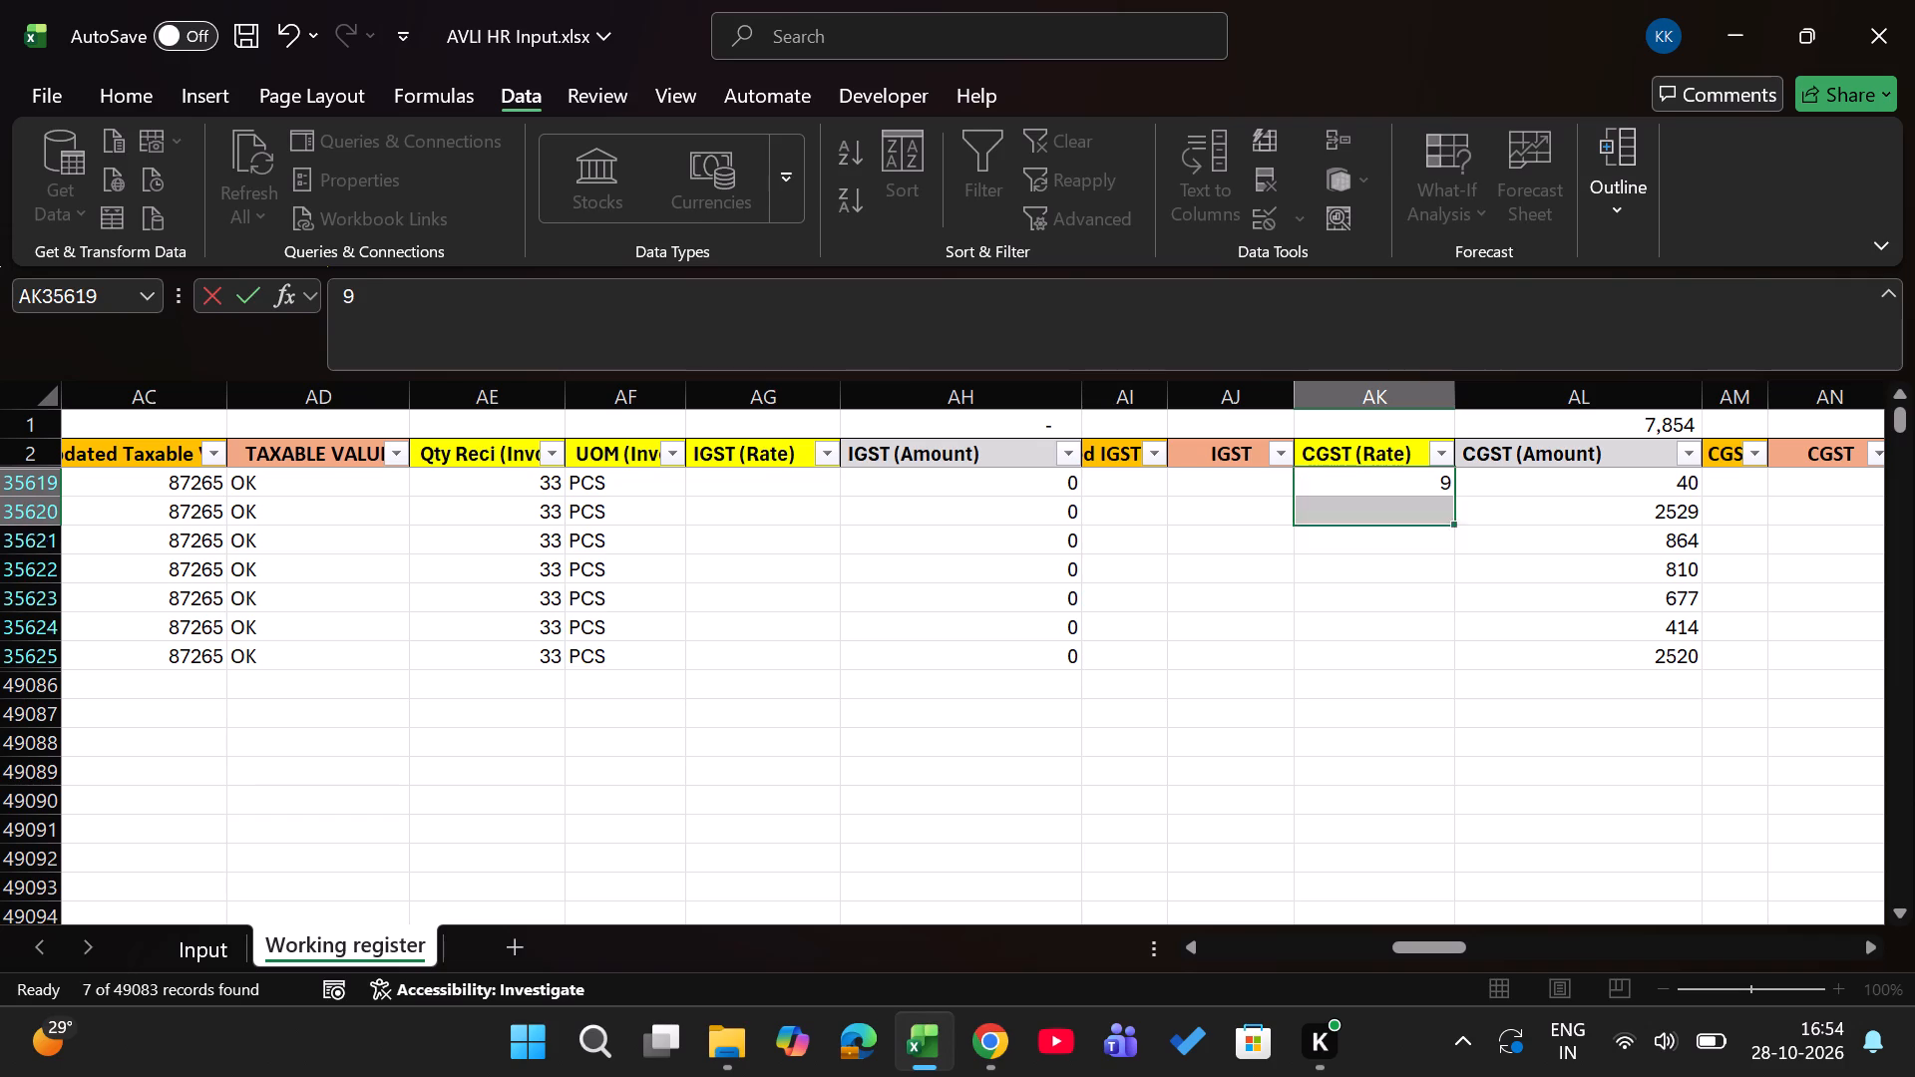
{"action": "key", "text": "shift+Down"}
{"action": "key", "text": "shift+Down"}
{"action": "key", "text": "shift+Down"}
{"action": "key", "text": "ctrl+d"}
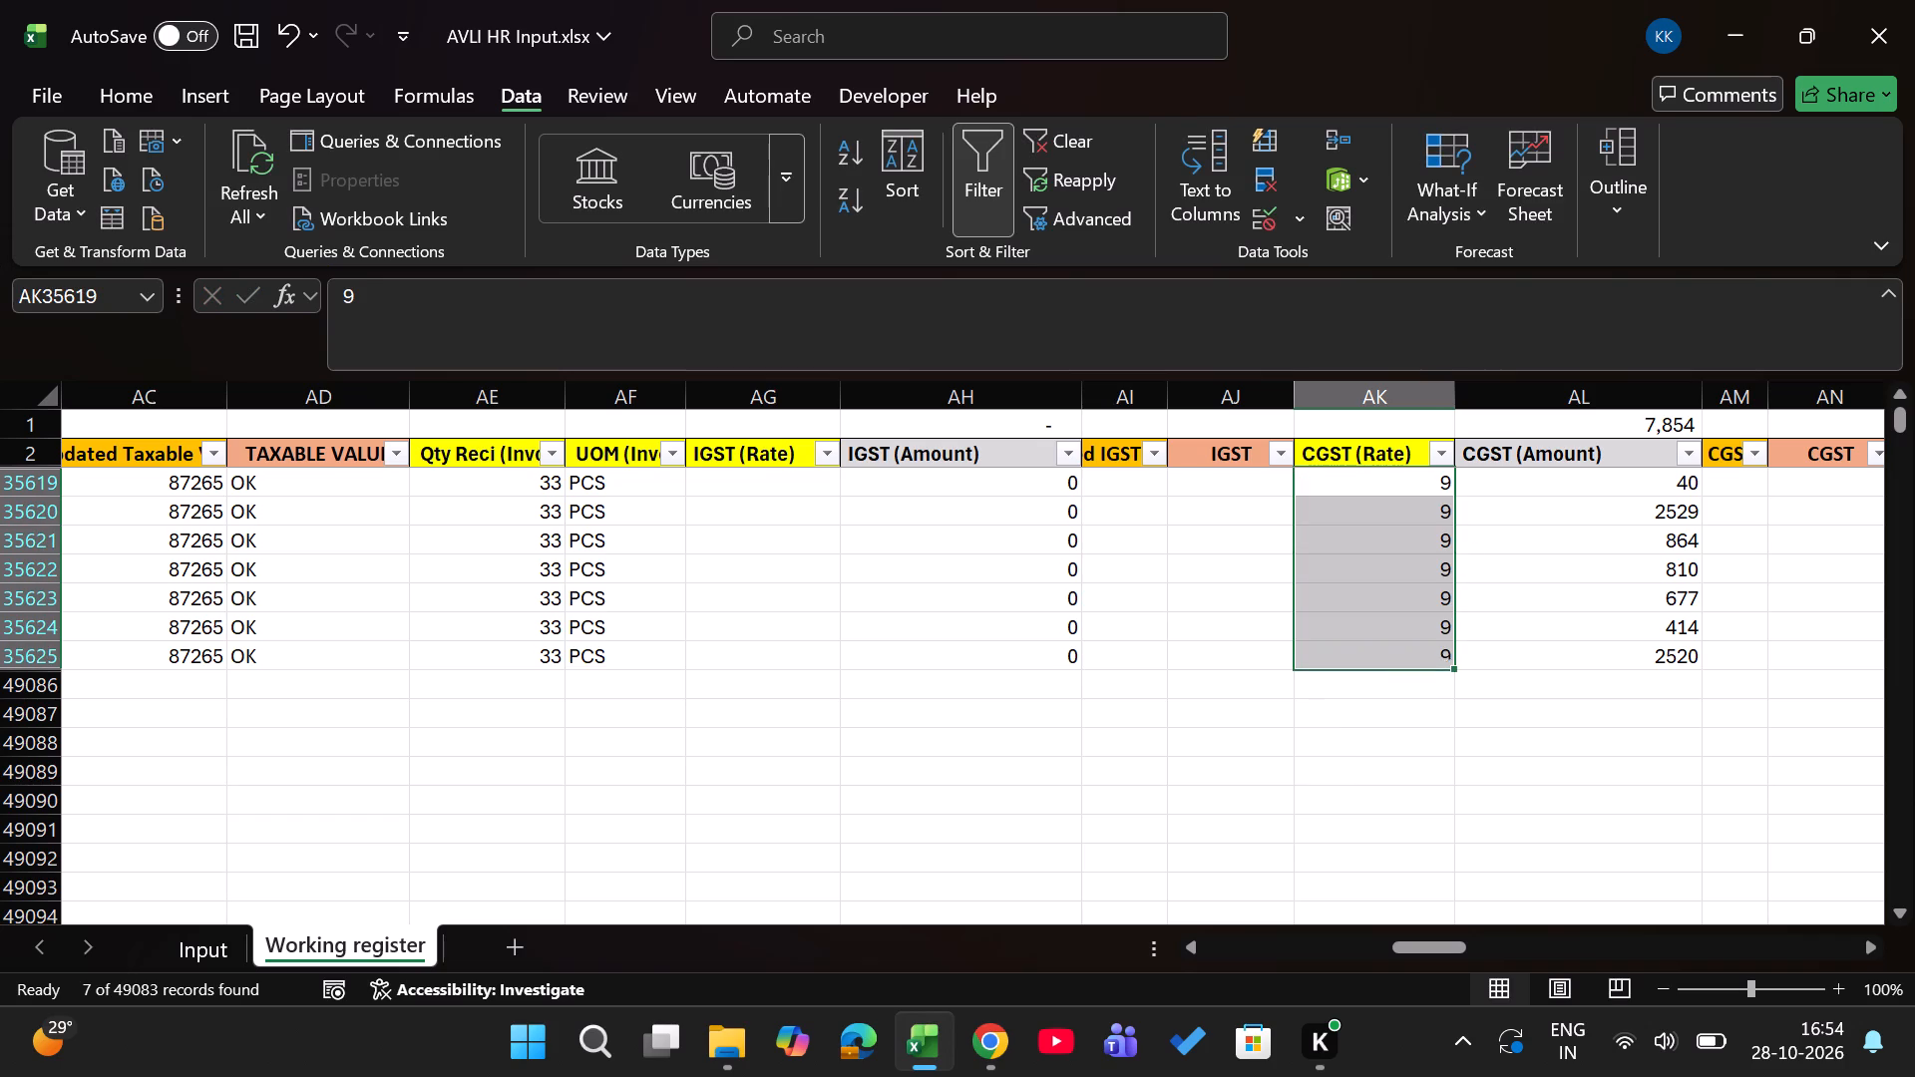
Copy the CGST rates of rows 35619 to 35625 into the SGST rate column.
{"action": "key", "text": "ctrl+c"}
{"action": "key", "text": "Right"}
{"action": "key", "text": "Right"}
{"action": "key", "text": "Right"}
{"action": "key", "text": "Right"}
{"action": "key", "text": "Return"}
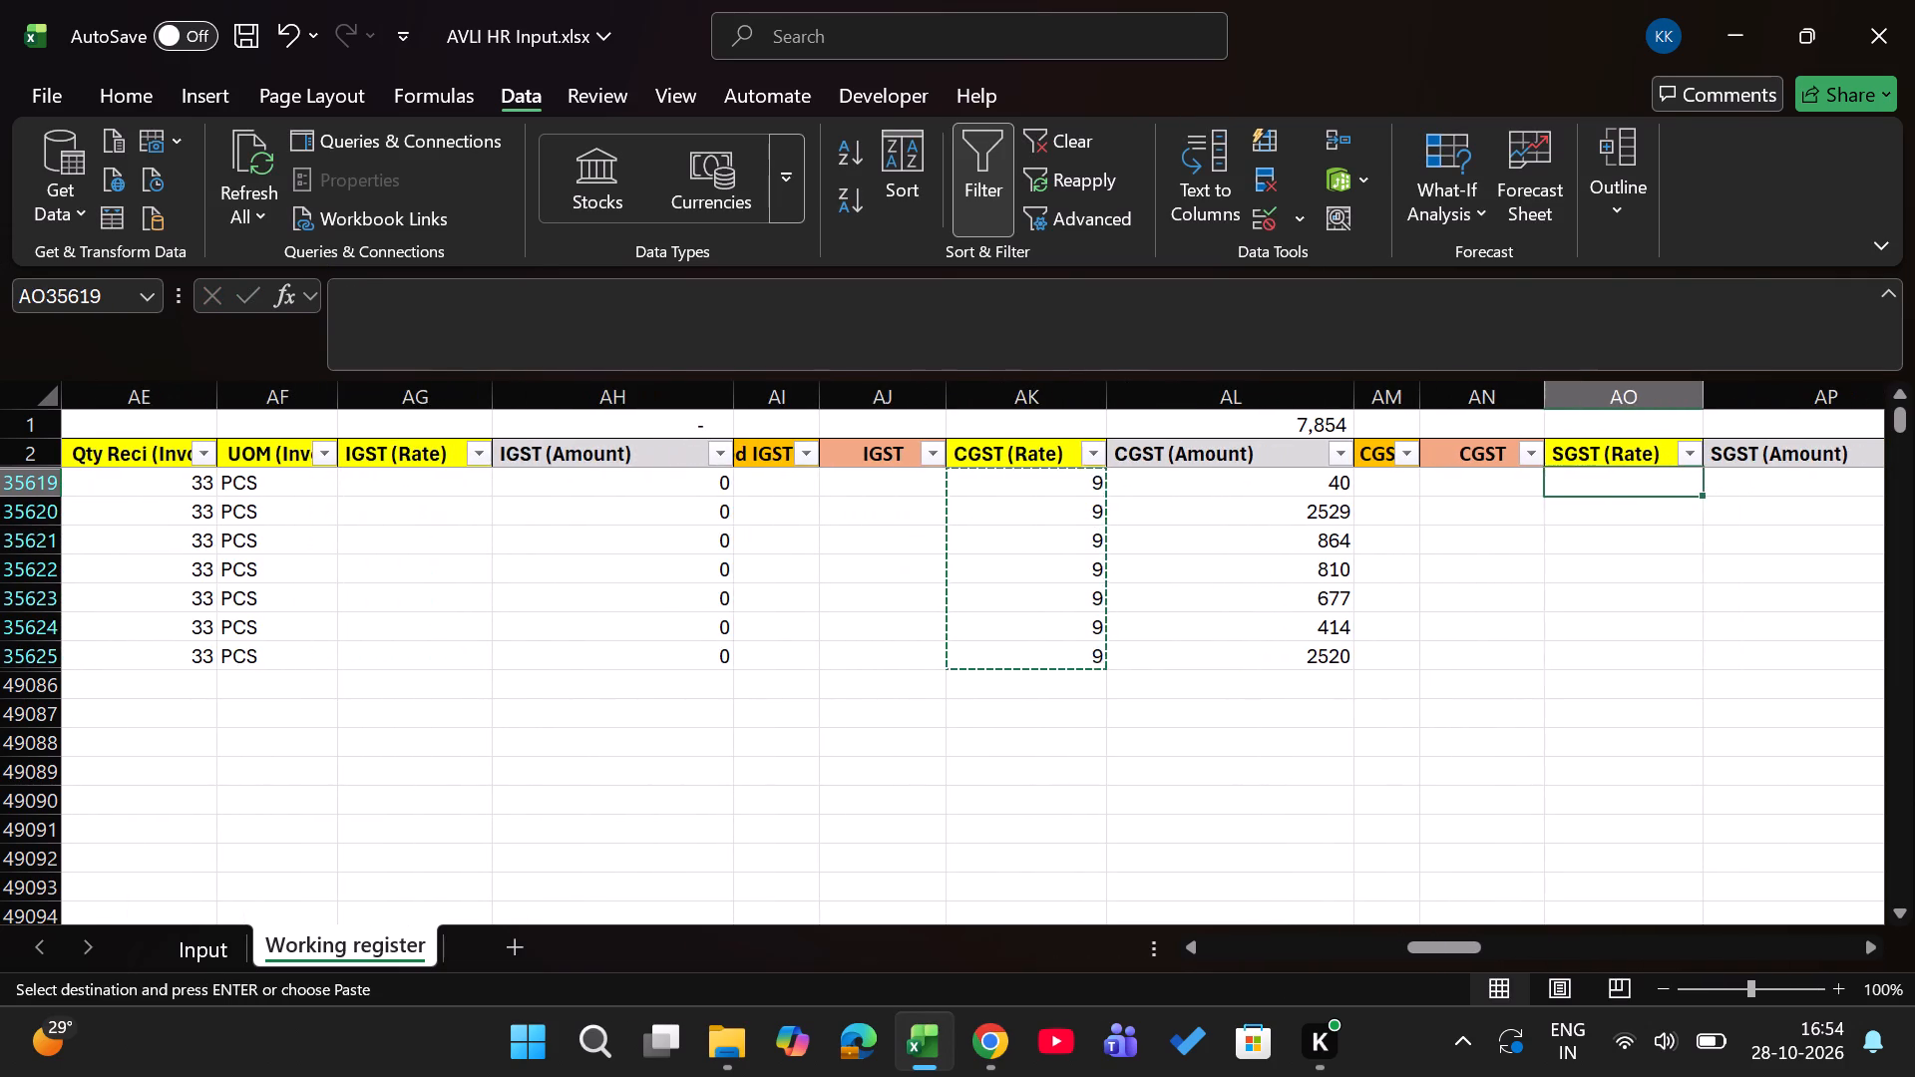
Copy the CGST Amount subtotal and paste it as the value 7854 into the updated CGST cell of row 35619.
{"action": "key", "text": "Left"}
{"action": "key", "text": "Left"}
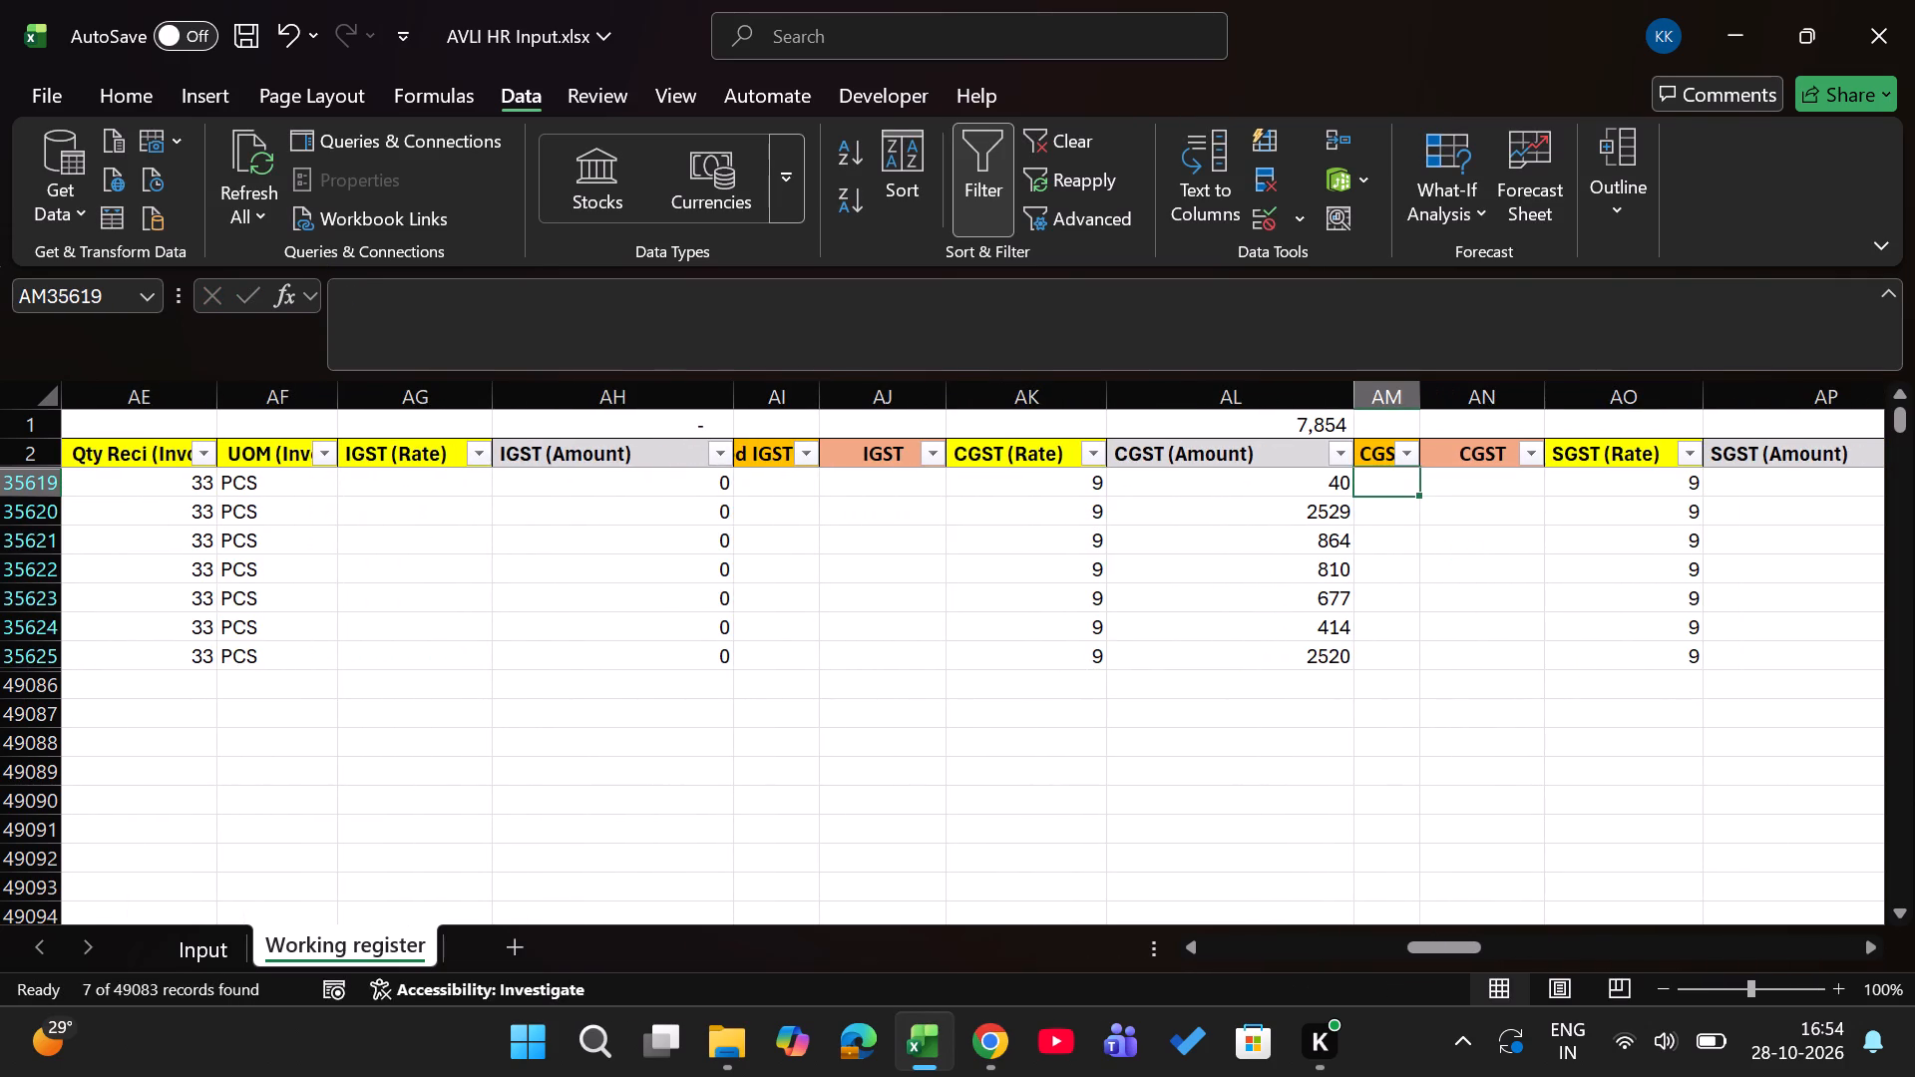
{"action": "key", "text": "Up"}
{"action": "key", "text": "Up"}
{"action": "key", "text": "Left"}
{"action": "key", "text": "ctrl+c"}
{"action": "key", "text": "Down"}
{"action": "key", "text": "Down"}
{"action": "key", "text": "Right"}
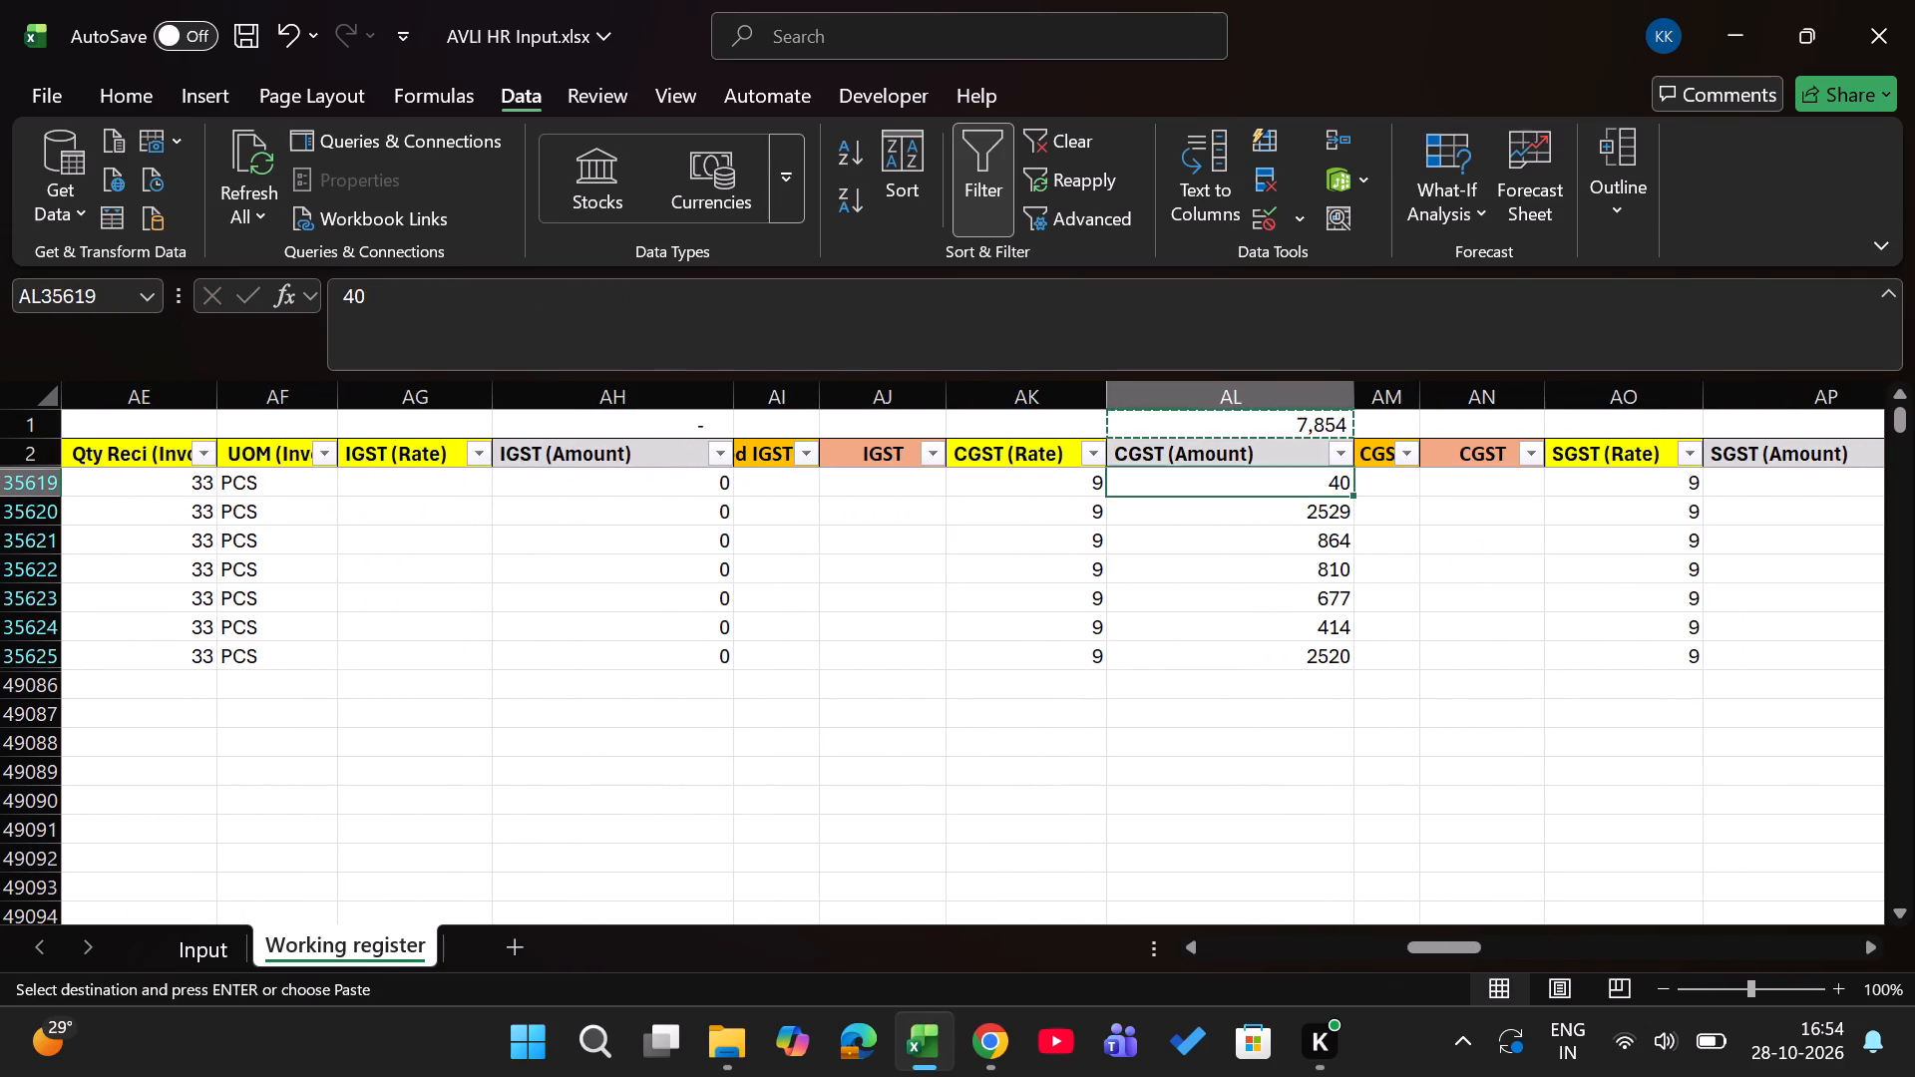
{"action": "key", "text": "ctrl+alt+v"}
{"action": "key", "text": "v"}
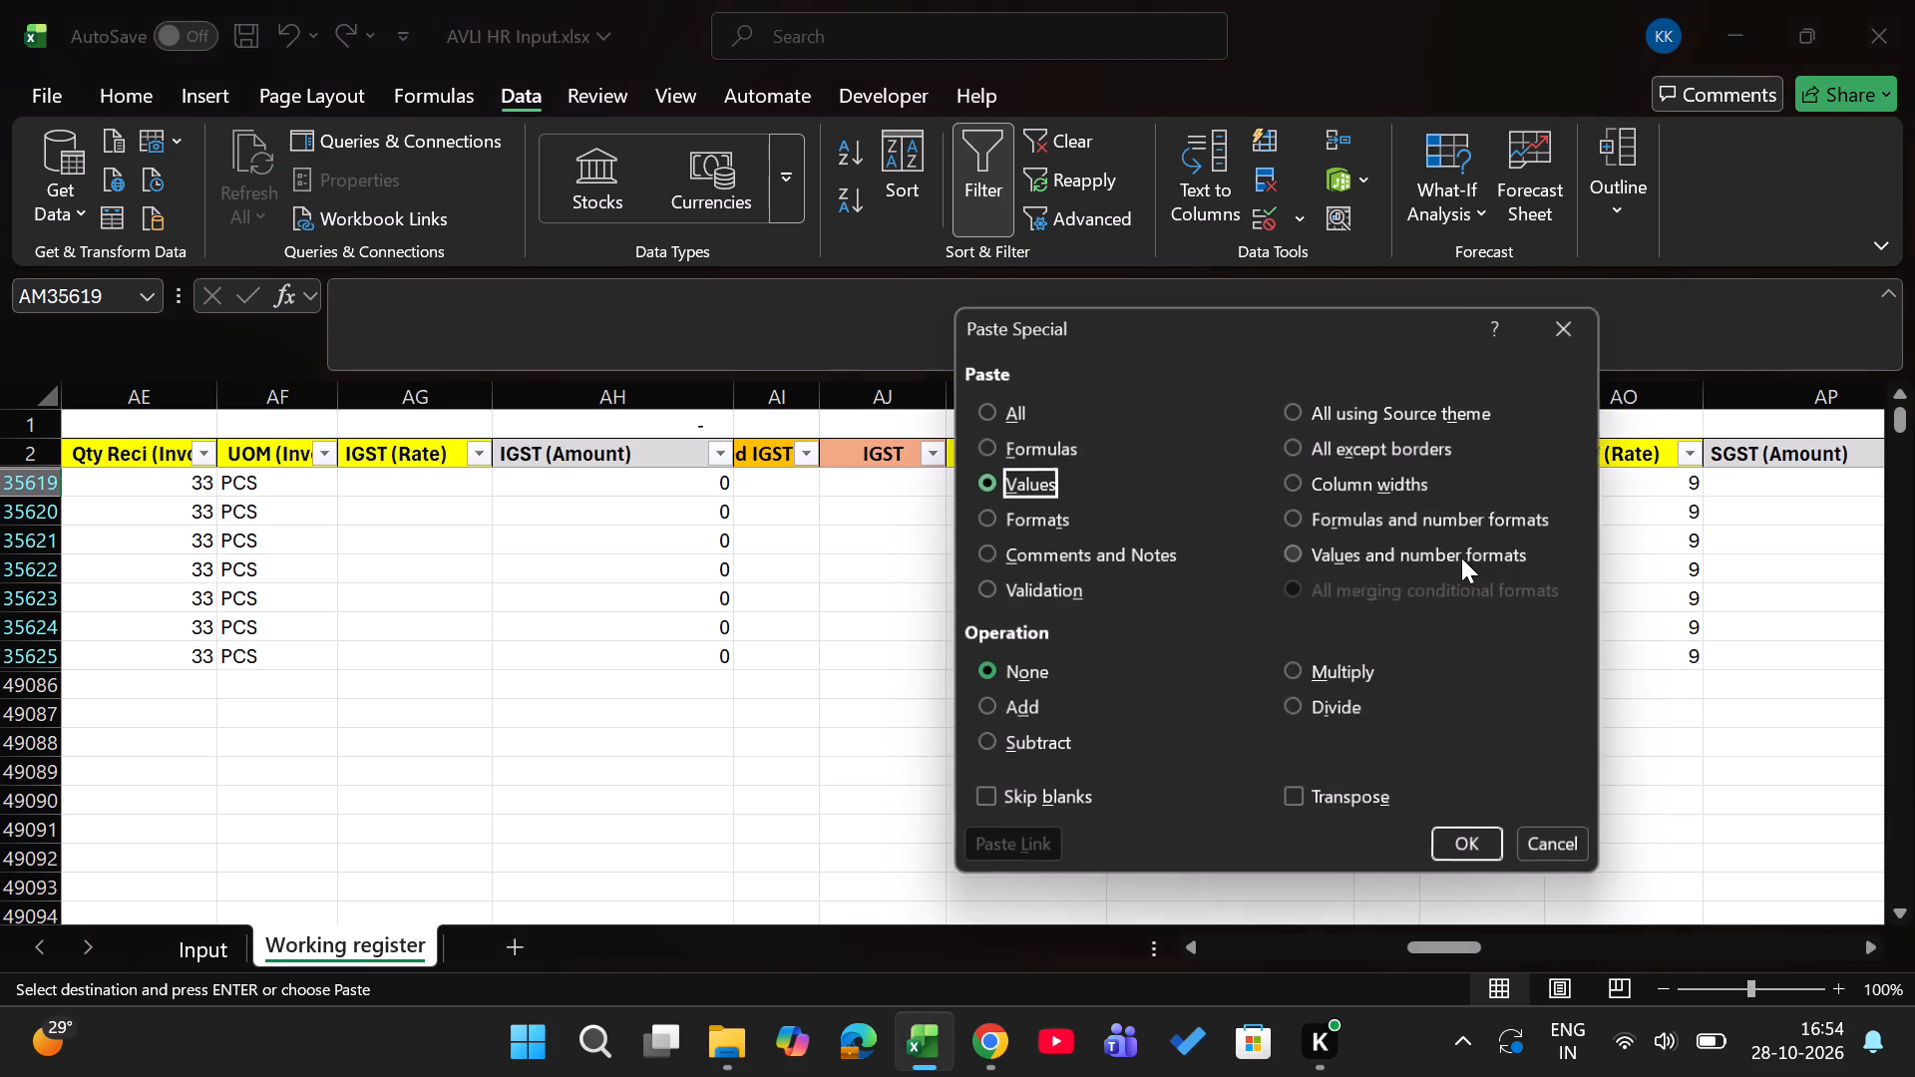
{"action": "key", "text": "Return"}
Enter ok in the CGST check column for row 35619.
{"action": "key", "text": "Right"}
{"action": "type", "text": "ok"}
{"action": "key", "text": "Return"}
Fill the updated CGST value 7854 and its ok check down together to row 35625.
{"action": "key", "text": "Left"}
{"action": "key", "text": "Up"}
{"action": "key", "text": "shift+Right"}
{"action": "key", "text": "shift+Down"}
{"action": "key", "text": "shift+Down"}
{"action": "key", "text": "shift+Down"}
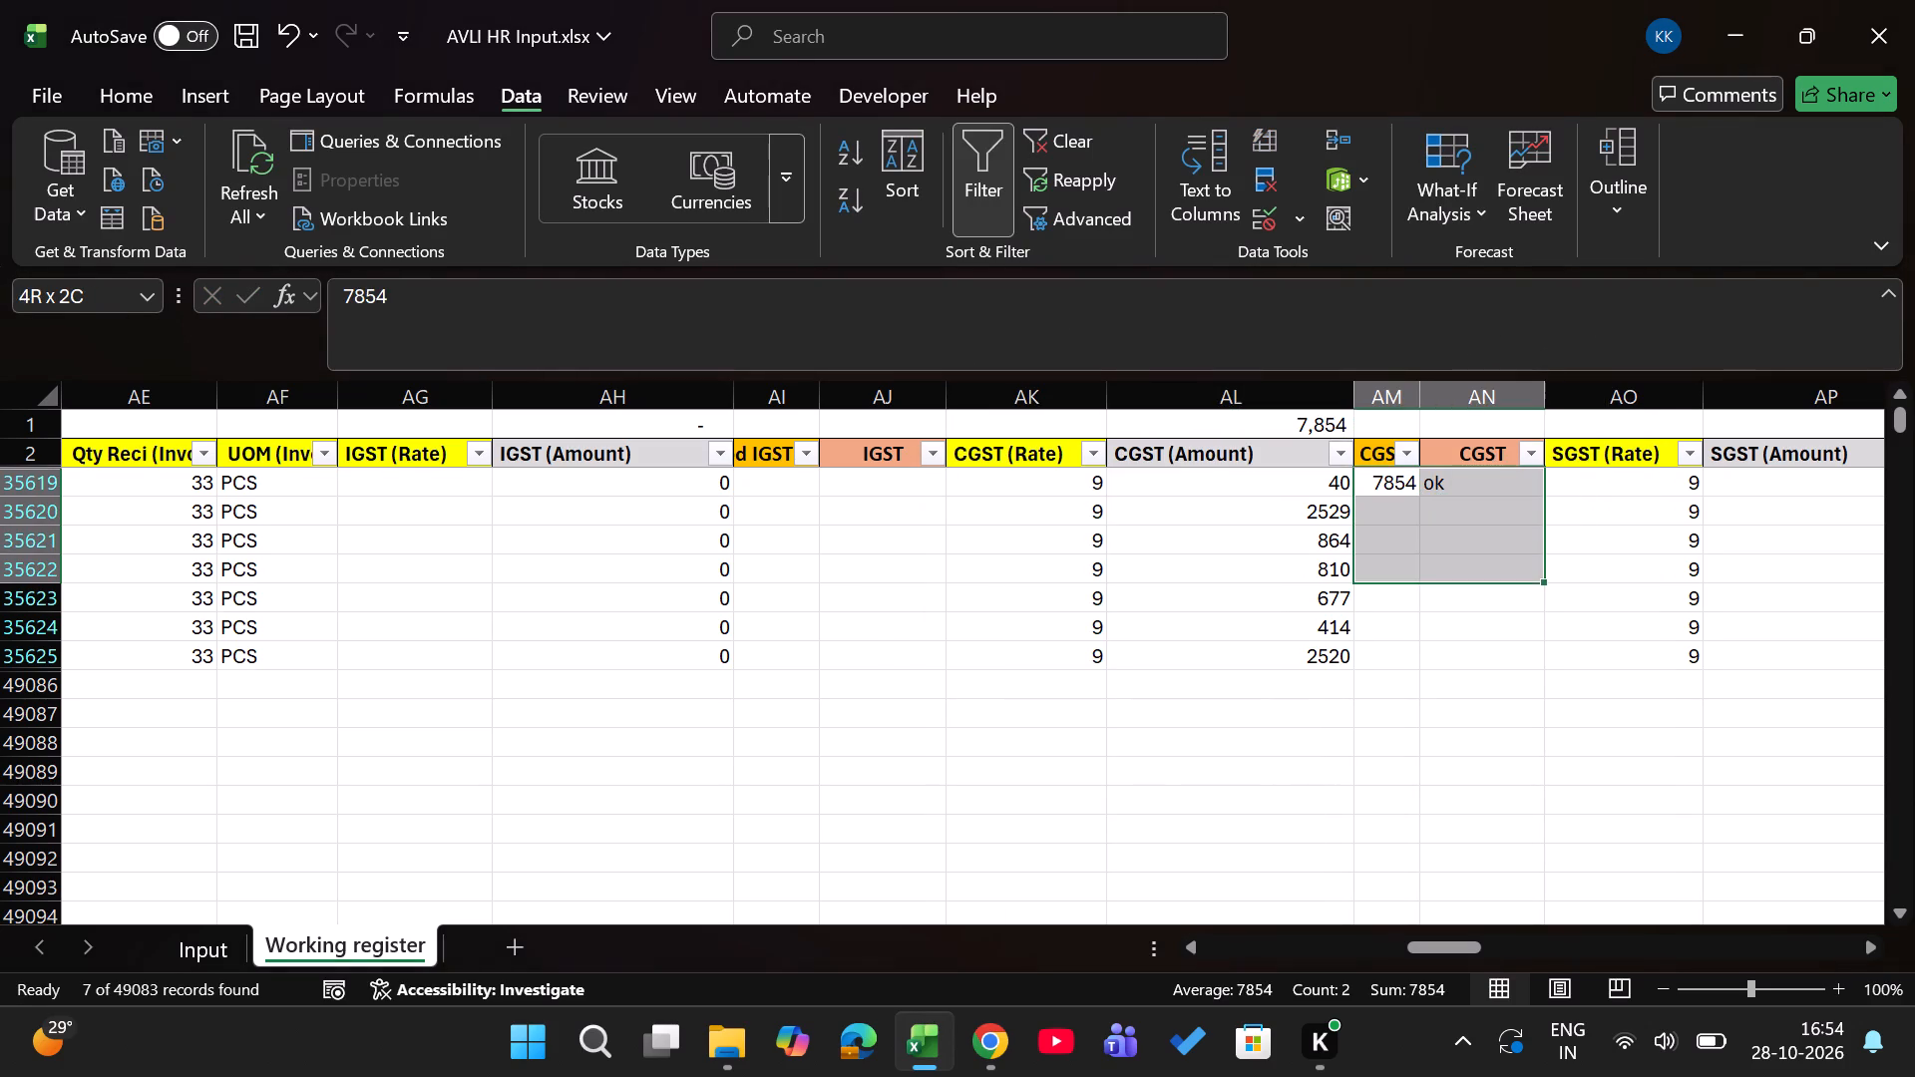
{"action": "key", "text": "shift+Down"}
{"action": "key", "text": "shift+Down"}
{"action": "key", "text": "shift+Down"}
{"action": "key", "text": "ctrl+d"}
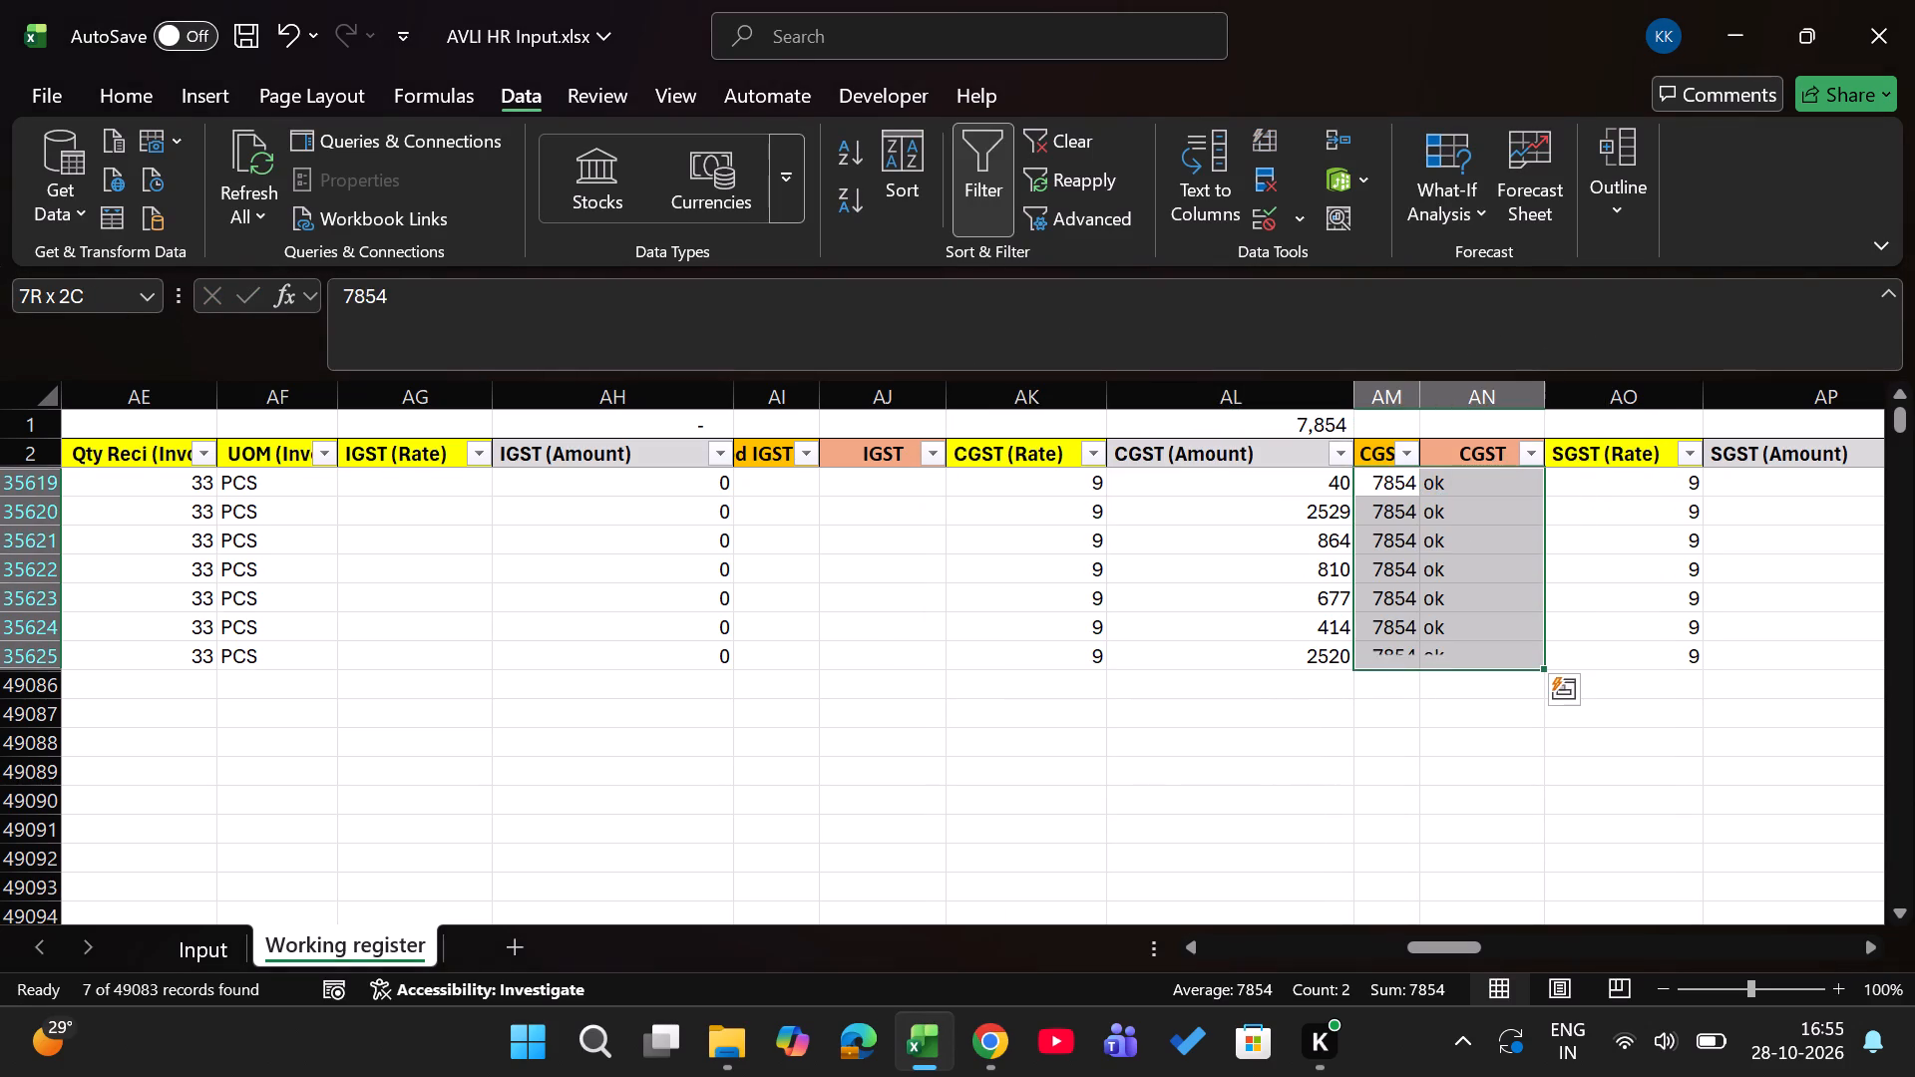
Copy the updated CGST values and ok checks of rows 35619 to 35625 into the updated SGST and SGST check columns.
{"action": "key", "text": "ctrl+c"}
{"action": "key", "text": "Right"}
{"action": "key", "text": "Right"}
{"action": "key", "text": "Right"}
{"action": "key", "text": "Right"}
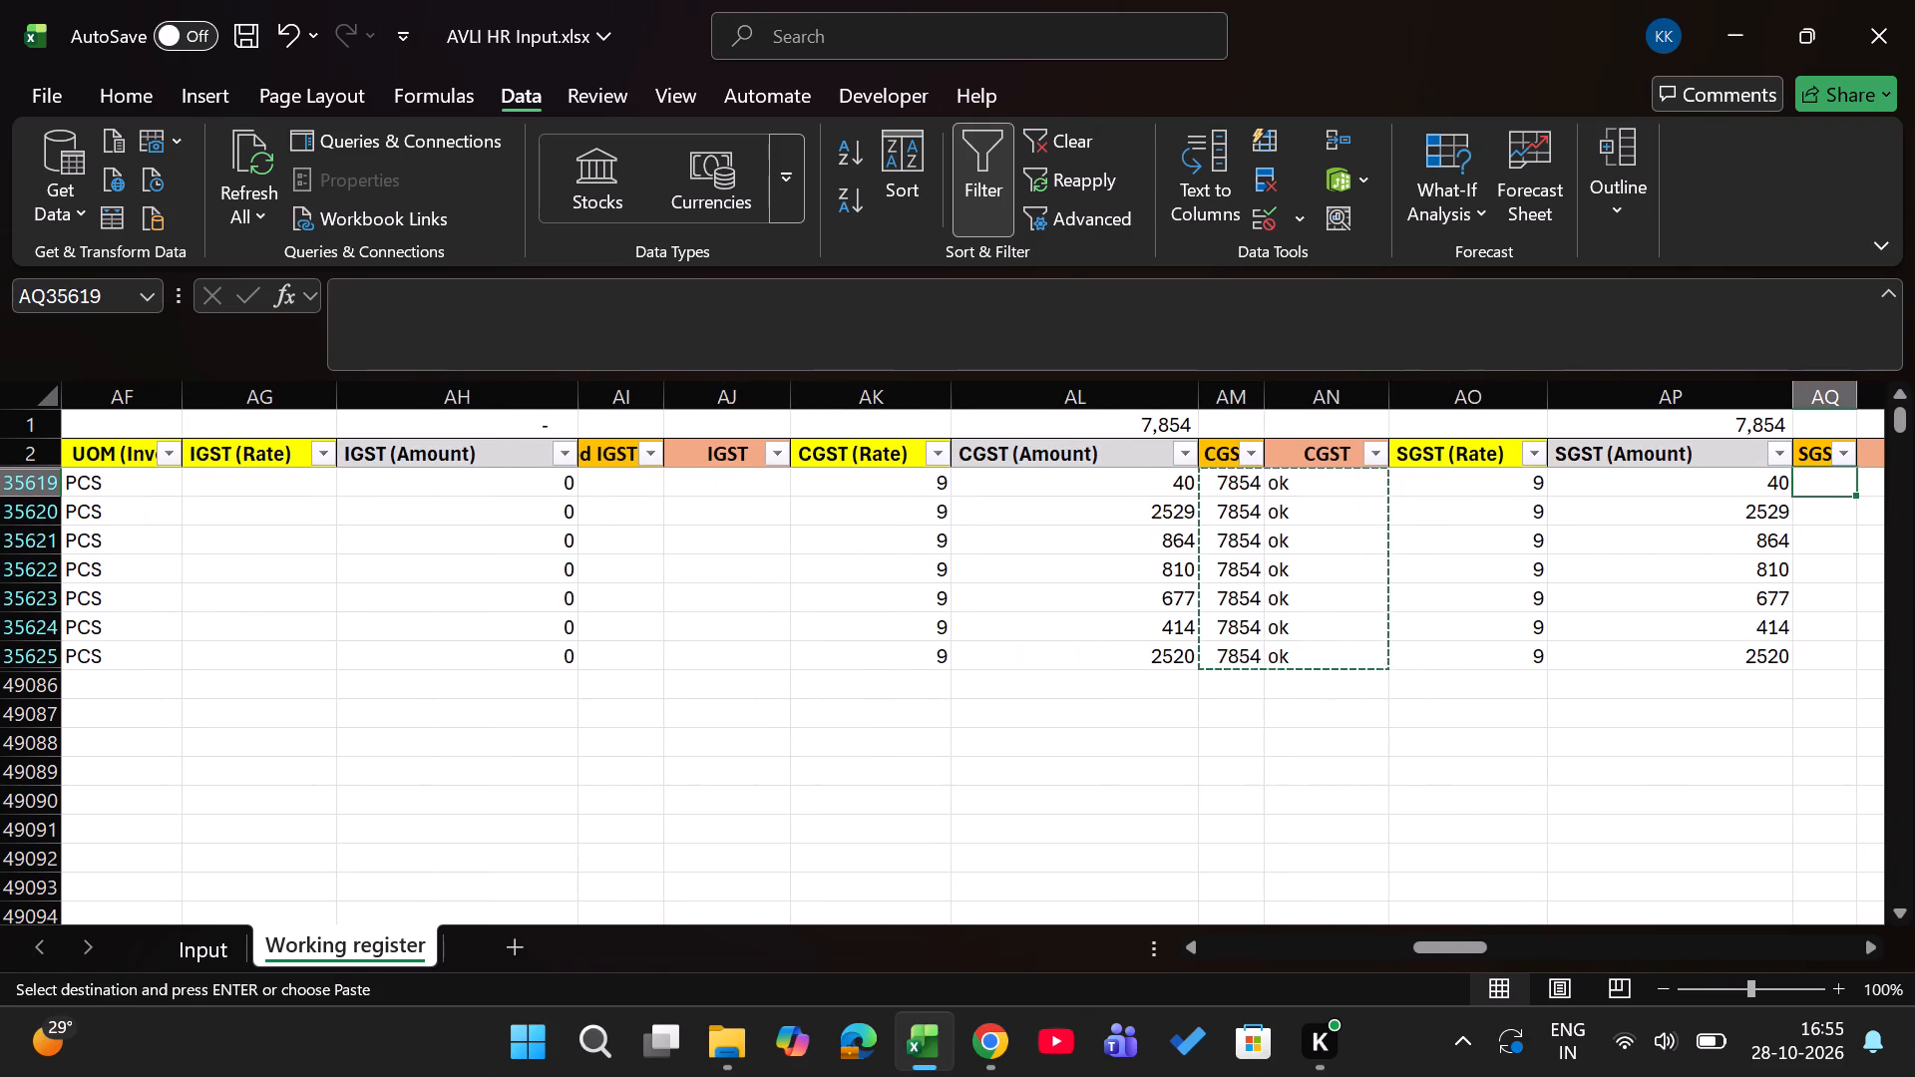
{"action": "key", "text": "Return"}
Enter "ss threaded socket" as the updated description of goods for row 35619.
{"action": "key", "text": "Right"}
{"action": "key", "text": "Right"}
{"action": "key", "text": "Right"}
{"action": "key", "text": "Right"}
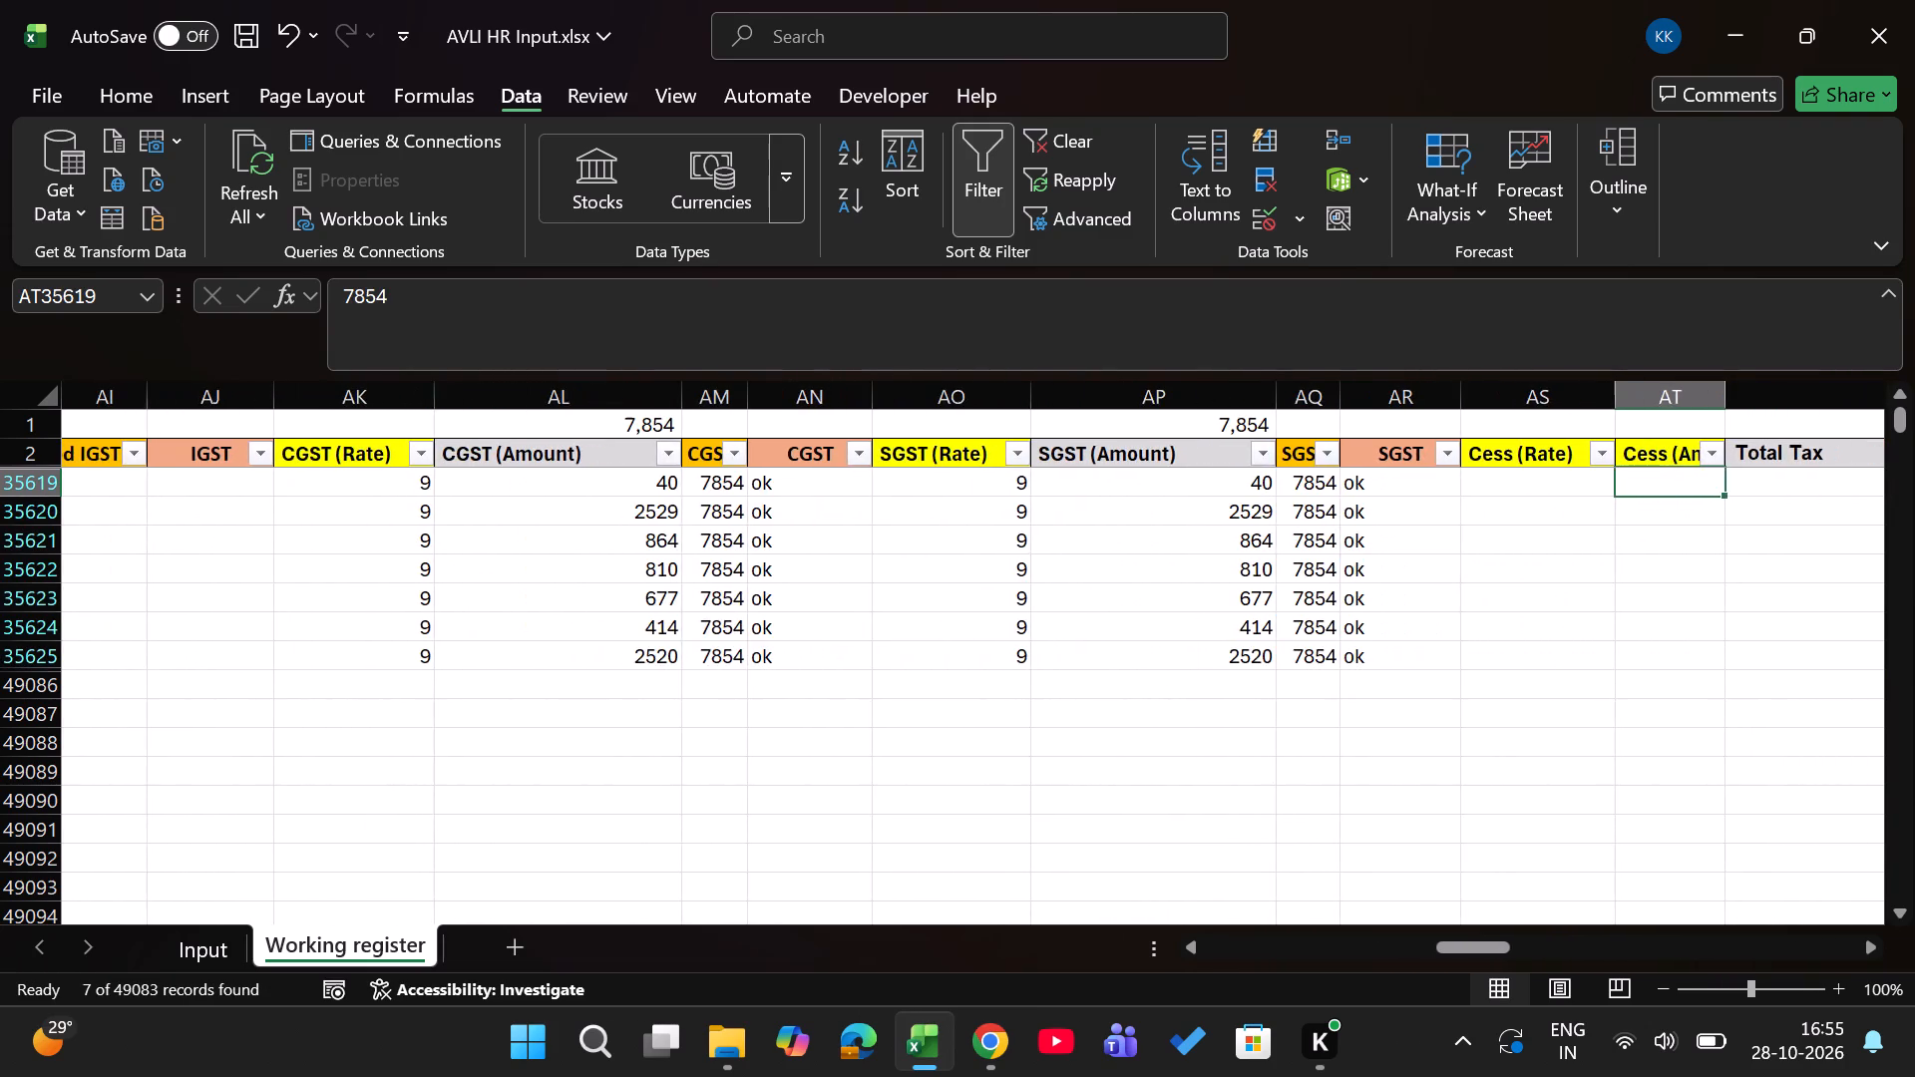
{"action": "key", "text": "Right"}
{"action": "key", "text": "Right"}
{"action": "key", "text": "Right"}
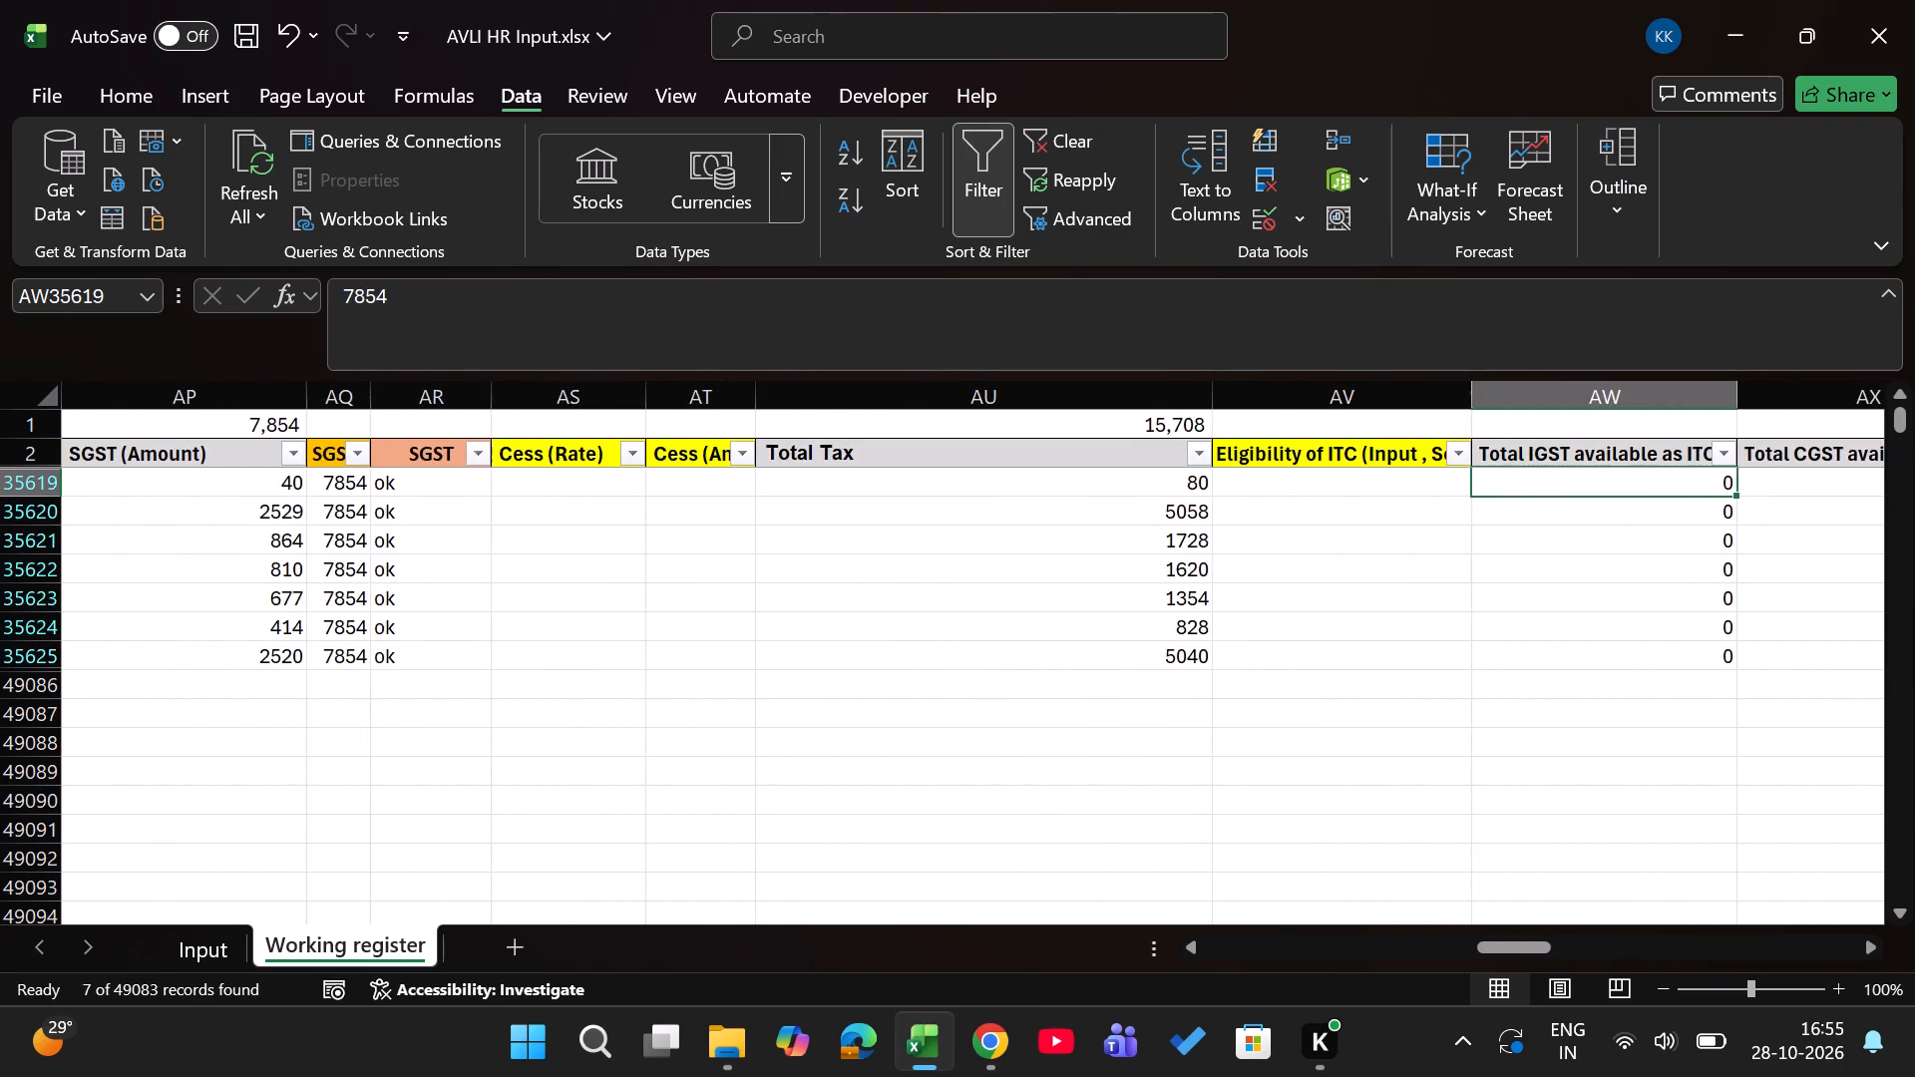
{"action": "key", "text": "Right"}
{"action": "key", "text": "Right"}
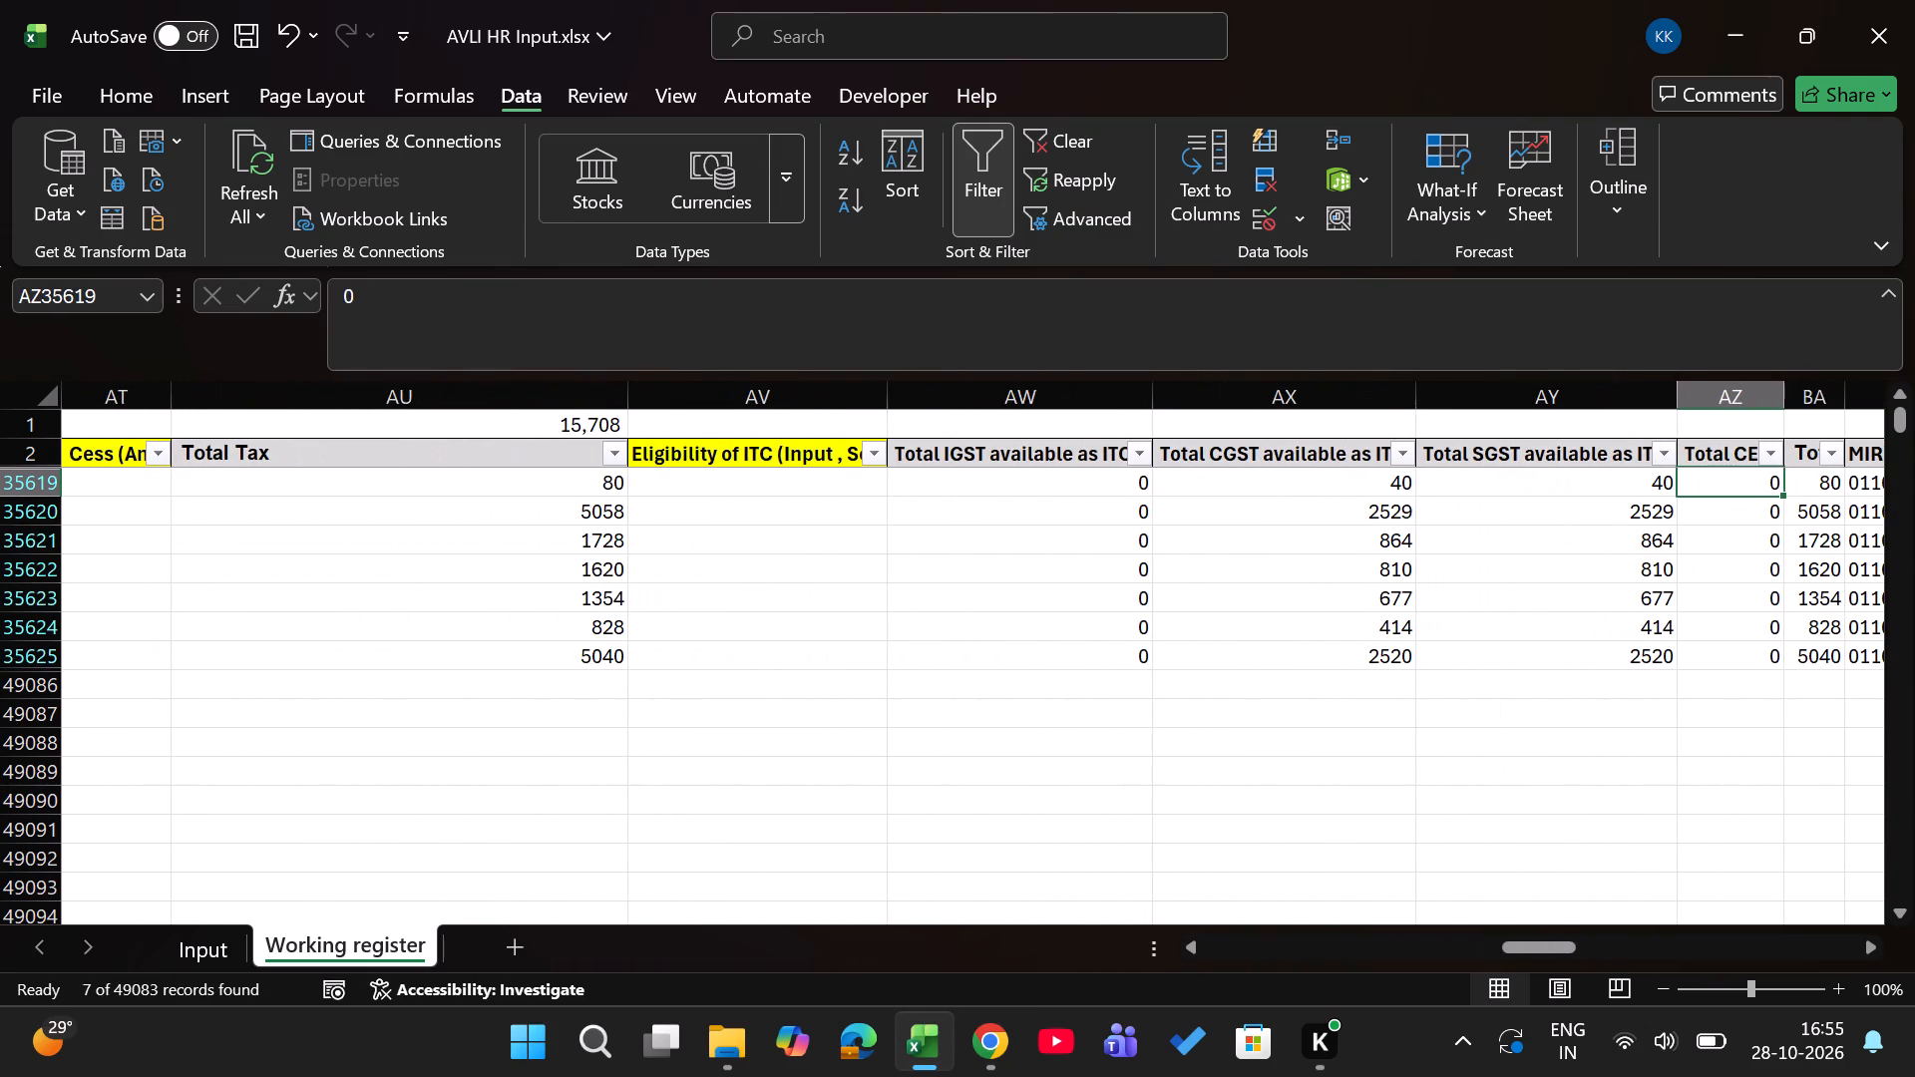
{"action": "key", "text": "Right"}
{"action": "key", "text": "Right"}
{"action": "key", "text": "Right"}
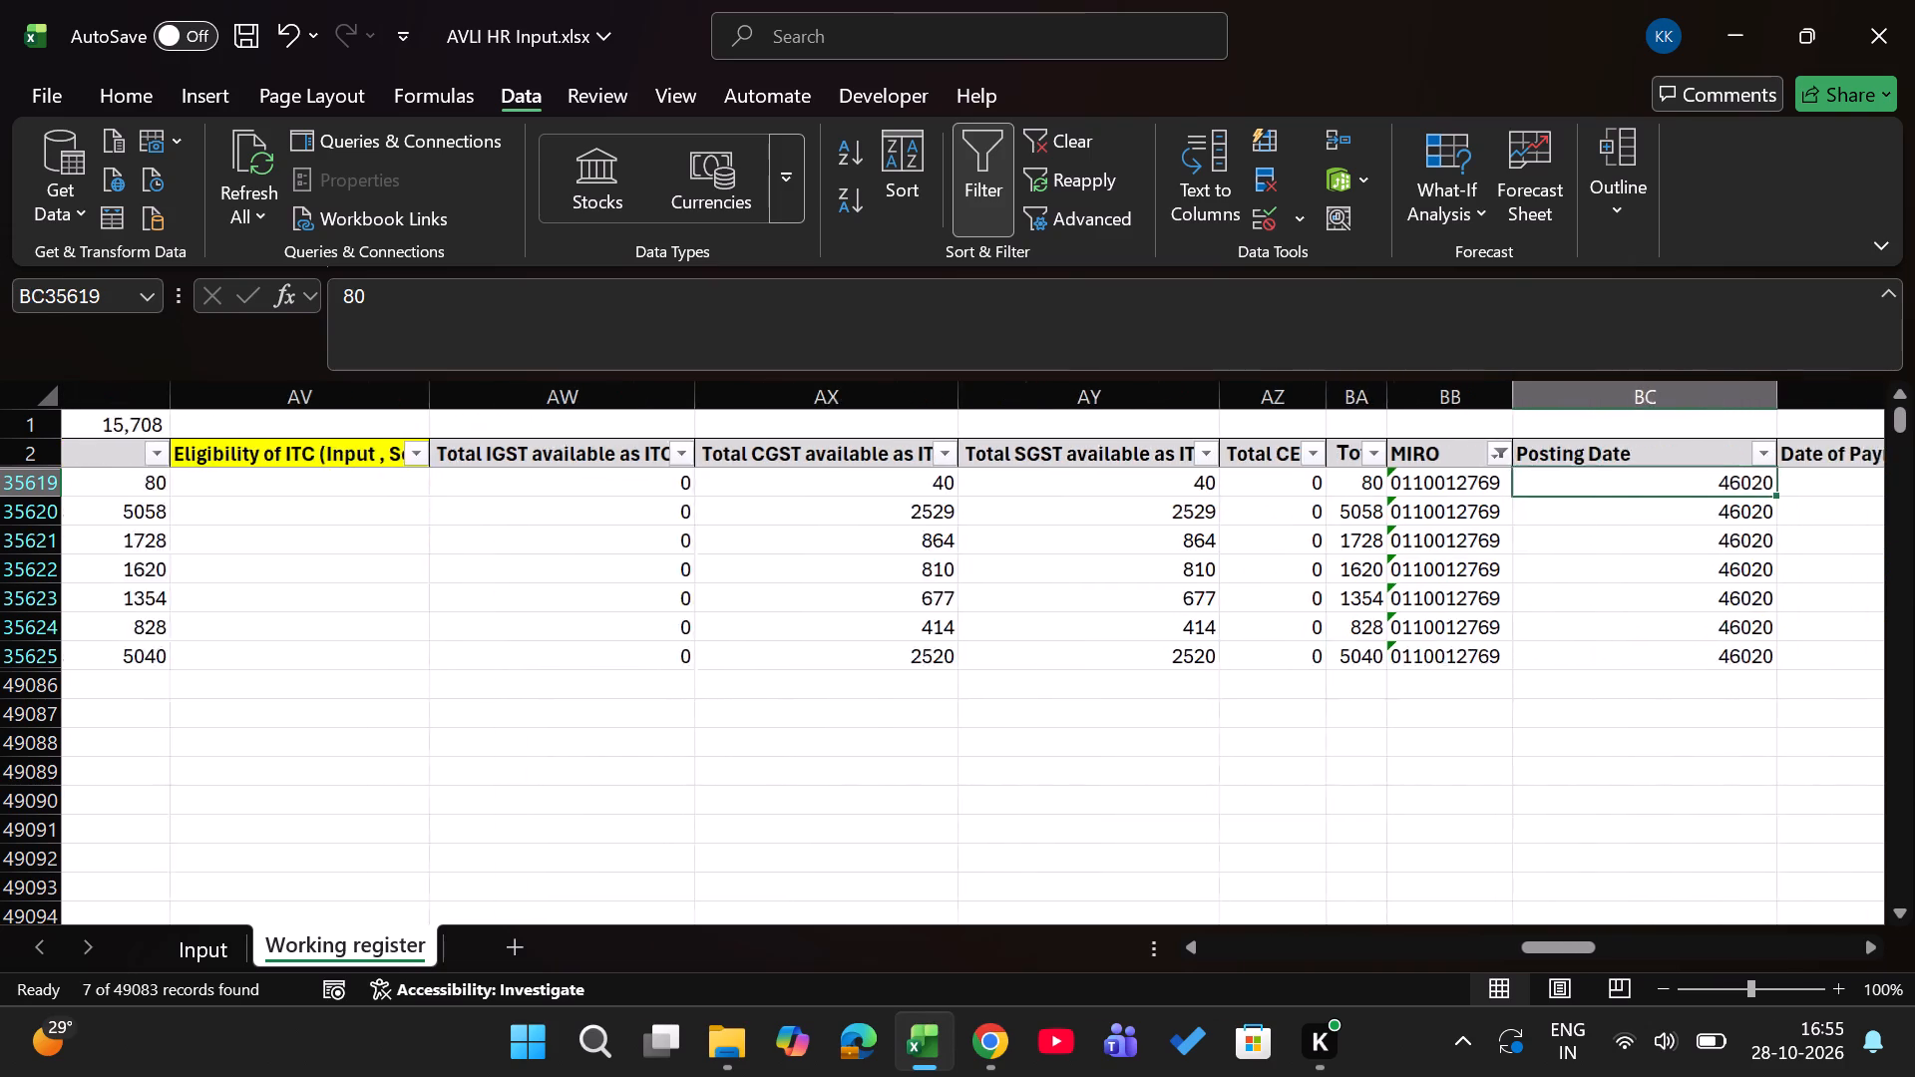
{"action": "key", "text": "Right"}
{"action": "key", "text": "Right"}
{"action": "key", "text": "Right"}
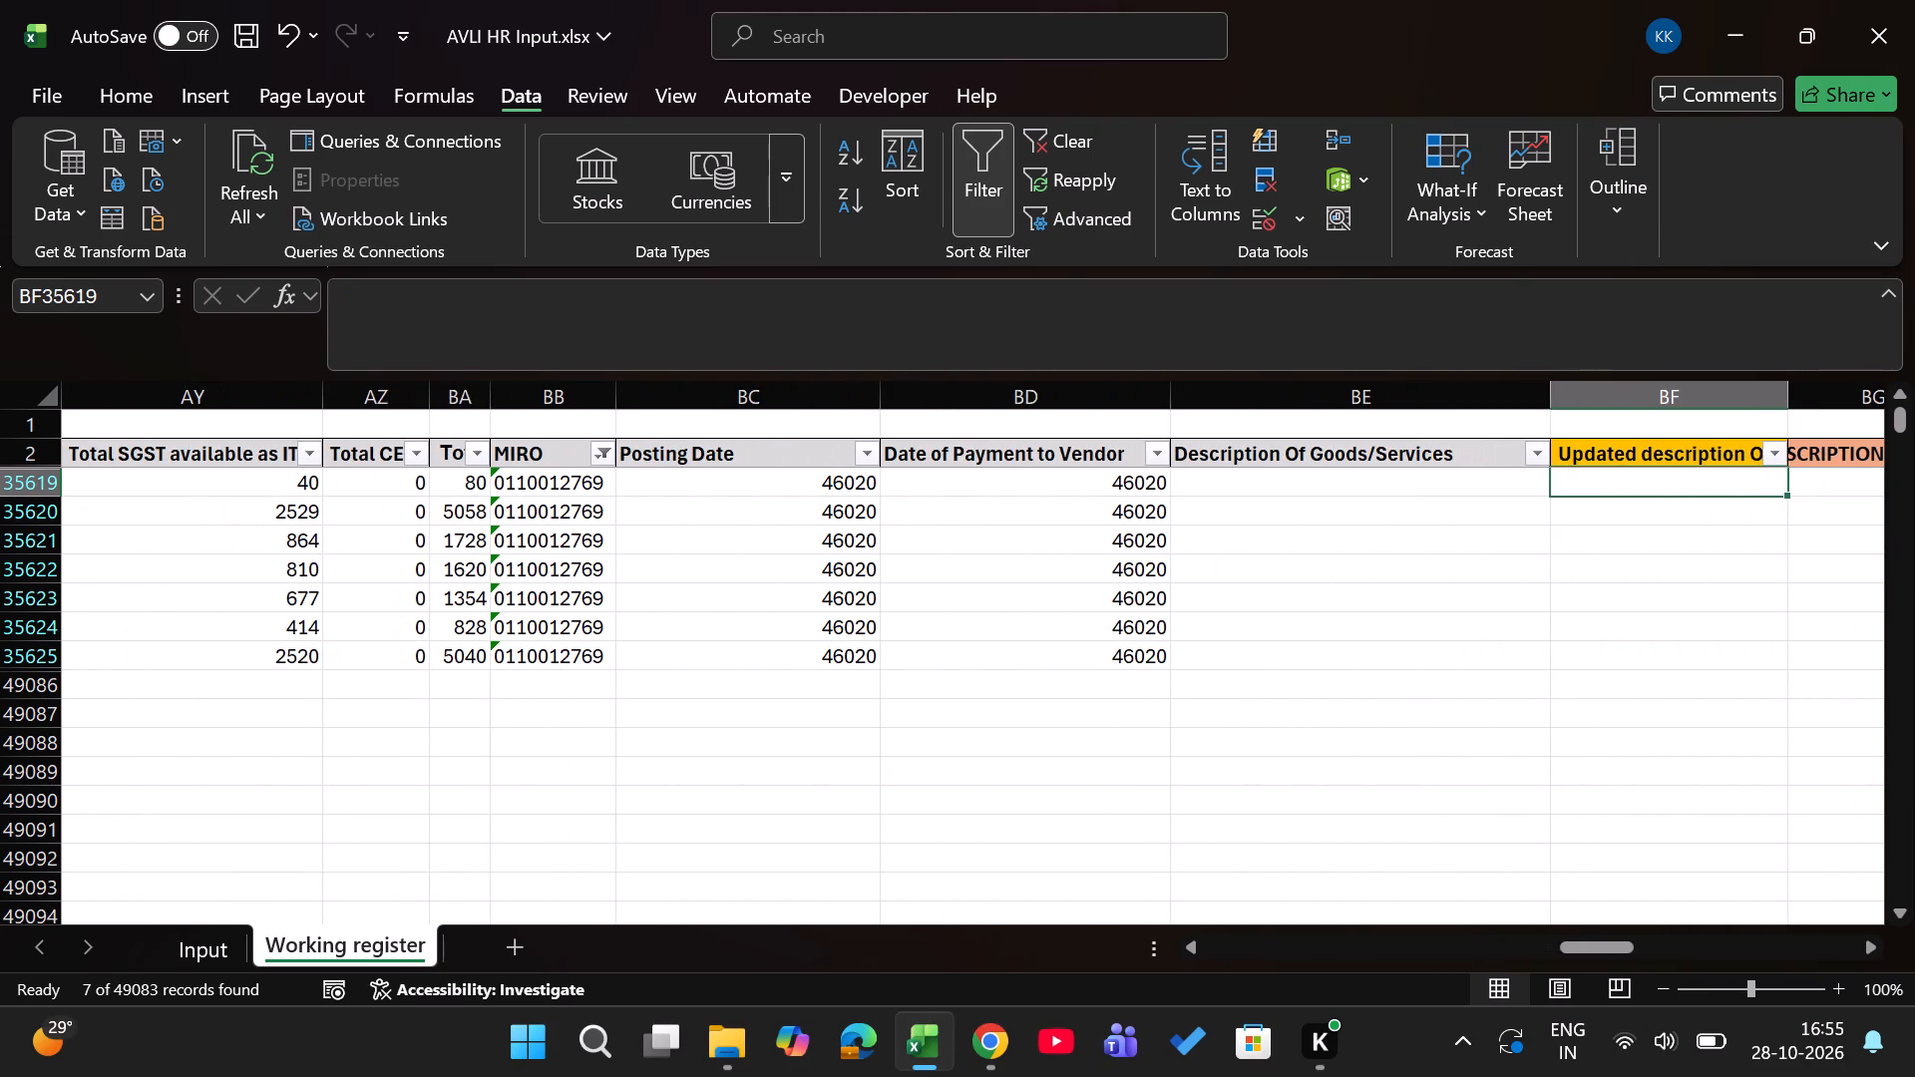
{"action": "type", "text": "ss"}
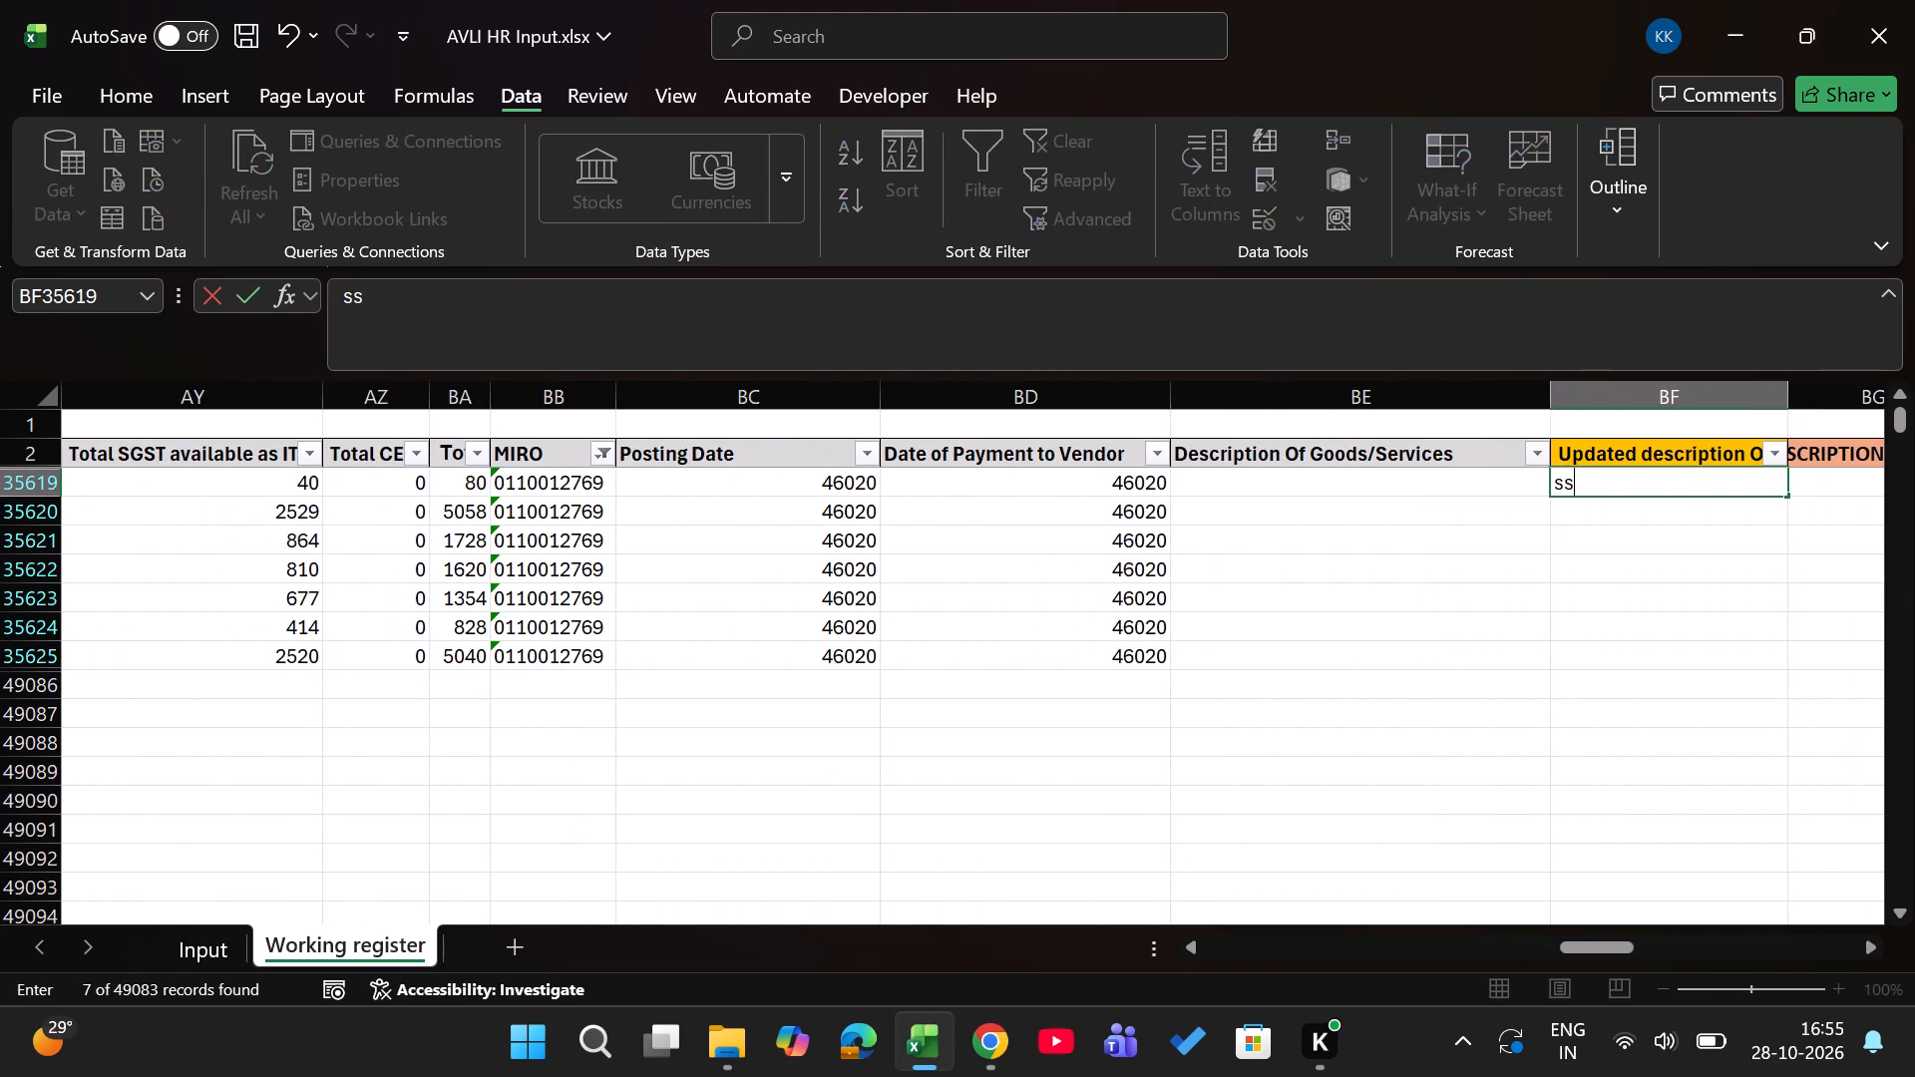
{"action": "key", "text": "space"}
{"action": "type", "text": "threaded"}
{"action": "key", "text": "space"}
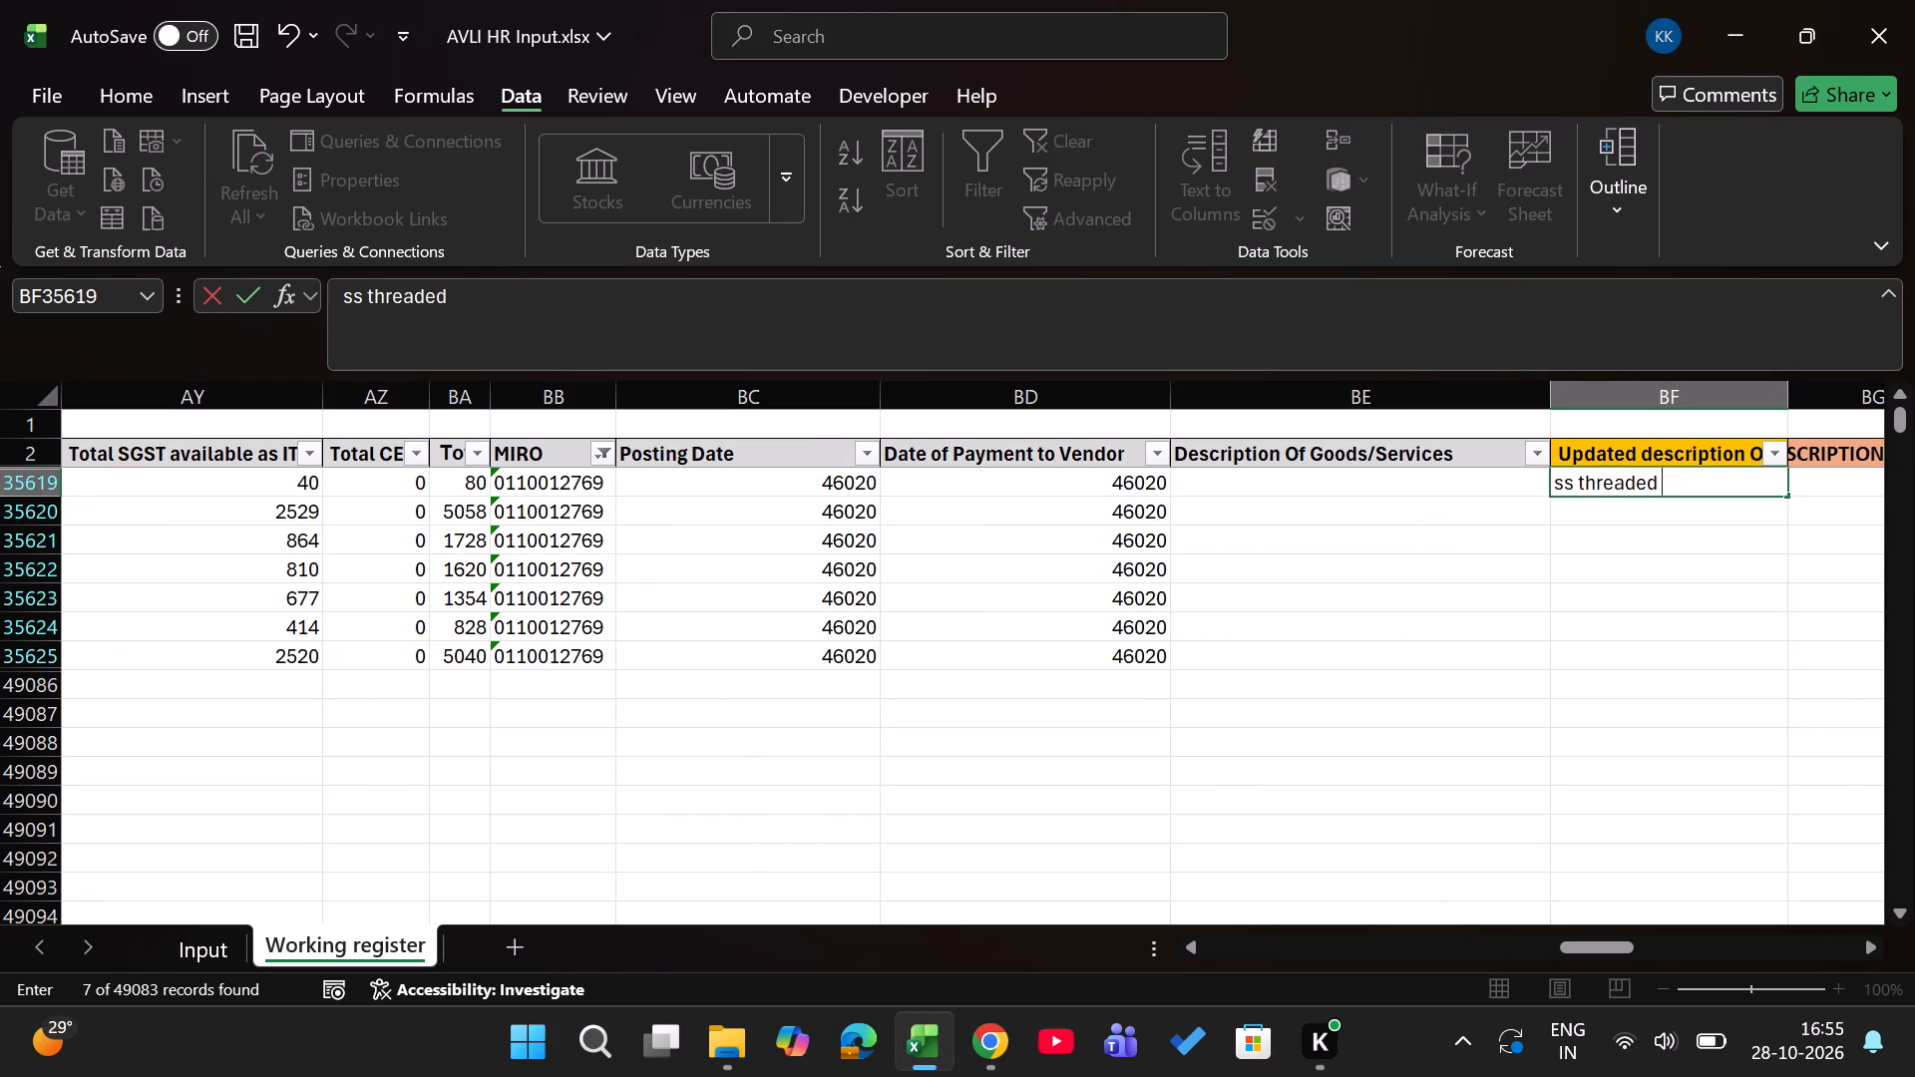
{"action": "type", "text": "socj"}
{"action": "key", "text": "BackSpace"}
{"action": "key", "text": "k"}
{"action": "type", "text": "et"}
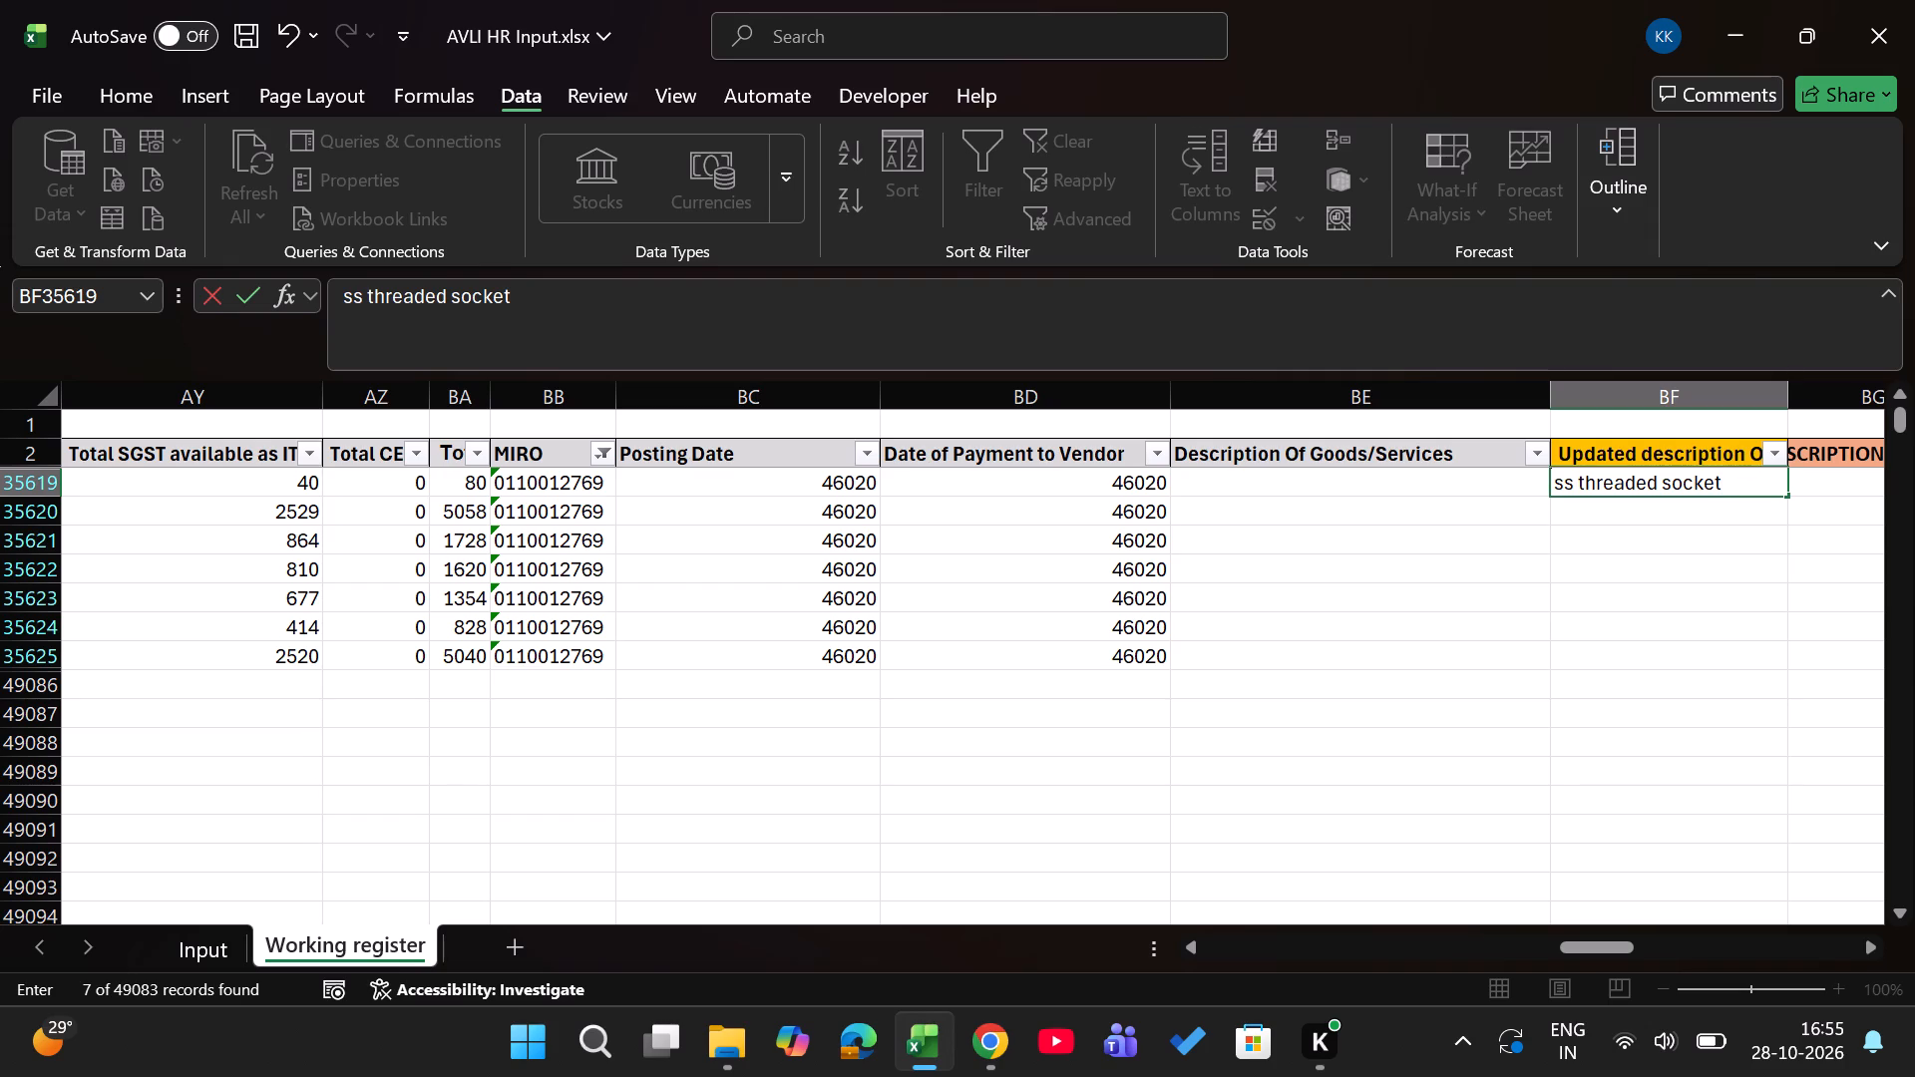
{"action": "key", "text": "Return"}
Enter "elbow" as the updated description for row 35620 and fill it down to row 35624.
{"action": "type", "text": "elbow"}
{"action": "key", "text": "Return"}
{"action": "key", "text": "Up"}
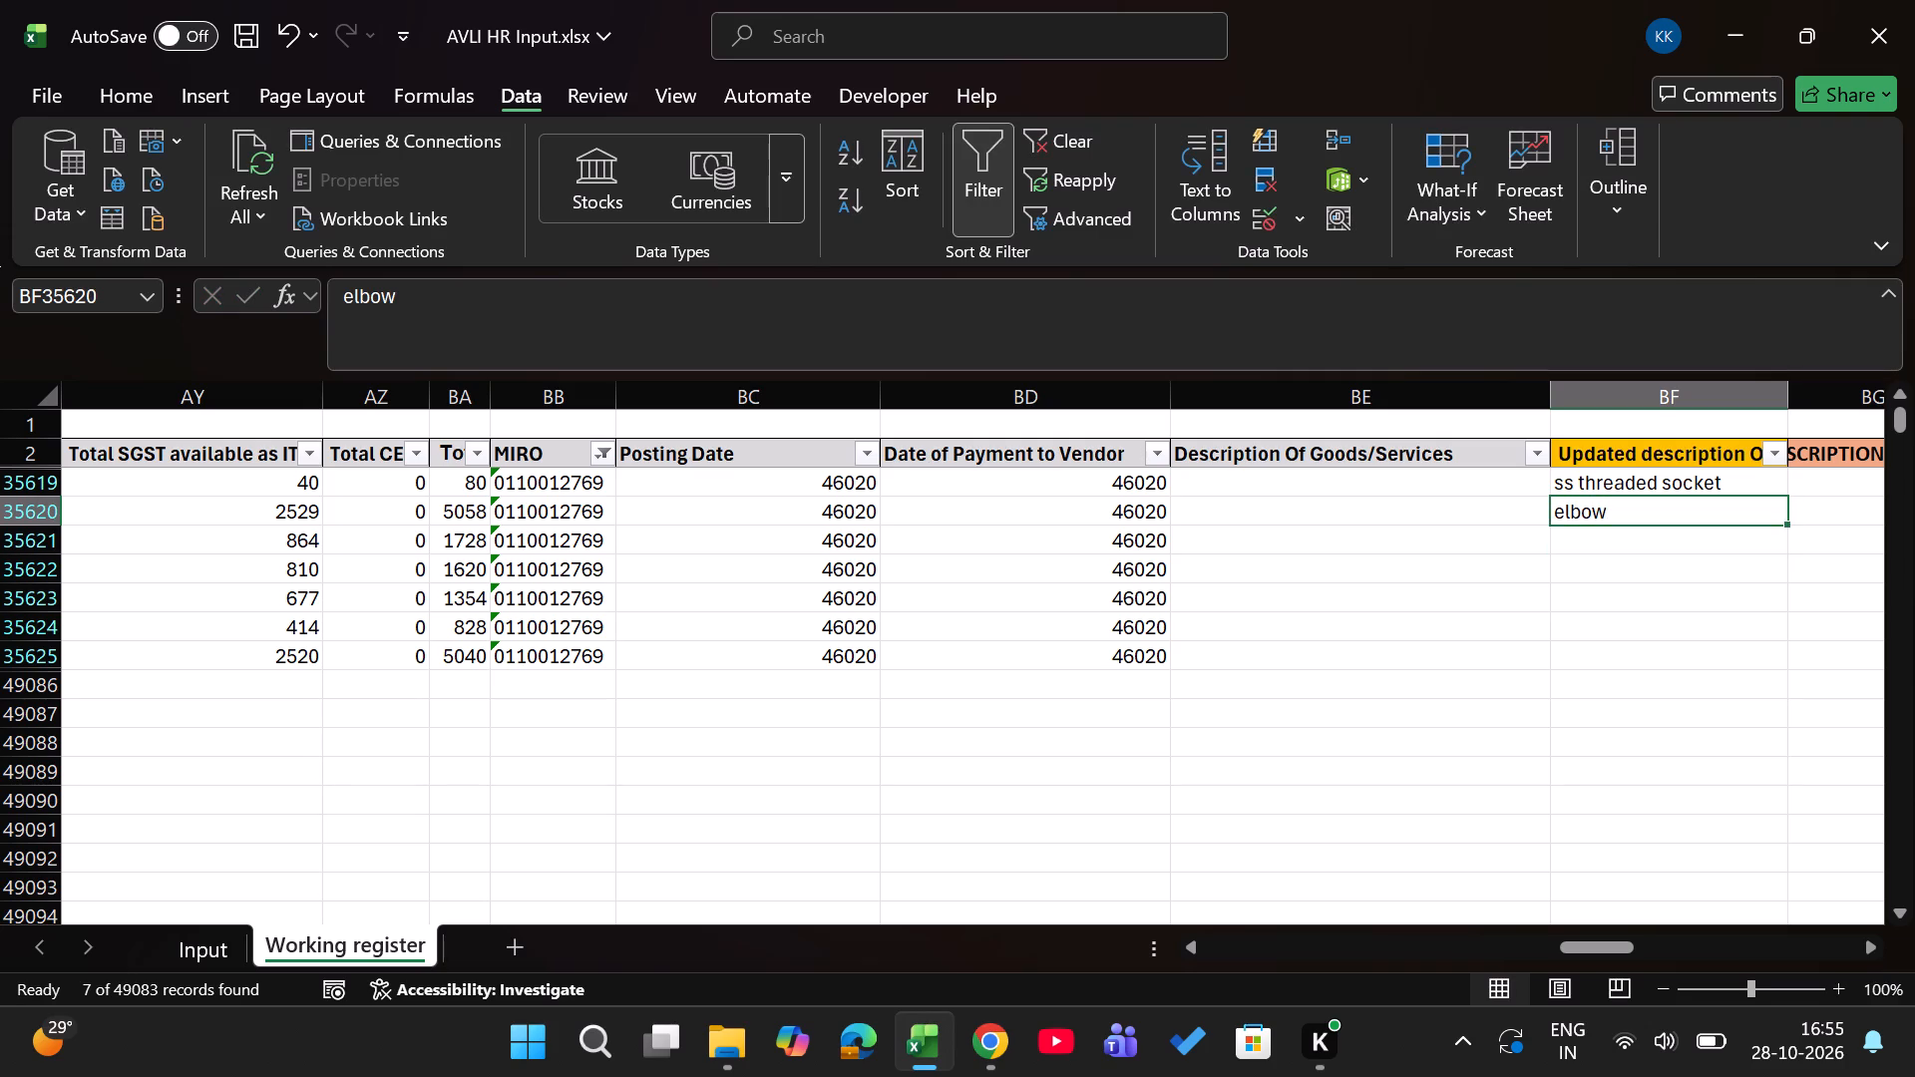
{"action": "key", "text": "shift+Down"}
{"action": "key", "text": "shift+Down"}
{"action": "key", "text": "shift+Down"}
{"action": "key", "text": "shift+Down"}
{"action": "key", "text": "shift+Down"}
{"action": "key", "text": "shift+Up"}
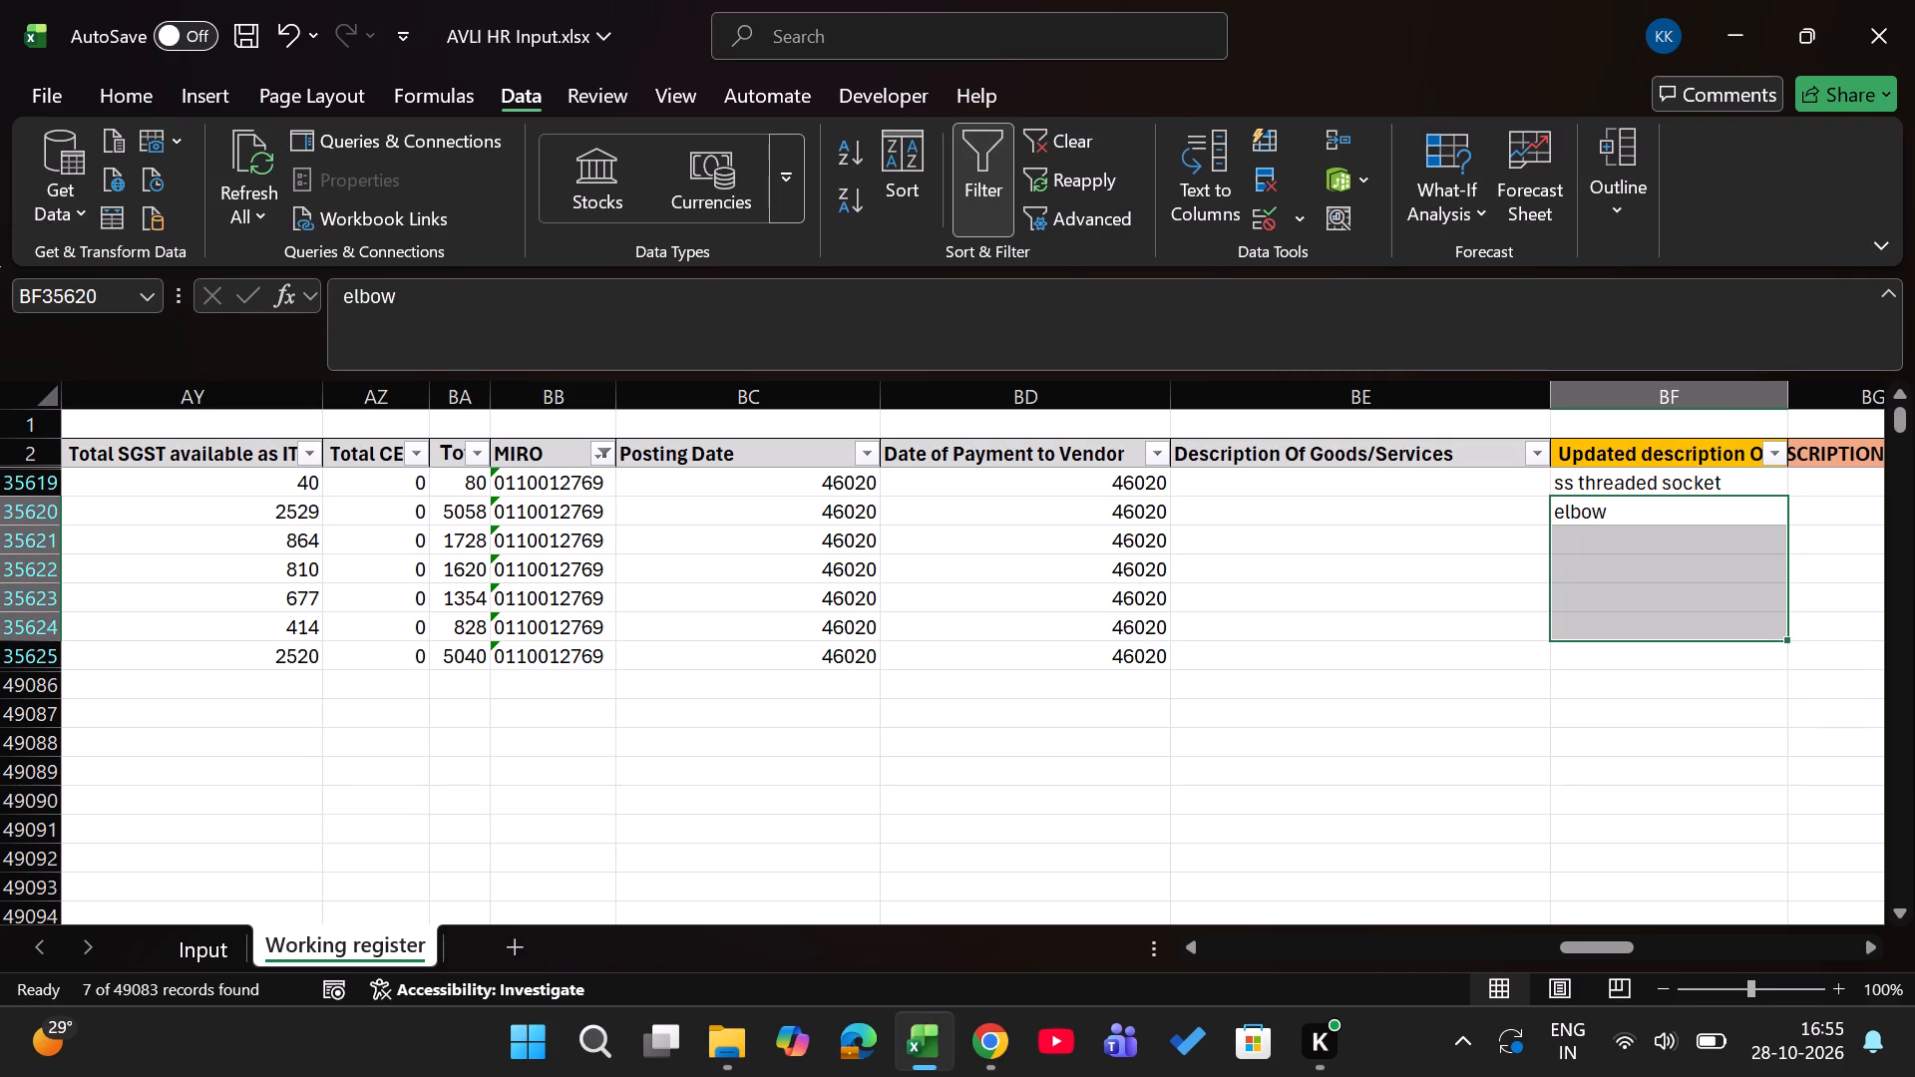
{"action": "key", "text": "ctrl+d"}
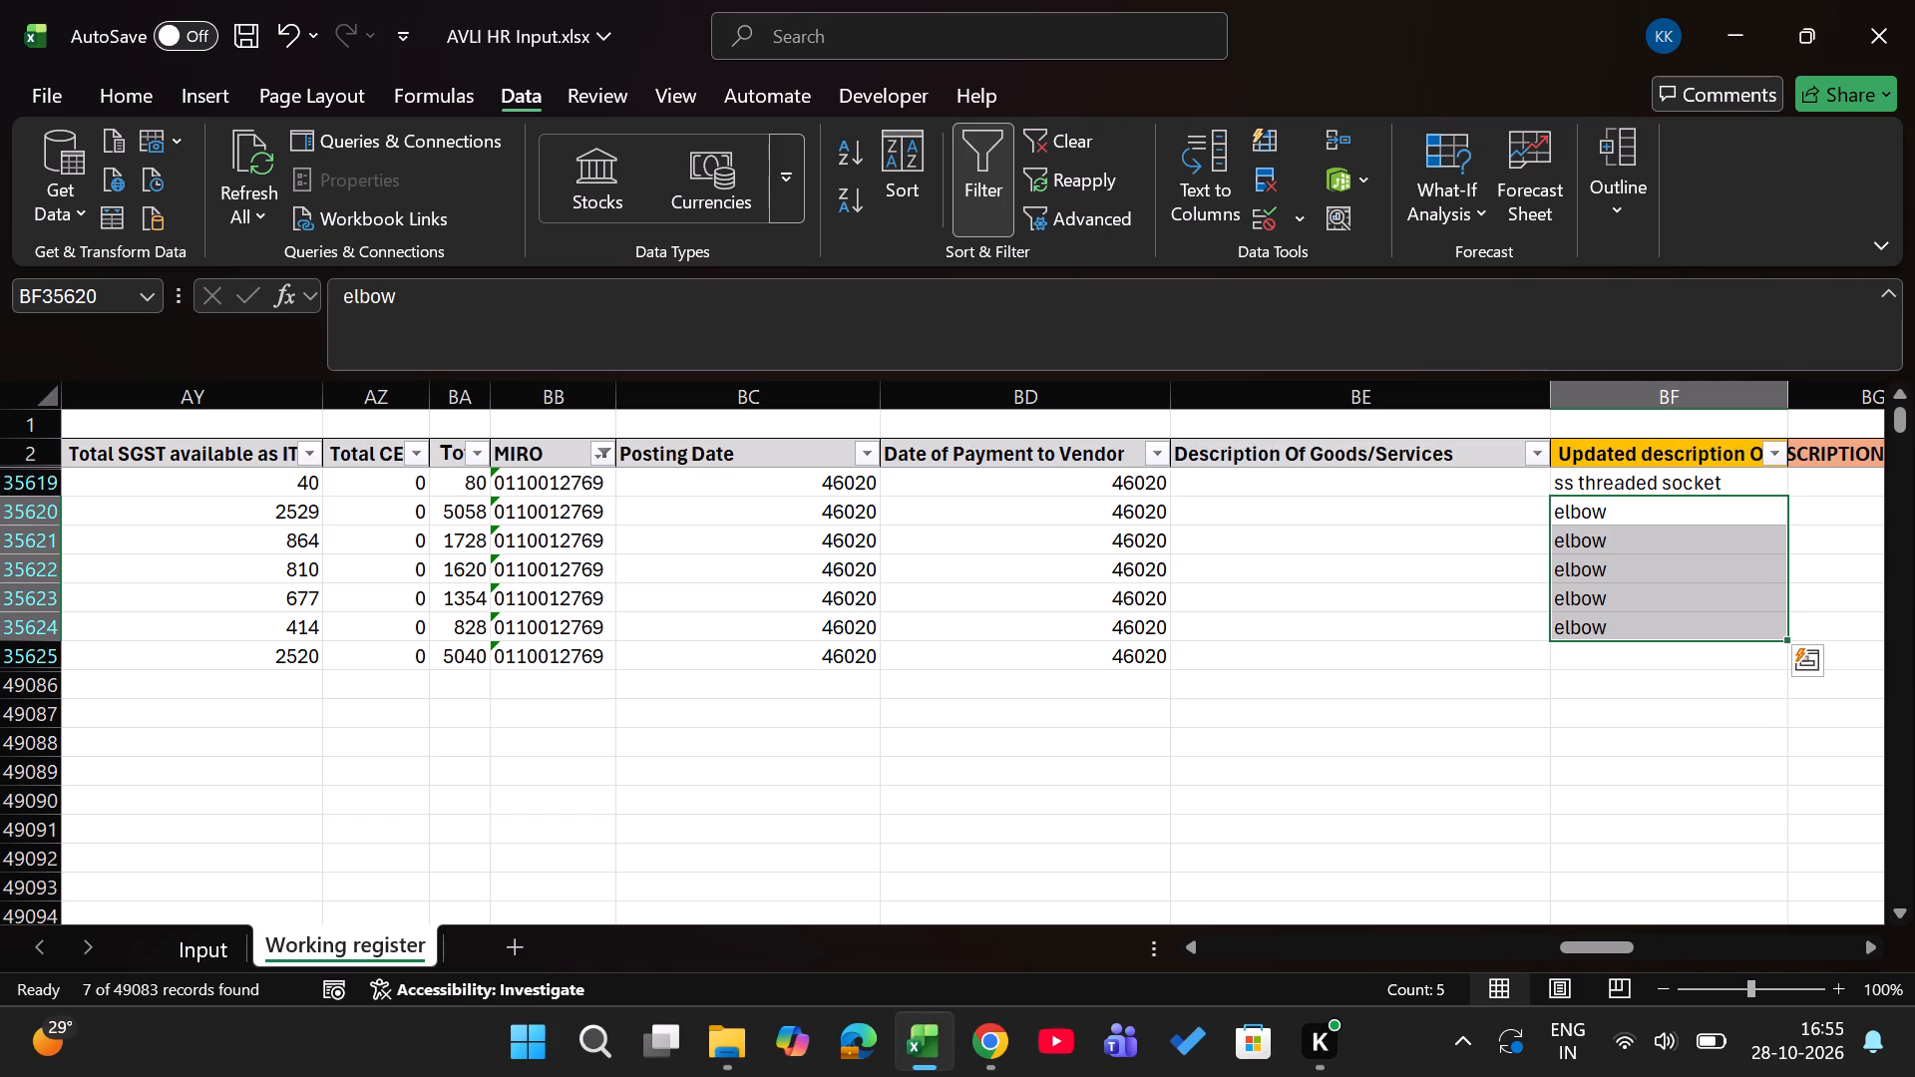
Enter "Flance (Sorf with hub)" as the updated description of goods for row 35625.
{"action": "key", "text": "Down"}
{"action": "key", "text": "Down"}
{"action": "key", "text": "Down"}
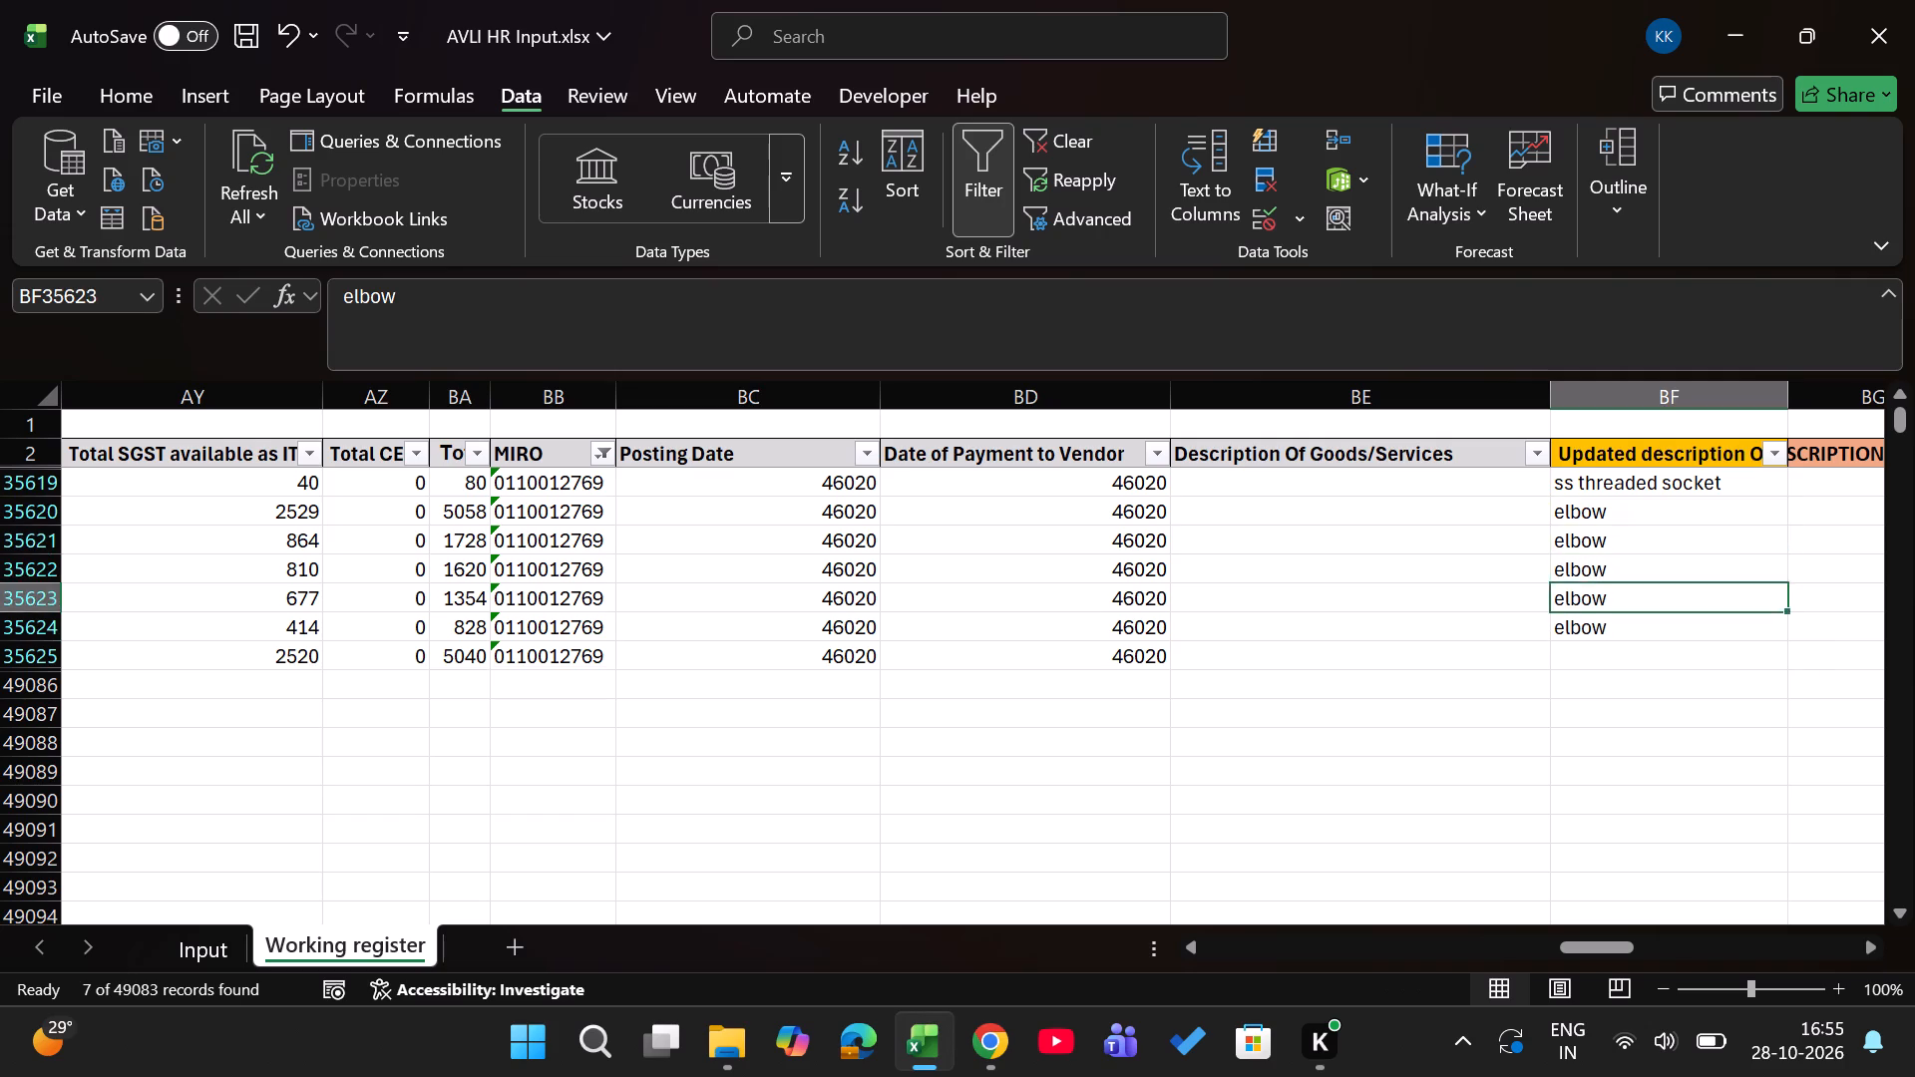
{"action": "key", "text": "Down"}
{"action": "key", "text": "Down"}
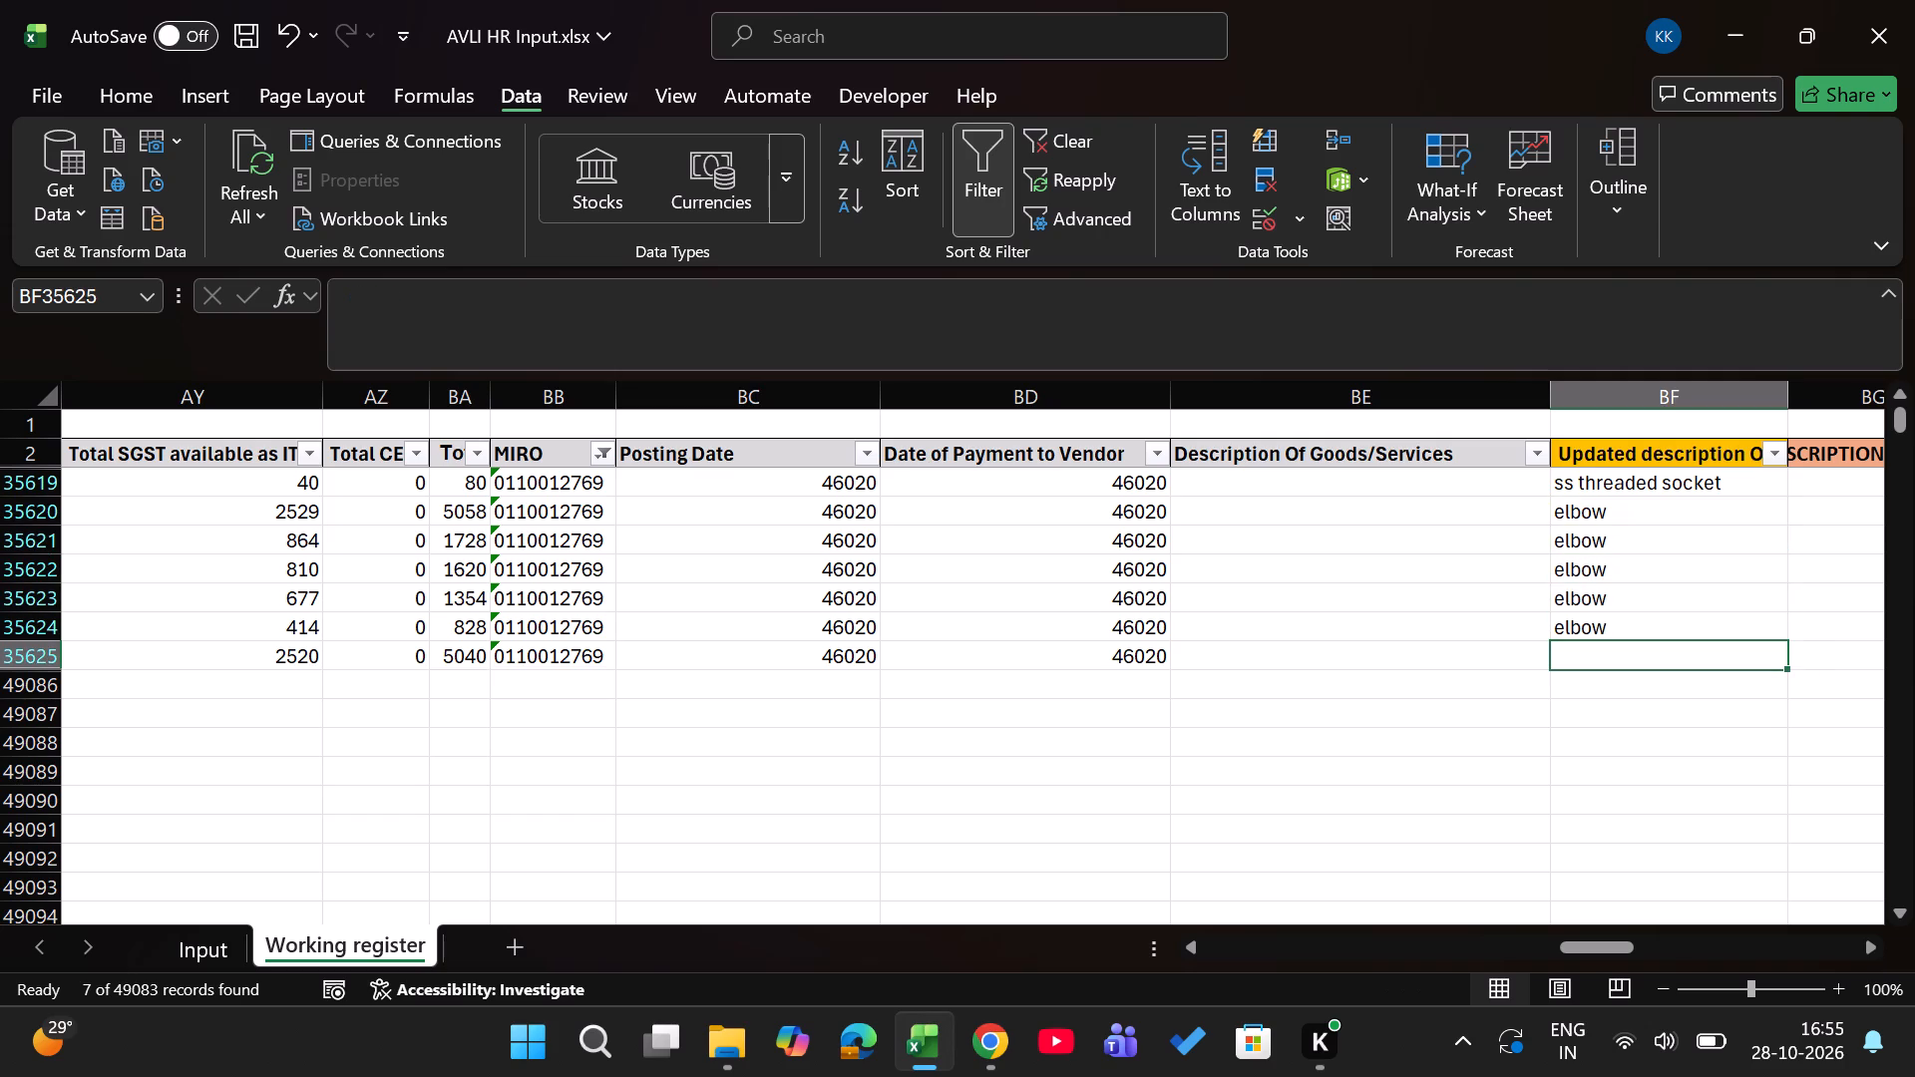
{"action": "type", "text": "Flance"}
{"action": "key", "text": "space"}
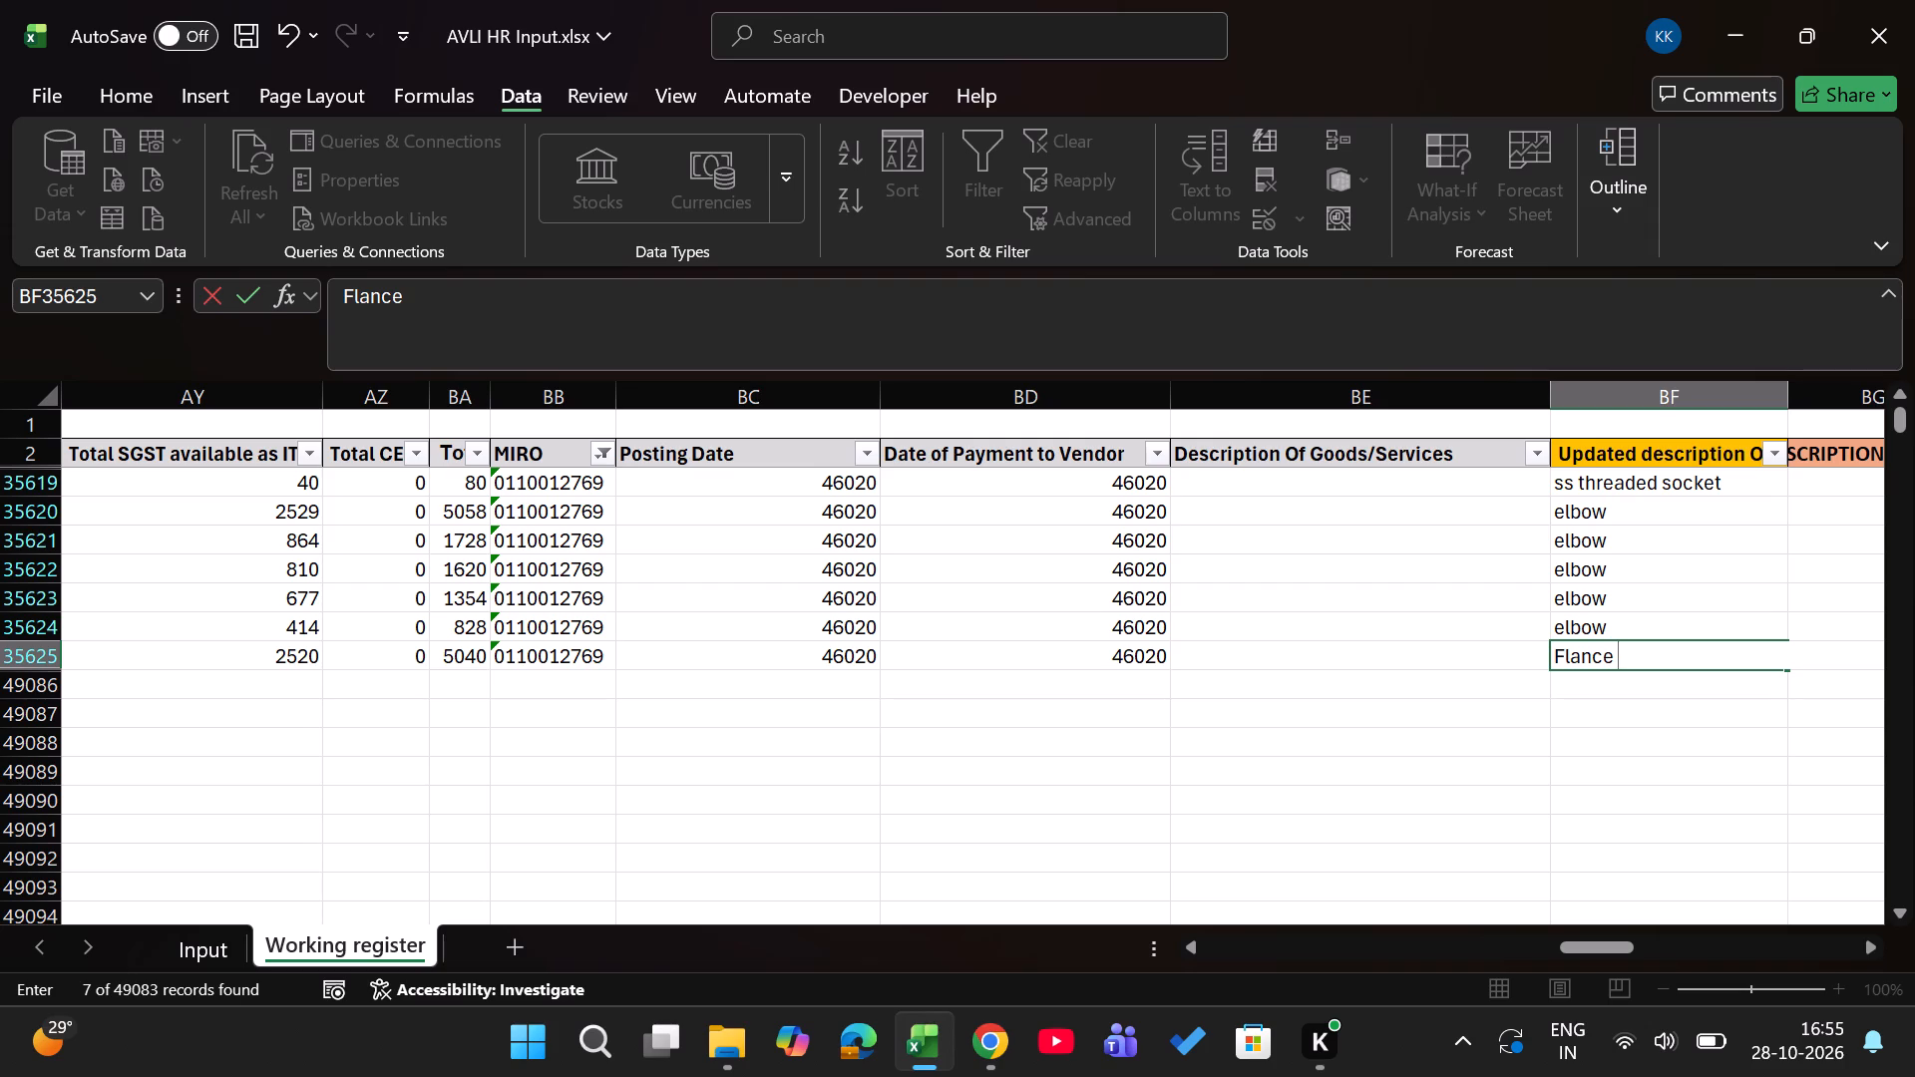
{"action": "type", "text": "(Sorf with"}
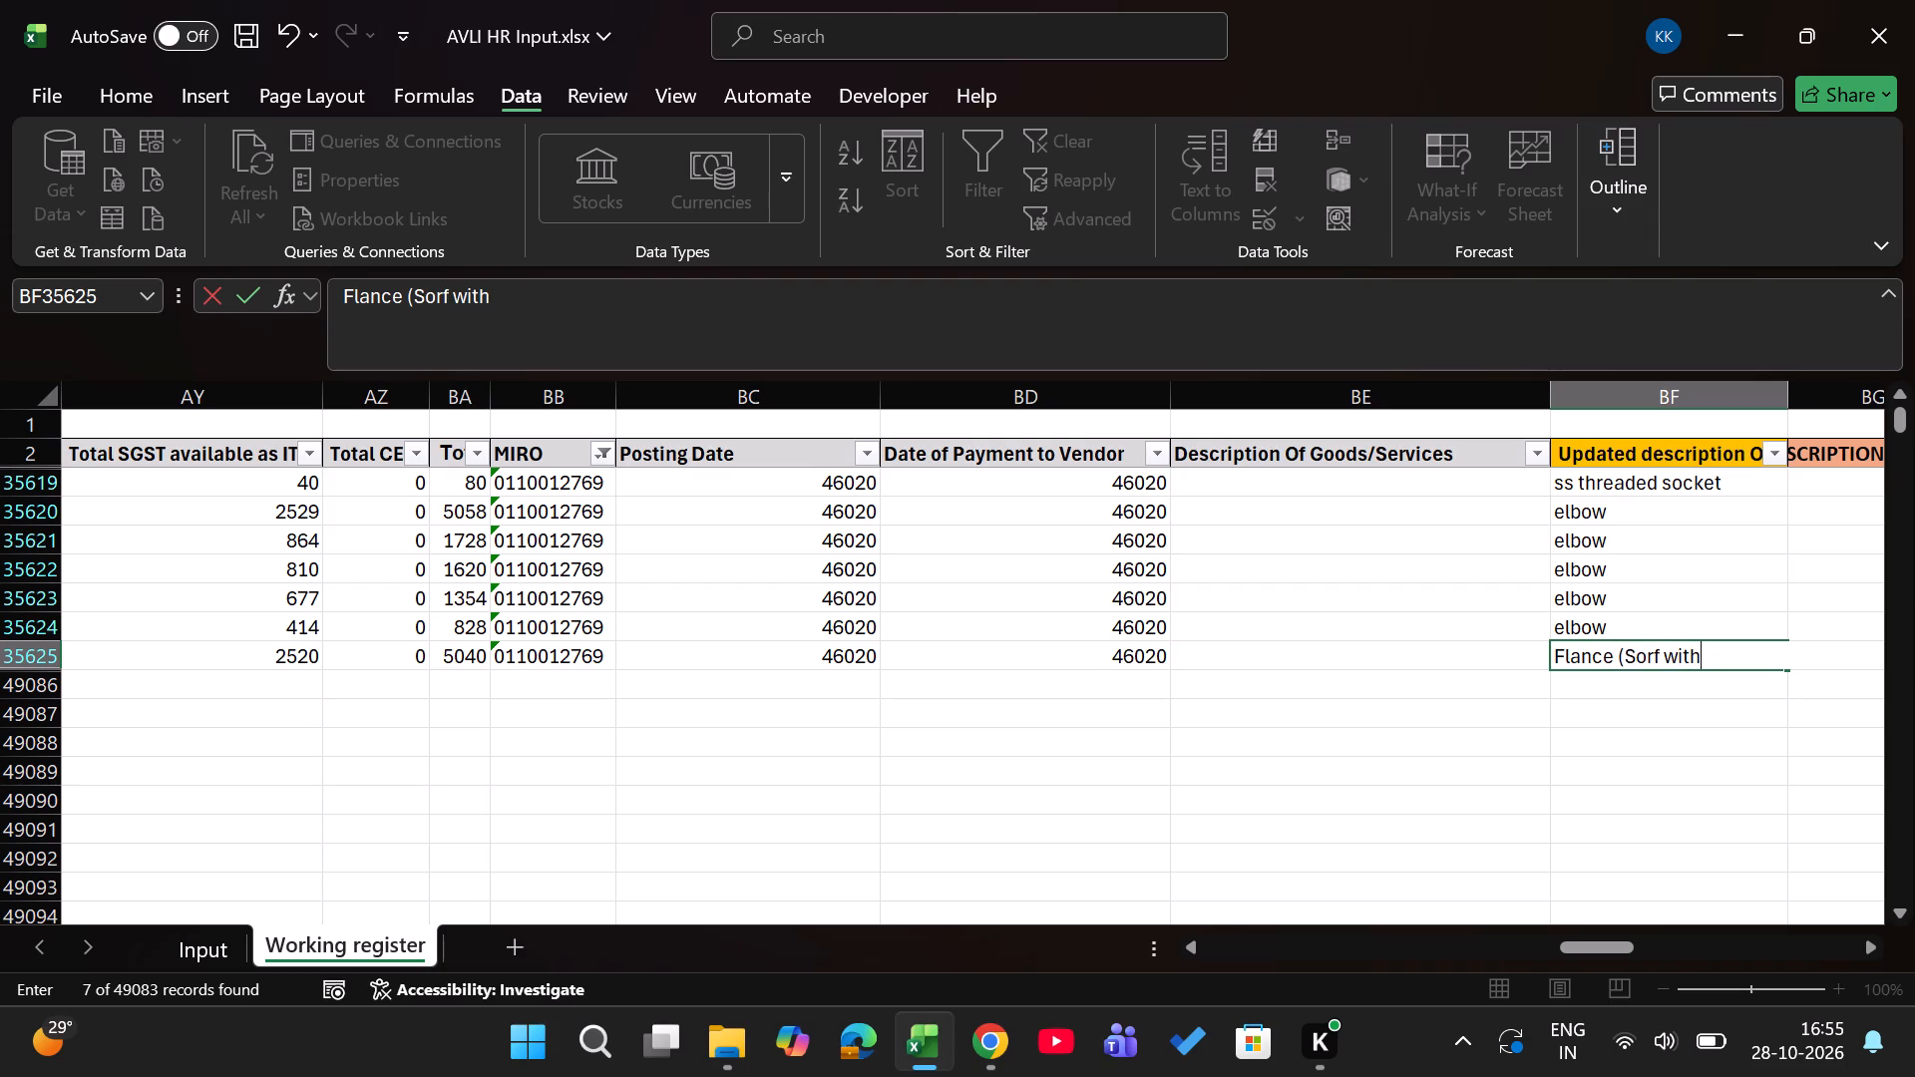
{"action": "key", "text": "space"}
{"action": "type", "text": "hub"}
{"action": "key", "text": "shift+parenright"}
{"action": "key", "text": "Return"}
Set the description of goods check to "Not in PR" for row 35619 and fill it down to row 35625.
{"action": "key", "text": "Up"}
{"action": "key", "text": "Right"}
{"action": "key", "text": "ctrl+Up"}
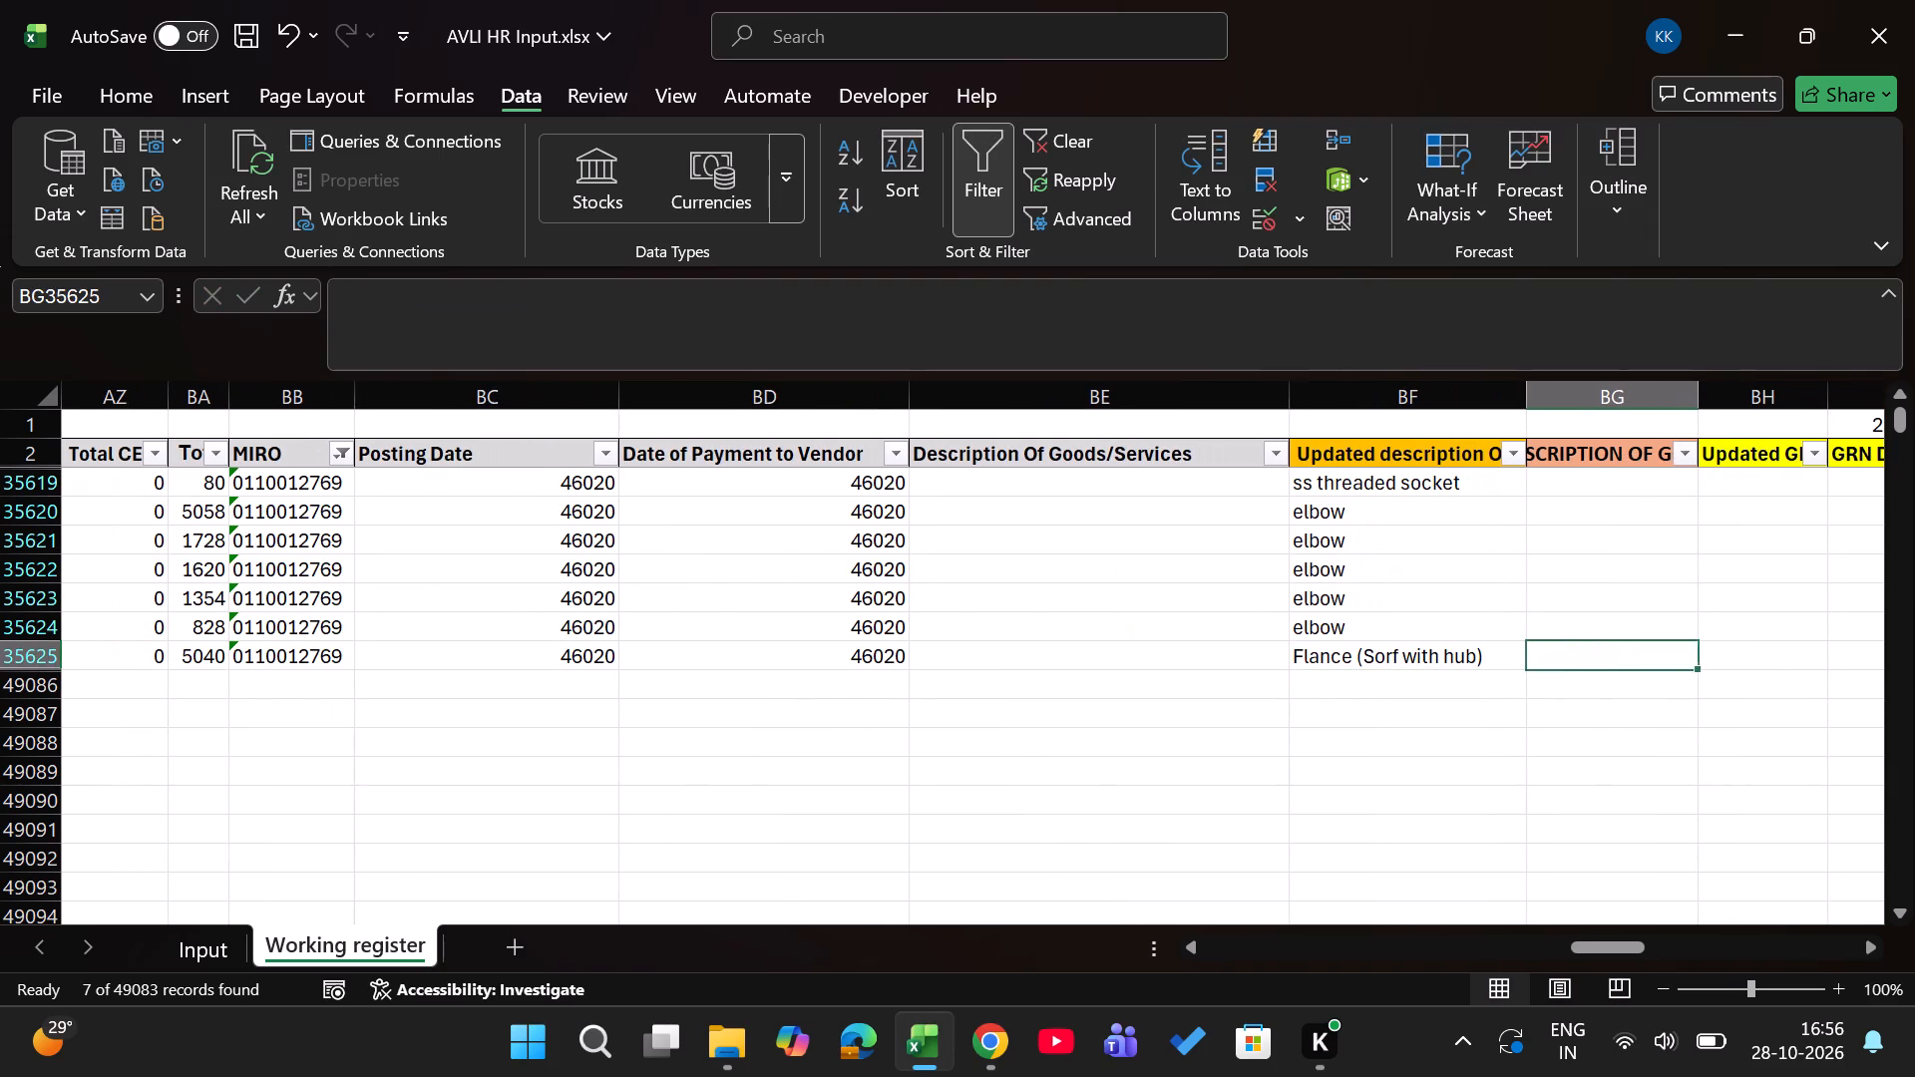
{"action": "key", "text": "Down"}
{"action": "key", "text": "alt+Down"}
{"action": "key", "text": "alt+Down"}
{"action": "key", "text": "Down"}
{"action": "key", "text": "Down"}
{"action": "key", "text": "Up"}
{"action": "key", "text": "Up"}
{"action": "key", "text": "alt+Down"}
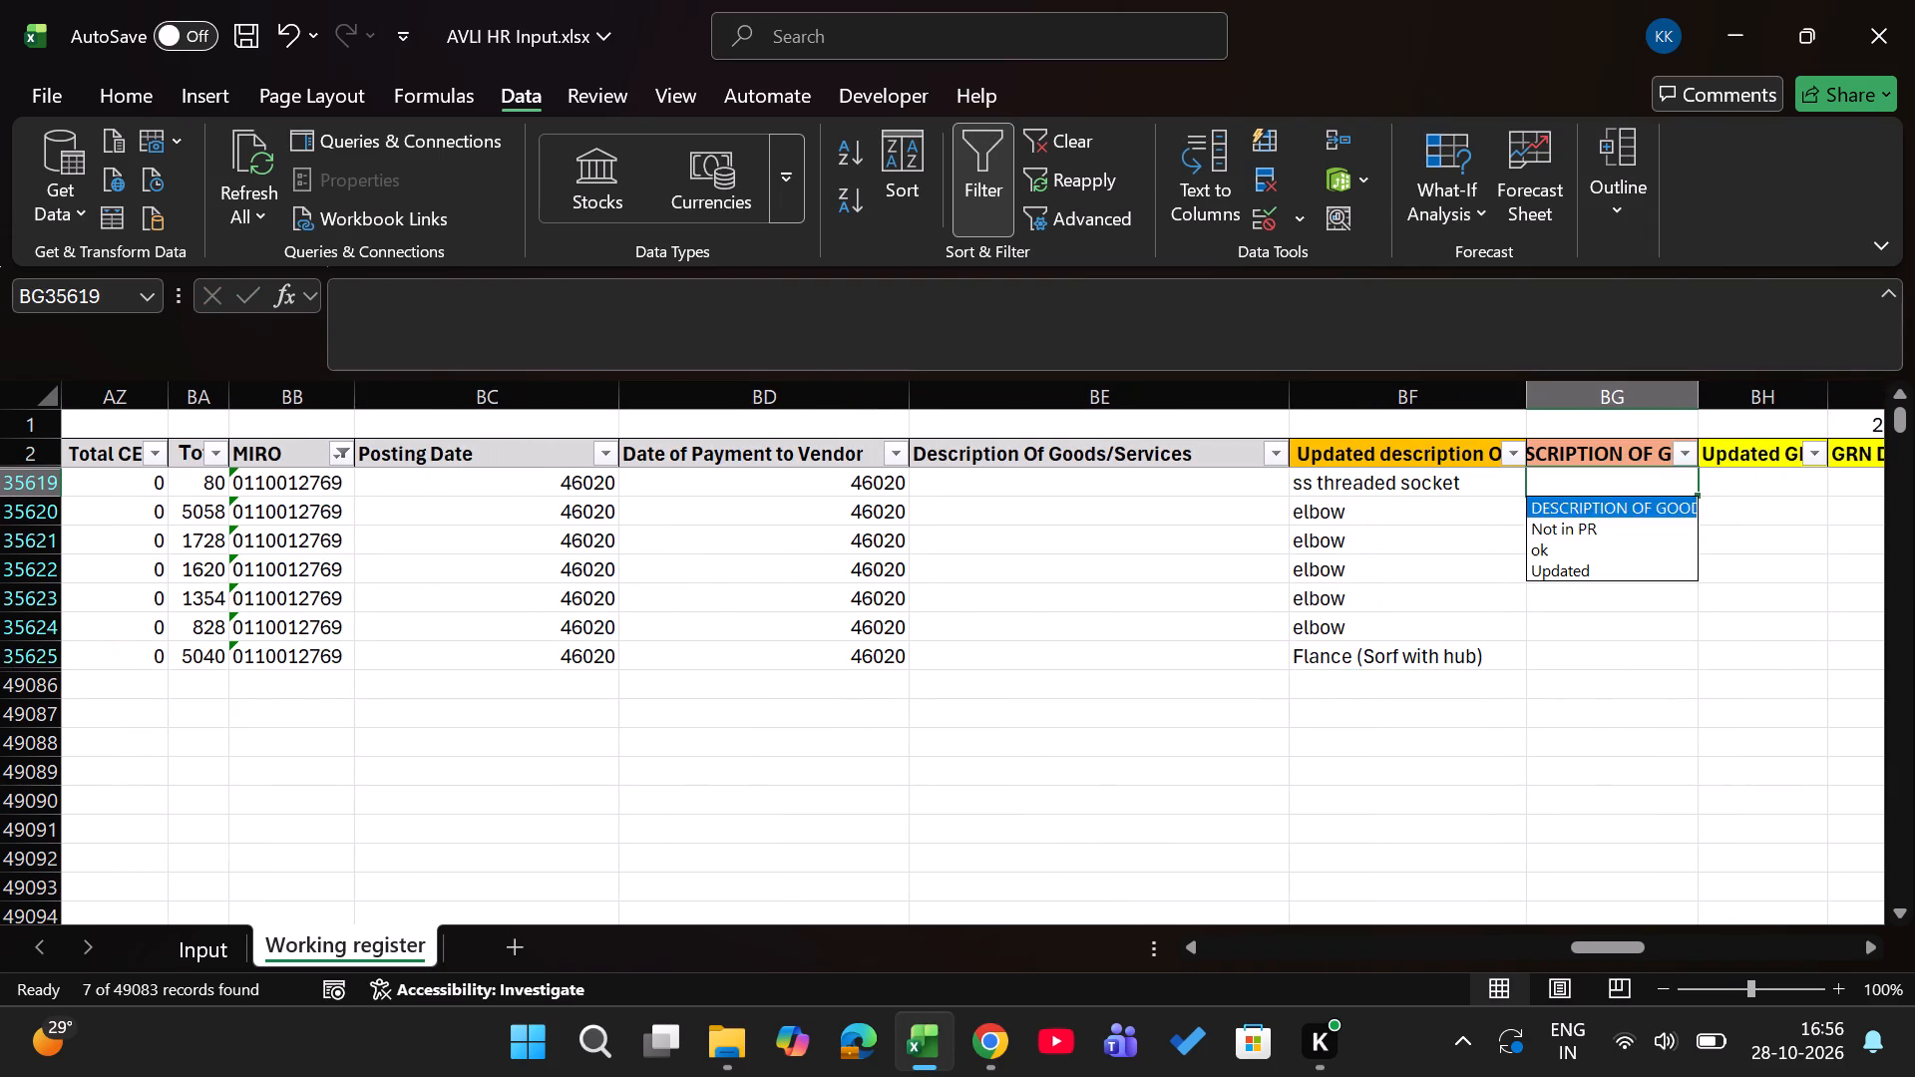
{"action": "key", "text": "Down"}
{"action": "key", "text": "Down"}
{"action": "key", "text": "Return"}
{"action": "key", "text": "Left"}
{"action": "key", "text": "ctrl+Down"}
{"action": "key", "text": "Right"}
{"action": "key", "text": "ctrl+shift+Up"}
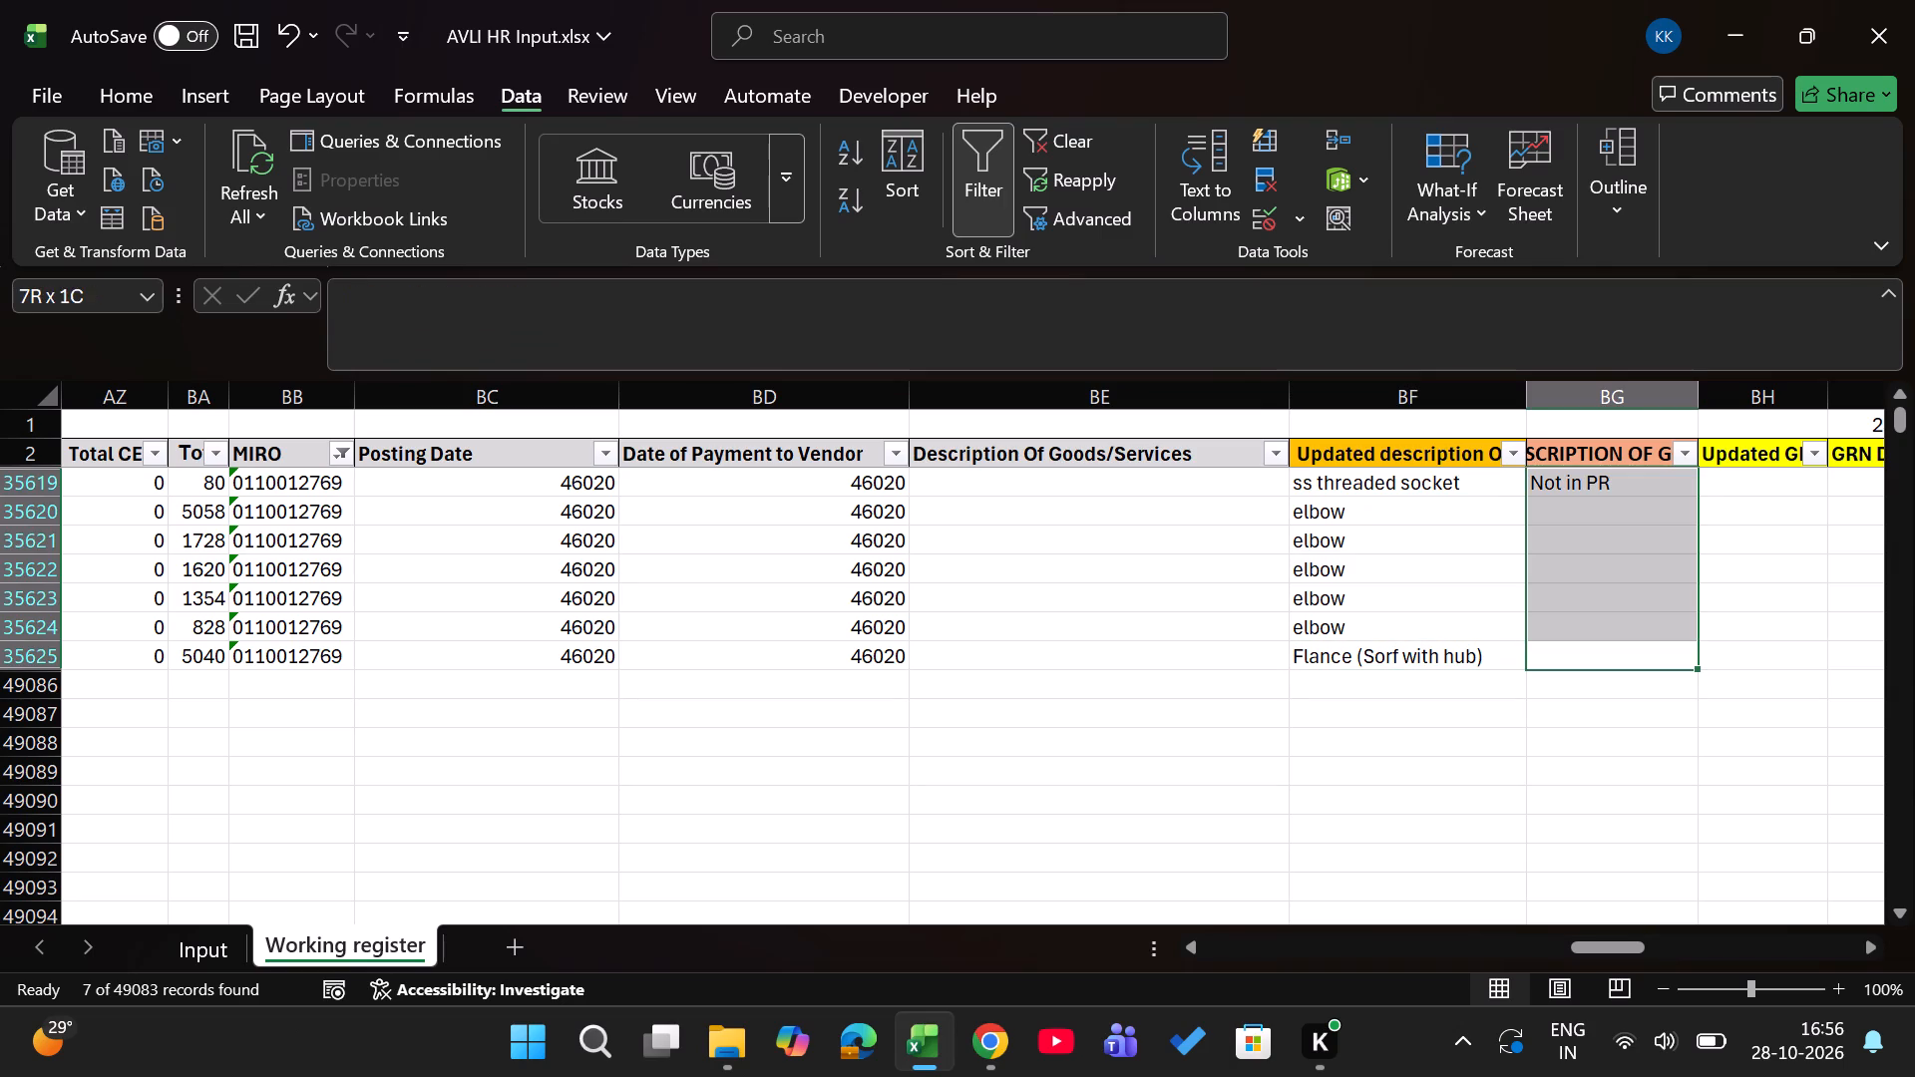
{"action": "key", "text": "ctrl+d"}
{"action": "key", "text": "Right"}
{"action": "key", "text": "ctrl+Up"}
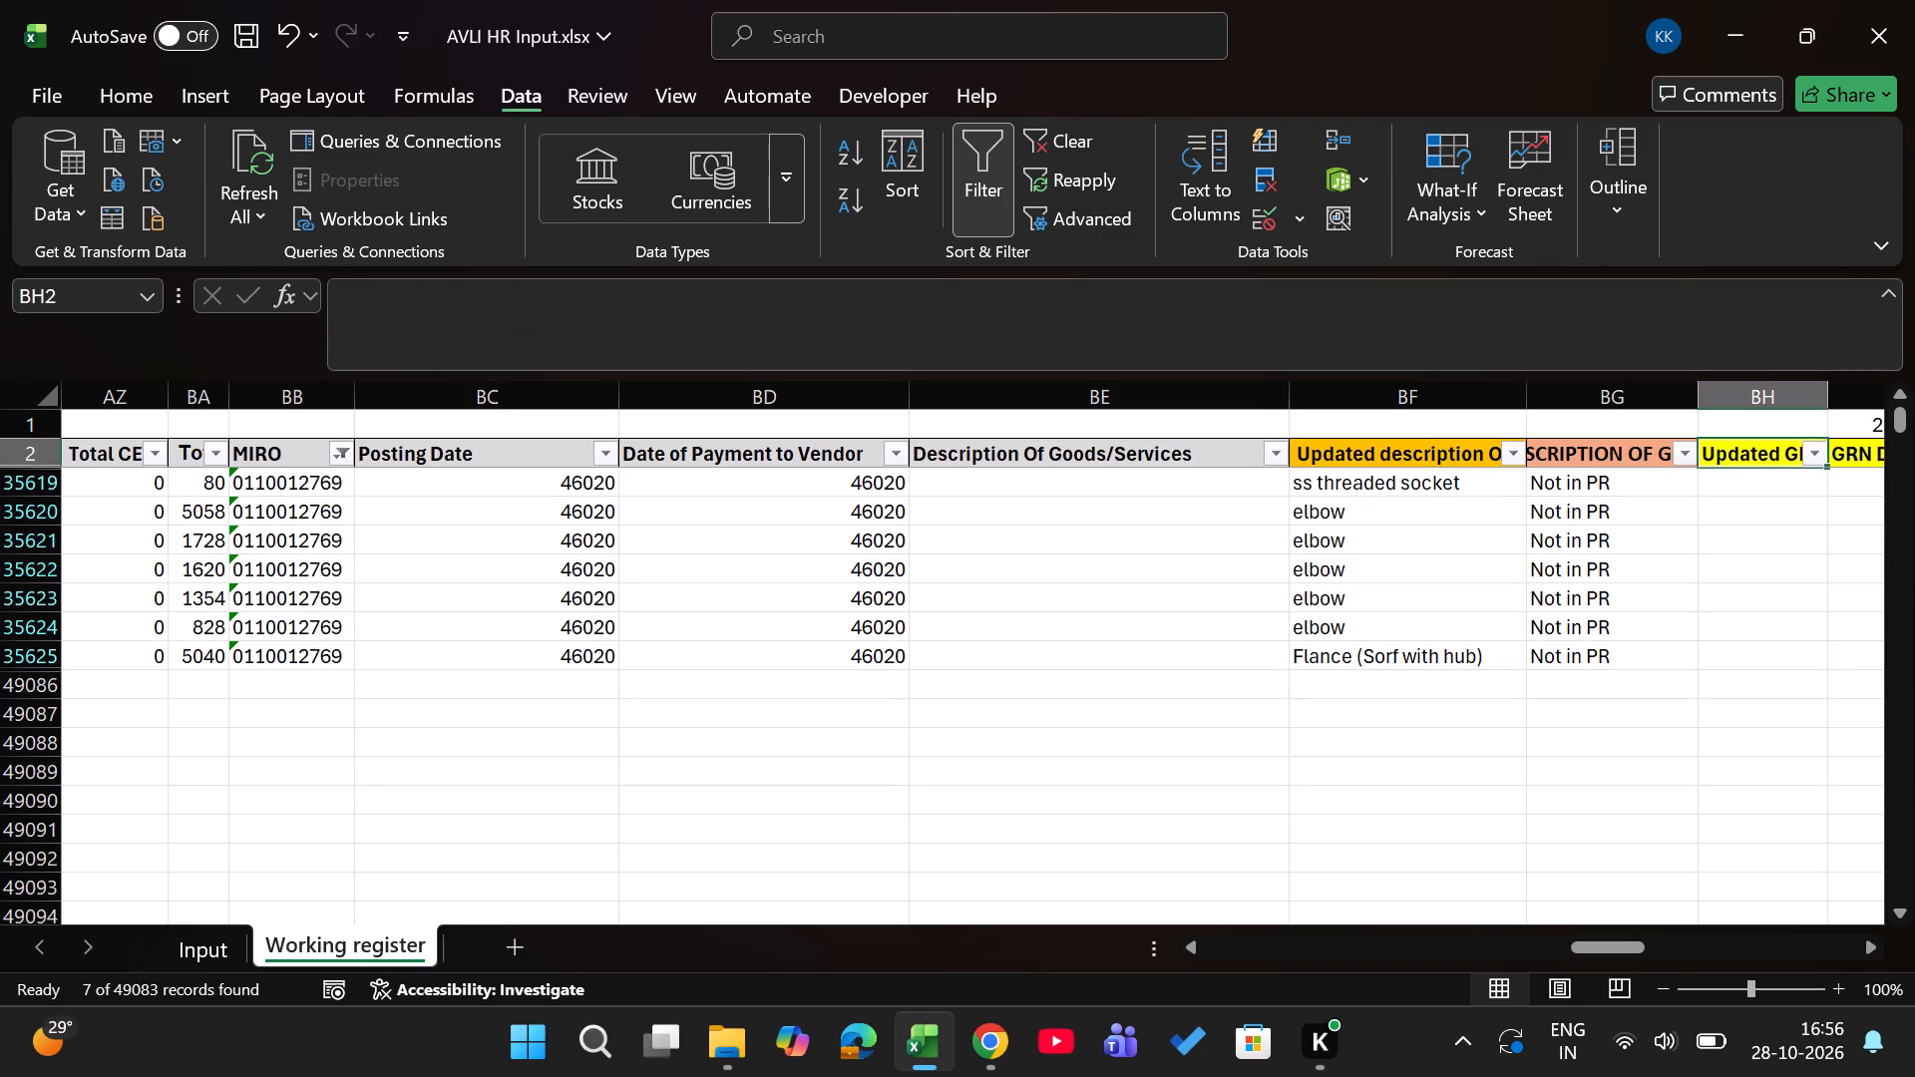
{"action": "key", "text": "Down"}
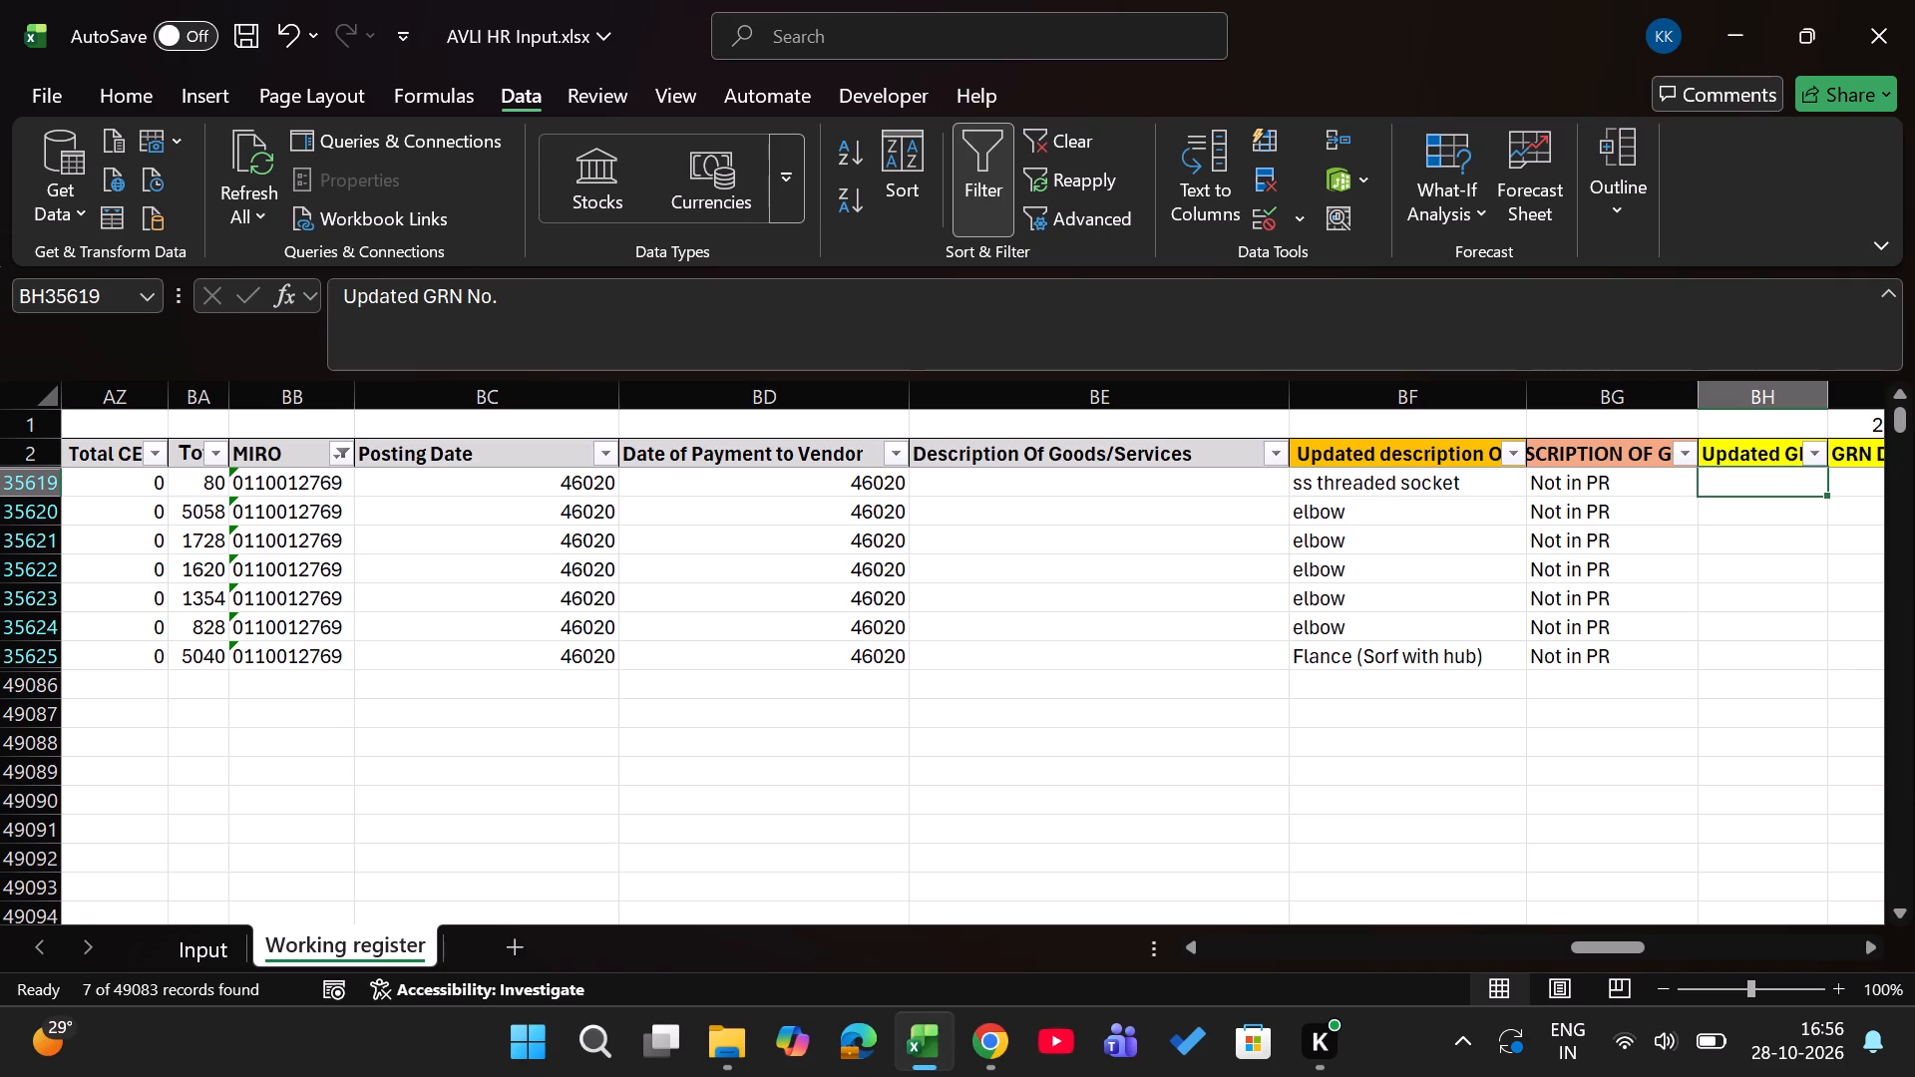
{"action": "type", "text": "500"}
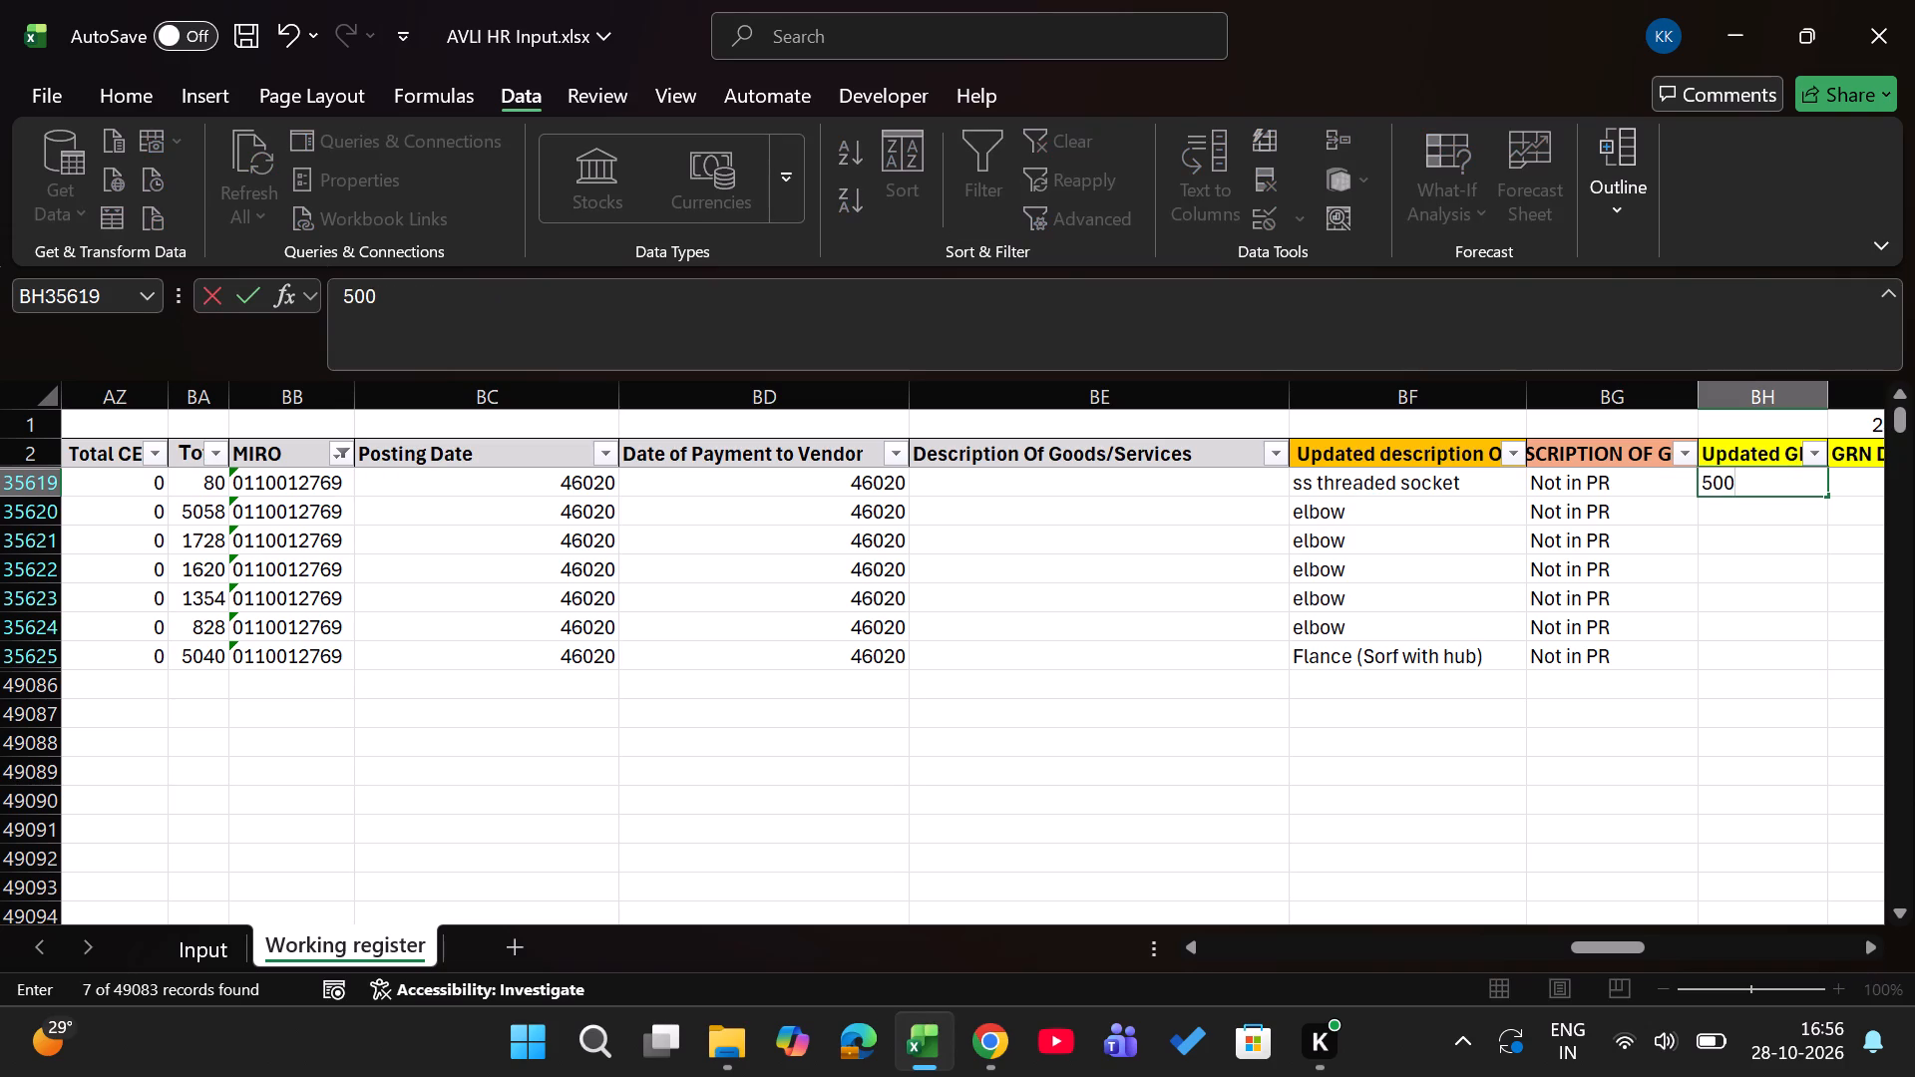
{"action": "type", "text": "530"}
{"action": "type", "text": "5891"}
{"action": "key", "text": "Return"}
Copy the date 23-12-2025 from above the GRN Date header into the GRN date of row 35619.
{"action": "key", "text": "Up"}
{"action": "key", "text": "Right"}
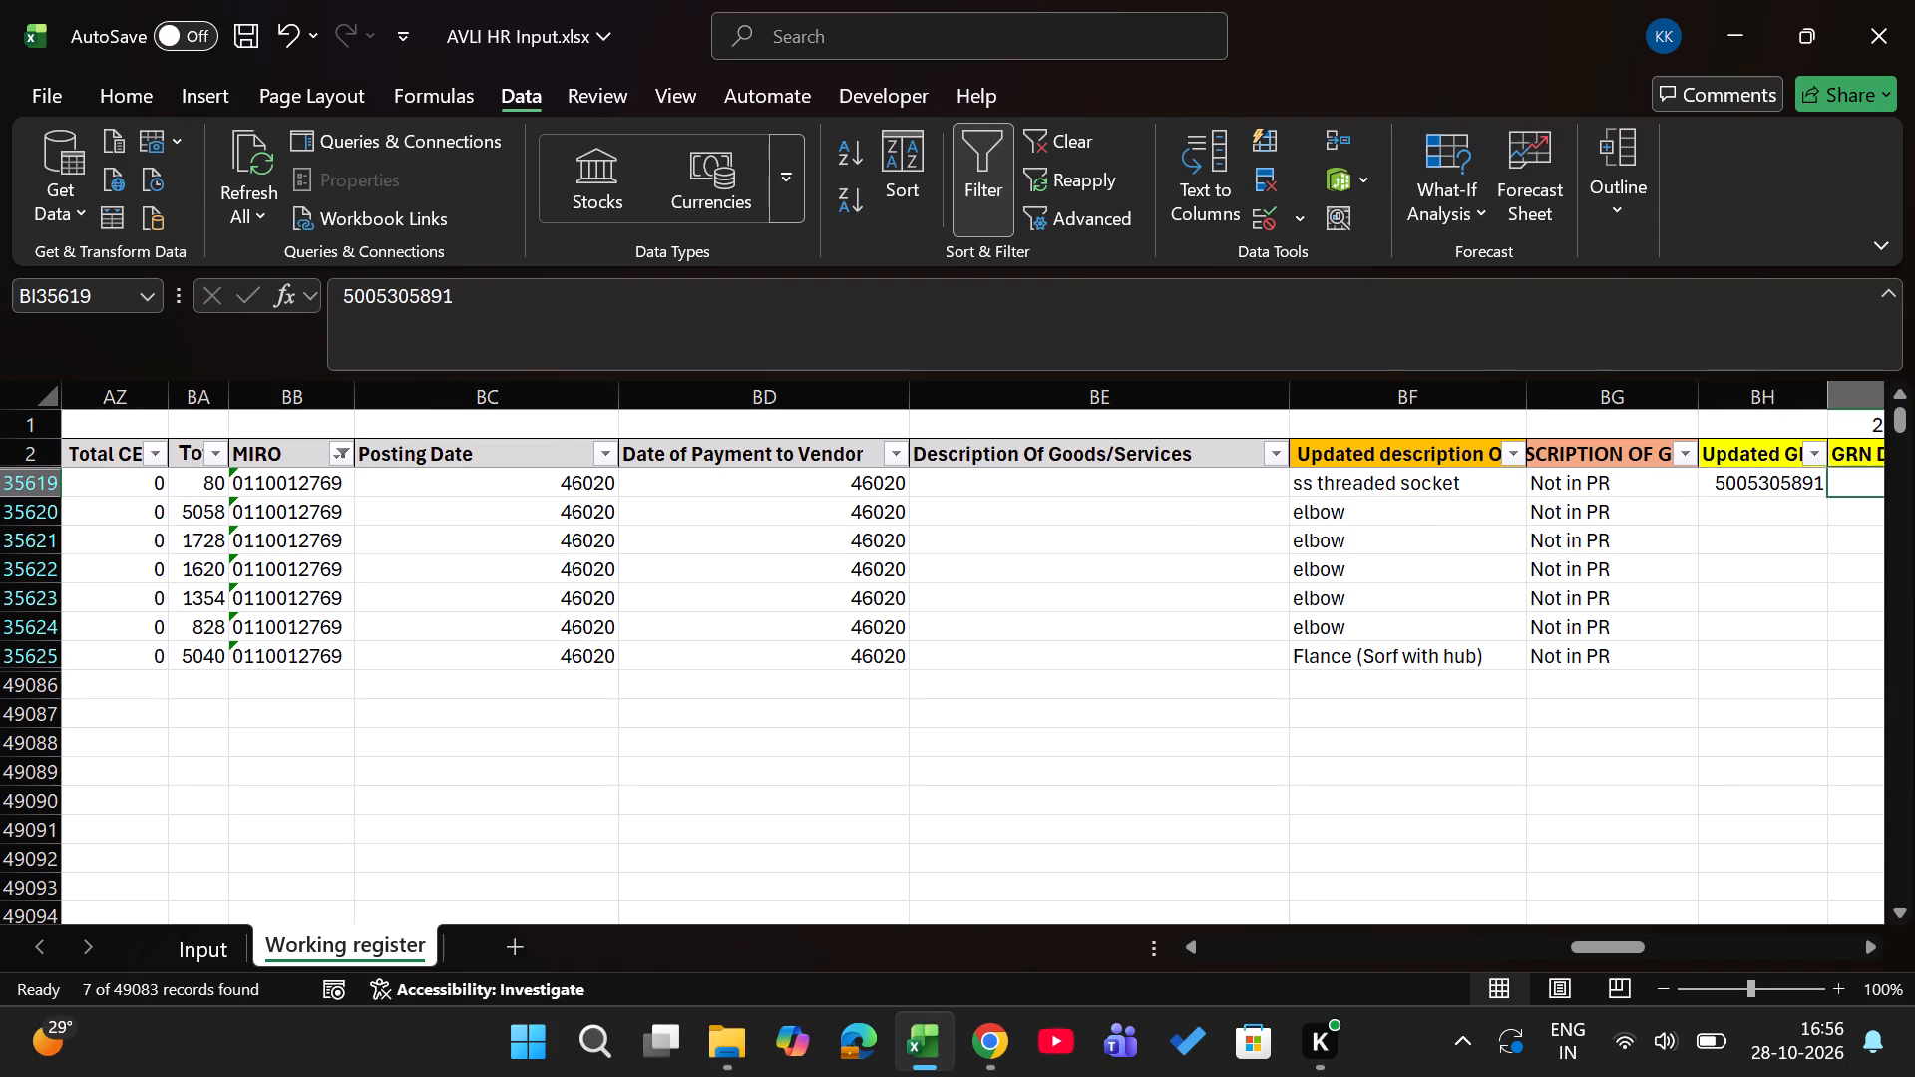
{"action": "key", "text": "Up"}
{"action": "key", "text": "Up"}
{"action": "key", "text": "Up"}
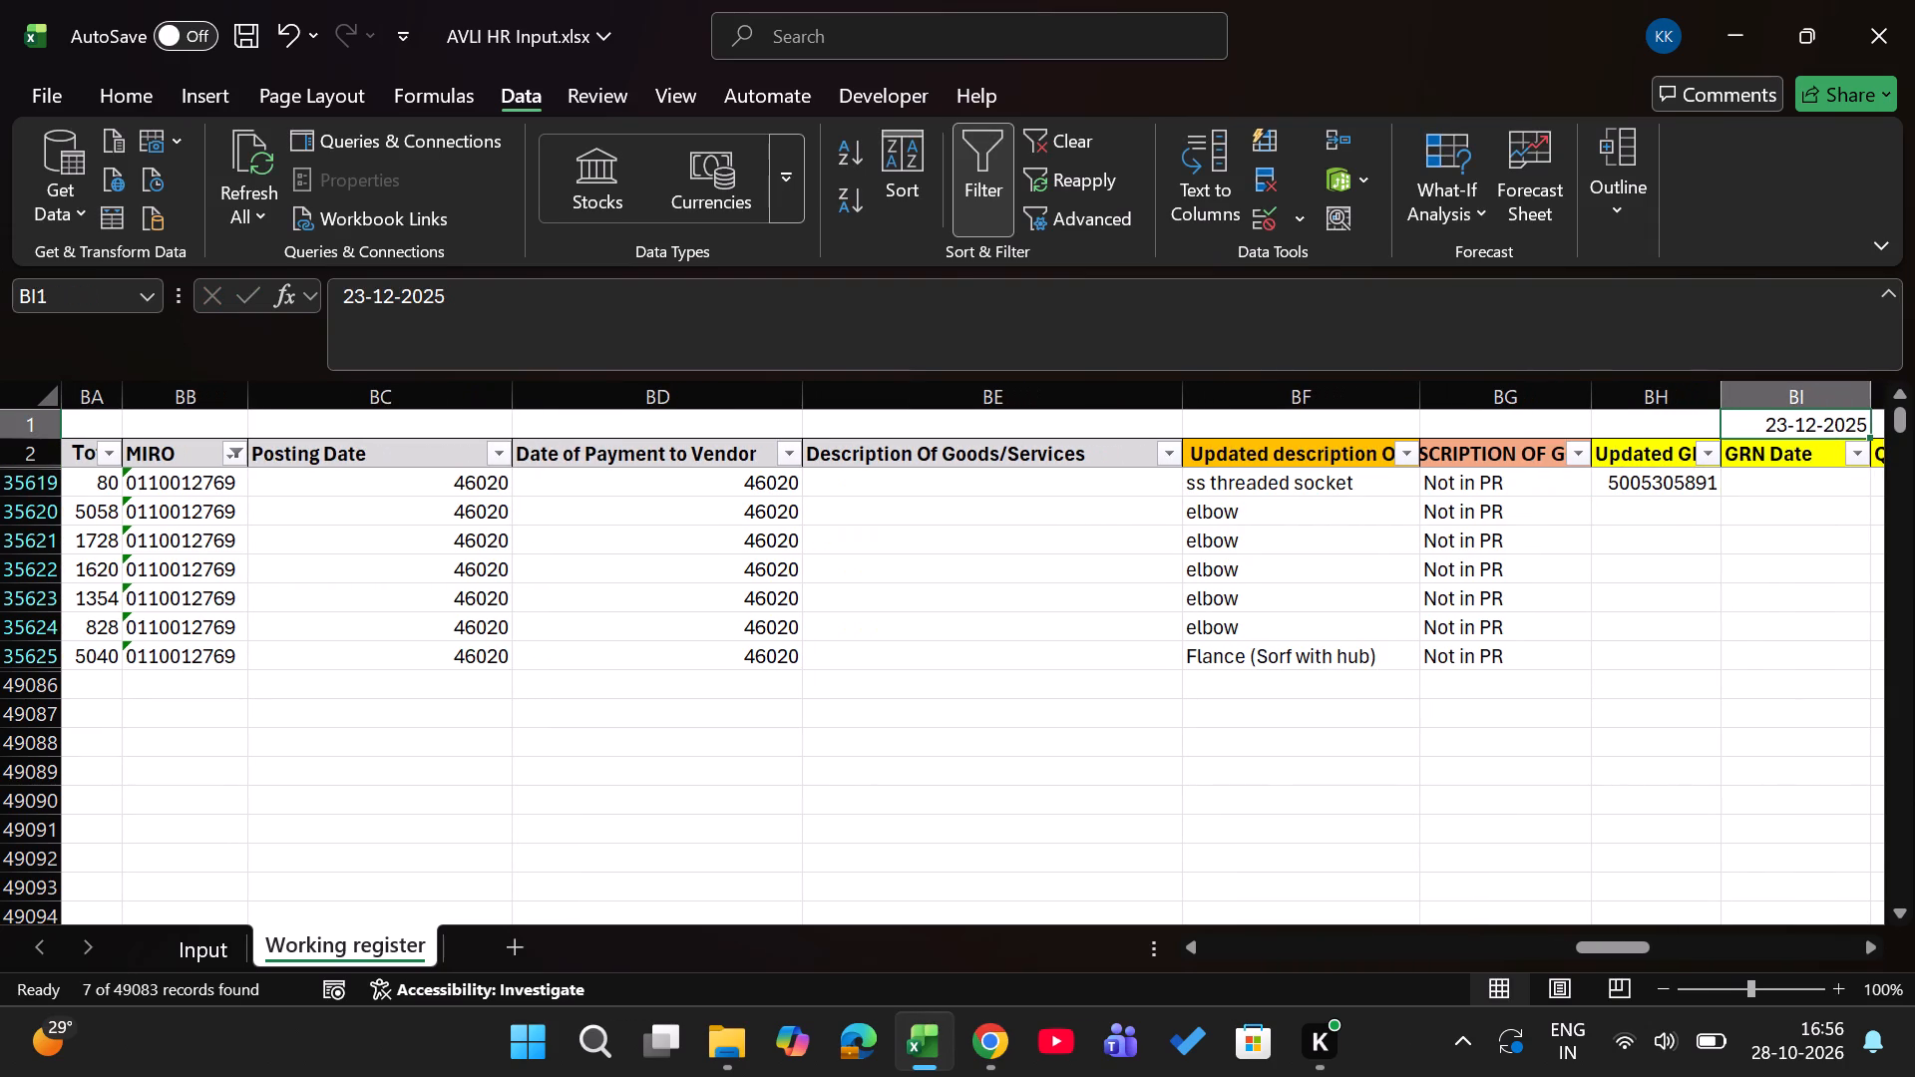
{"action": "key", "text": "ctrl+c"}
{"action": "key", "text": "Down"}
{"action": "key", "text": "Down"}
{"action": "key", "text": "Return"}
Enter 33 as the GRN quantity received and 06 as the place of supply state code for row 35619.
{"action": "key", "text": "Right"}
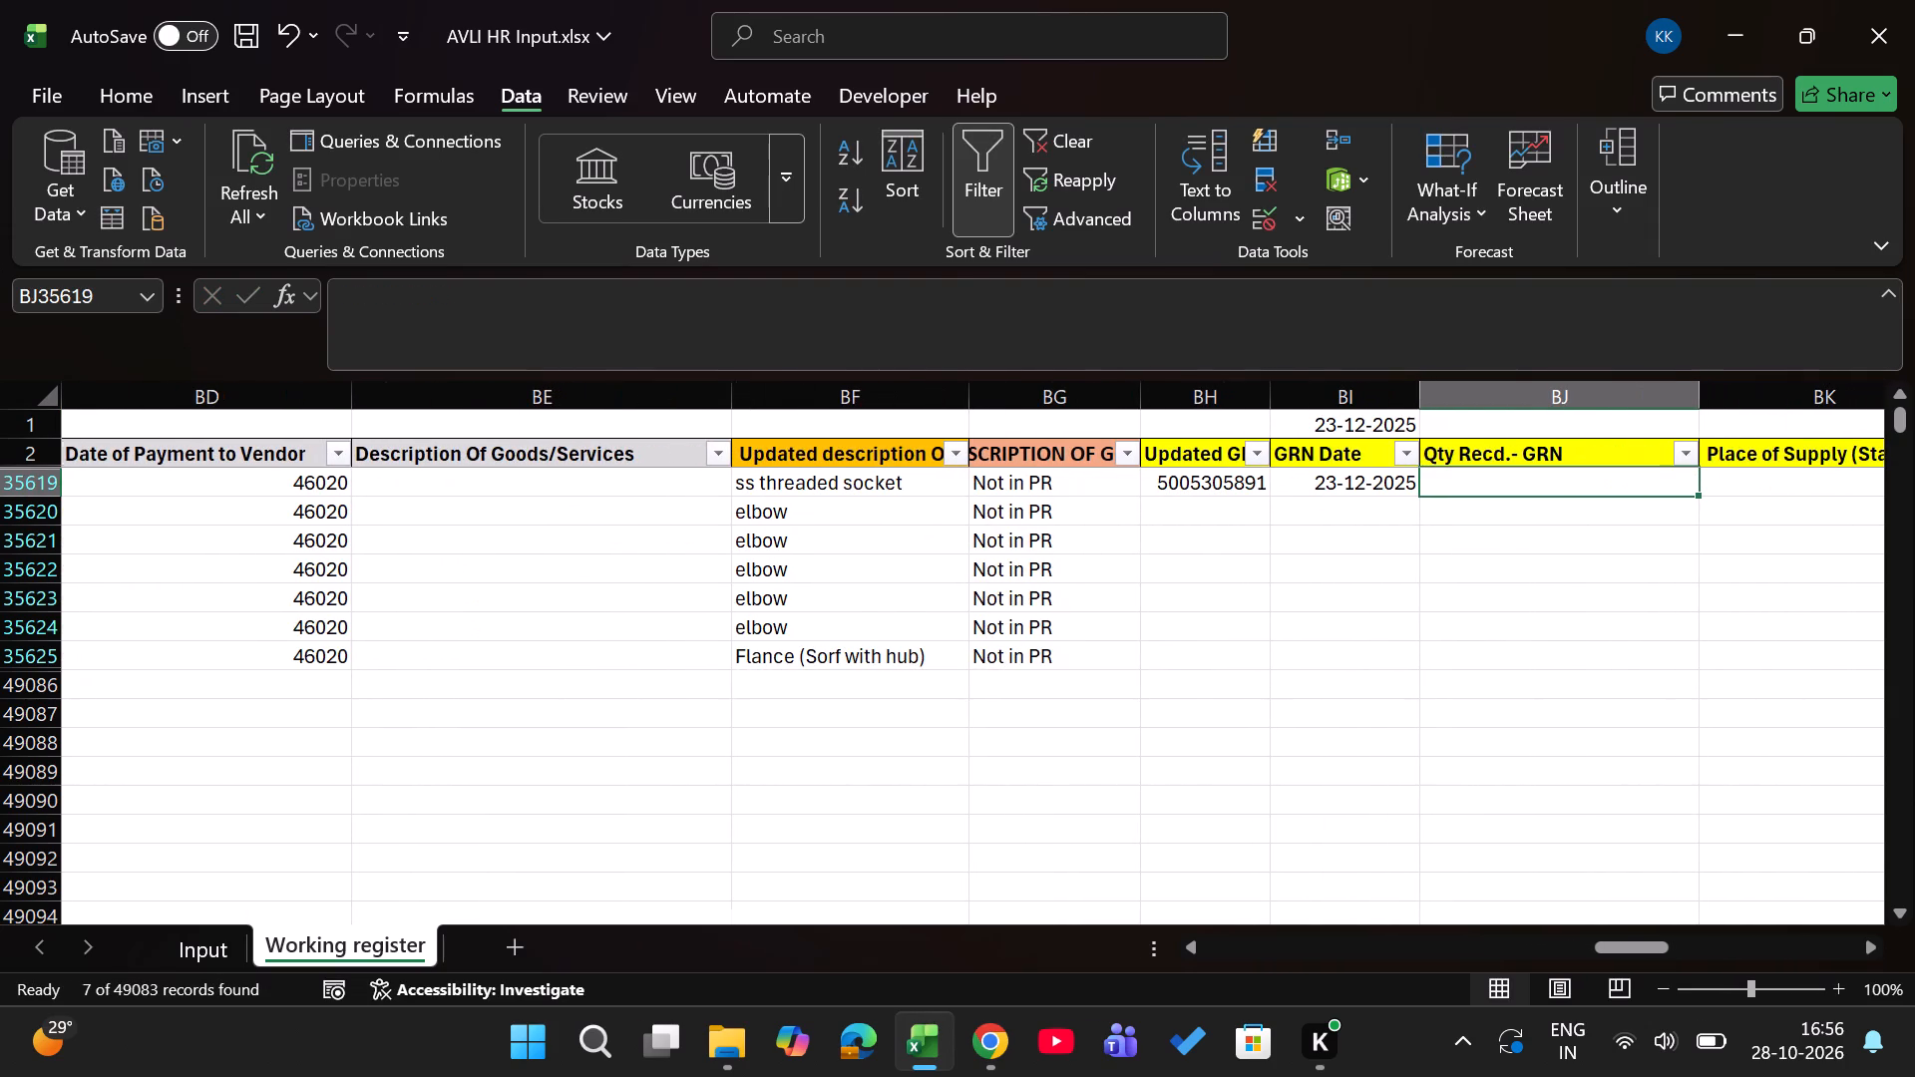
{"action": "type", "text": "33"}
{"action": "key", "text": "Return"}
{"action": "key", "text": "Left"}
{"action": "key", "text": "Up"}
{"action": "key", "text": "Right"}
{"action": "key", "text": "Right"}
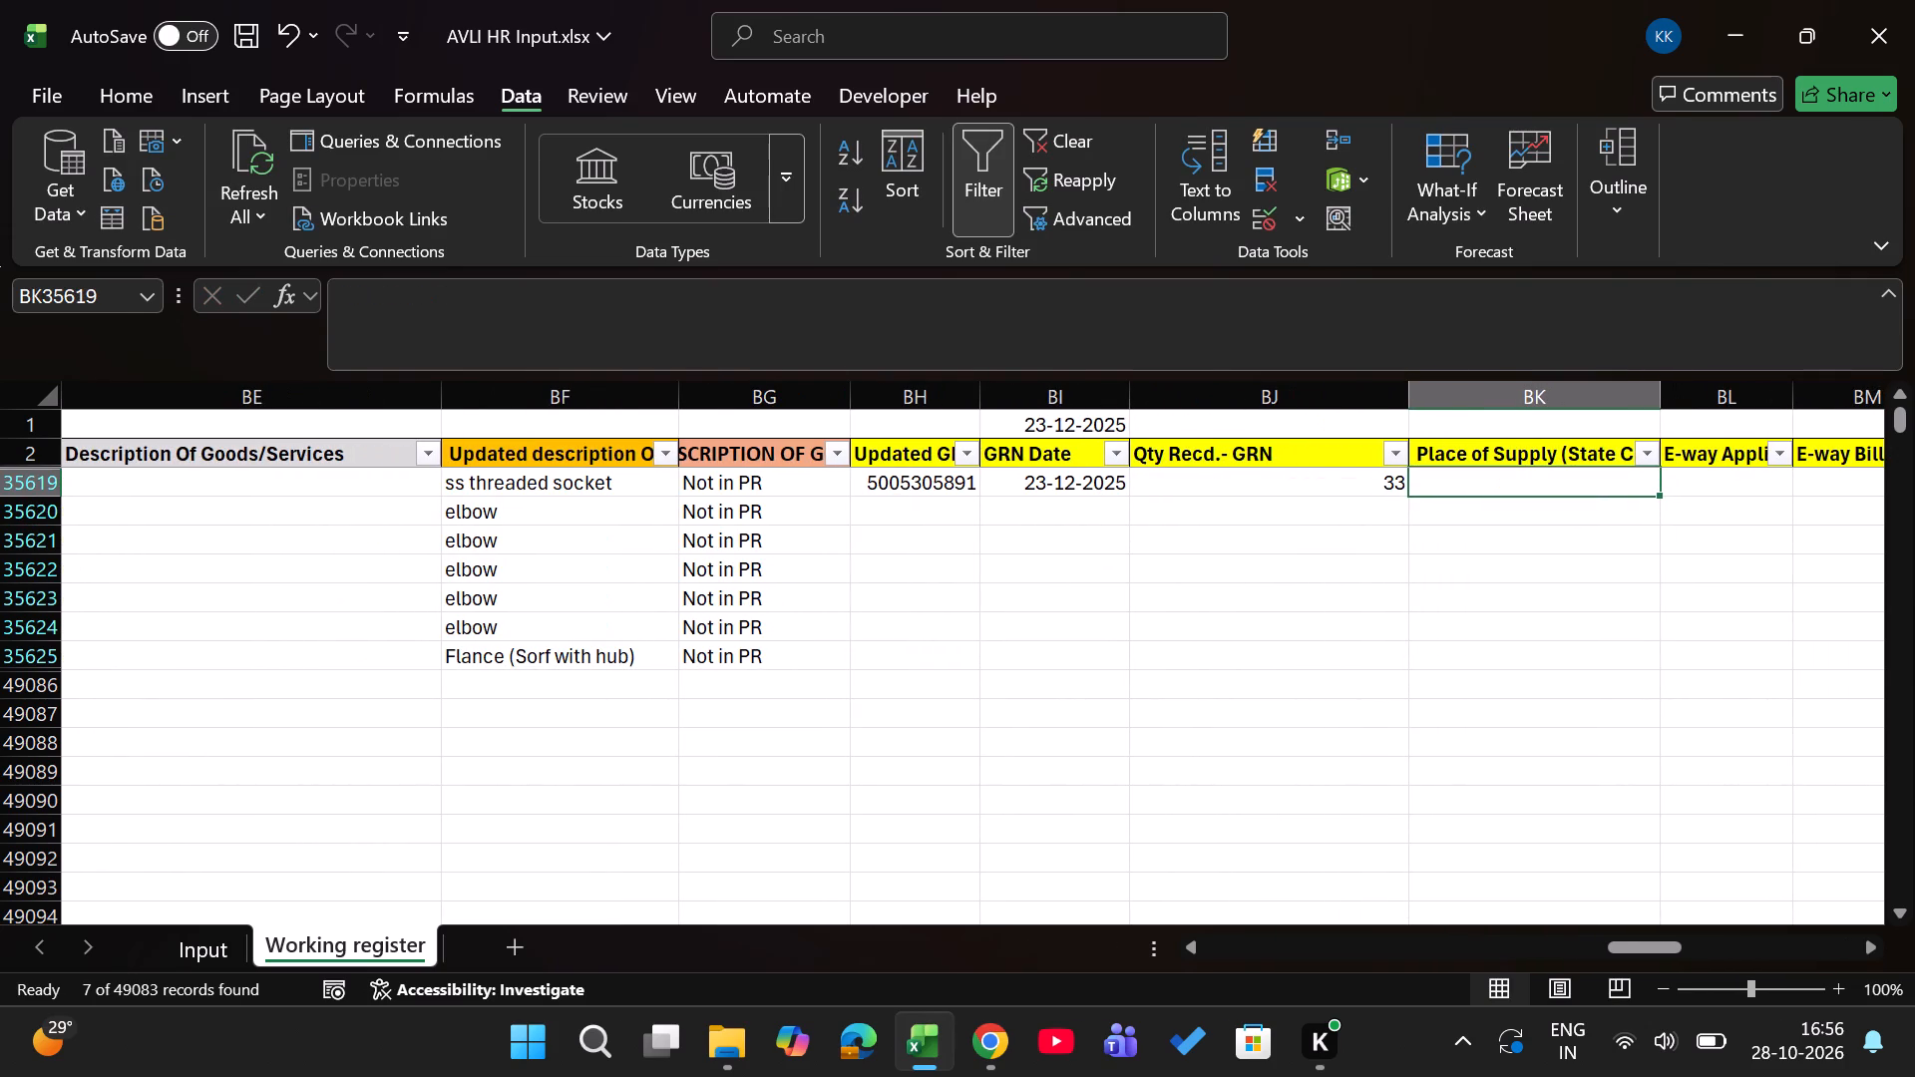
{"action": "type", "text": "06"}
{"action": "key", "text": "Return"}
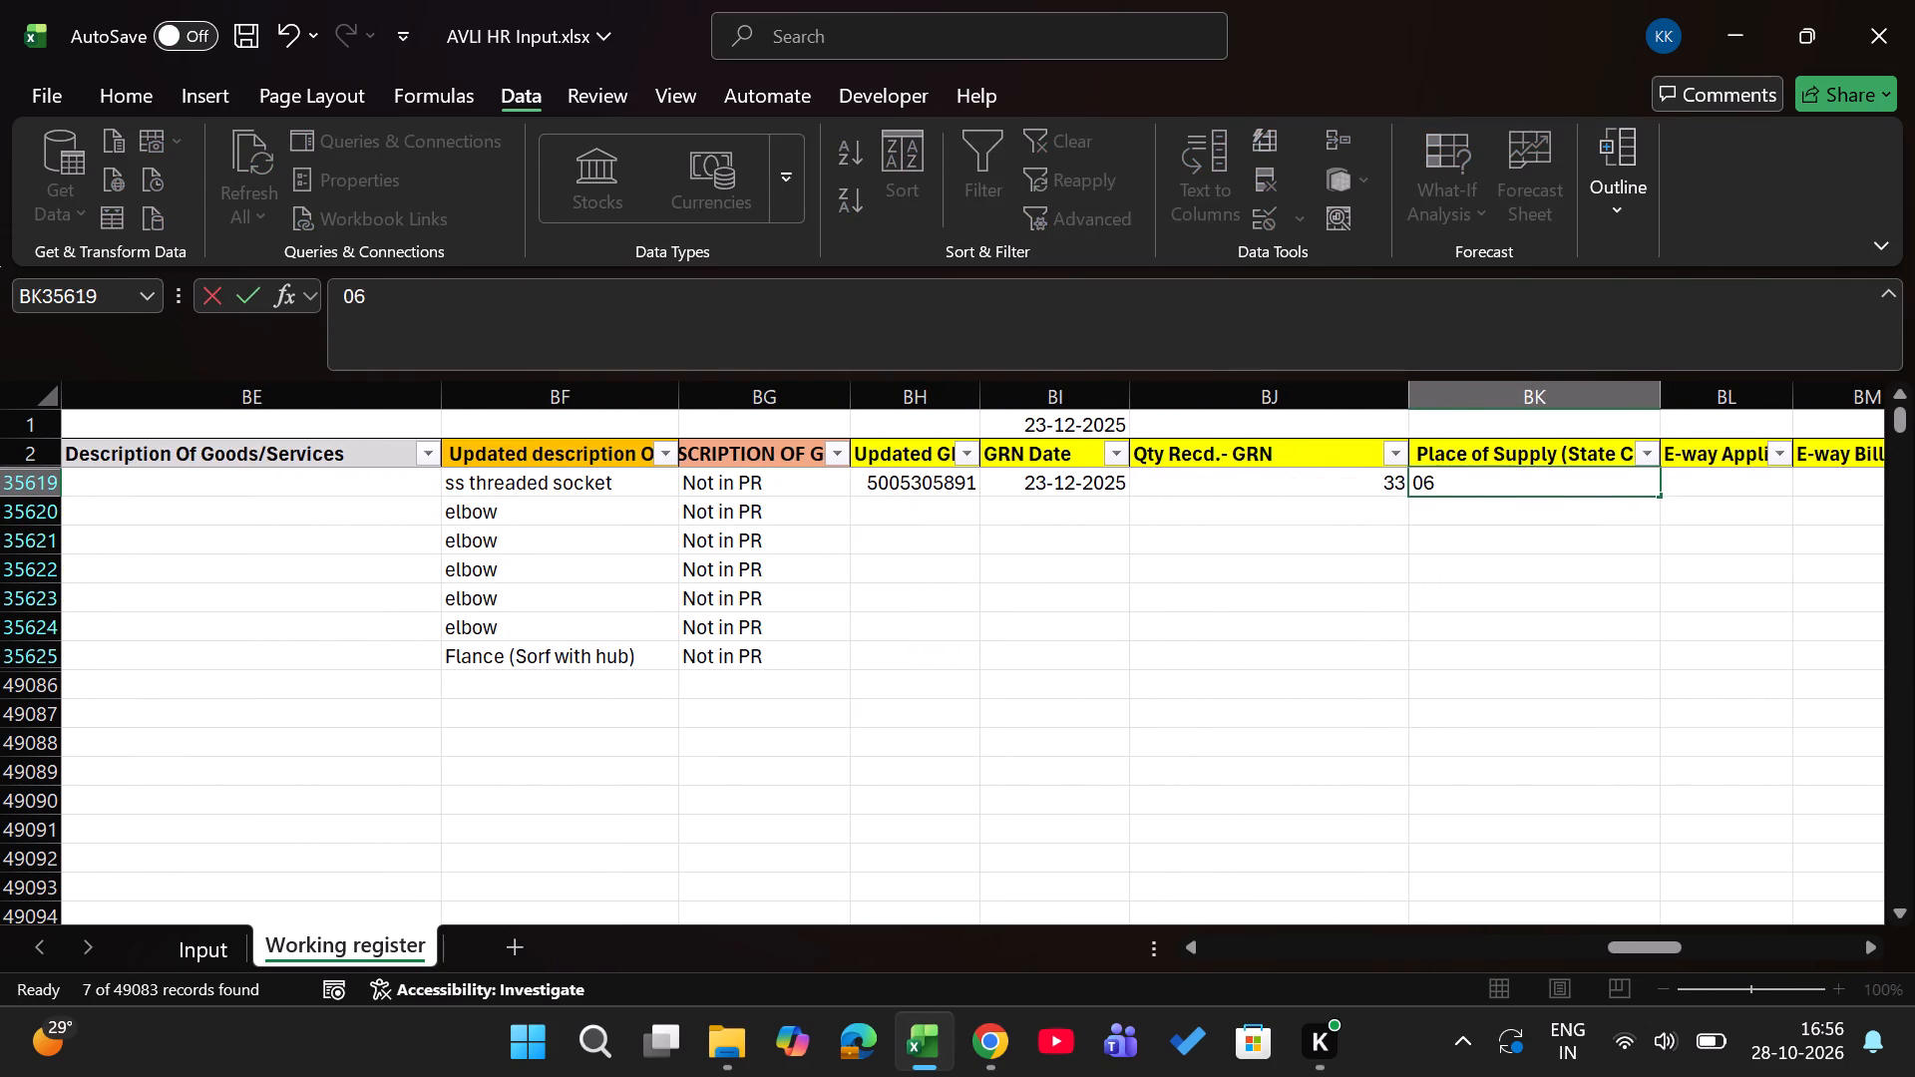
Fill the GRN number, GRN date, quantity received and place of supply of row 35619 down to row 35625.
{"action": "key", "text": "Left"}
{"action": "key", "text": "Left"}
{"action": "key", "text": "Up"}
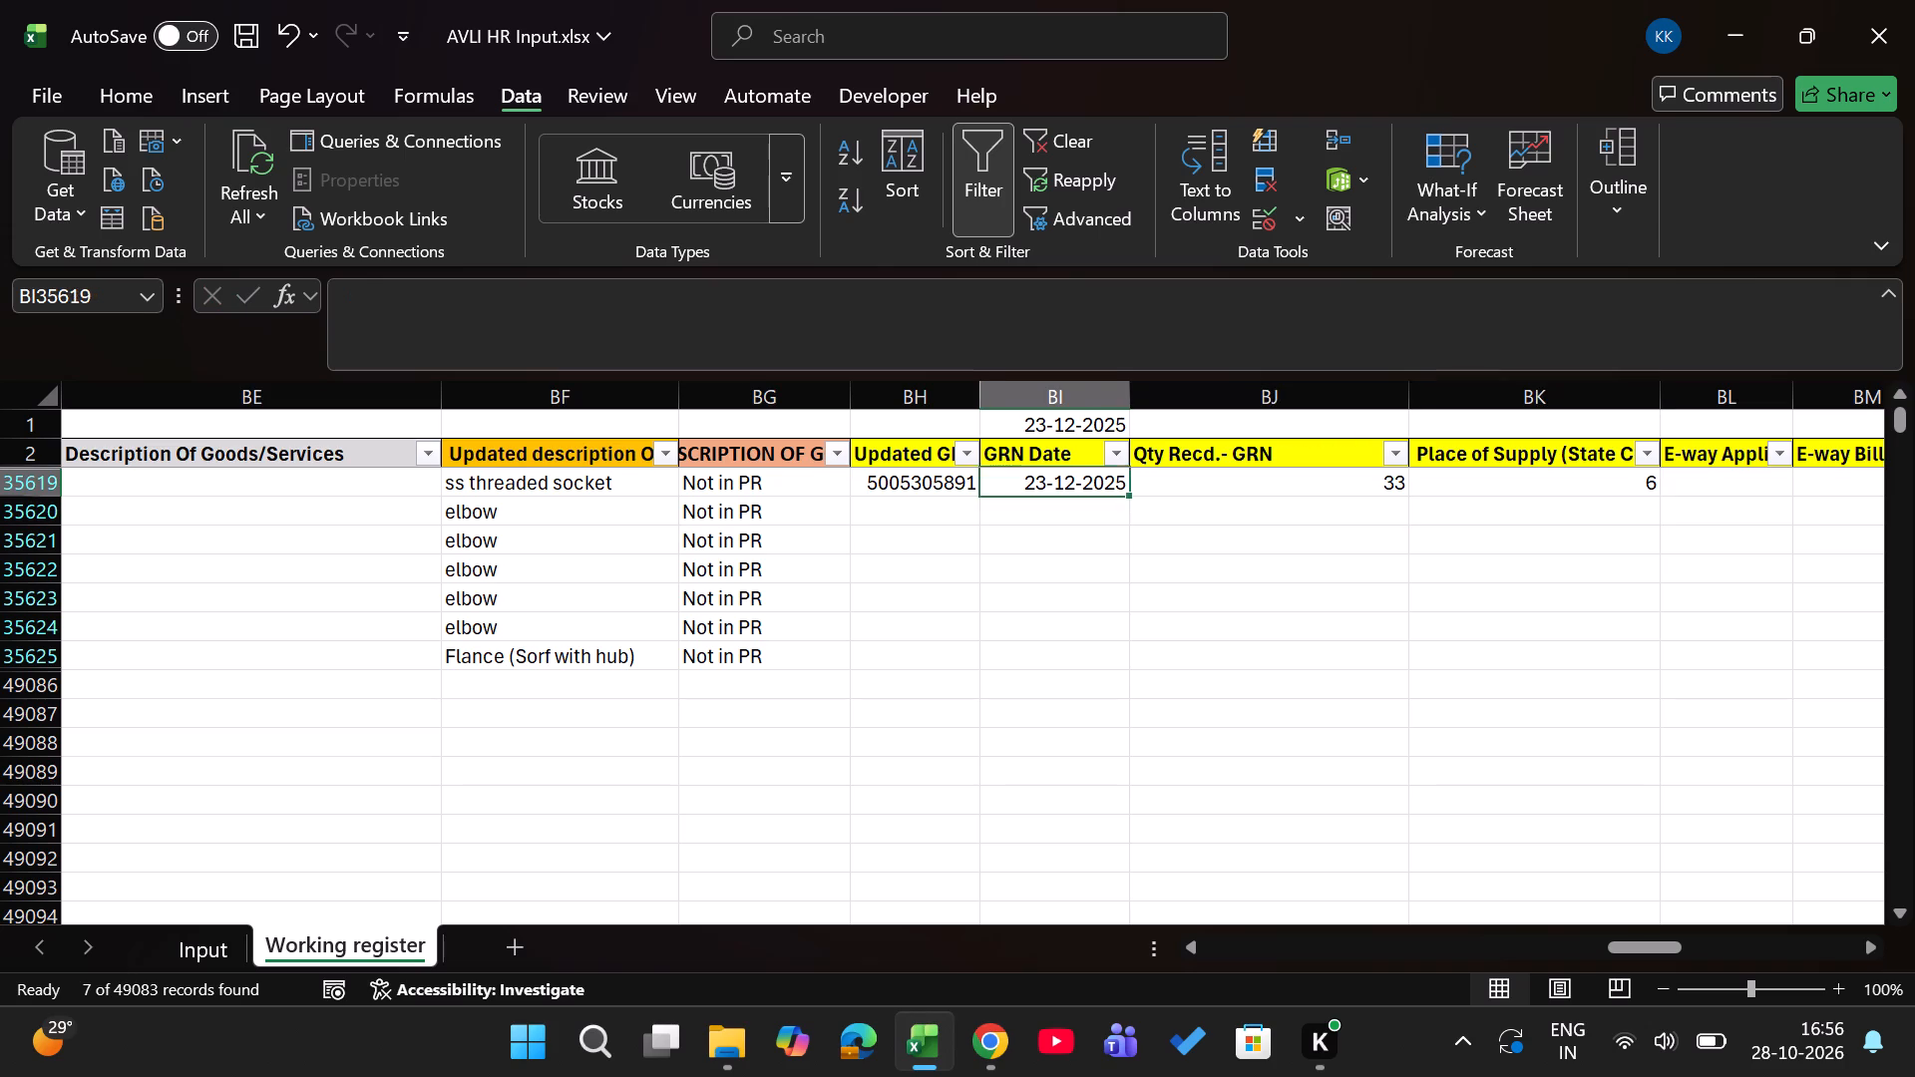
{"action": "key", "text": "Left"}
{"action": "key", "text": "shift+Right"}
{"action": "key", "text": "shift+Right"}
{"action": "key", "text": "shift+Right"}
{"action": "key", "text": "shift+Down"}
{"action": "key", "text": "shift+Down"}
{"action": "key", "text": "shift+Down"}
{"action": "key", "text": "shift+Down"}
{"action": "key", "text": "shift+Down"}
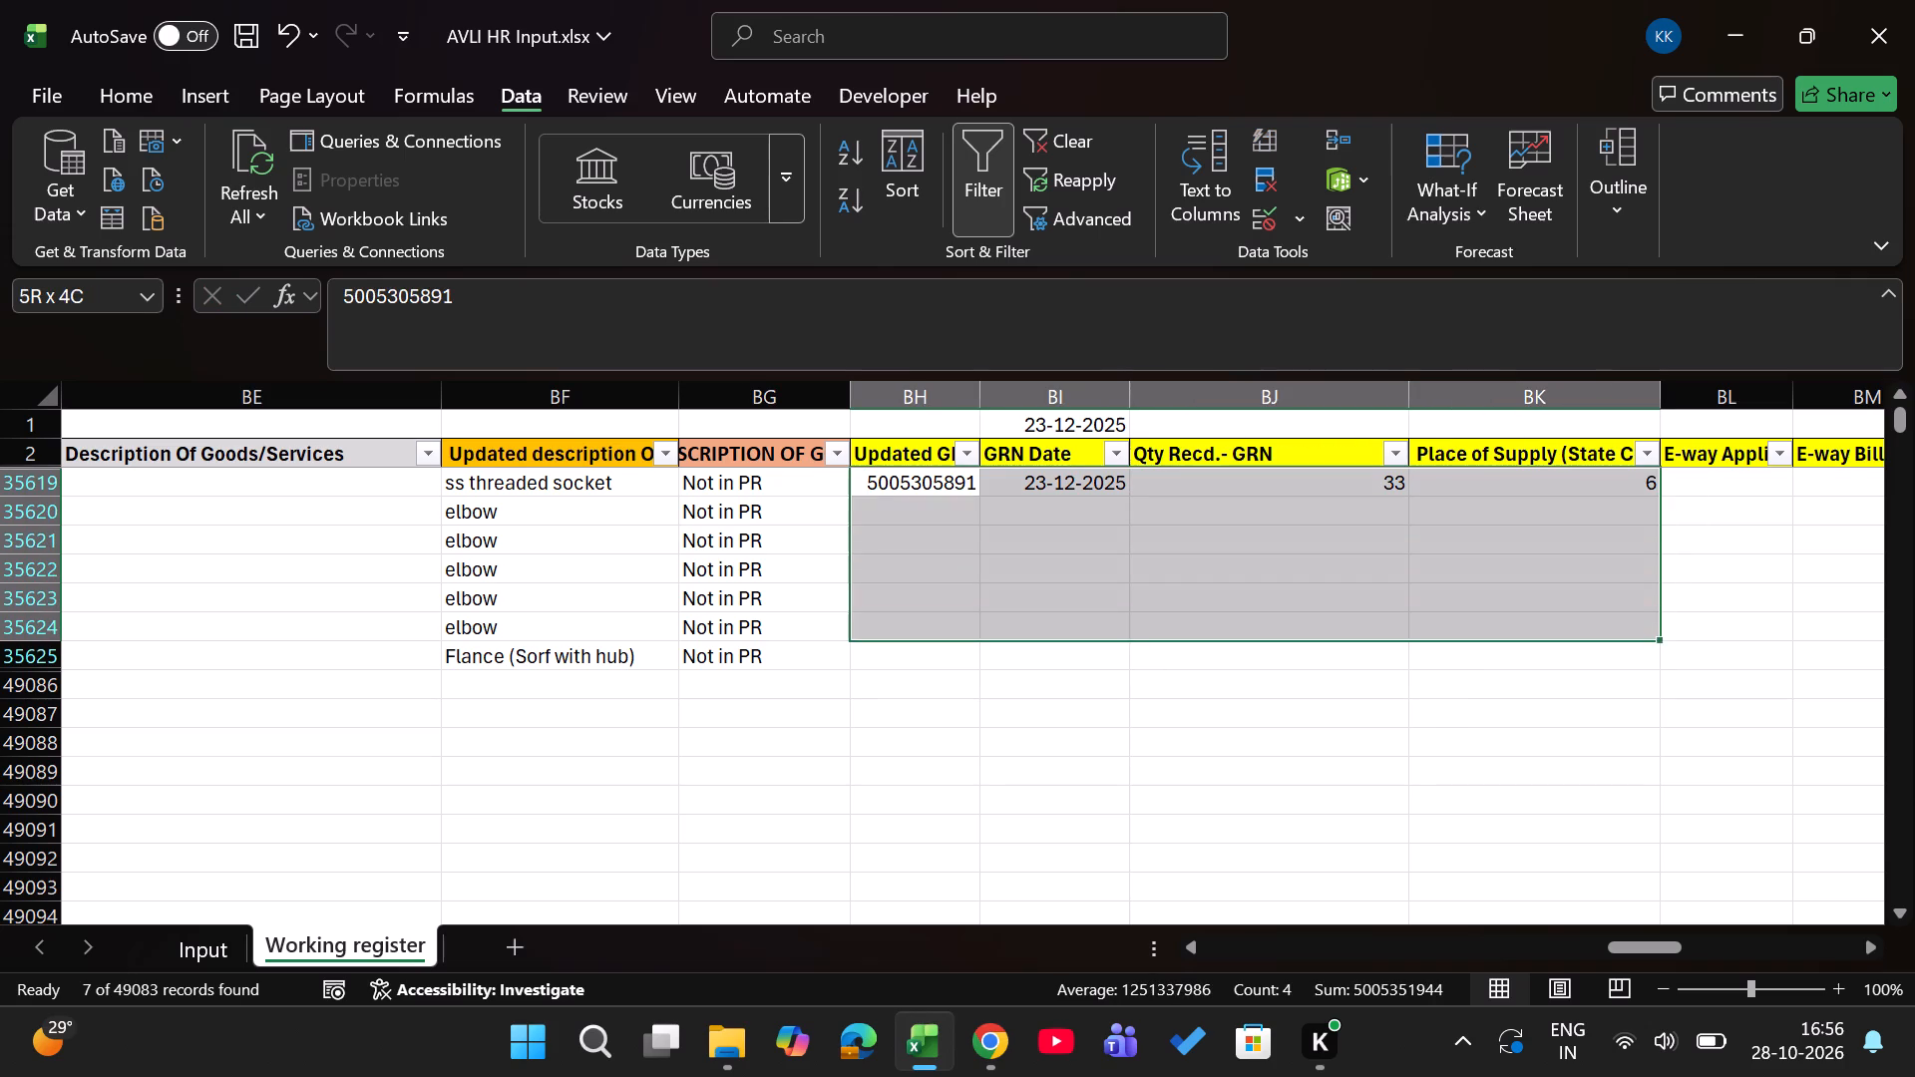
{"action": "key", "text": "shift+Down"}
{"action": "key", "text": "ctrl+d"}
Set E-way Applicable to Yes for row 35619 and fill it down to row 35625.
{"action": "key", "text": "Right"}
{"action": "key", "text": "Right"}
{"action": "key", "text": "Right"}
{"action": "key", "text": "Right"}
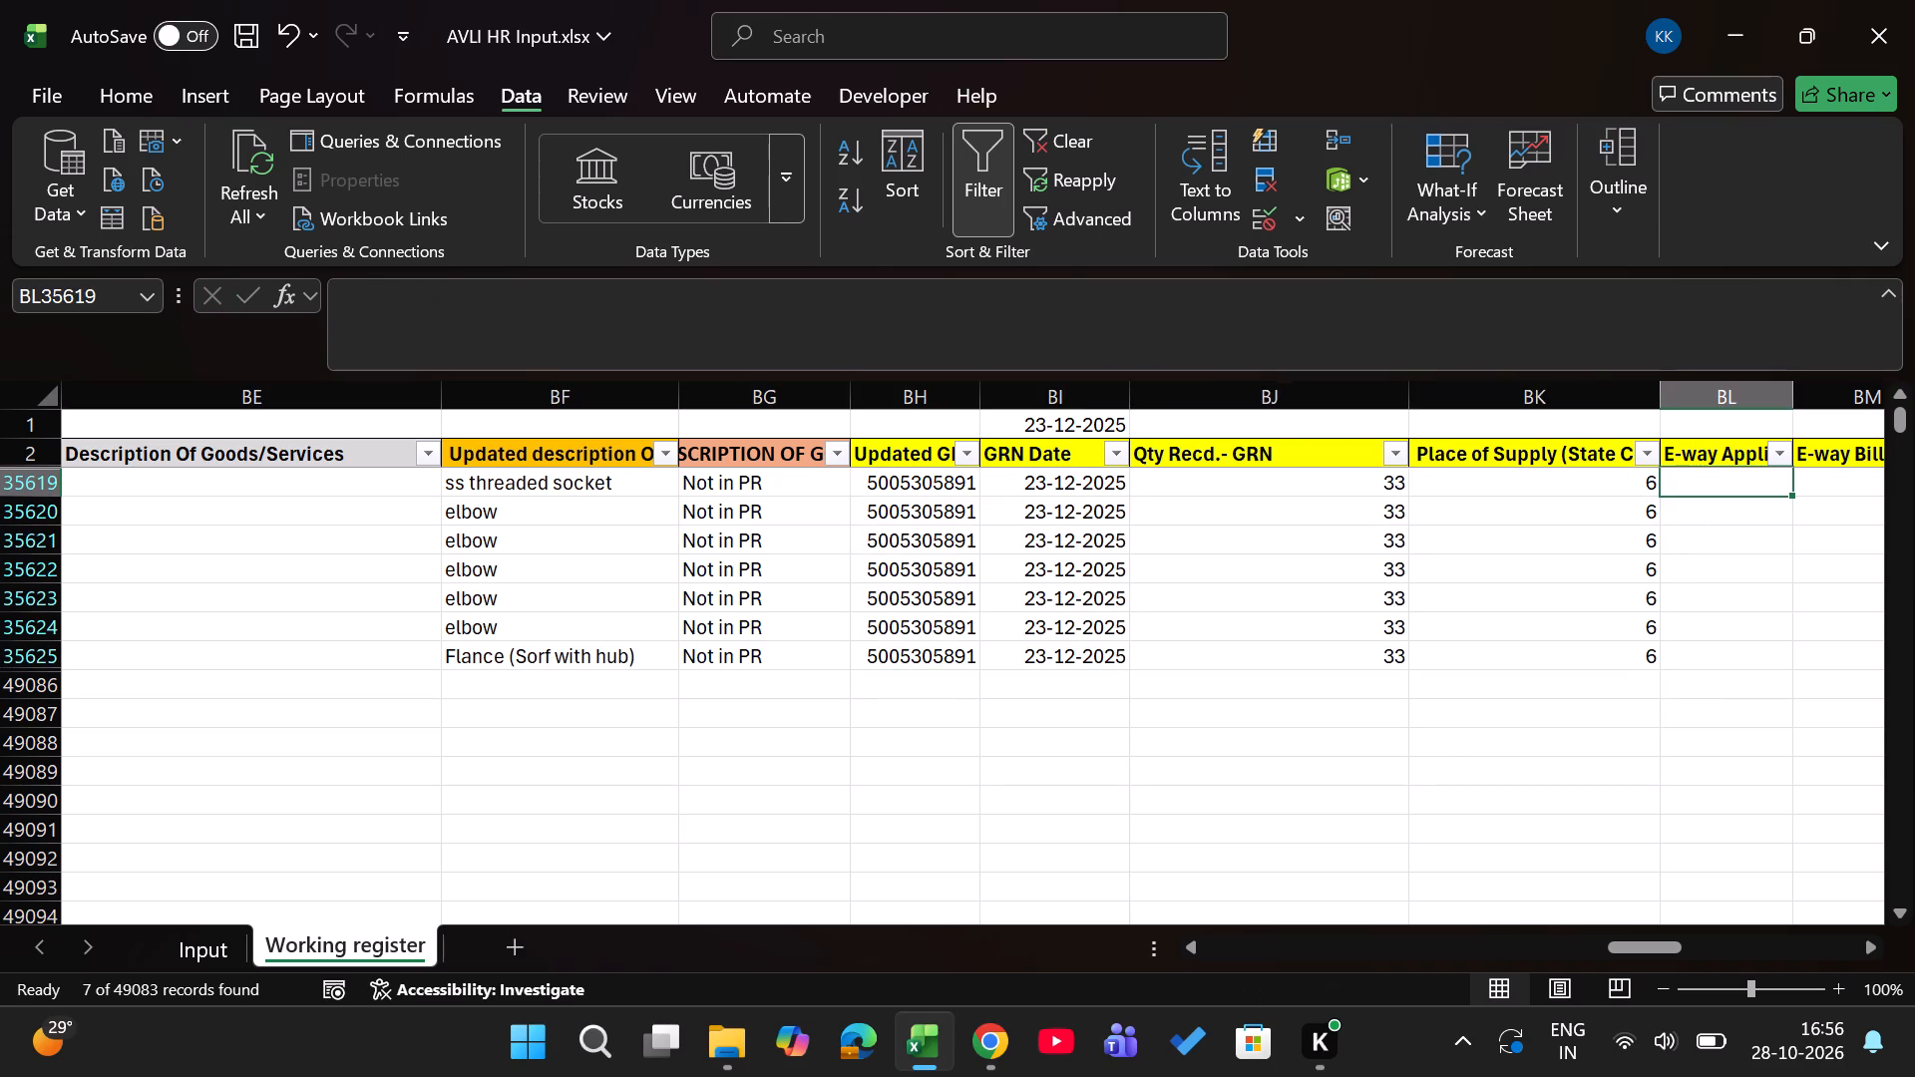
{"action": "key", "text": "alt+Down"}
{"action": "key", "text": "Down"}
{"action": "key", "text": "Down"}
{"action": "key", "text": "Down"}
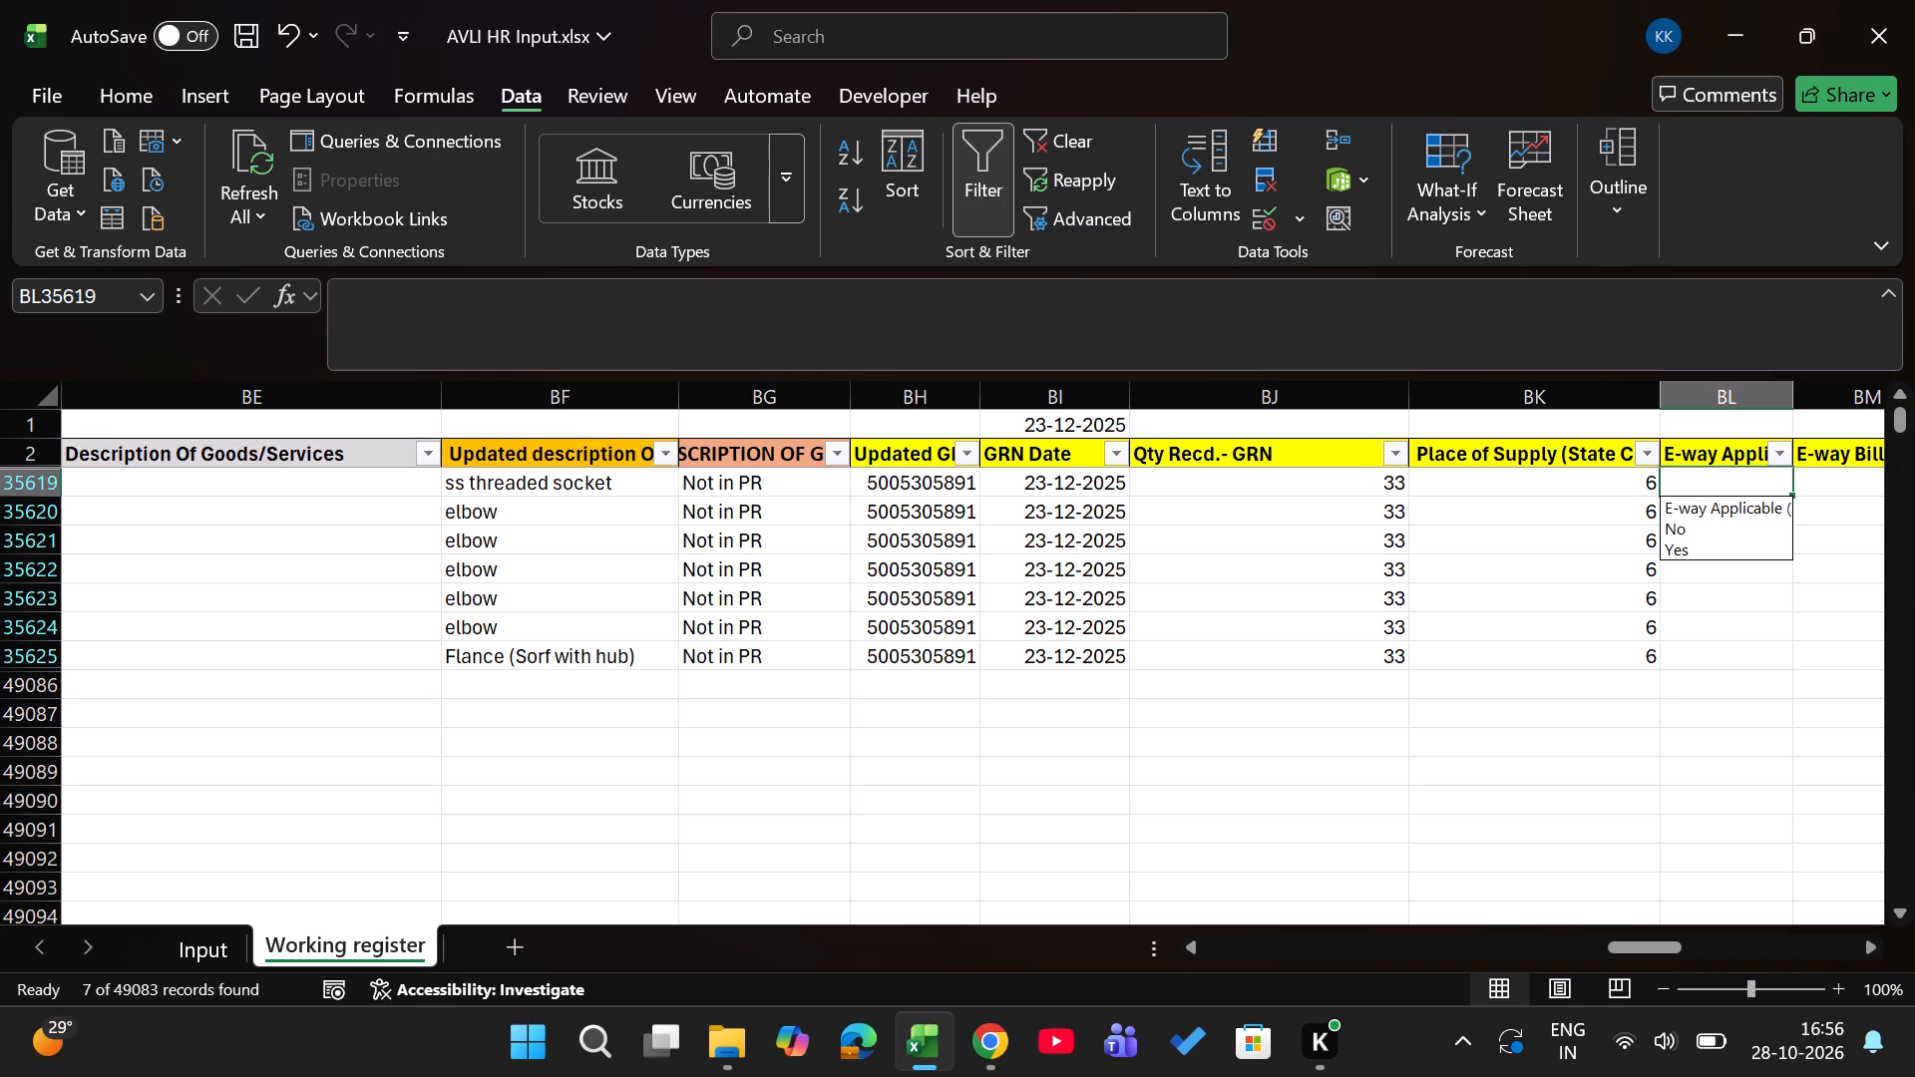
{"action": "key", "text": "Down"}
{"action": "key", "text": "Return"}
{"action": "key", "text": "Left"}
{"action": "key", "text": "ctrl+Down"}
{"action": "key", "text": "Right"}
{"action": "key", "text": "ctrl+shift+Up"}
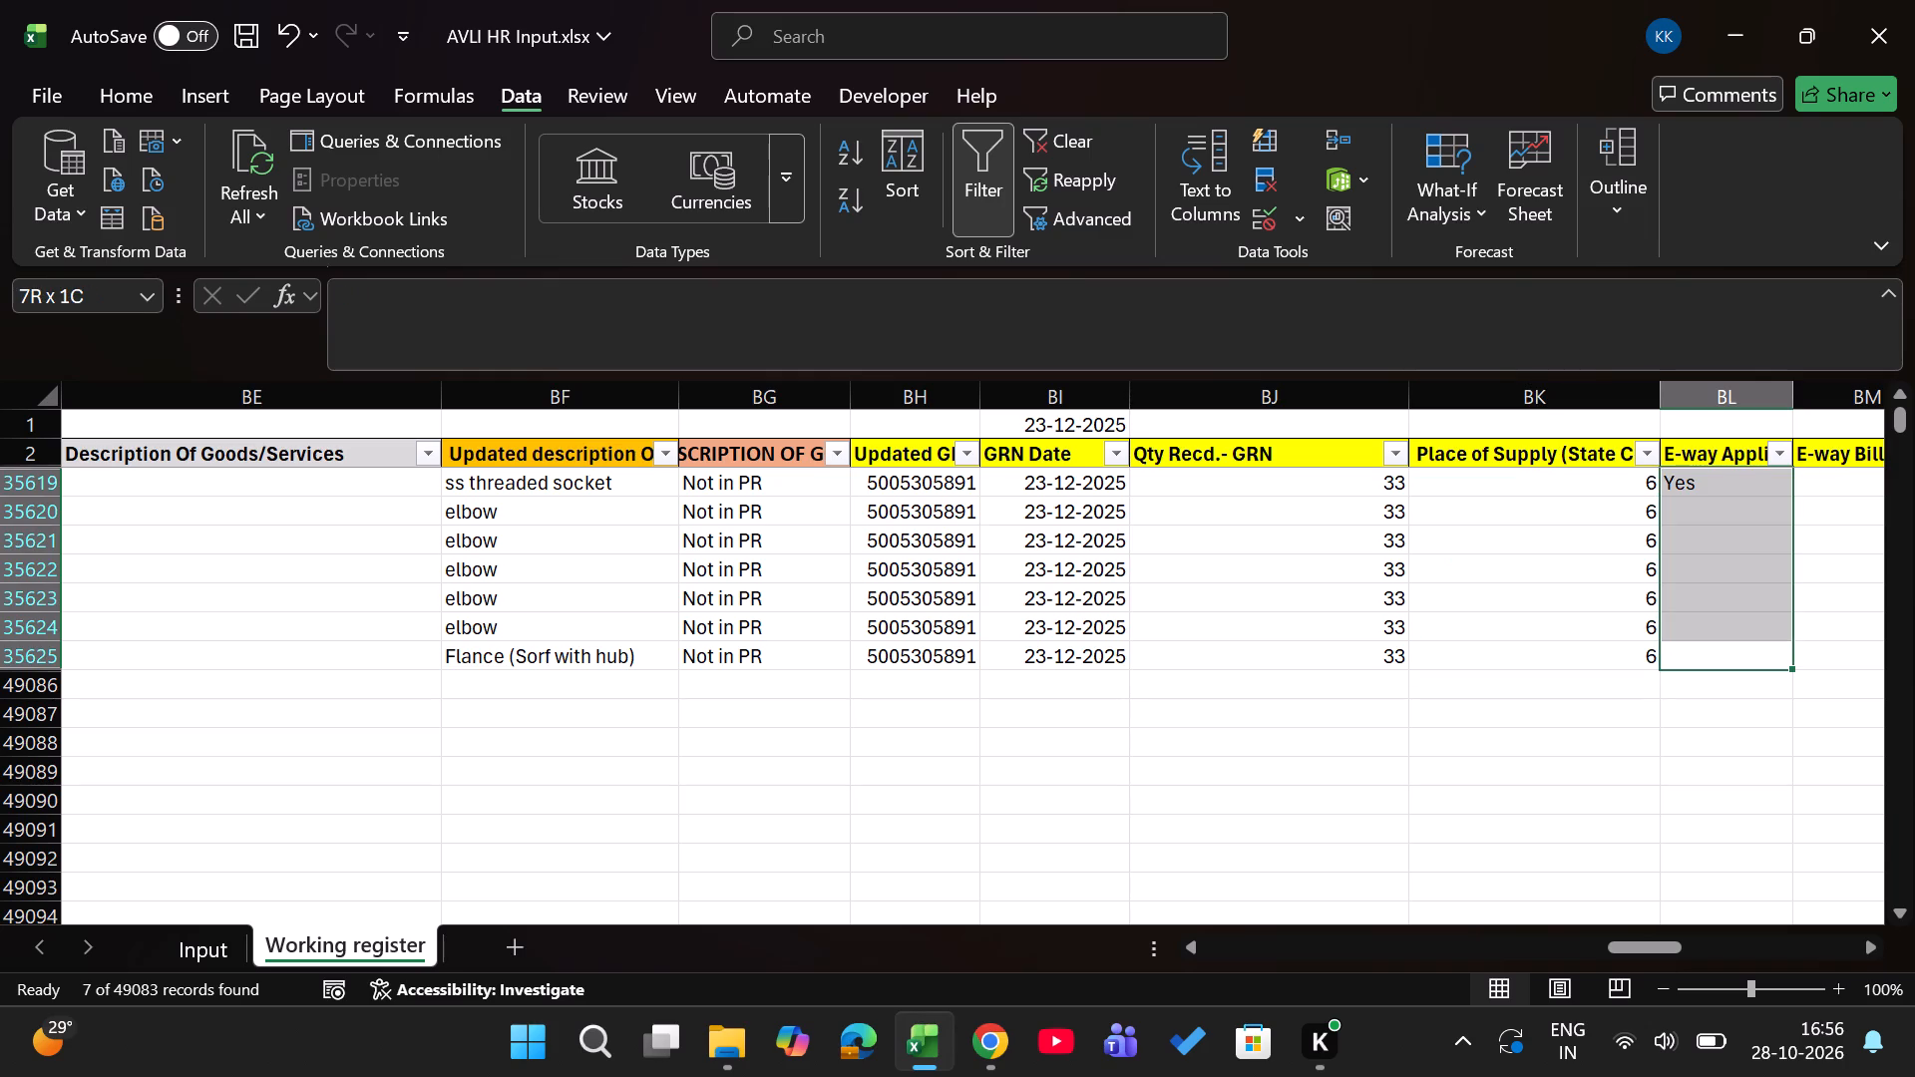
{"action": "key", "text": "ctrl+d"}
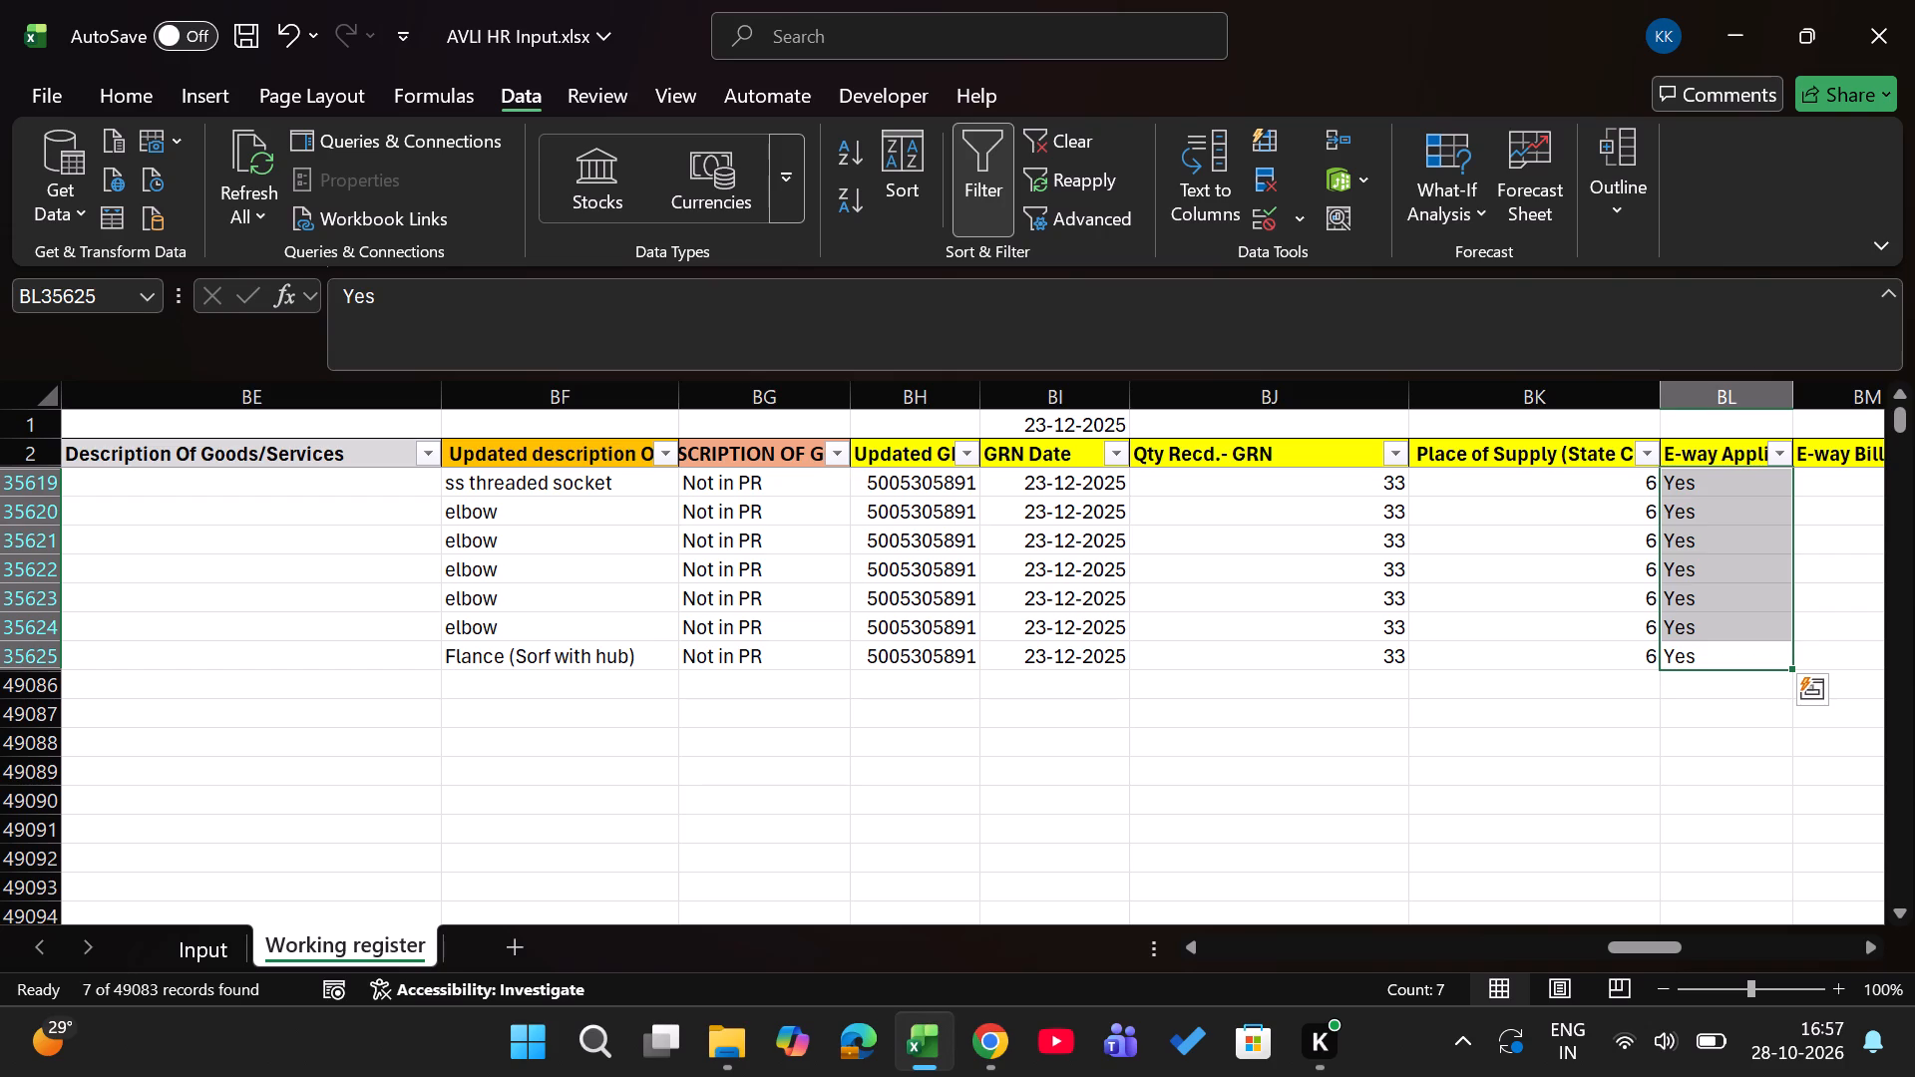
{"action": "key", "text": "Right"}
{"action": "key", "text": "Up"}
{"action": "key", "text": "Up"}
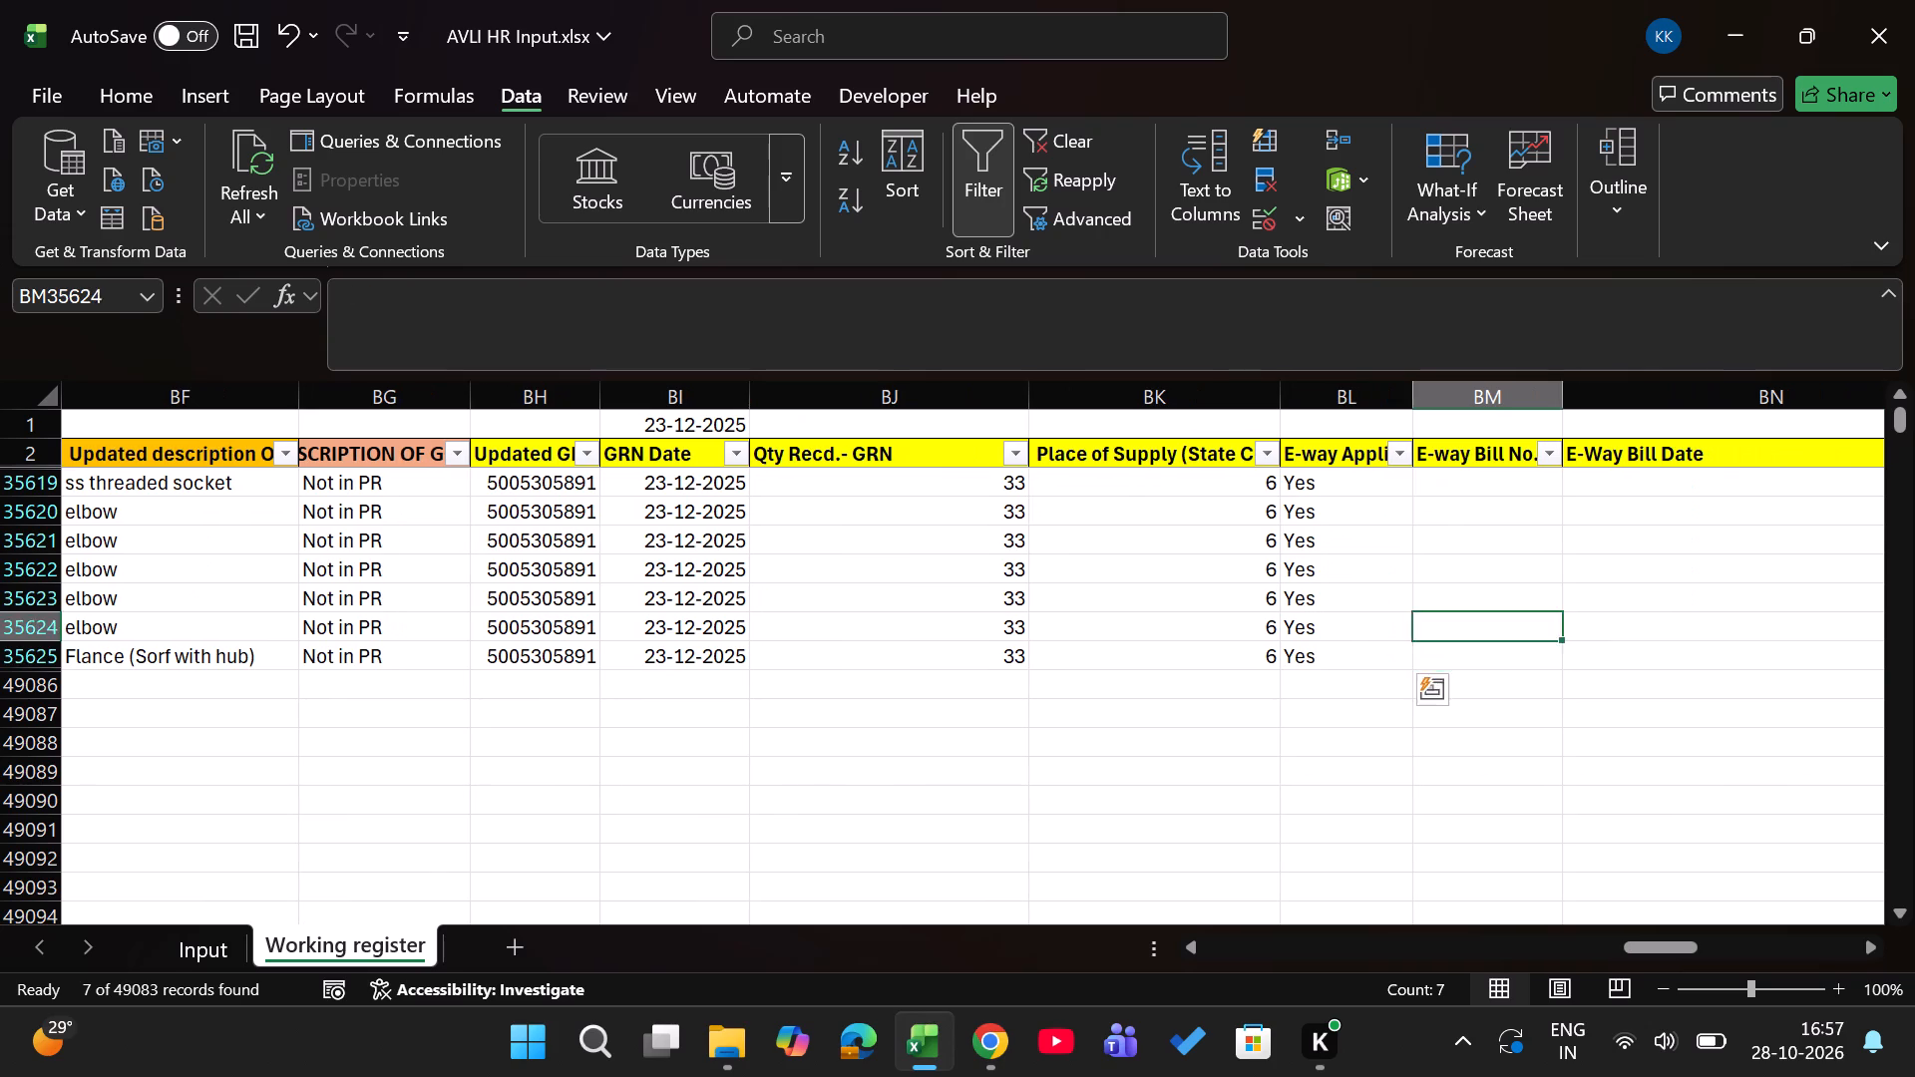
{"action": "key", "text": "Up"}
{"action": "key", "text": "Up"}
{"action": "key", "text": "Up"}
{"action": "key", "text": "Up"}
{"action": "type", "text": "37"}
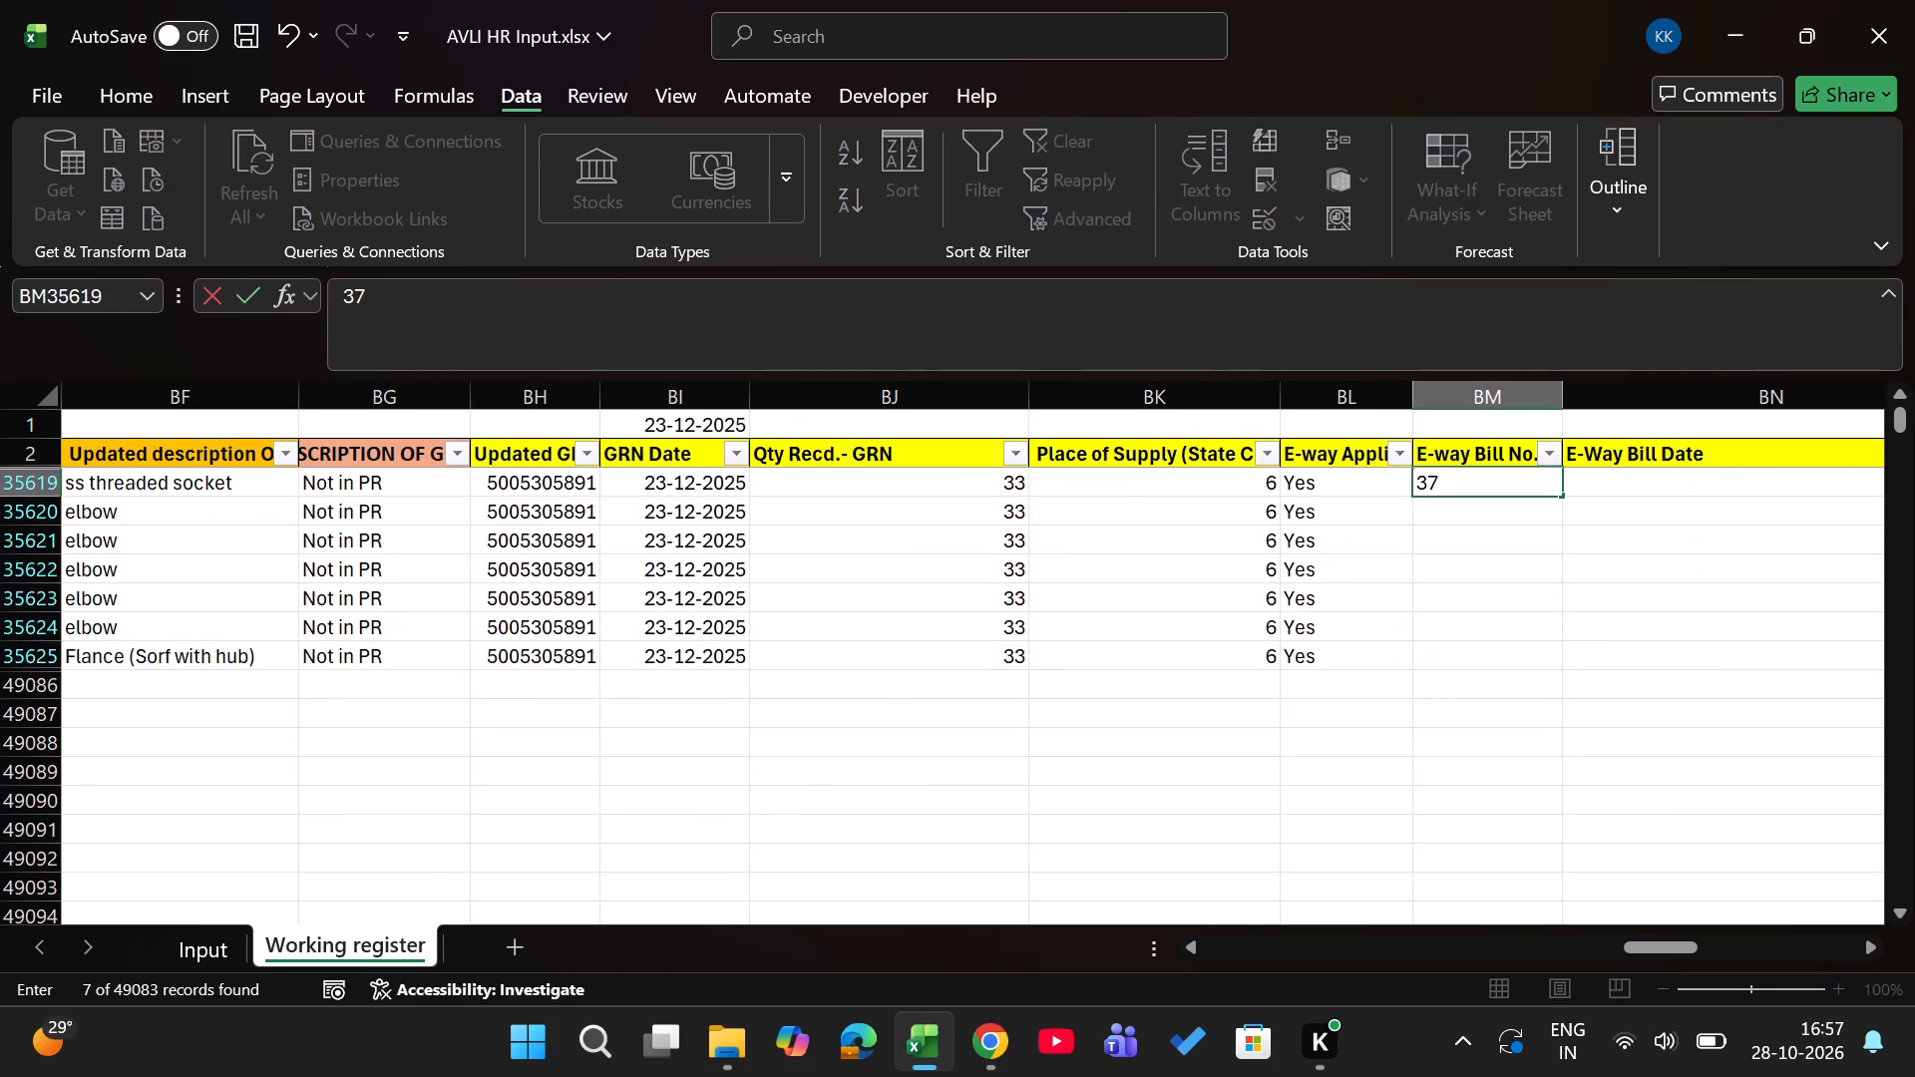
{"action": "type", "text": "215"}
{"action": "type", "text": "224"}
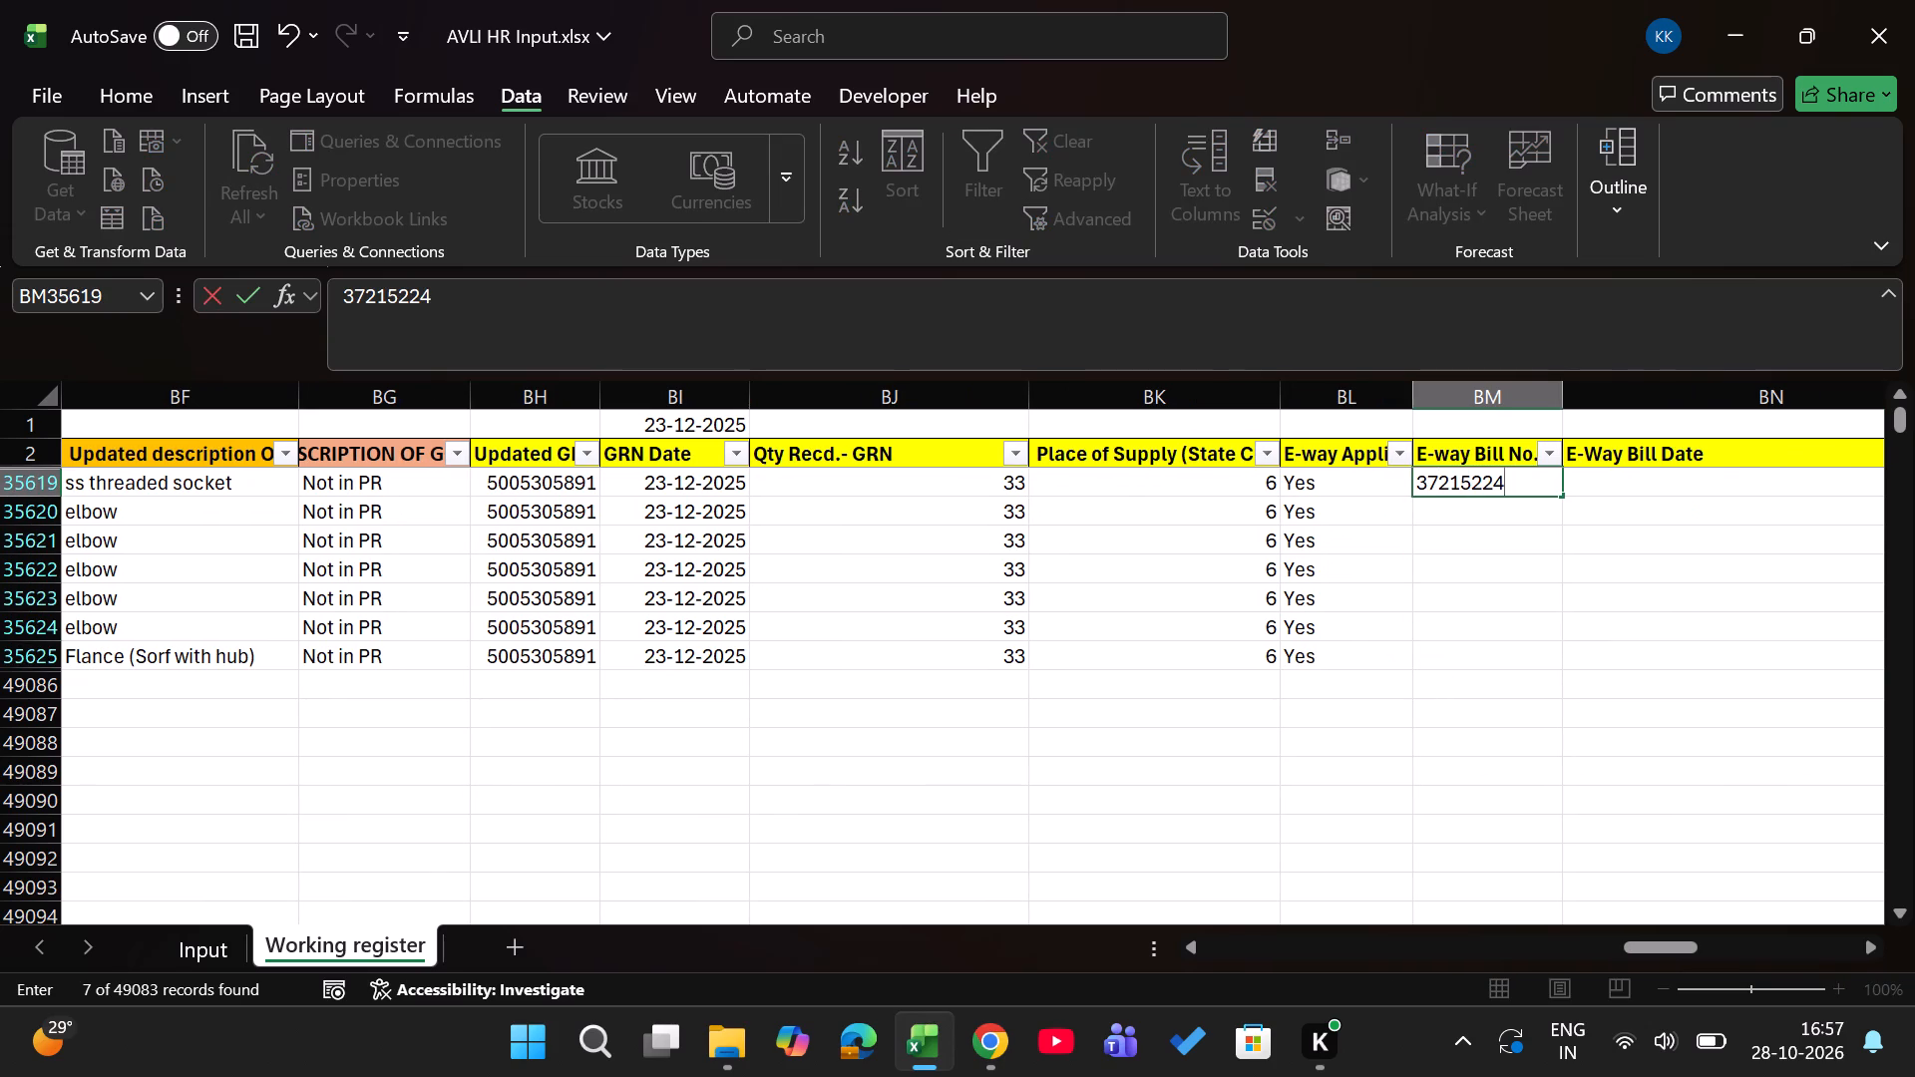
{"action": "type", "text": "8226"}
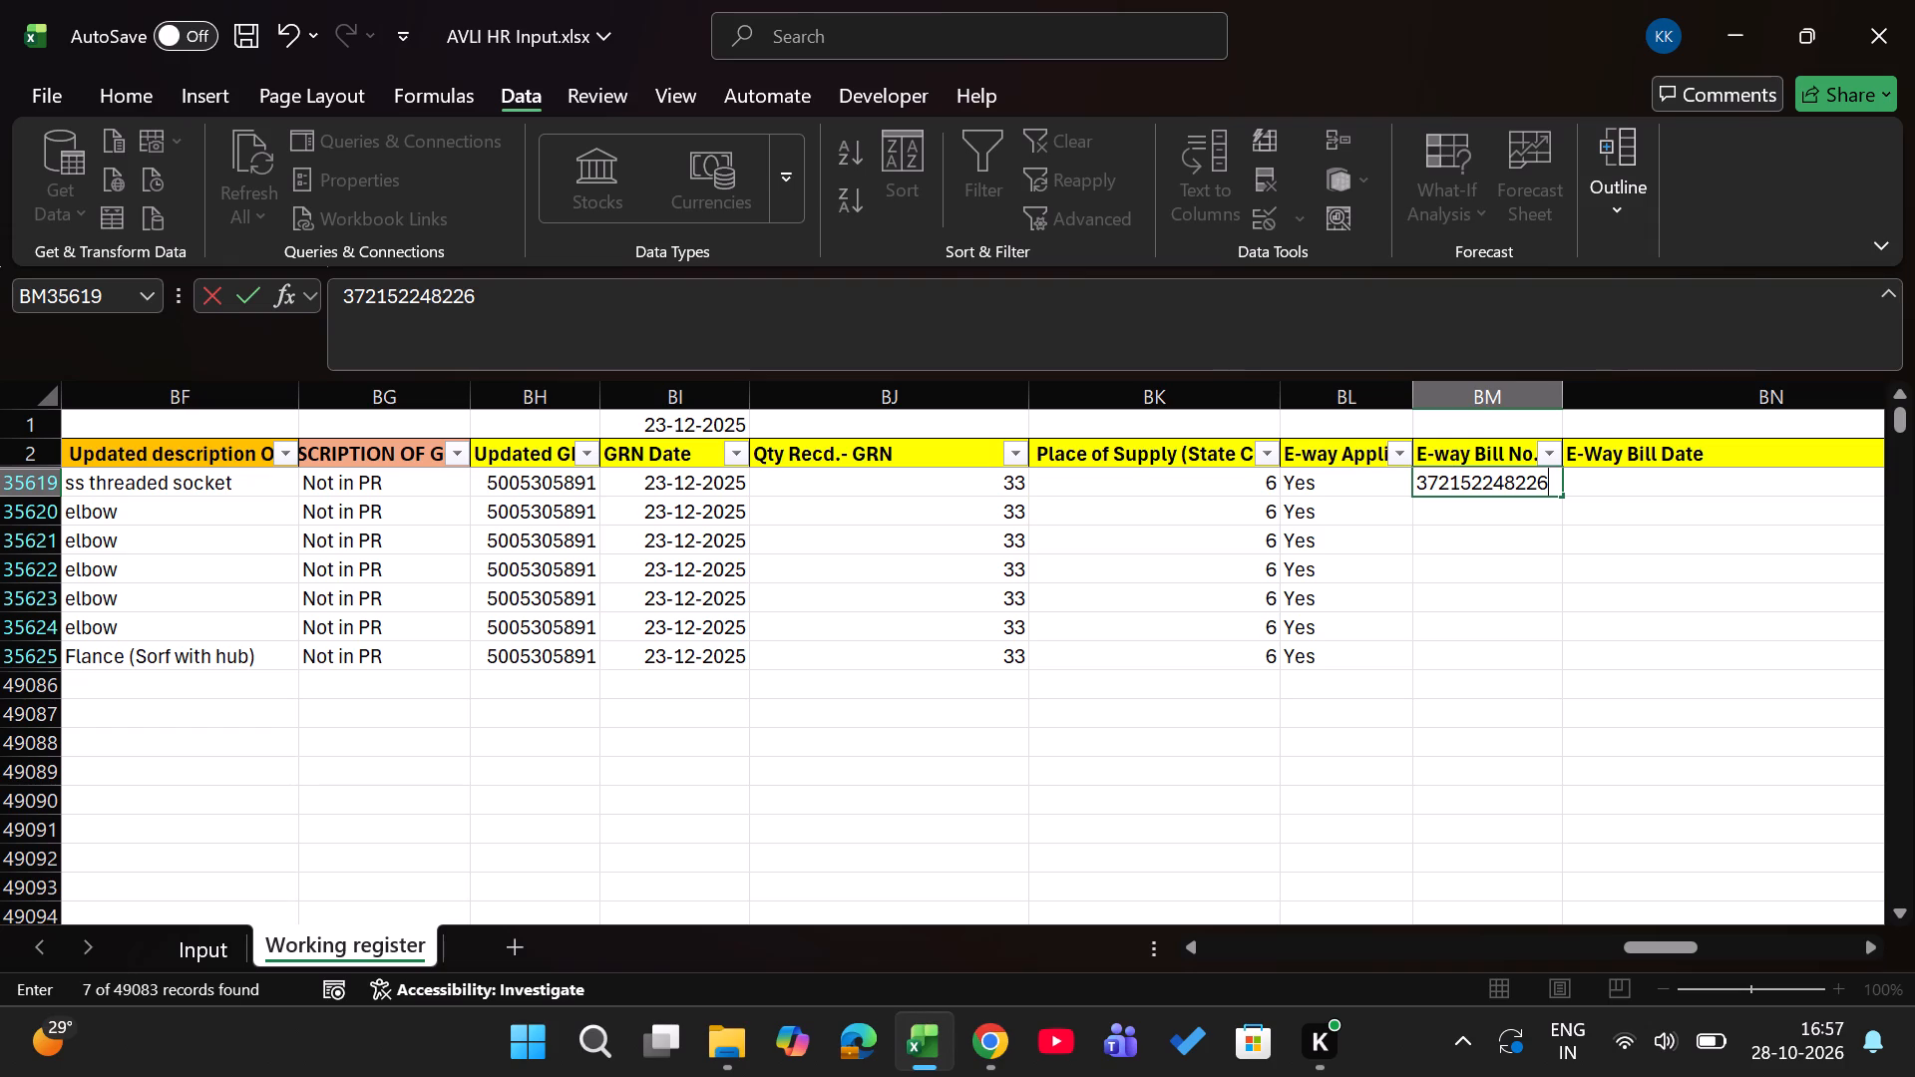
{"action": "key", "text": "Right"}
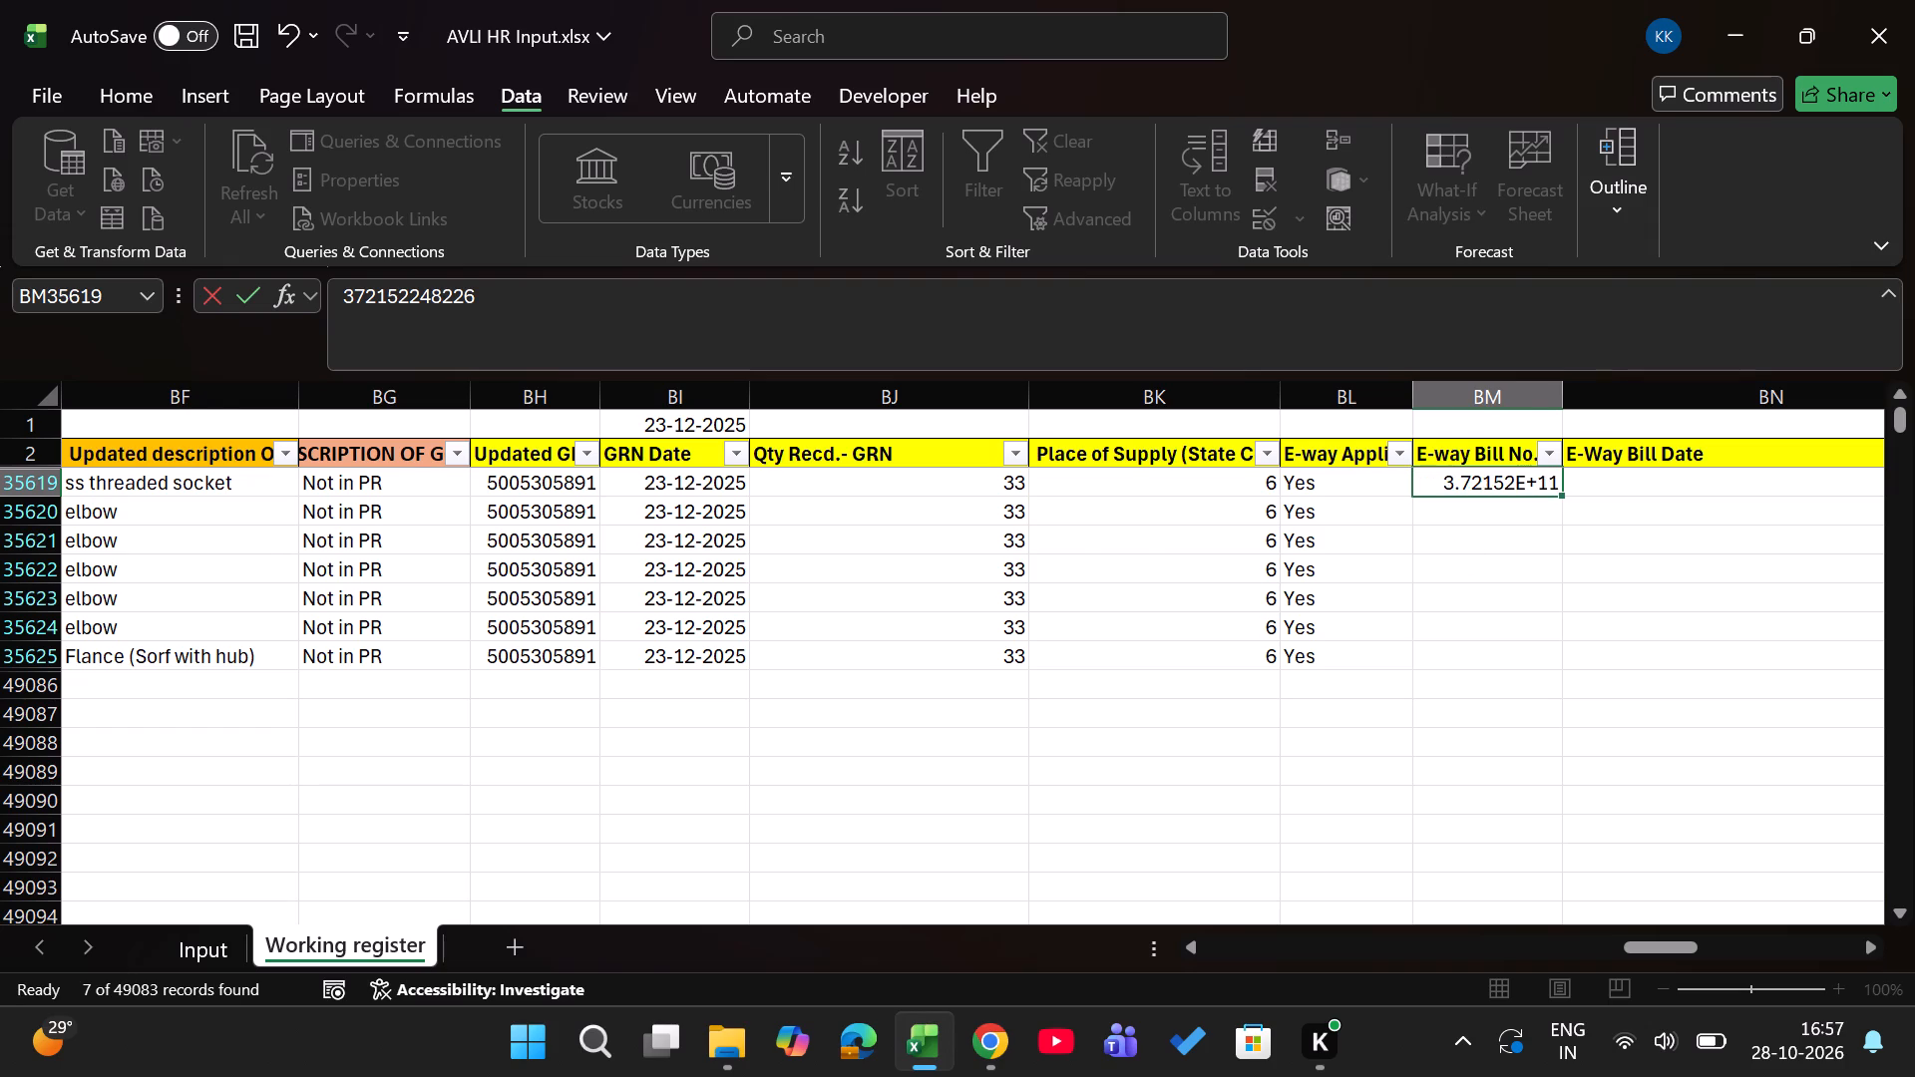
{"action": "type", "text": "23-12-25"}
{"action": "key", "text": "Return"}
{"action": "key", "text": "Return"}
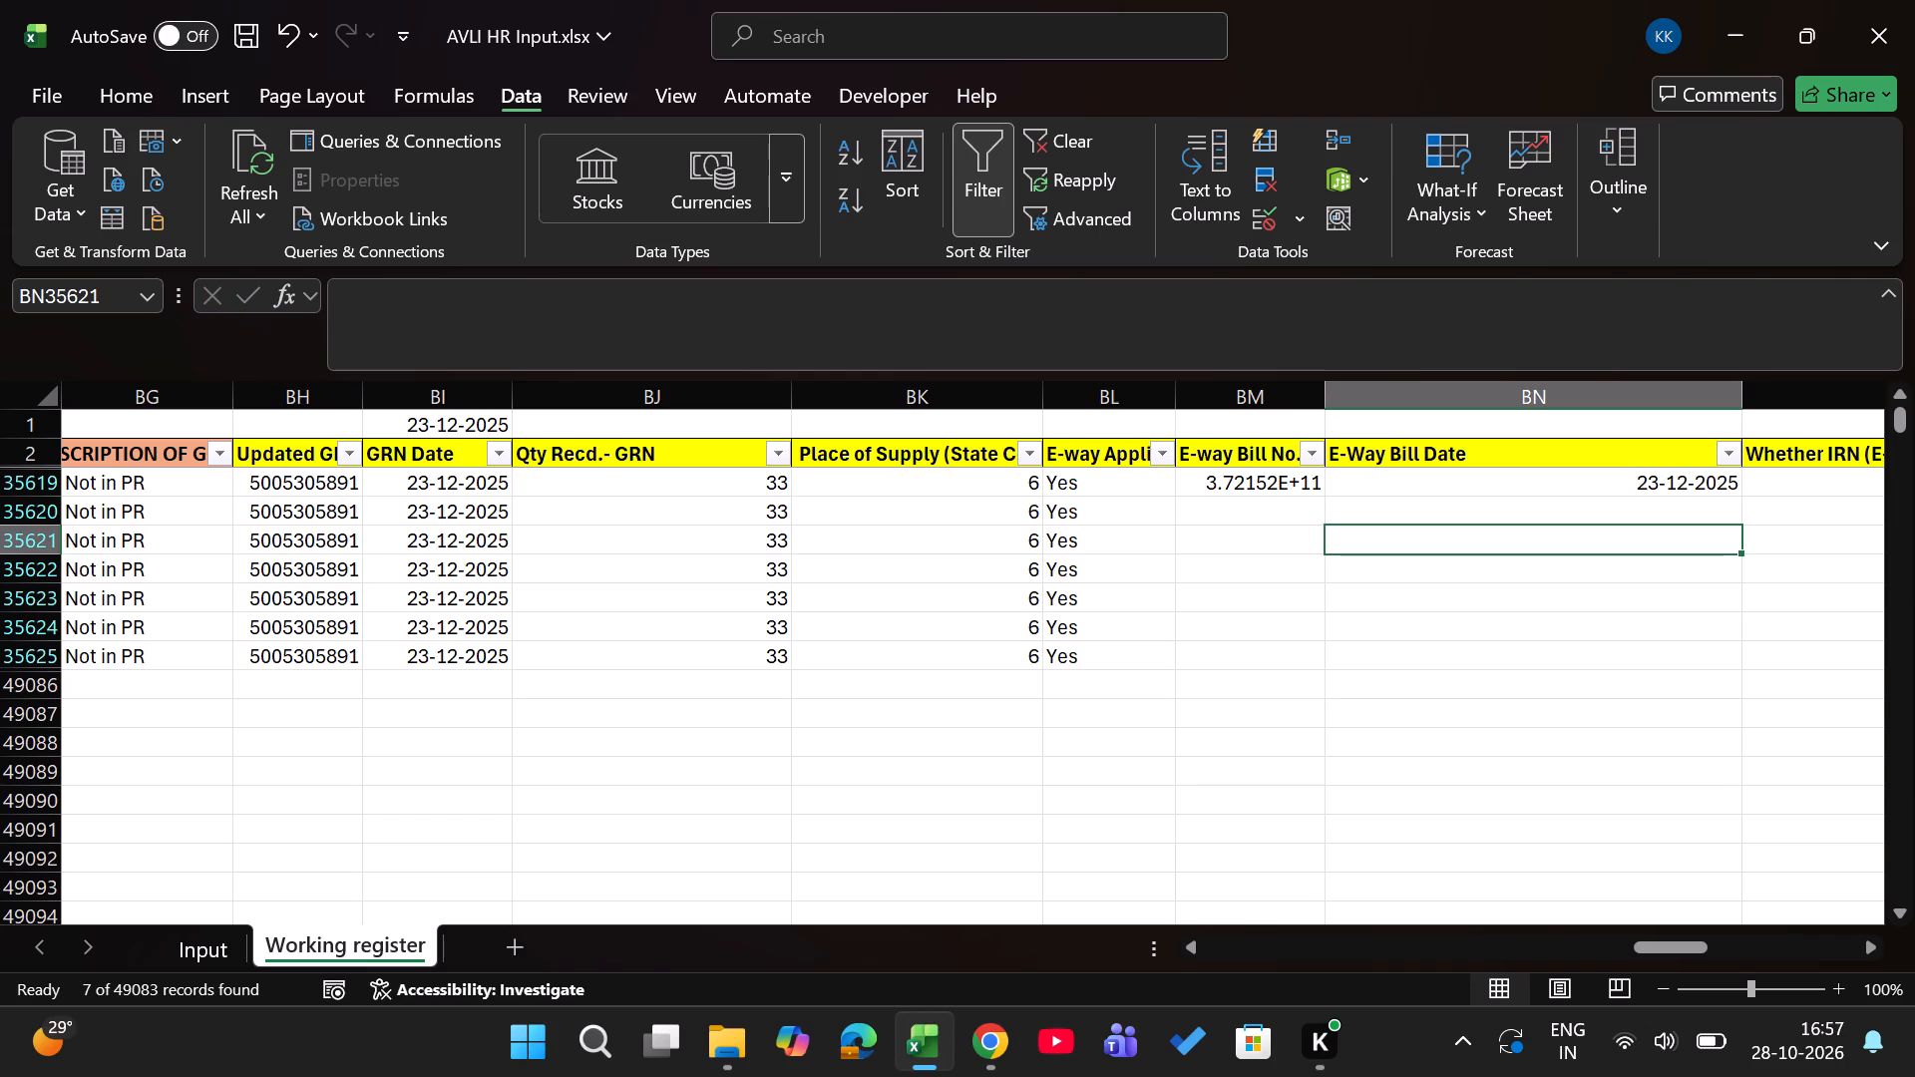
Fill the E-way bill number and date of row 35619 down together to row 35625.
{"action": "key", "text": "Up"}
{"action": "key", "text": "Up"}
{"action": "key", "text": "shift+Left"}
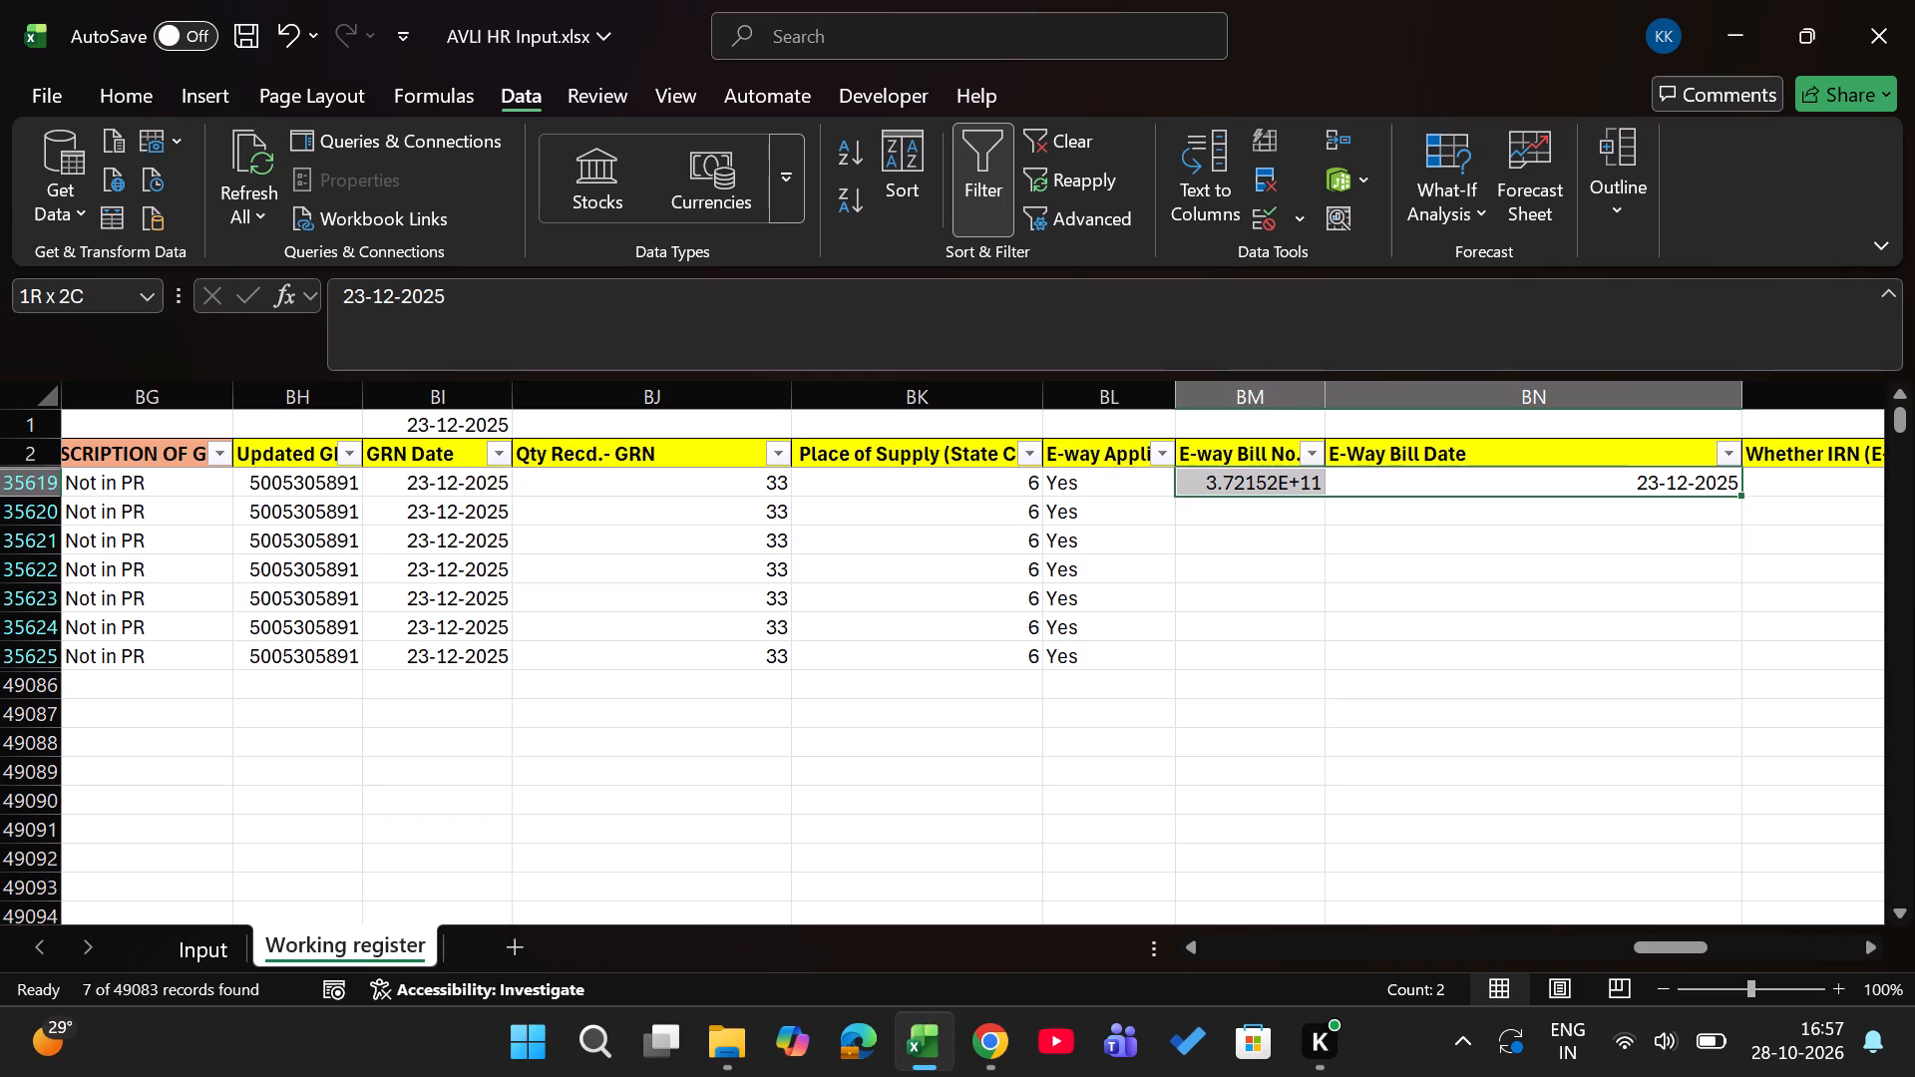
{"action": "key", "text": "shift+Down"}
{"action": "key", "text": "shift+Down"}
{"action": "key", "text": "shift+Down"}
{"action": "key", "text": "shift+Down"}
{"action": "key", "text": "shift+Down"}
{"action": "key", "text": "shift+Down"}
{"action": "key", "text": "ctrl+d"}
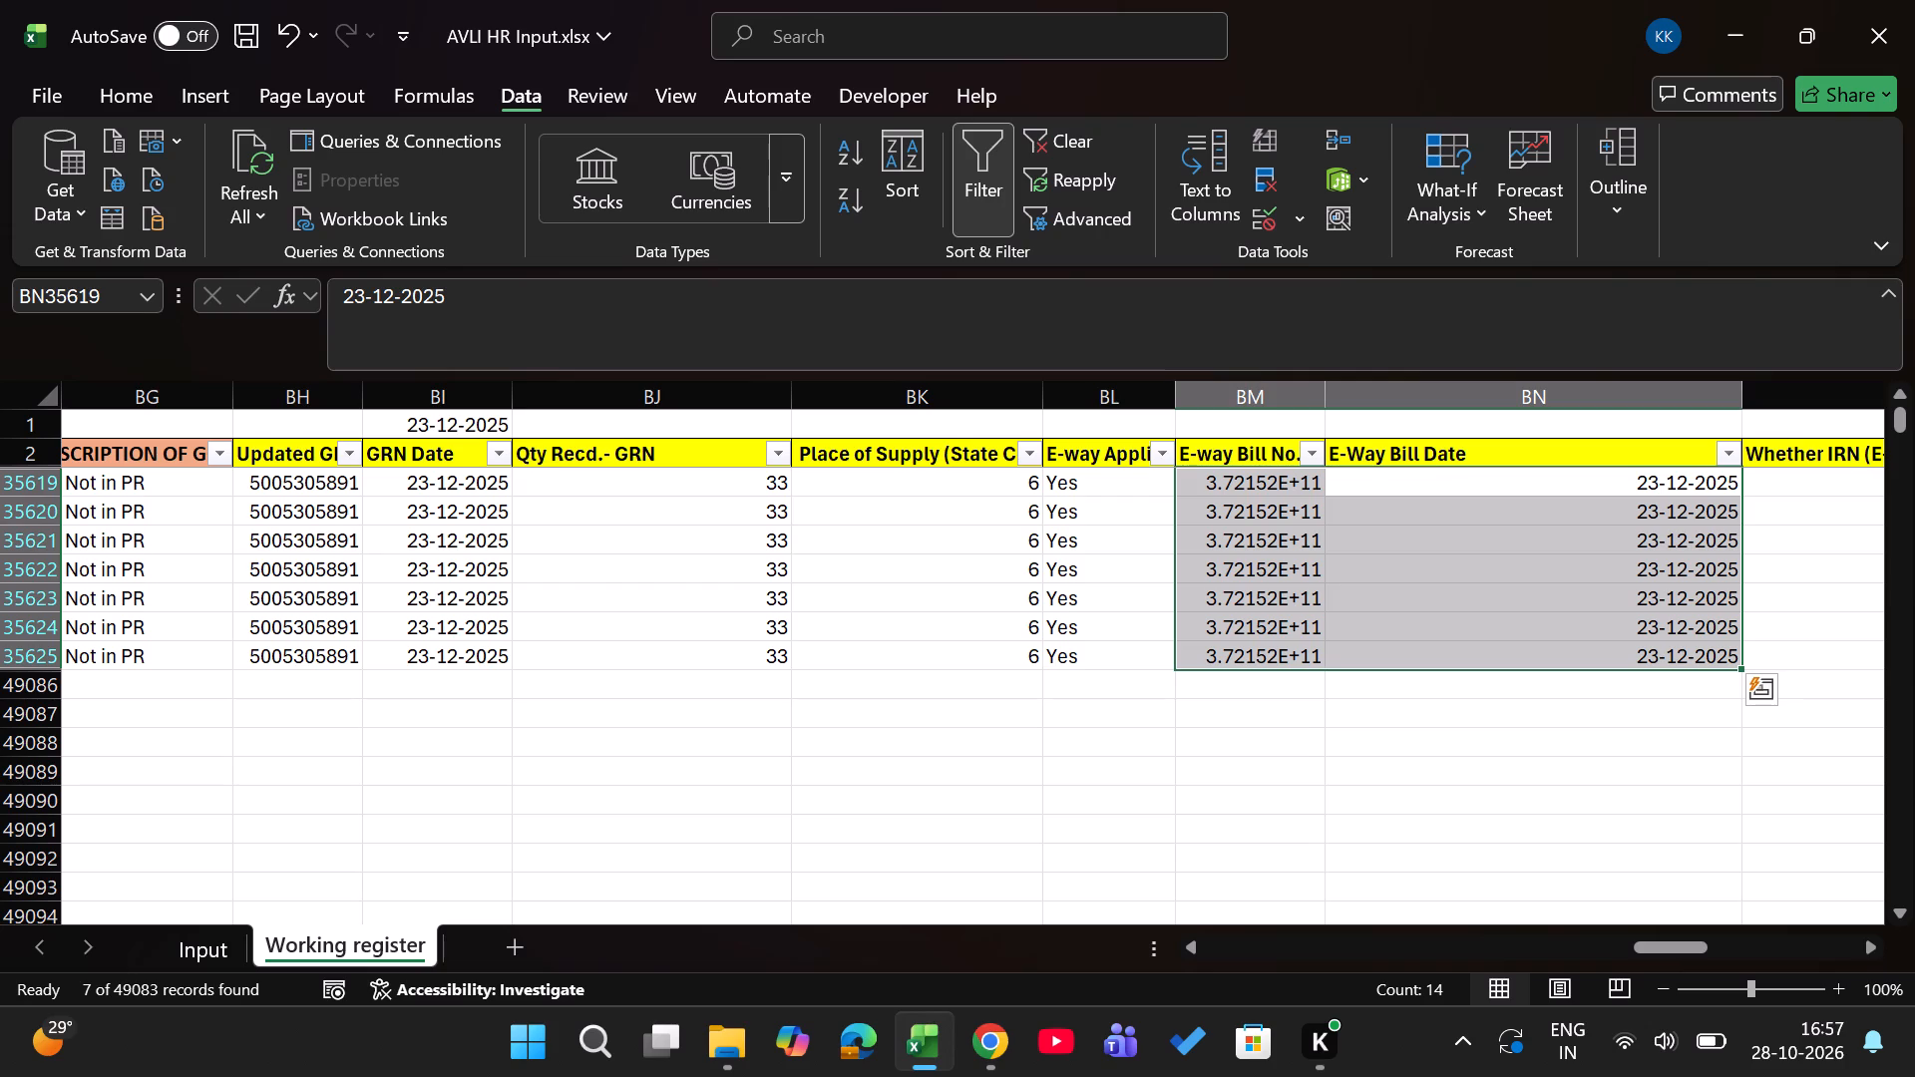
Set the IRN attached and "Whether Invoice to be Checked?" fields to Yes for row 35619.
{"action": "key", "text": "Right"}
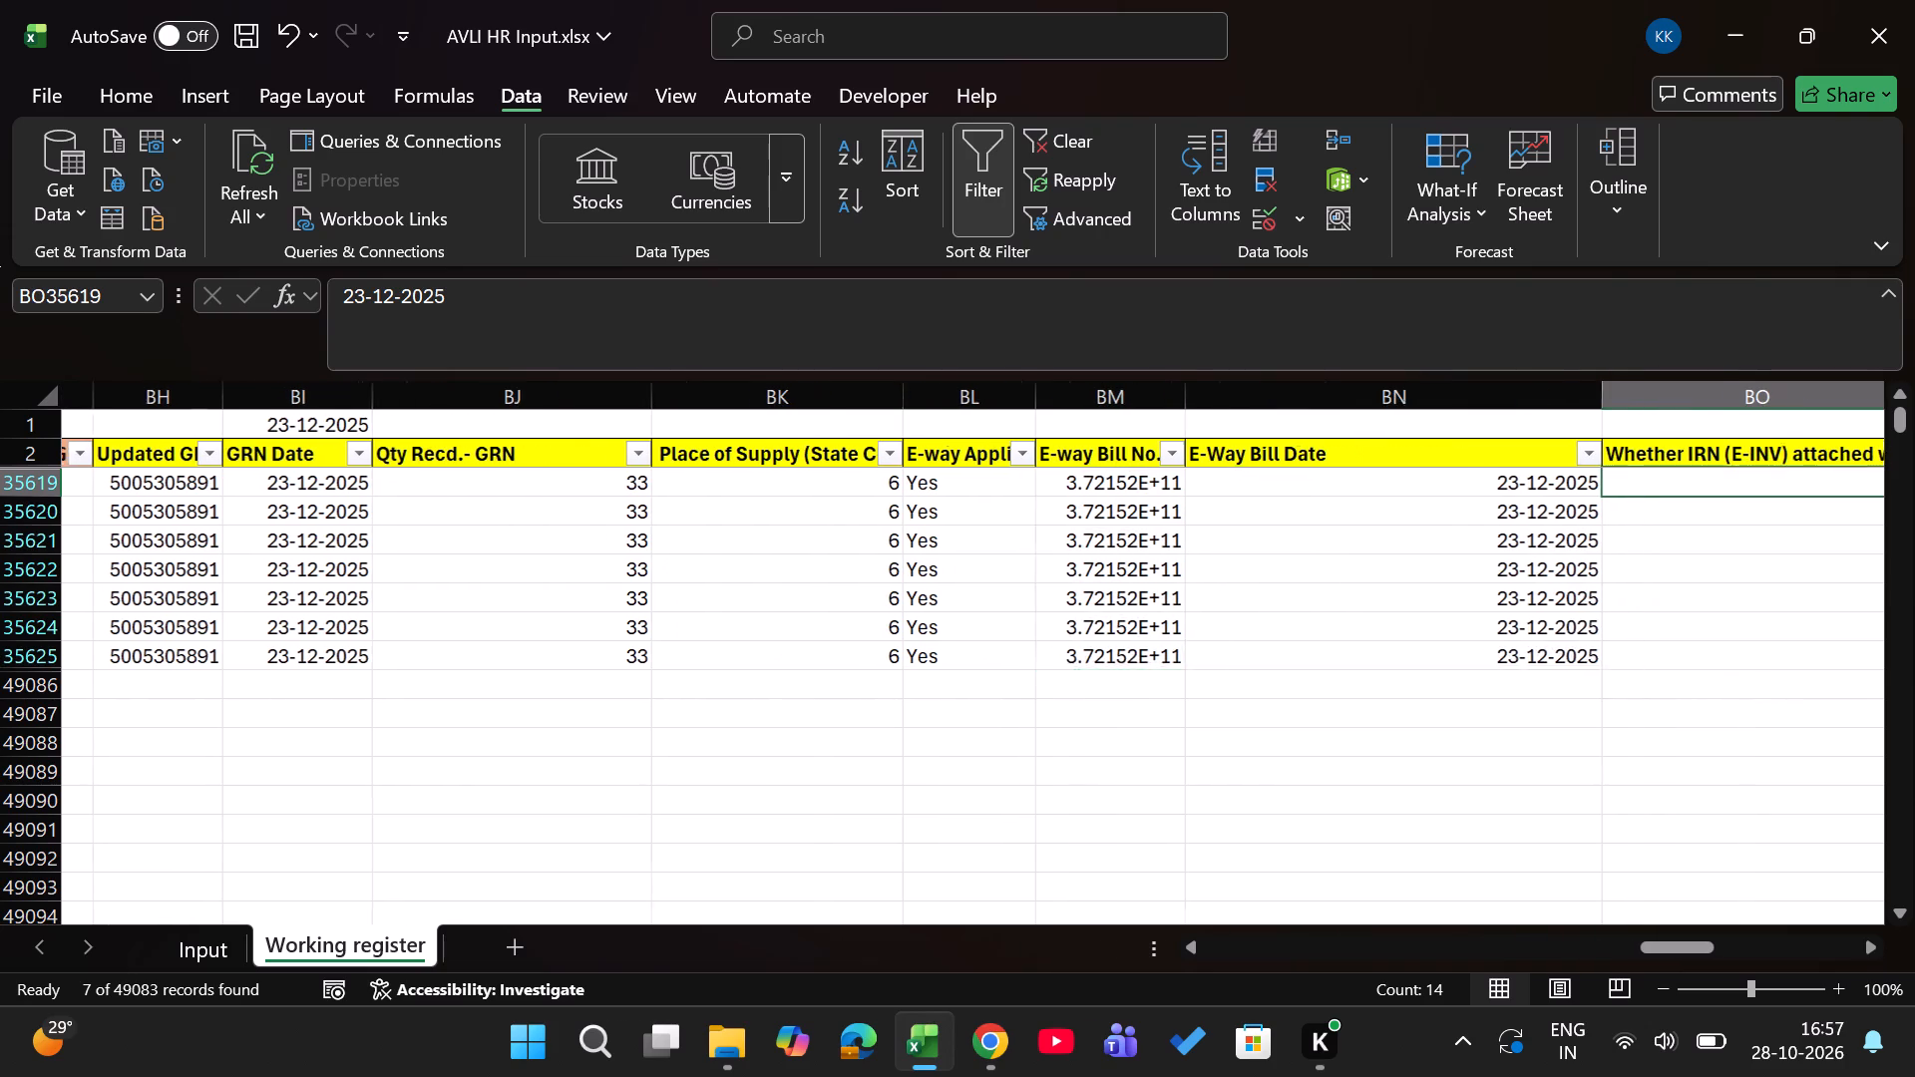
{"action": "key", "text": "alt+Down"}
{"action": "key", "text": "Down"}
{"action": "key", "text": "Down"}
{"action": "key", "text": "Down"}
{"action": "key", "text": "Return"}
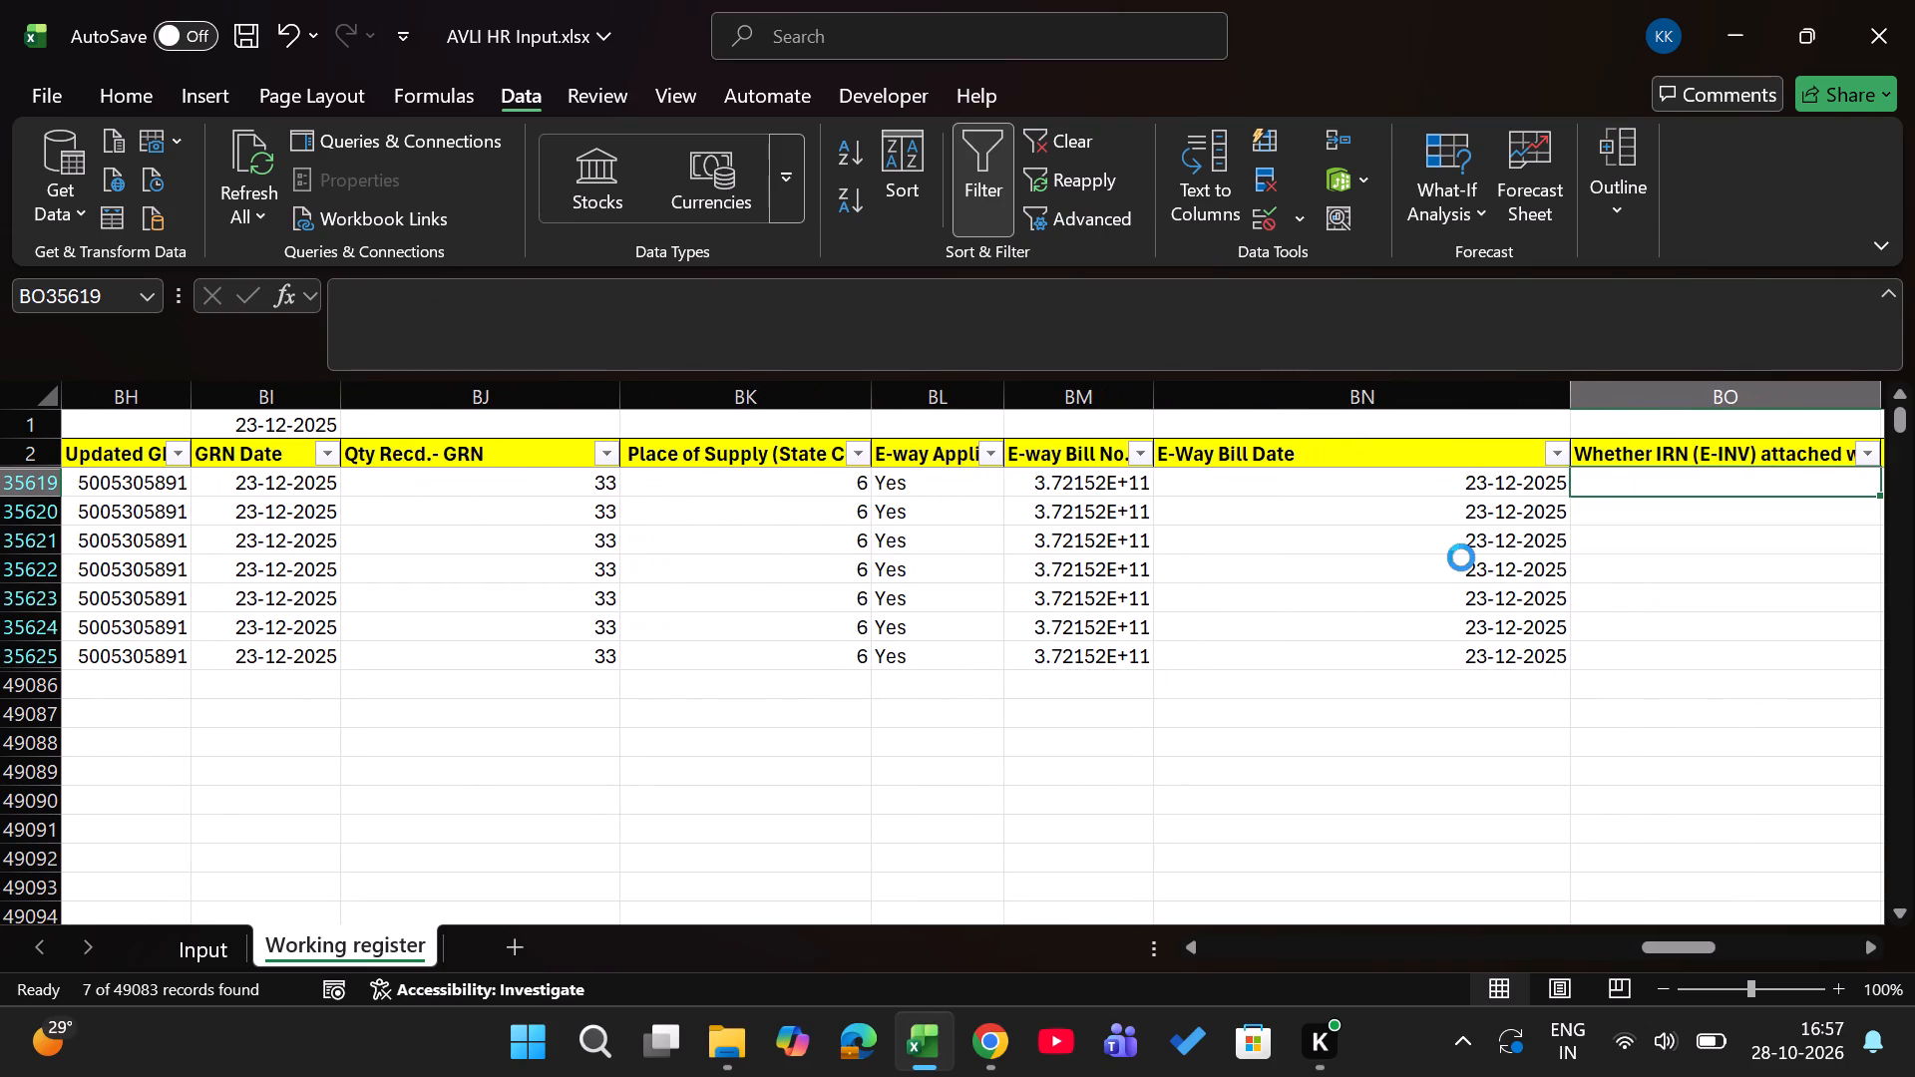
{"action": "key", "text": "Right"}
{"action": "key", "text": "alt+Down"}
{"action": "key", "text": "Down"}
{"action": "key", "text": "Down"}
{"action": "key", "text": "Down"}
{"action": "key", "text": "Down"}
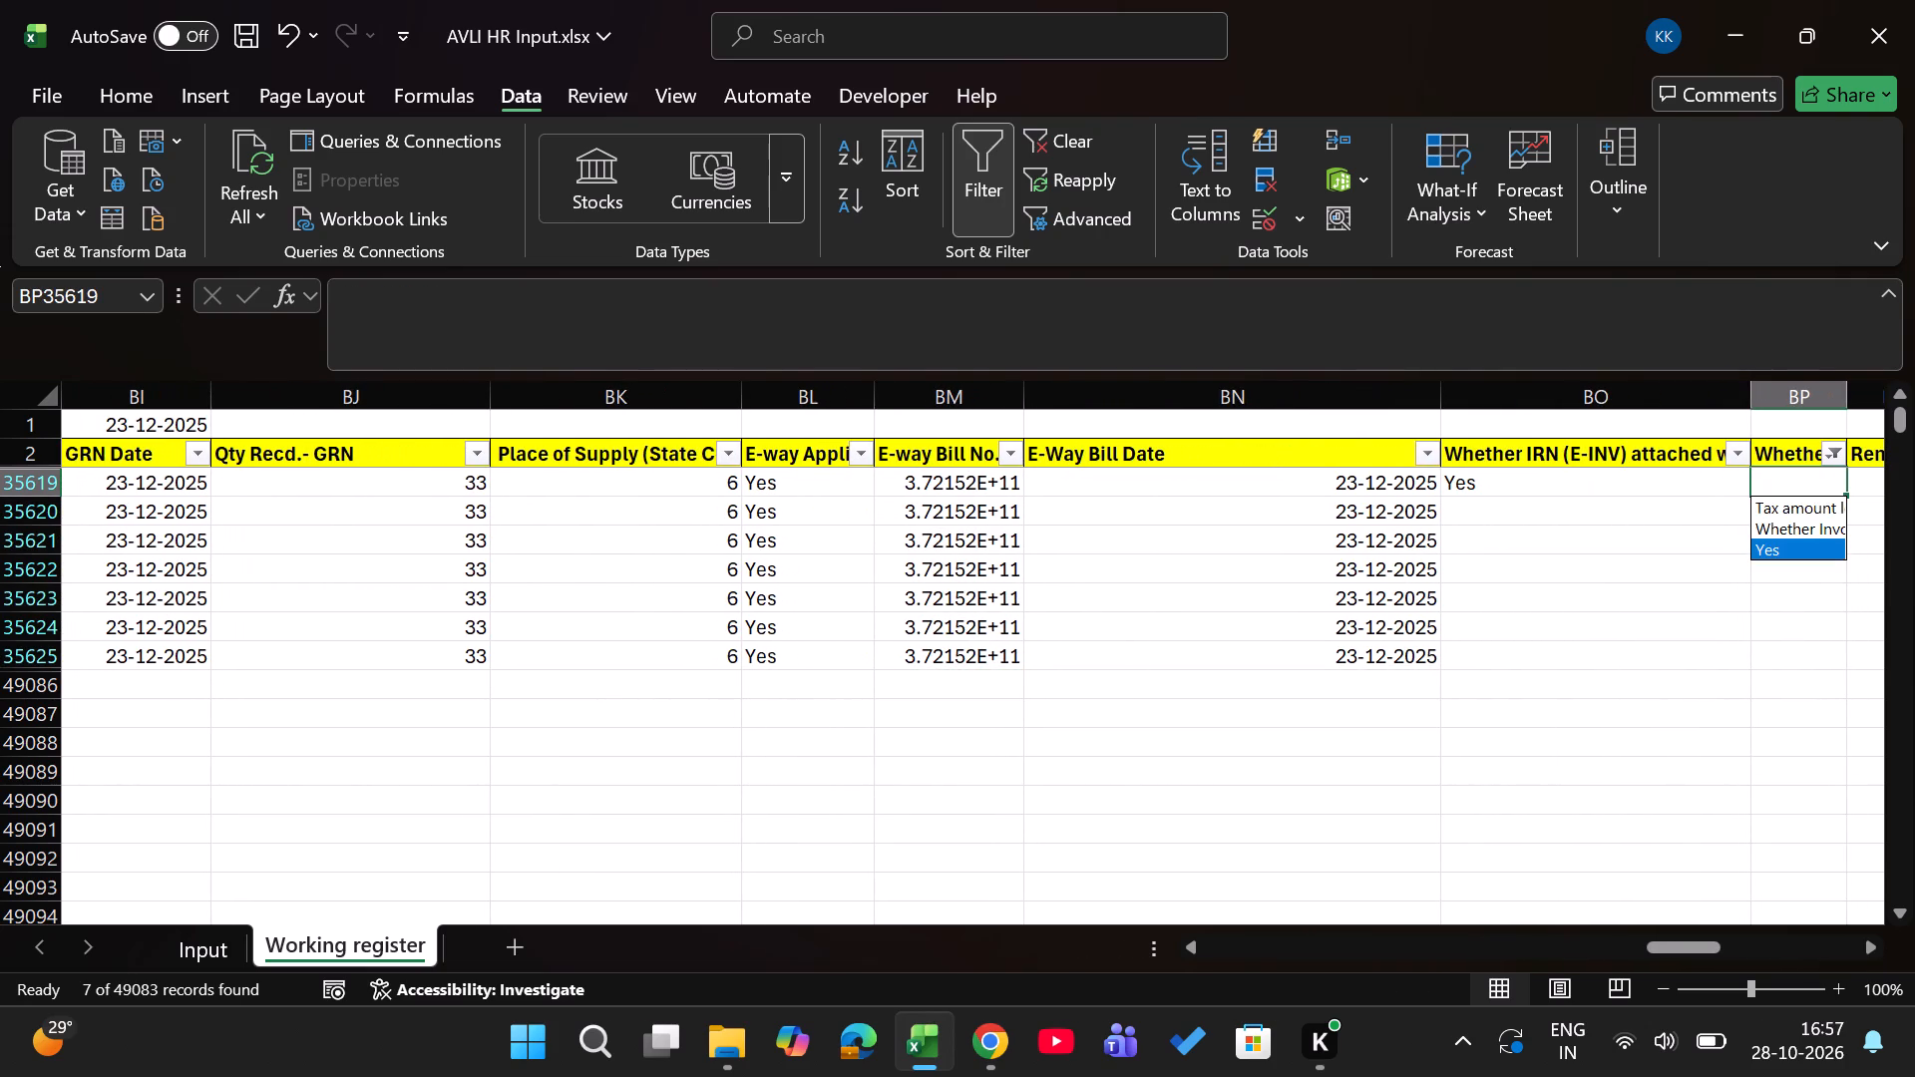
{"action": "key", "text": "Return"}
Fill the two Yes values for IRN attached and invoice check down from row 35619 to row 35625.
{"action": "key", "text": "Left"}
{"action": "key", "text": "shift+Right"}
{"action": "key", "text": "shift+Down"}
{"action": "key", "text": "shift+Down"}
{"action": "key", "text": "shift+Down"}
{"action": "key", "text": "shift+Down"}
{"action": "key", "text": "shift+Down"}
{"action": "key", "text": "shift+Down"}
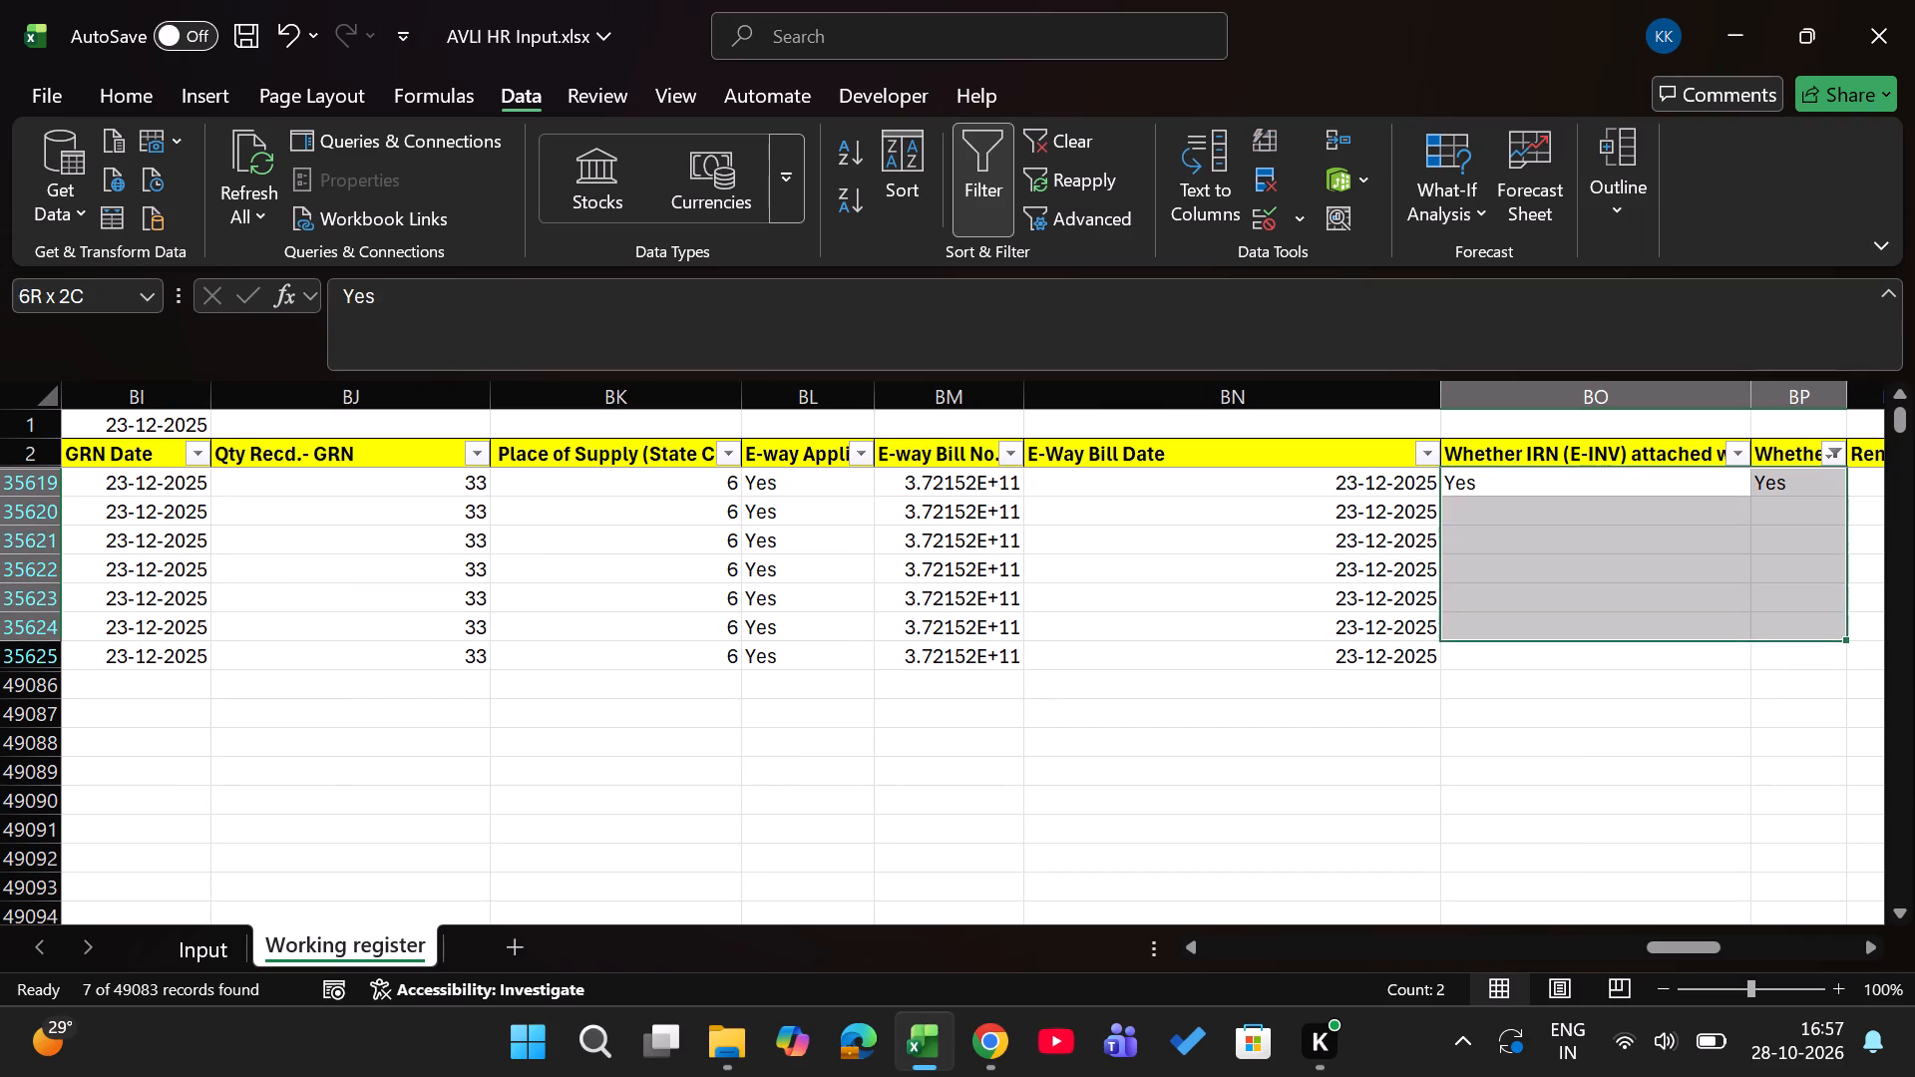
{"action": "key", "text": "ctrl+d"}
Go back along the header row to the MIRO column's filter for the next record.
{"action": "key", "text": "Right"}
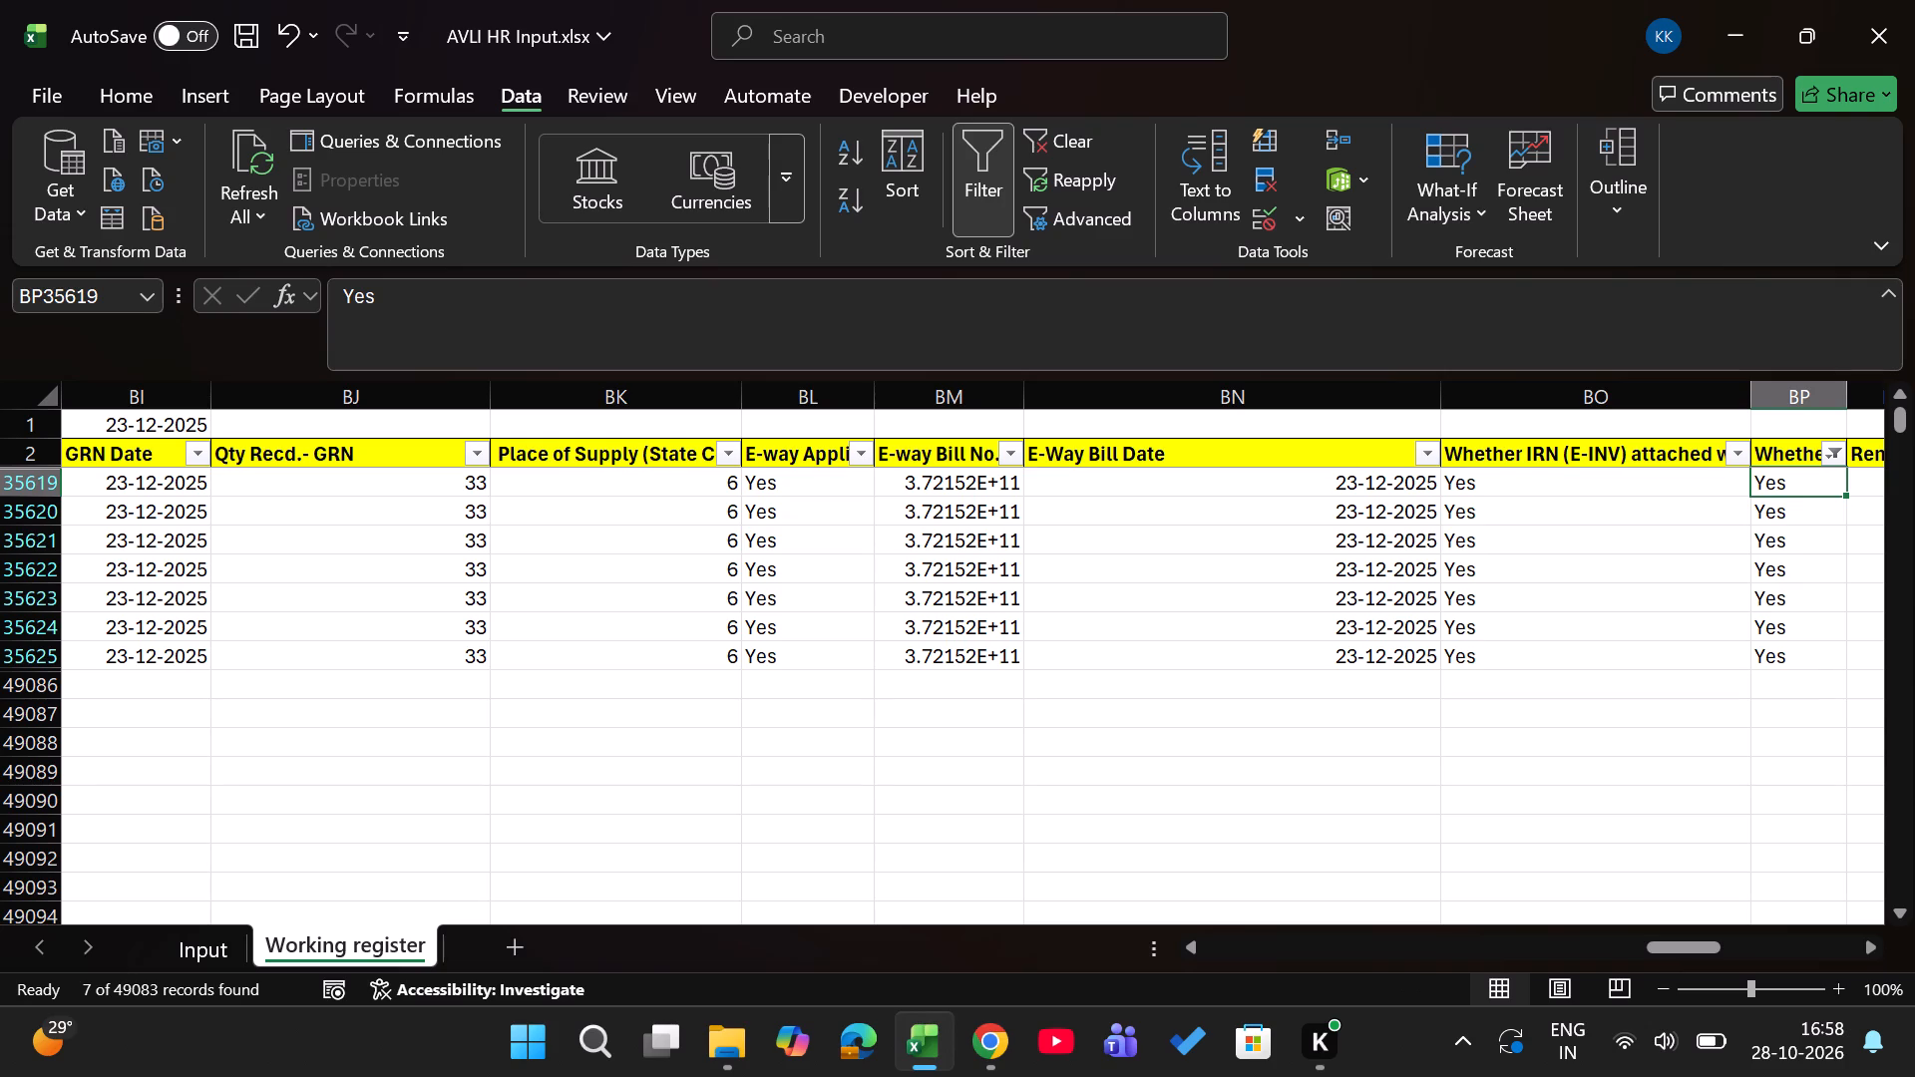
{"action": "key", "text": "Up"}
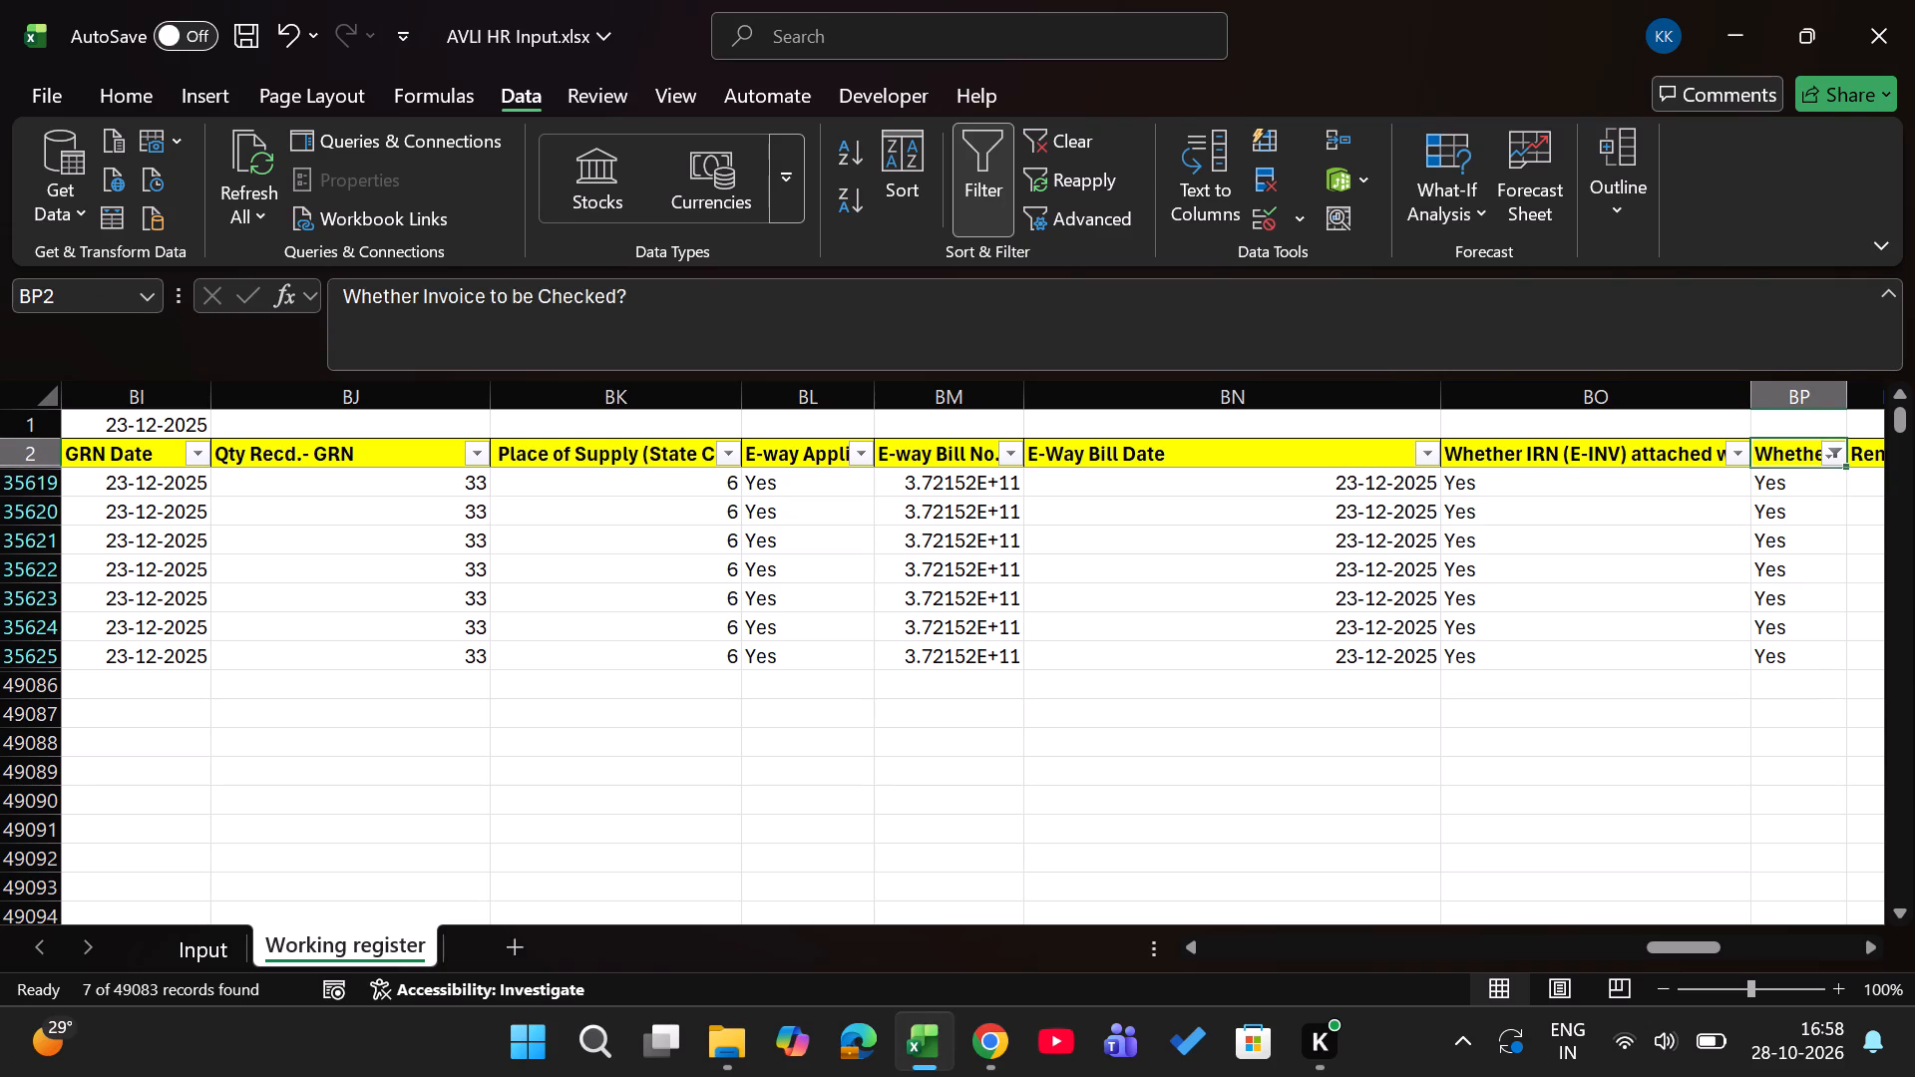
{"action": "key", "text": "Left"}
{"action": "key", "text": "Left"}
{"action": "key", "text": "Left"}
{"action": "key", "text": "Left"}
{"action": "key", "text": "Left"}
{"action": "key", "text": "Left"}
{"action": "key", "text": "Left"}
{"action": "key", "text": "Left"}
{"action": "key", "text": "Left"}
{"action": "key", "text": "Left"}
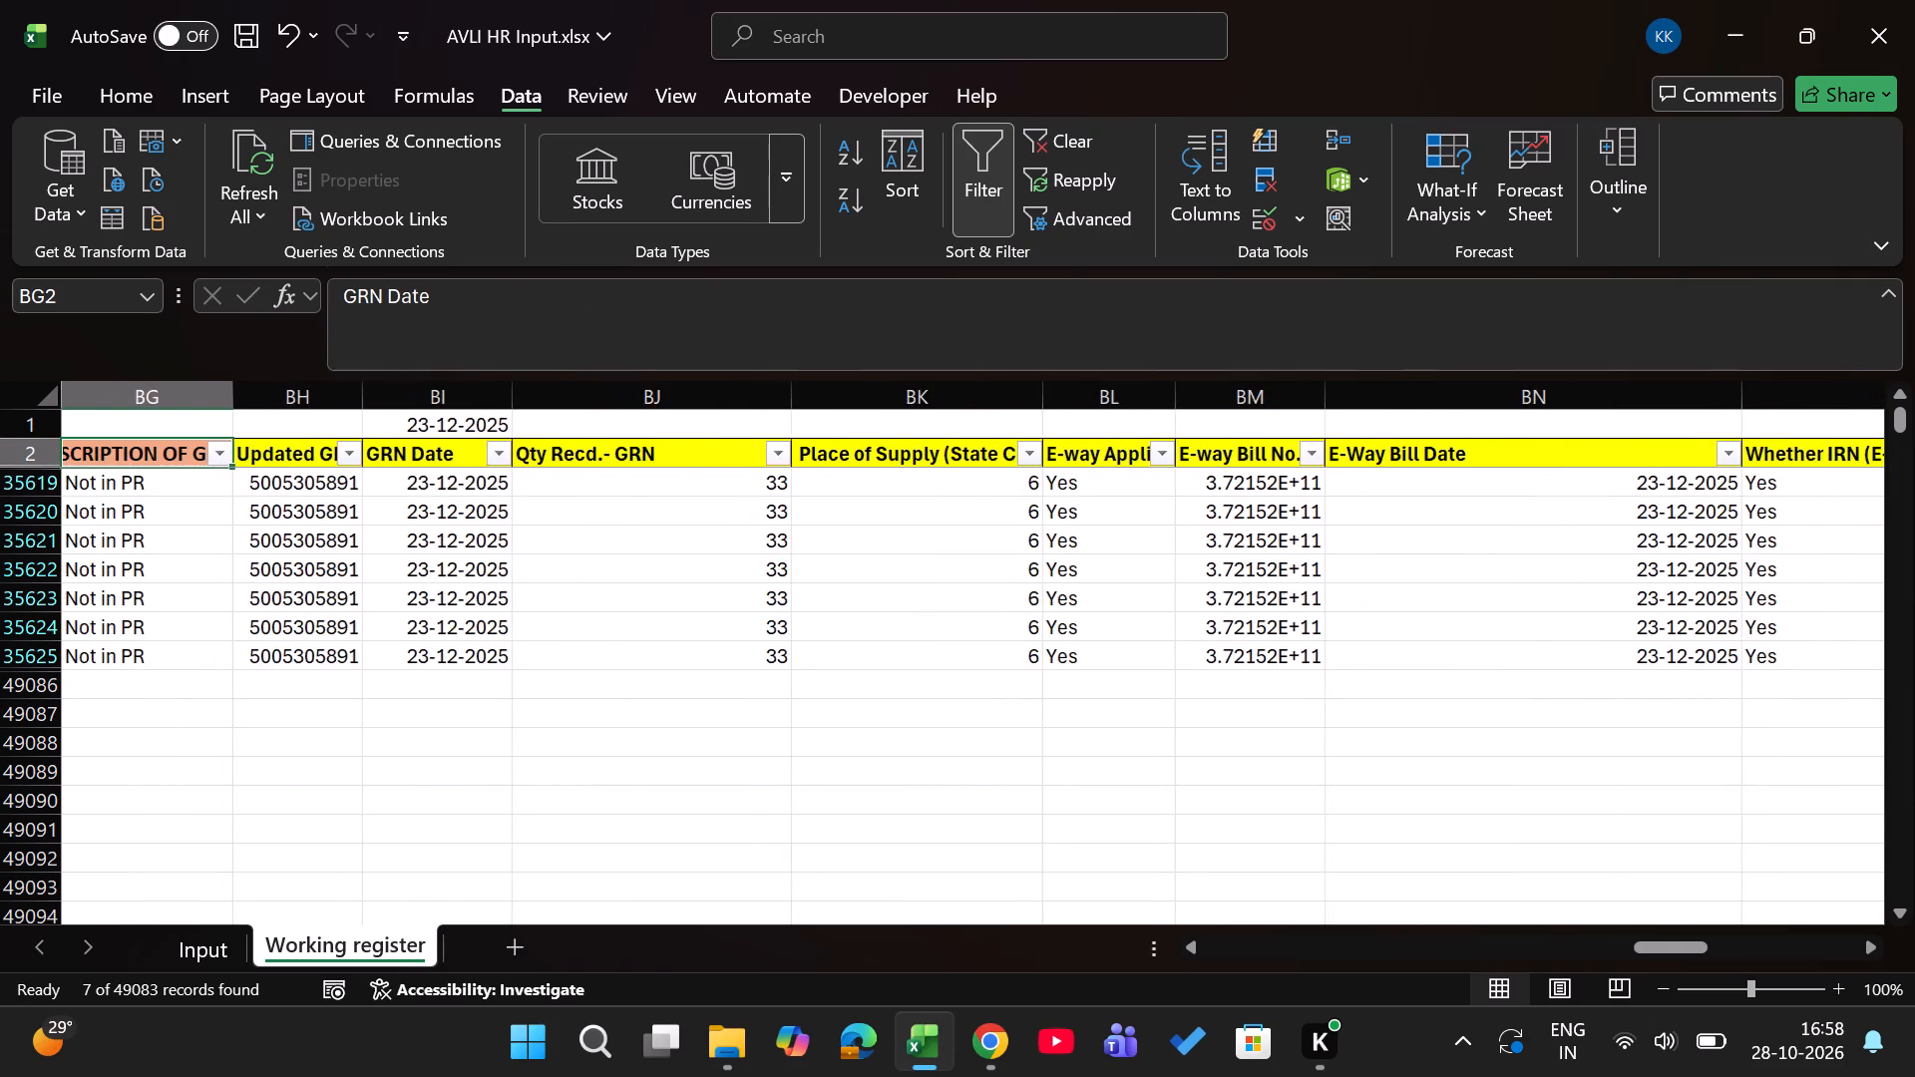
Go back along the header row of the Working register to the Posting Date column and switch to the previously used window.
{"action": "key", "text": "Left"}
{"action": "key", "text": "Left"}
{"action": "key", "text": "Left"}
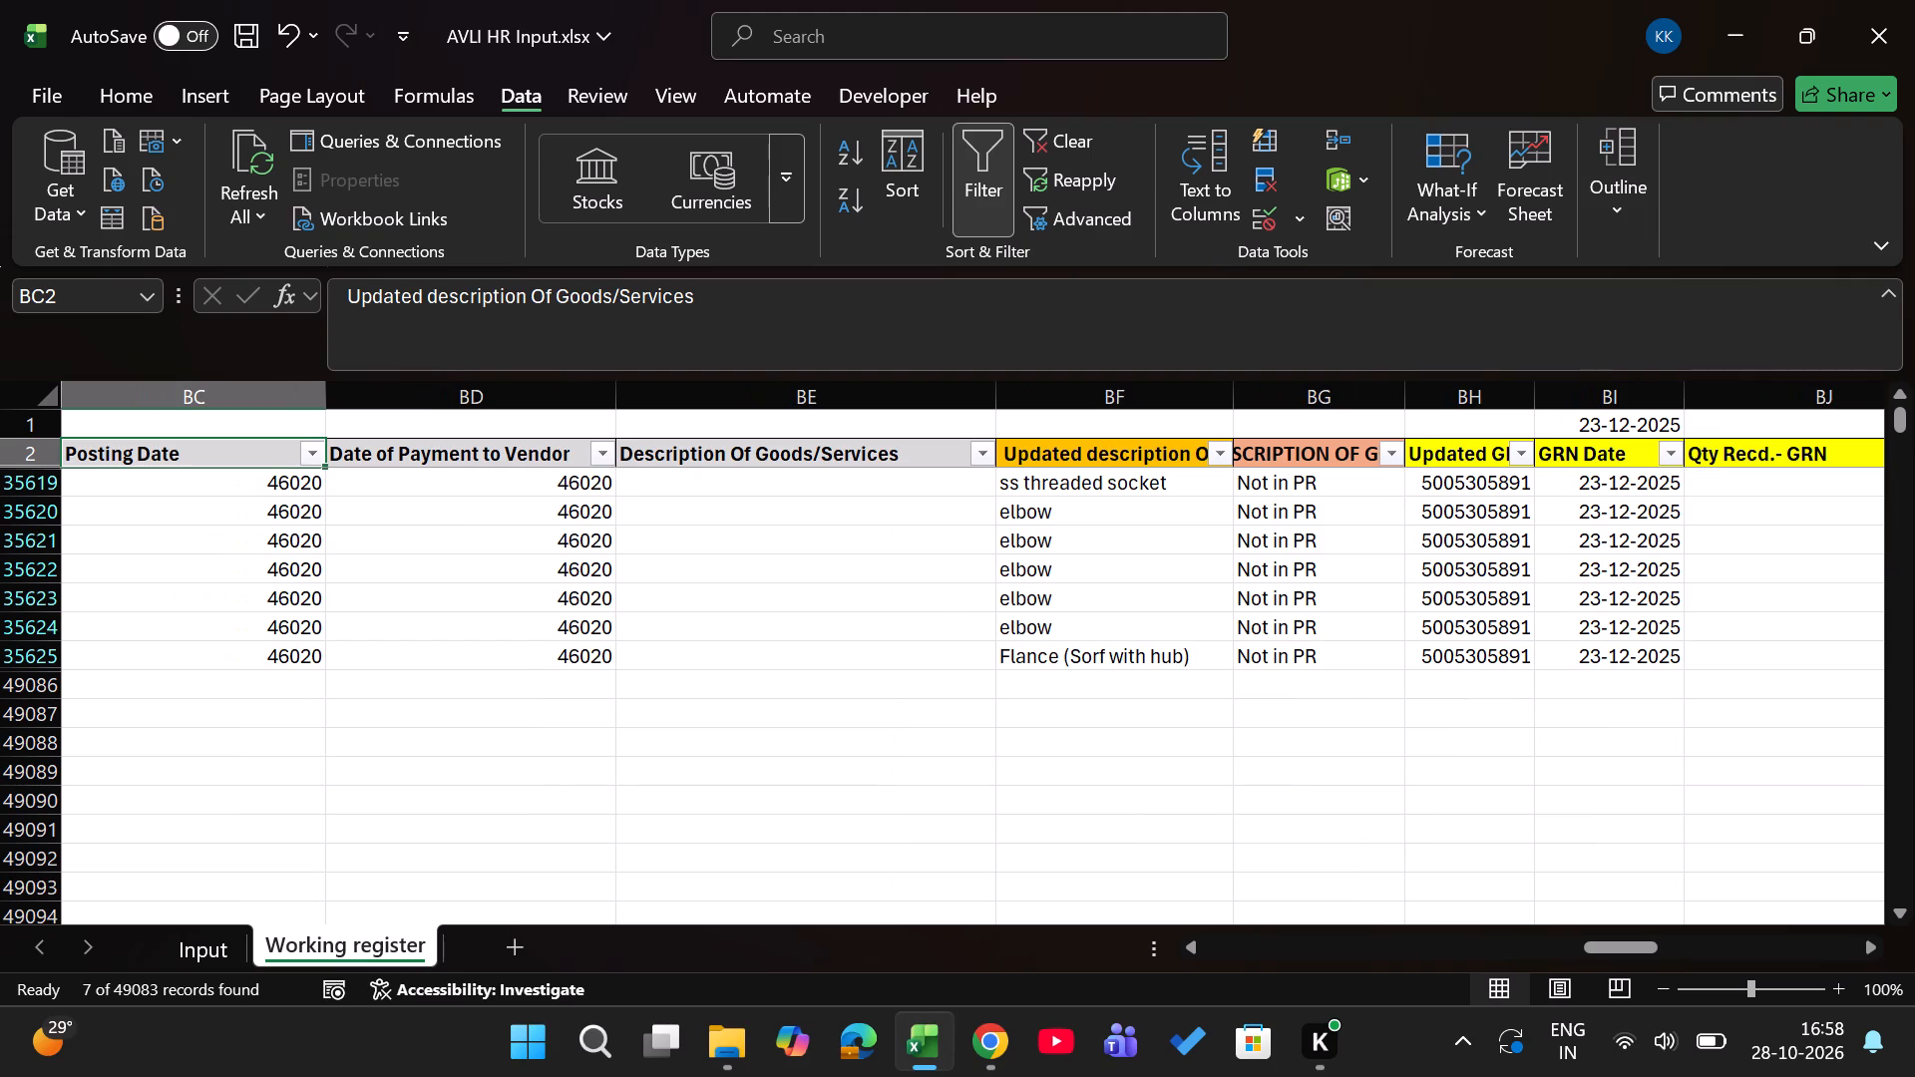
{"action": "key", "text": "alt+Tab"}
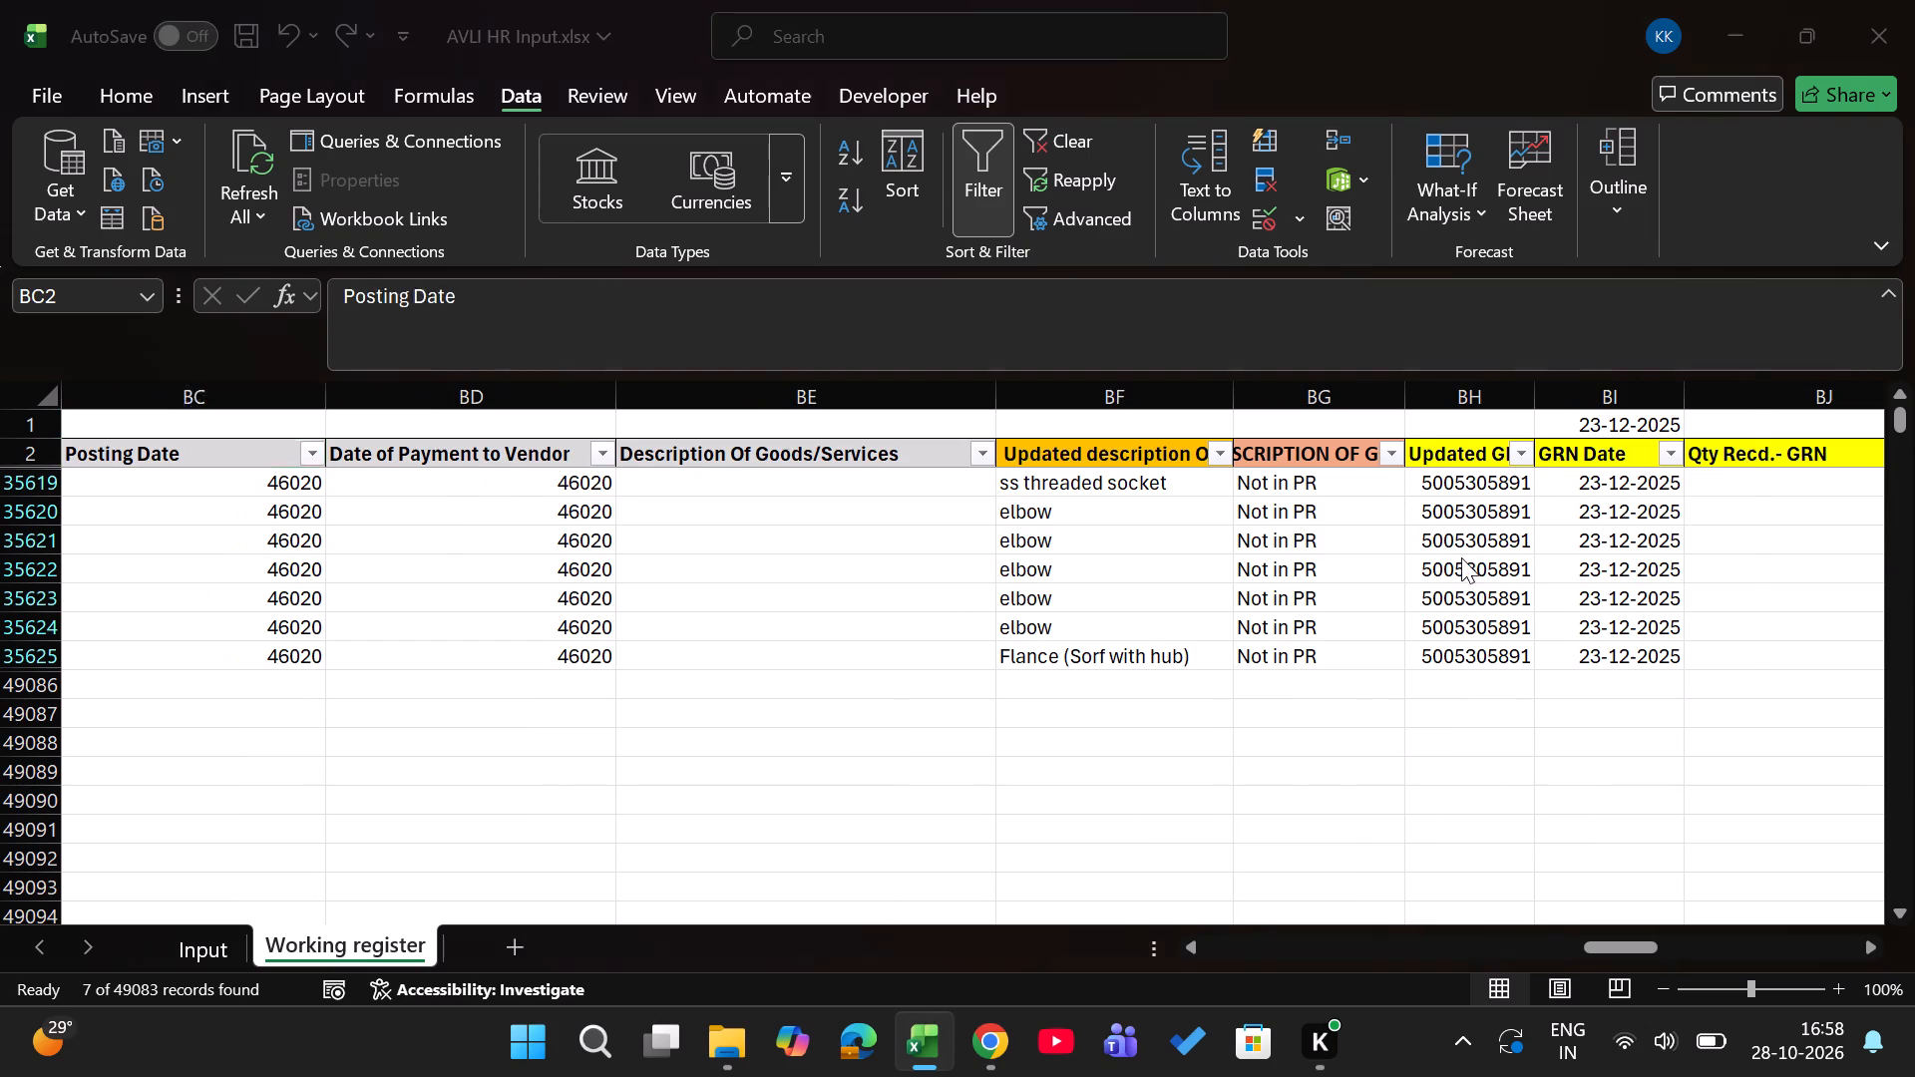
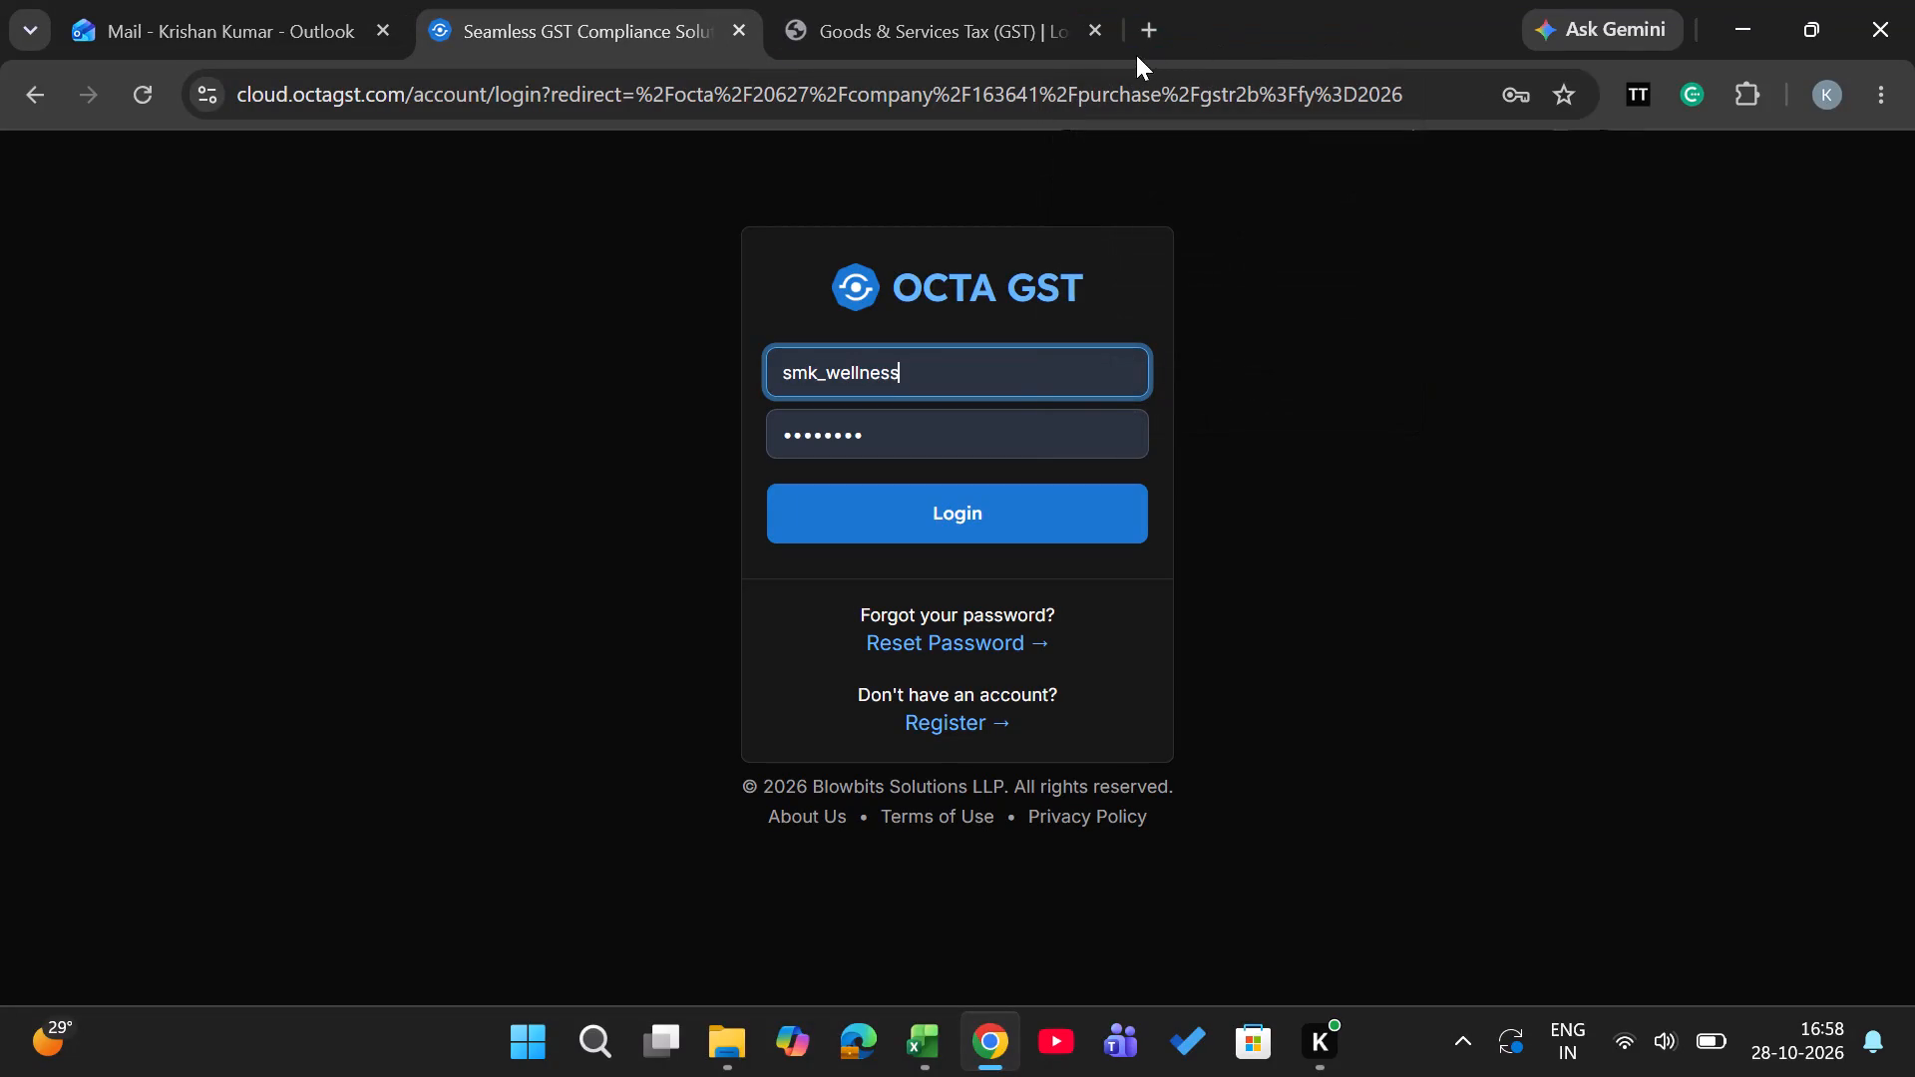
Close the Goods & Services Tax (GST) browser tab.
{"action": "left_click", "coordinate": [1100, 38]}
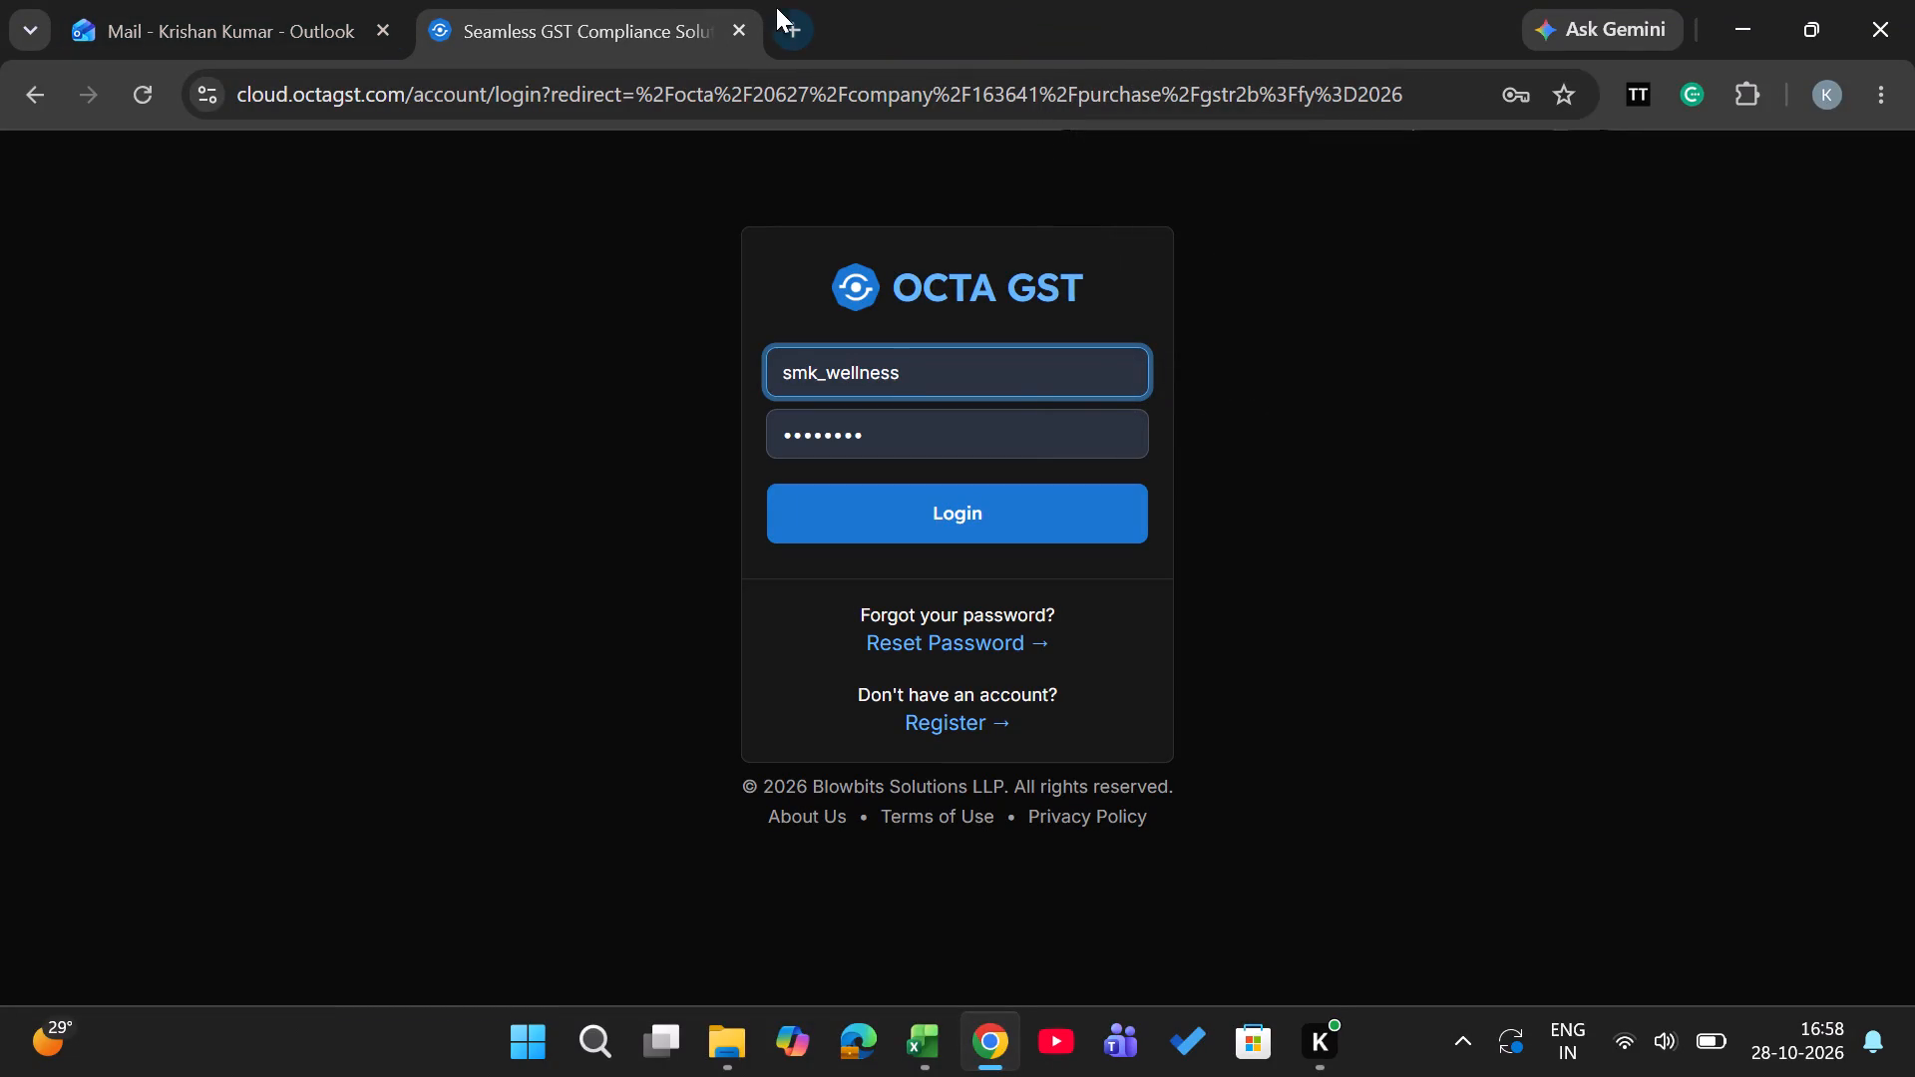
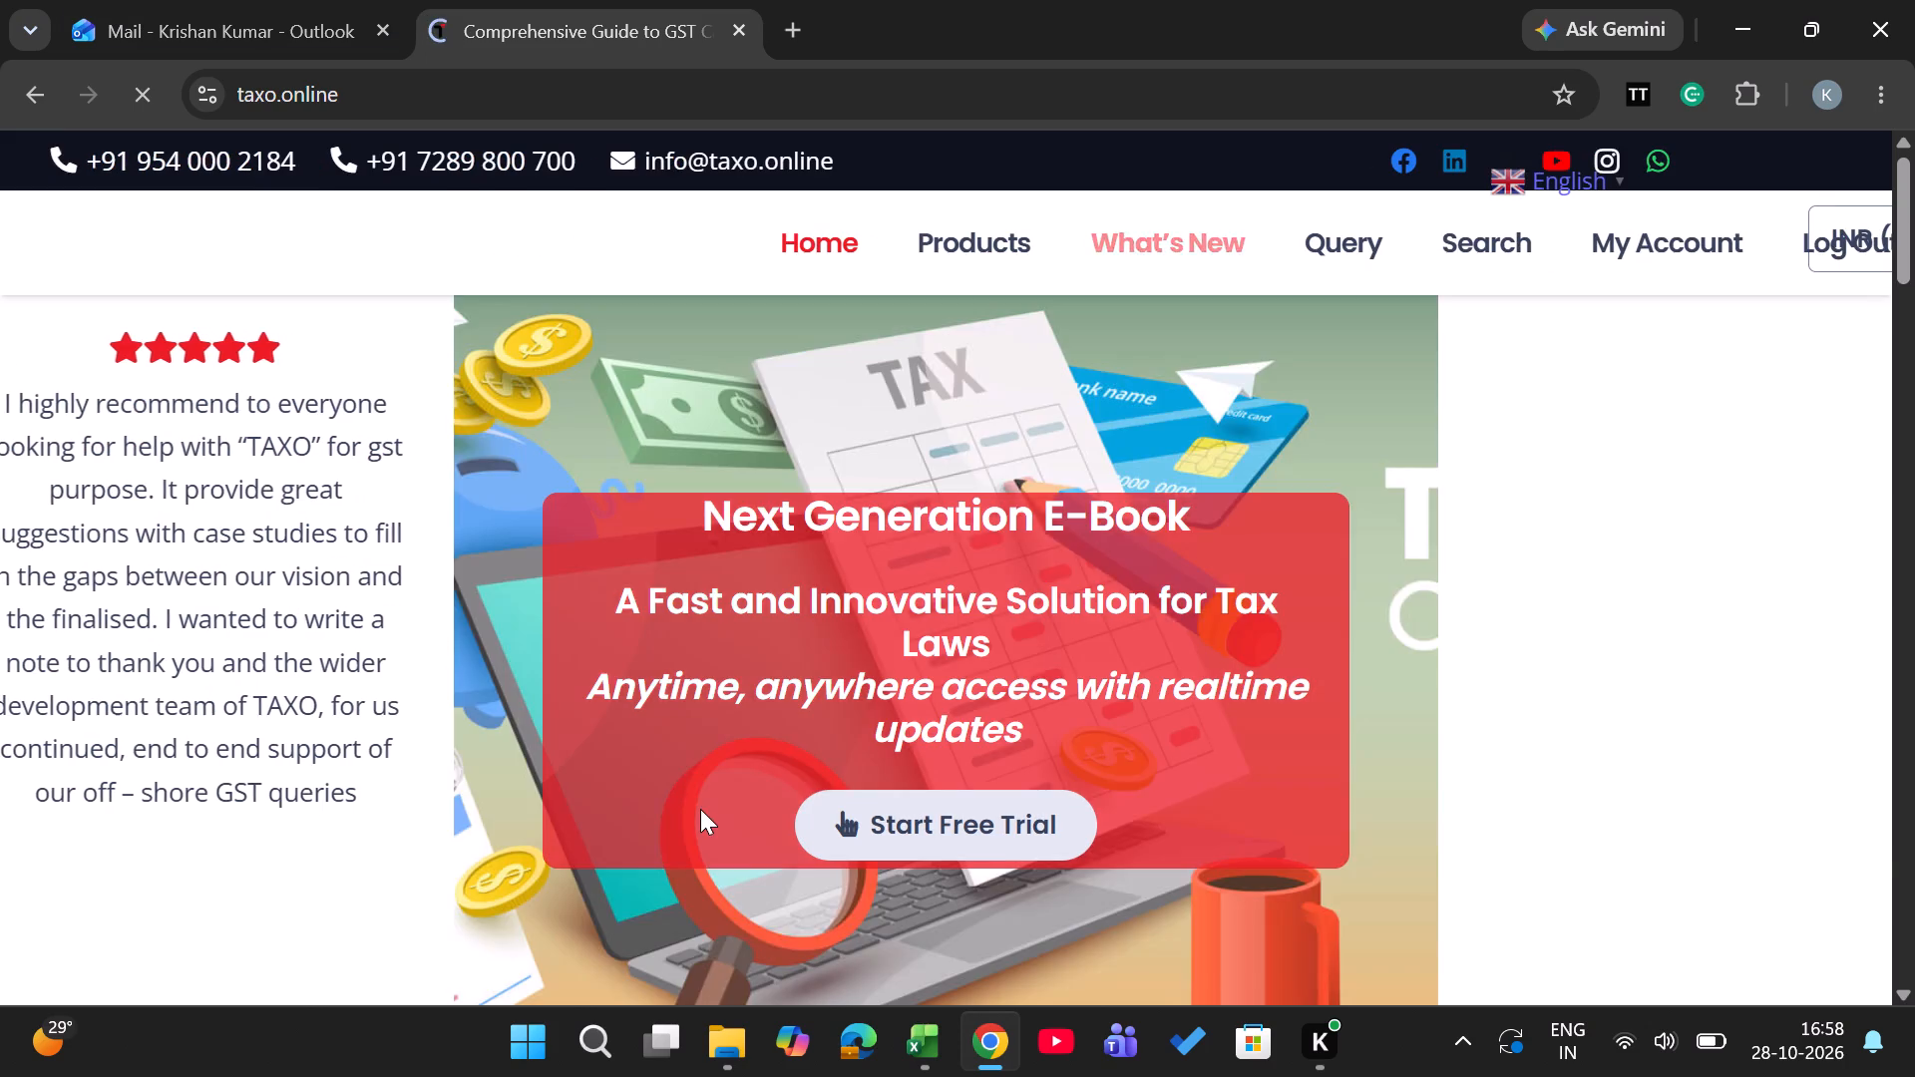
Bring up the Product Links section of the Taxo home page.
{"action": "scroll", "coordinate": [700, 809], "scroll_direction": "down", "scroll_amount": 5}
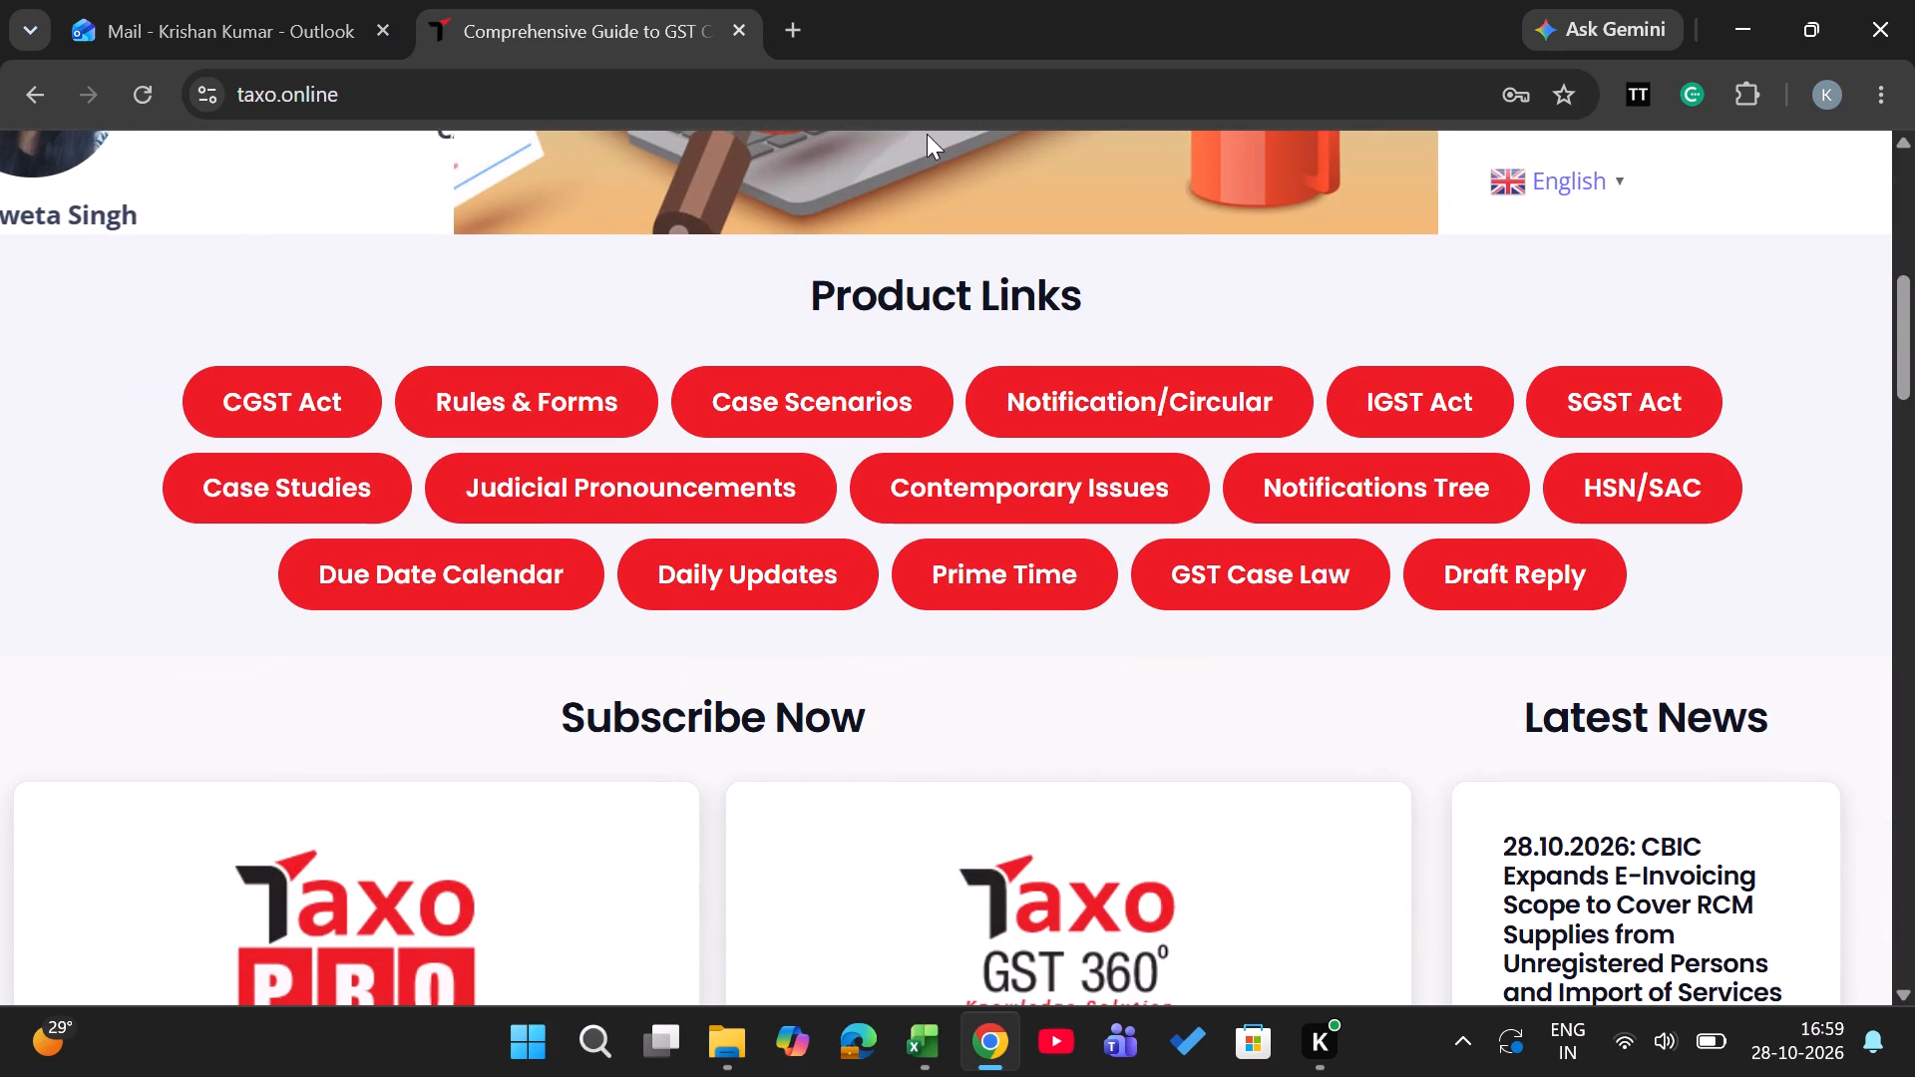